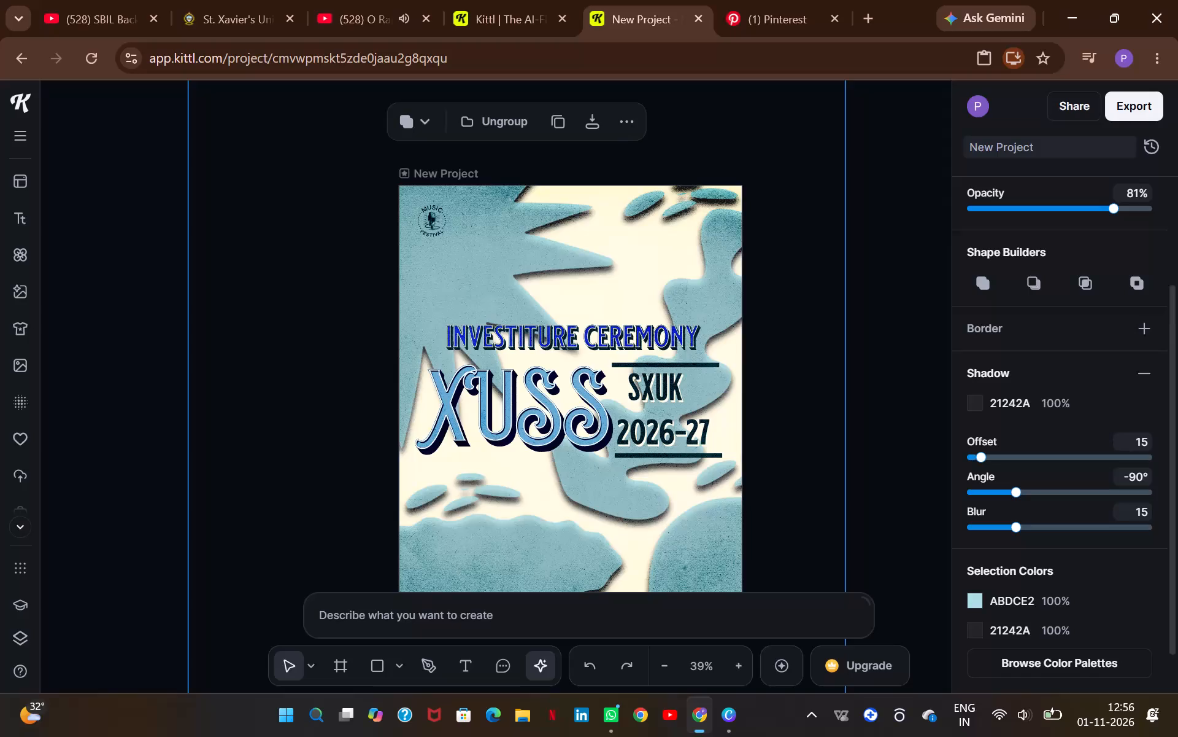
Remove the shadow from the blue background shapes group and deselect it.
click(1151, 368)
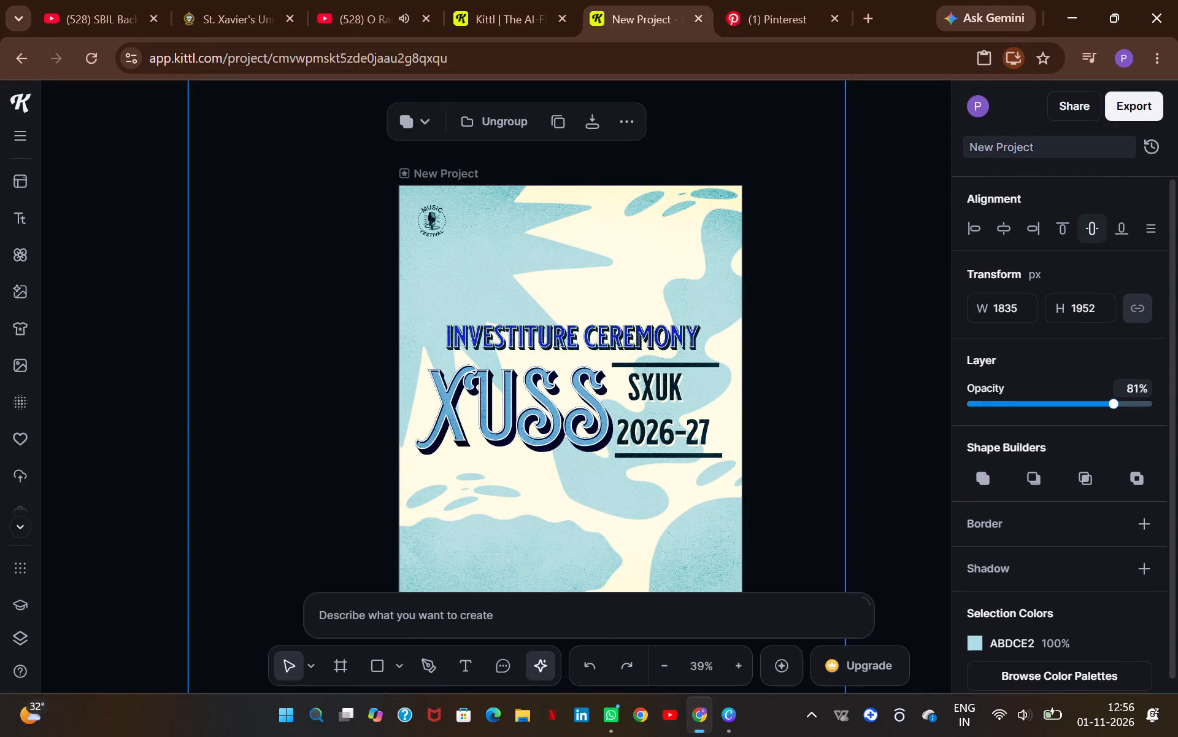
click(893, 276)
scroll(893, 276, down, 1)
scroll(812, 265, up, 1)
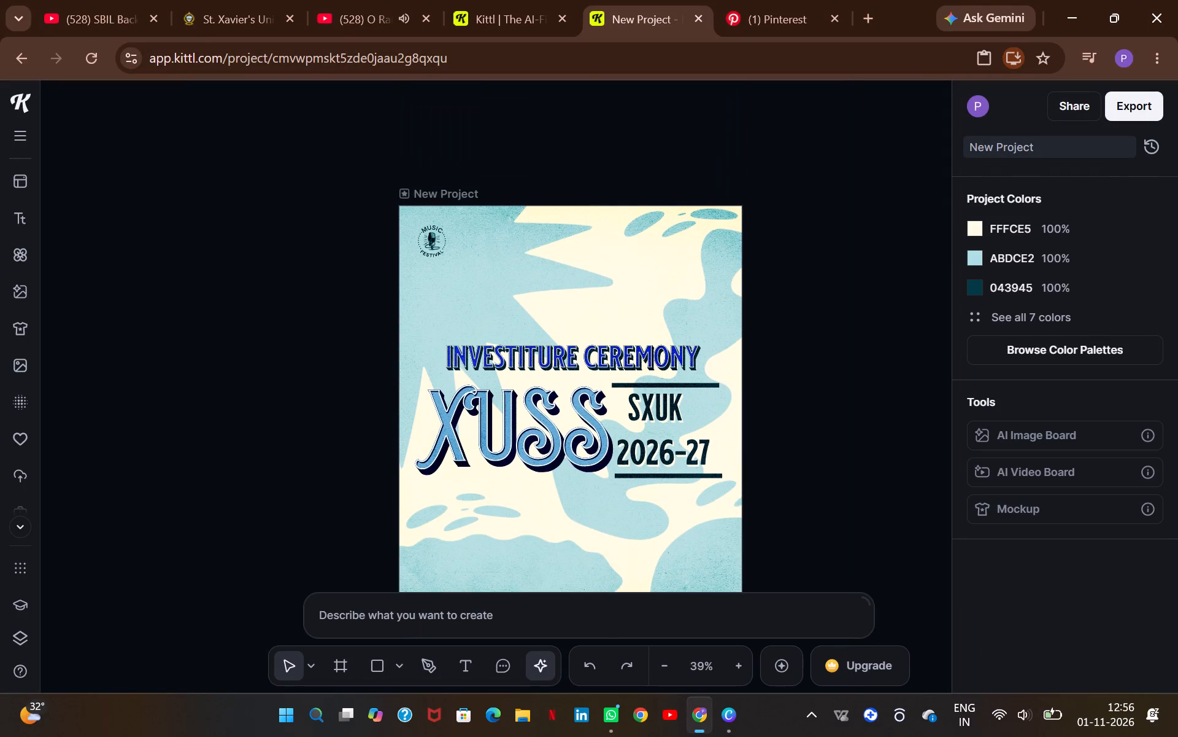
scroll(695, 466, down, 1)
scroll(695, 466, up, 1)
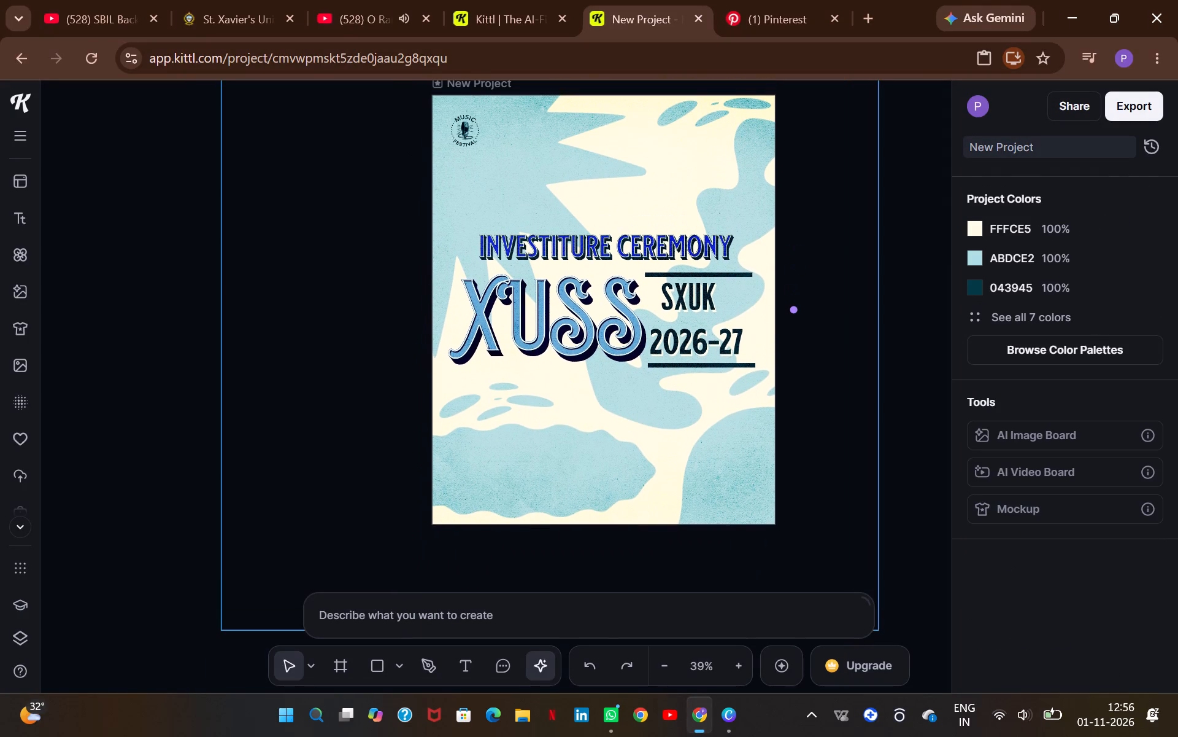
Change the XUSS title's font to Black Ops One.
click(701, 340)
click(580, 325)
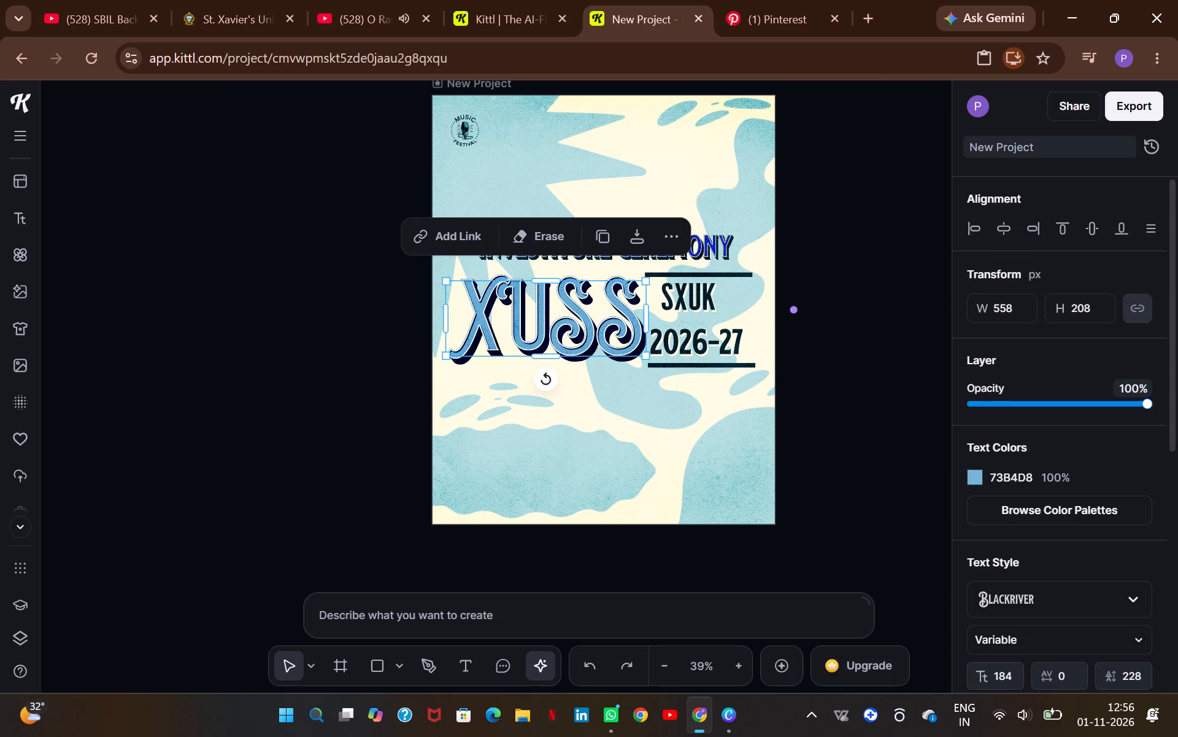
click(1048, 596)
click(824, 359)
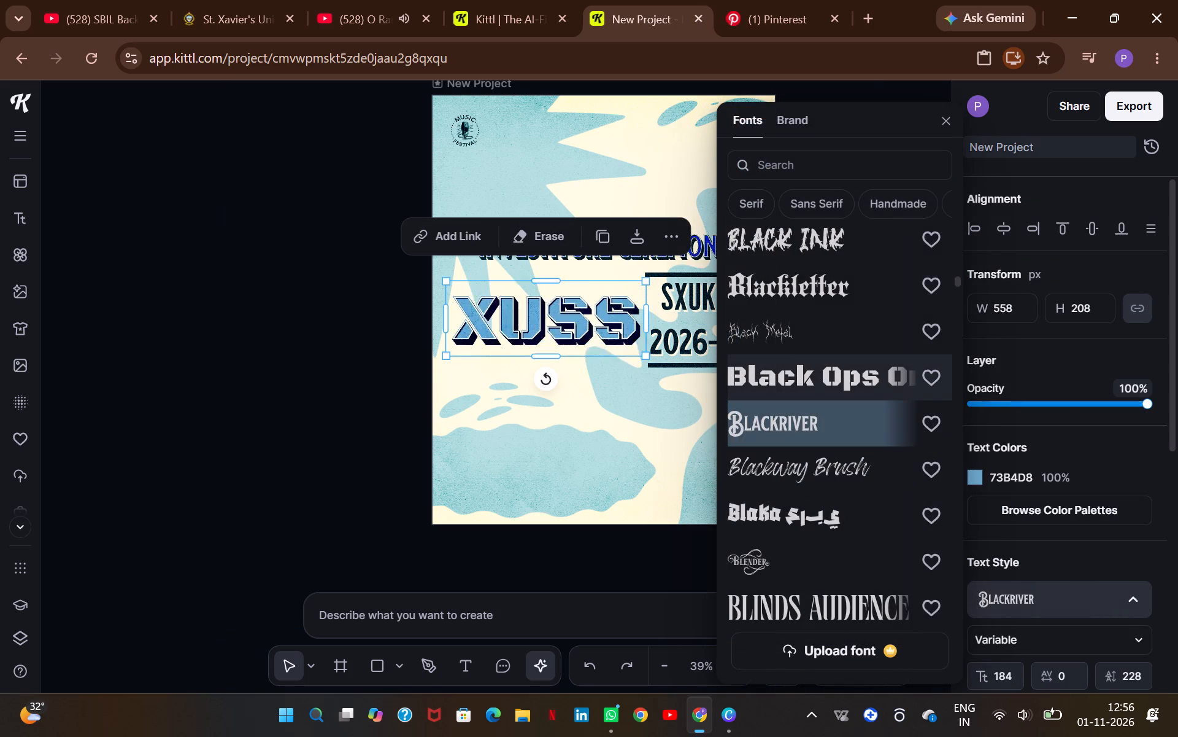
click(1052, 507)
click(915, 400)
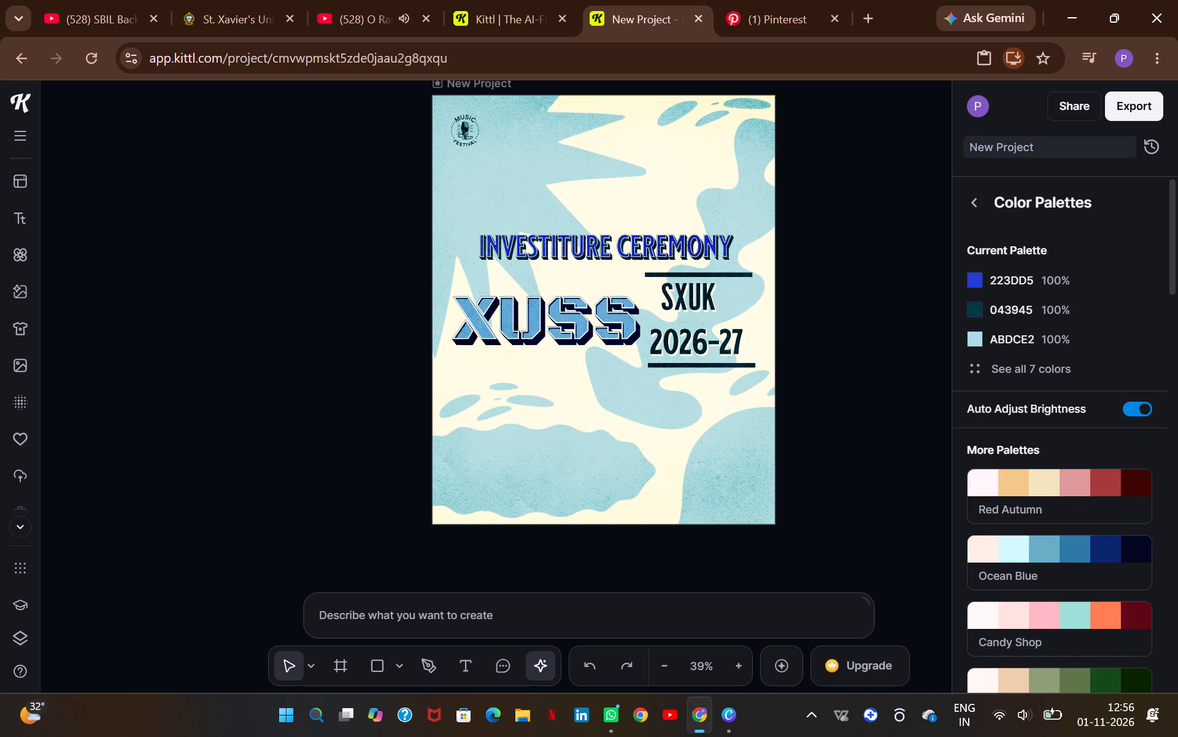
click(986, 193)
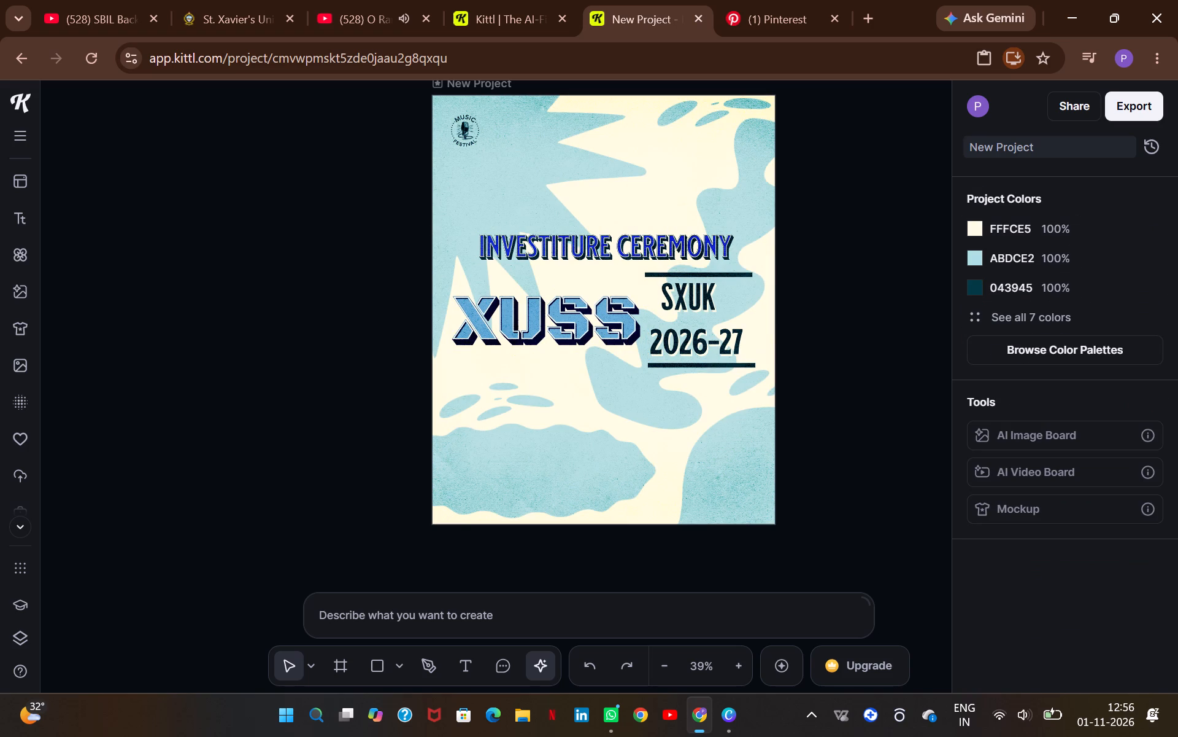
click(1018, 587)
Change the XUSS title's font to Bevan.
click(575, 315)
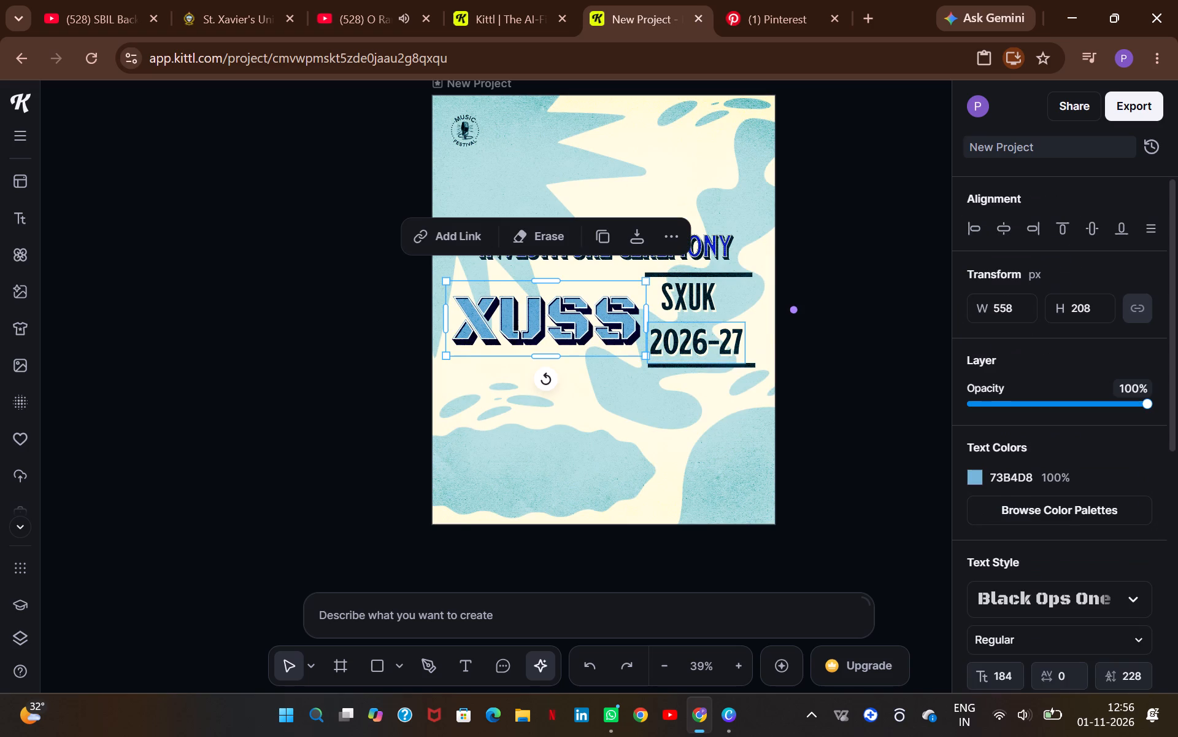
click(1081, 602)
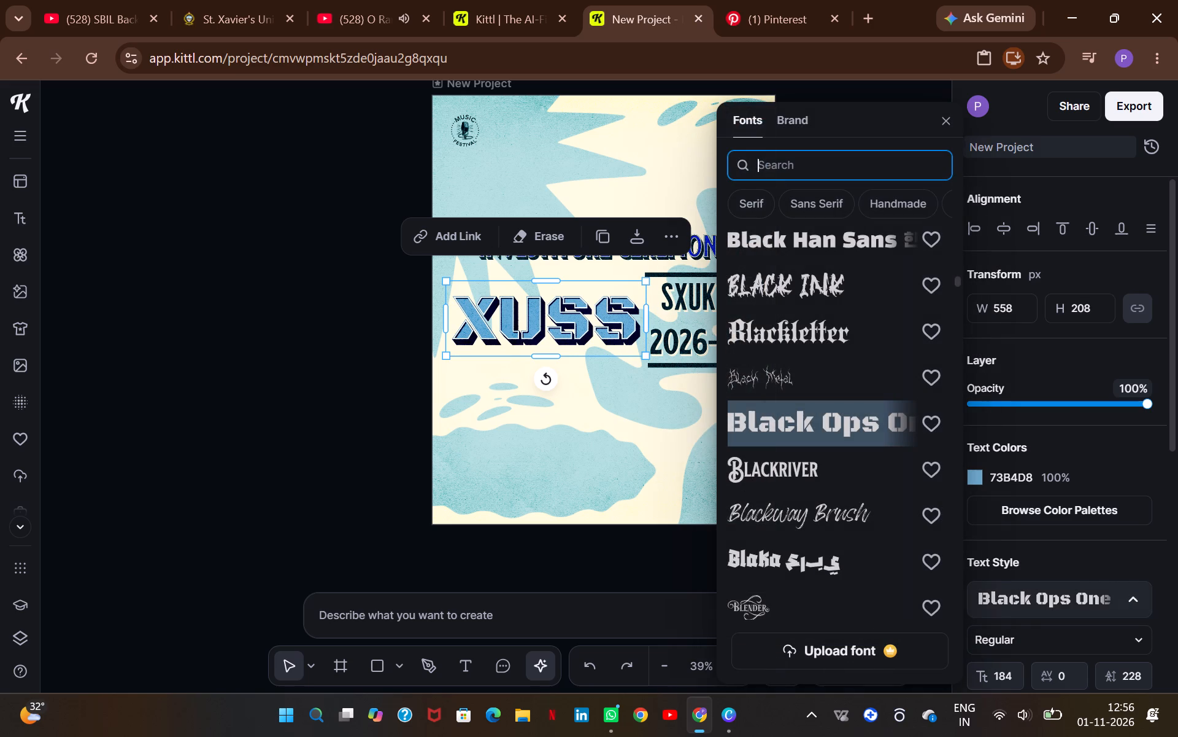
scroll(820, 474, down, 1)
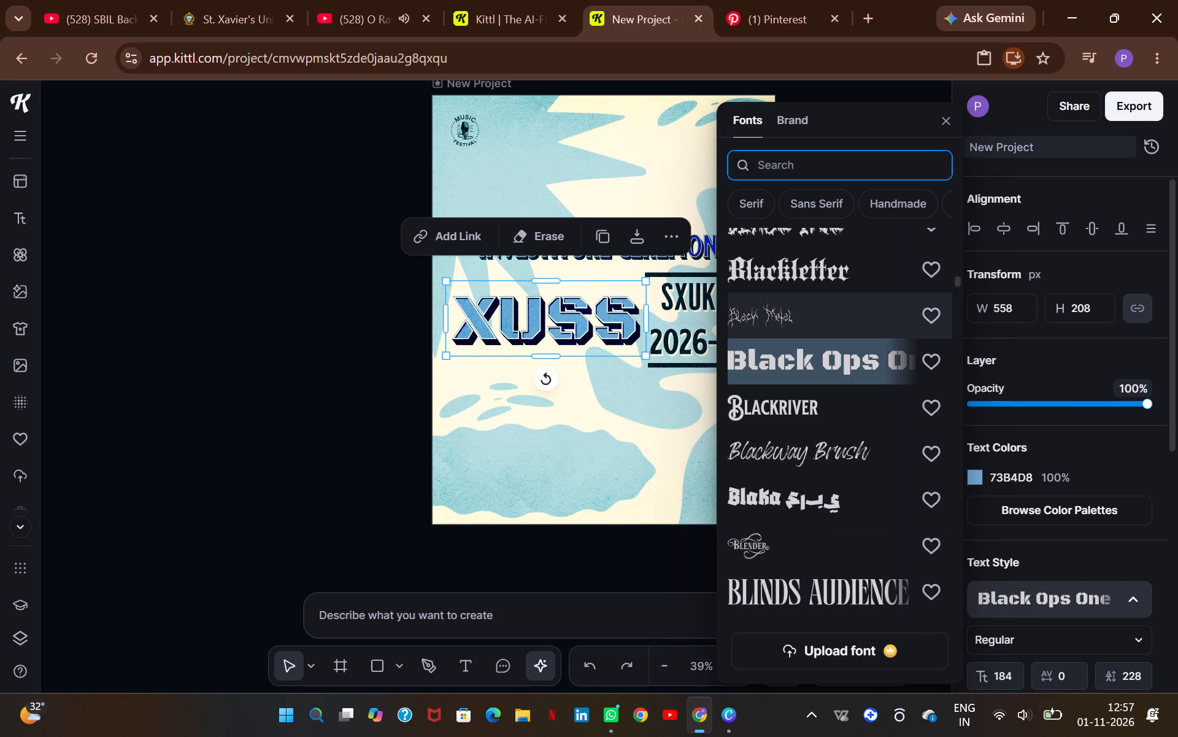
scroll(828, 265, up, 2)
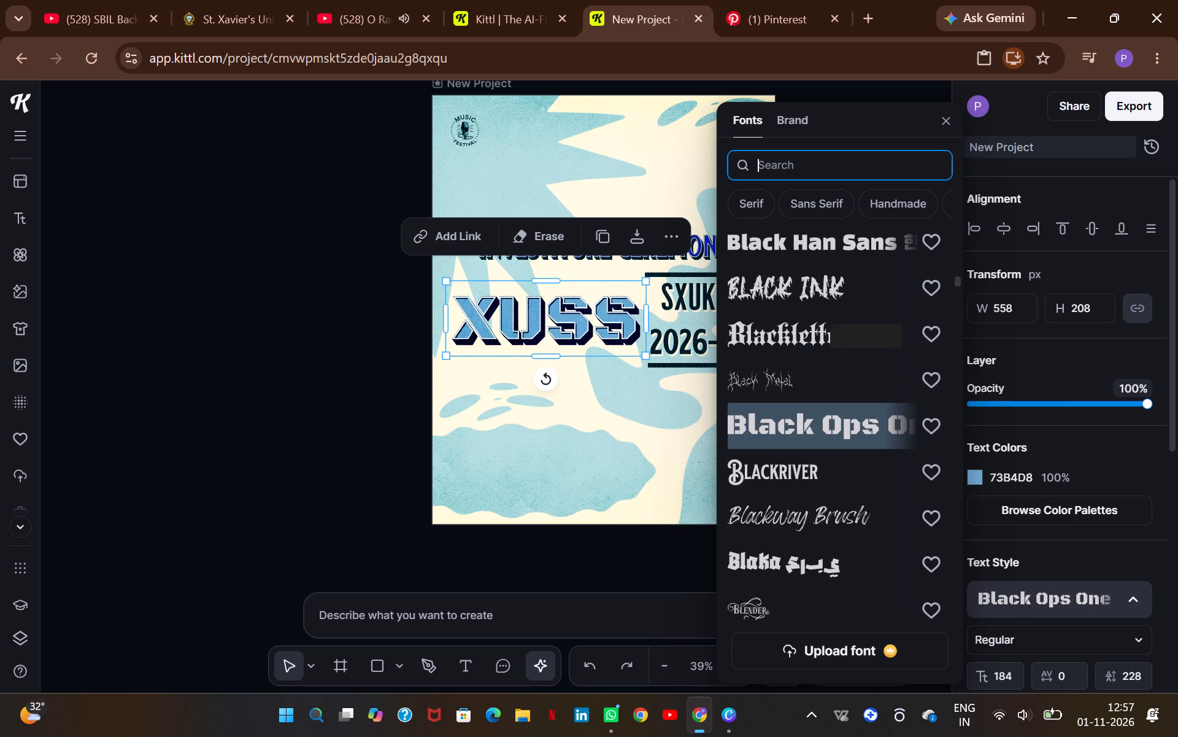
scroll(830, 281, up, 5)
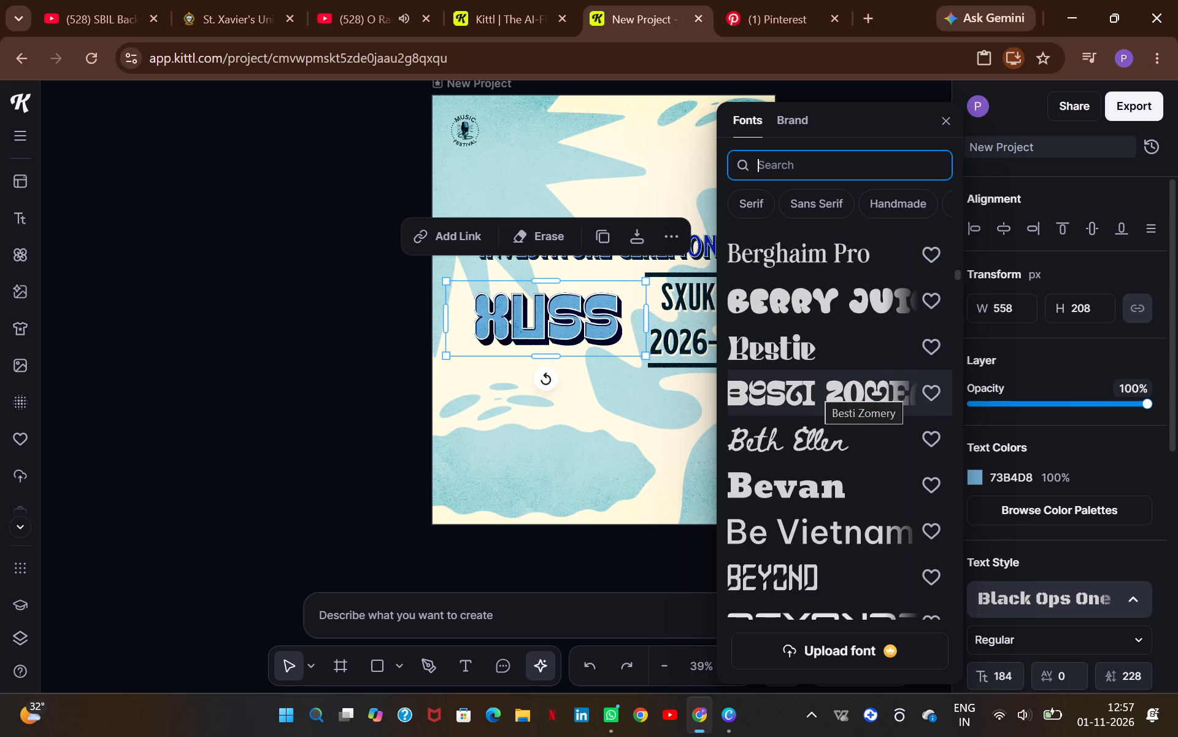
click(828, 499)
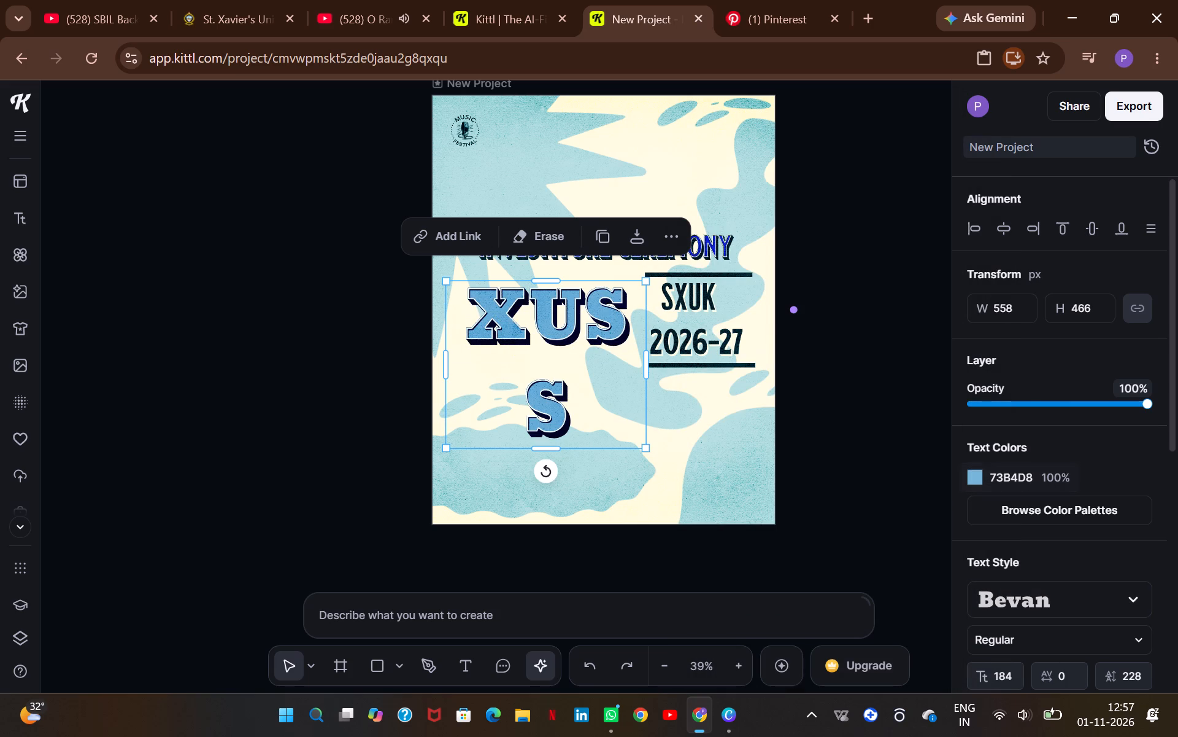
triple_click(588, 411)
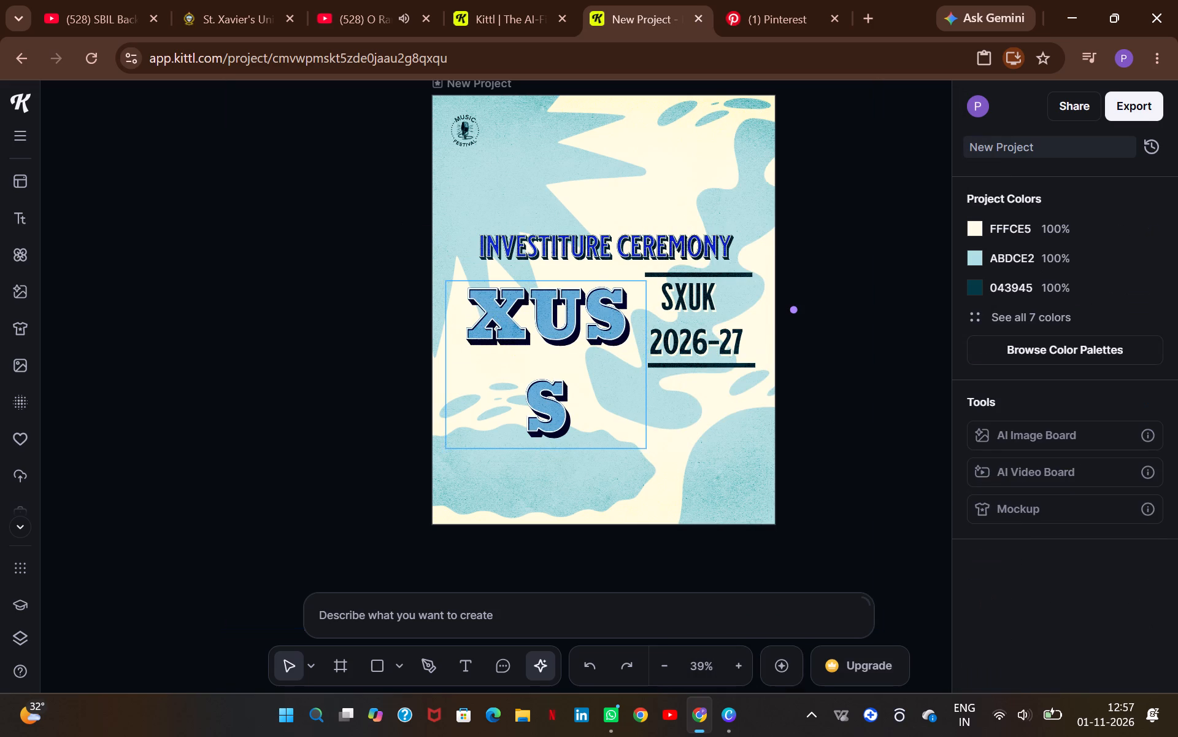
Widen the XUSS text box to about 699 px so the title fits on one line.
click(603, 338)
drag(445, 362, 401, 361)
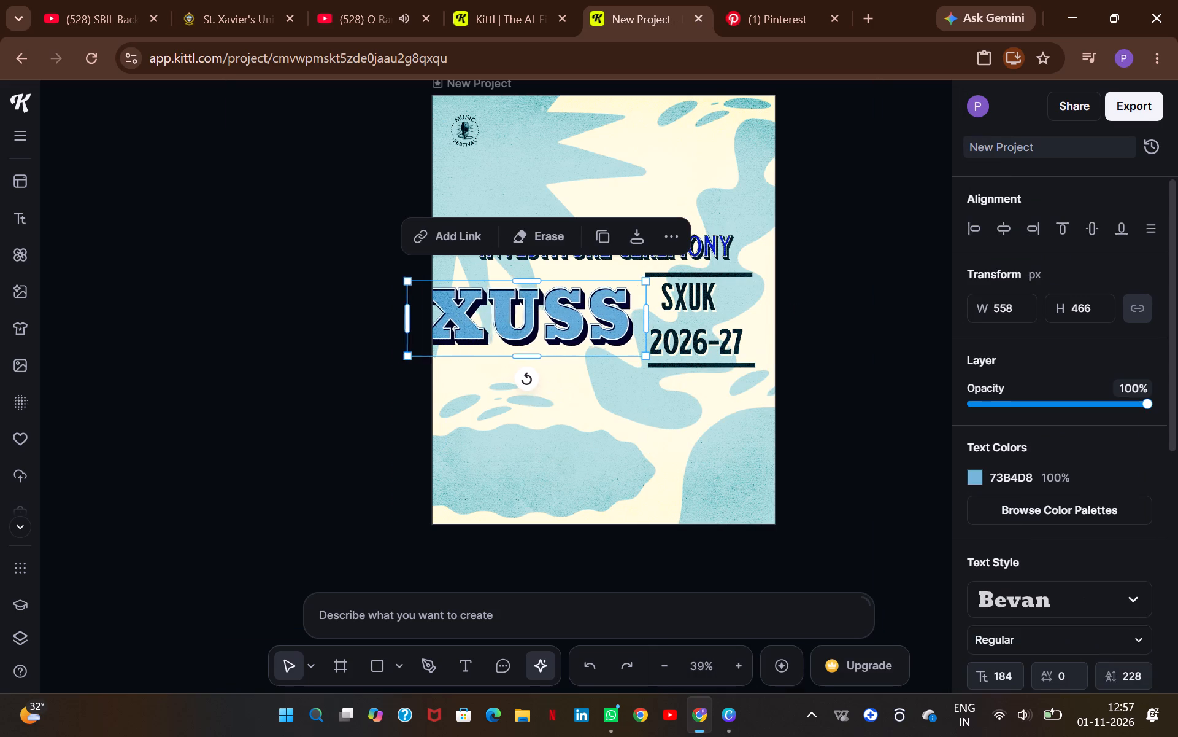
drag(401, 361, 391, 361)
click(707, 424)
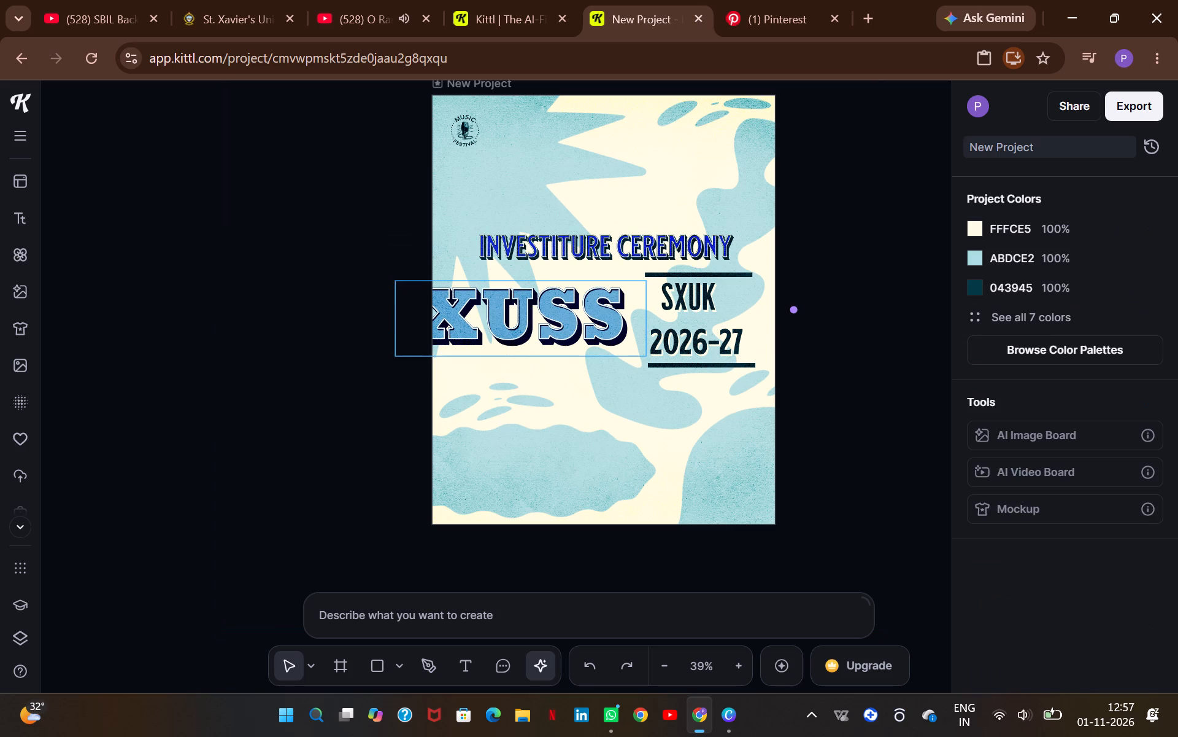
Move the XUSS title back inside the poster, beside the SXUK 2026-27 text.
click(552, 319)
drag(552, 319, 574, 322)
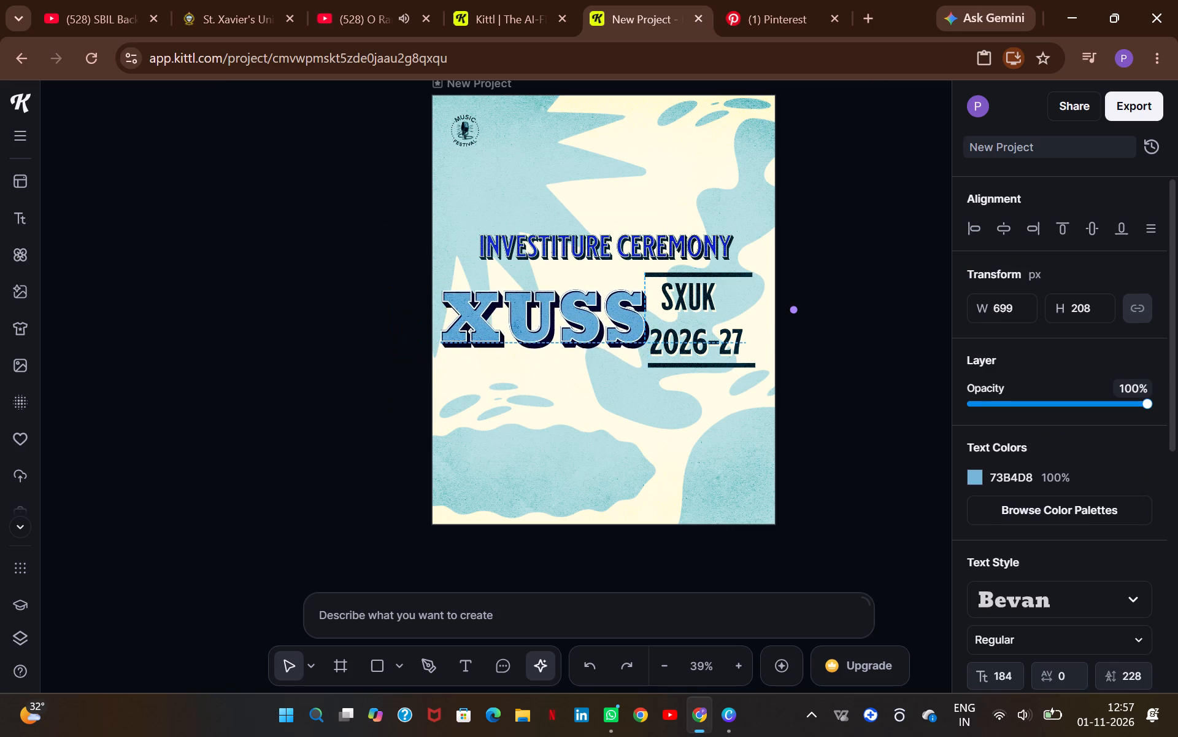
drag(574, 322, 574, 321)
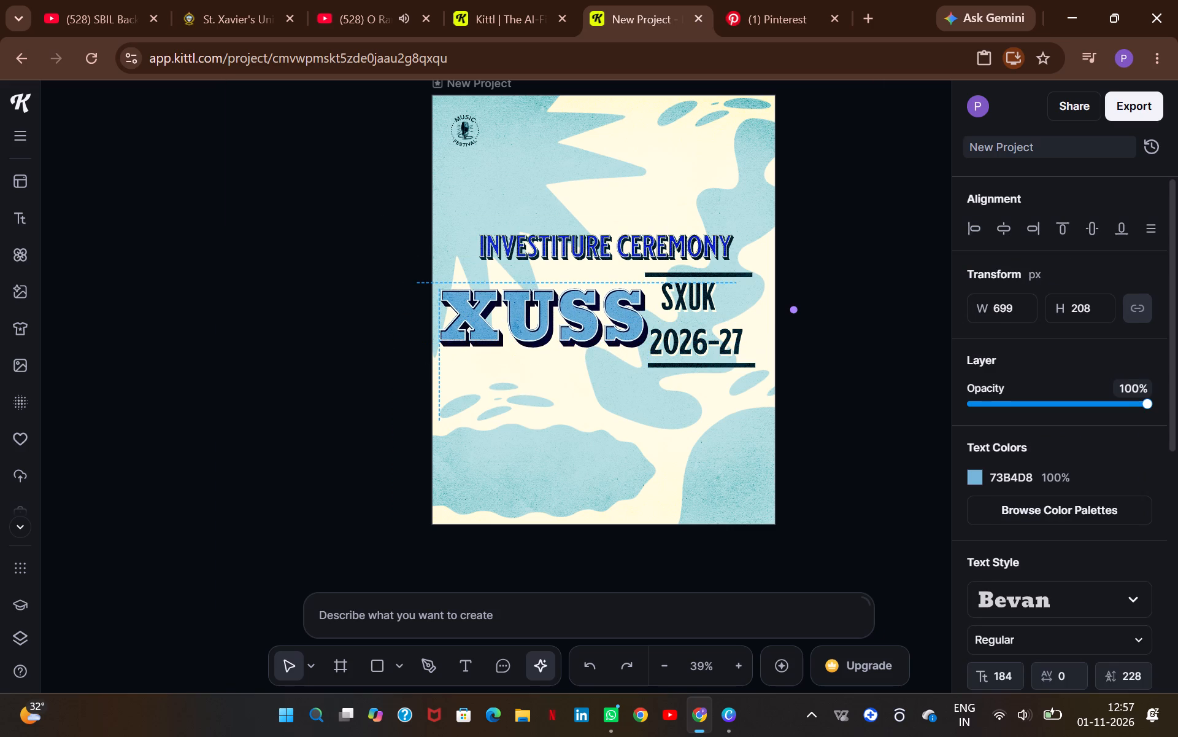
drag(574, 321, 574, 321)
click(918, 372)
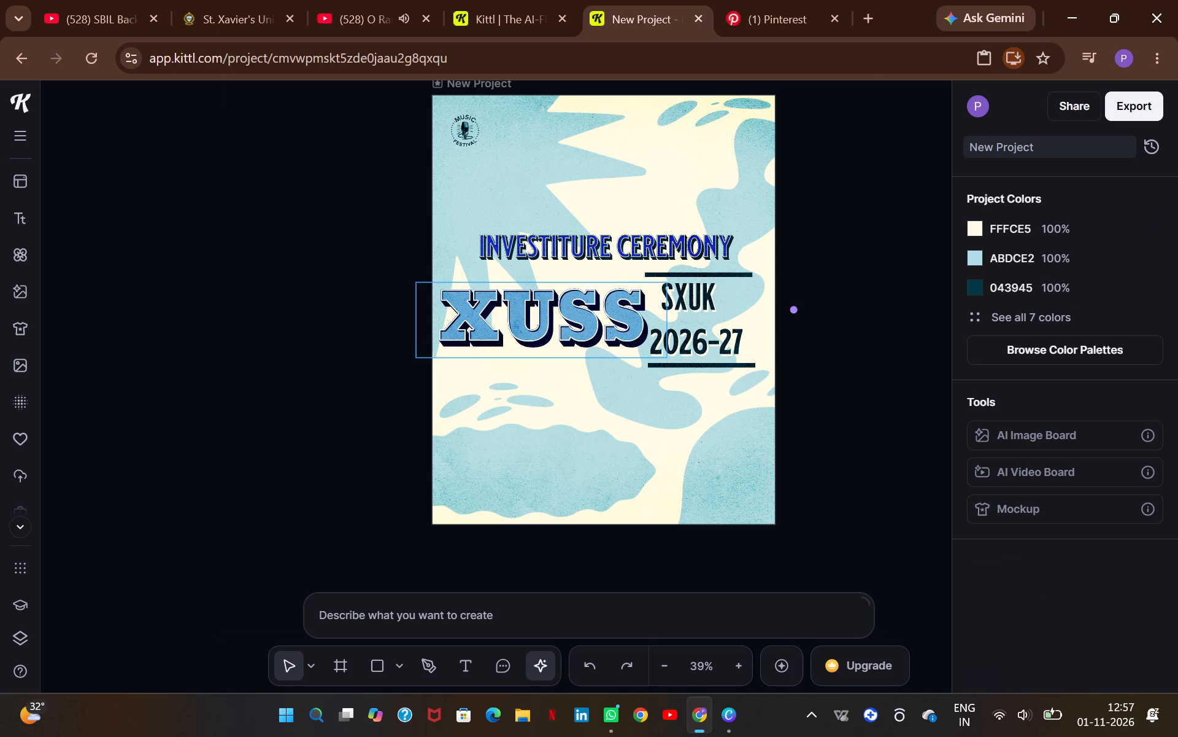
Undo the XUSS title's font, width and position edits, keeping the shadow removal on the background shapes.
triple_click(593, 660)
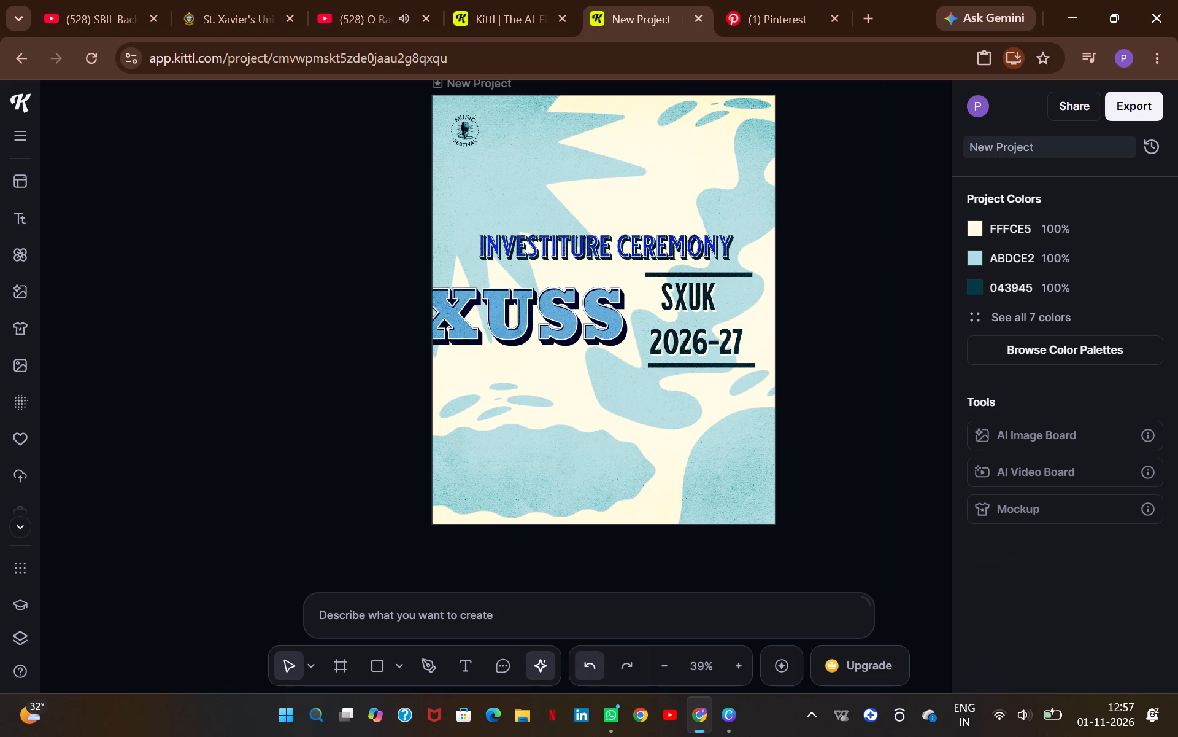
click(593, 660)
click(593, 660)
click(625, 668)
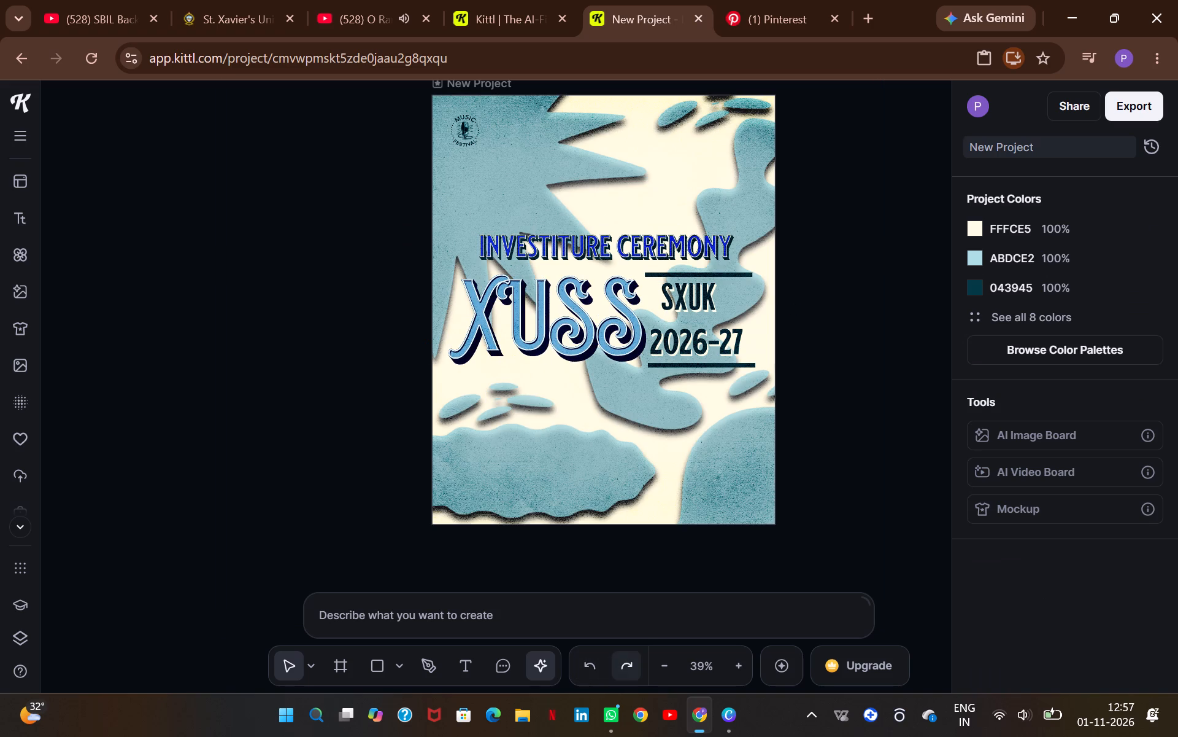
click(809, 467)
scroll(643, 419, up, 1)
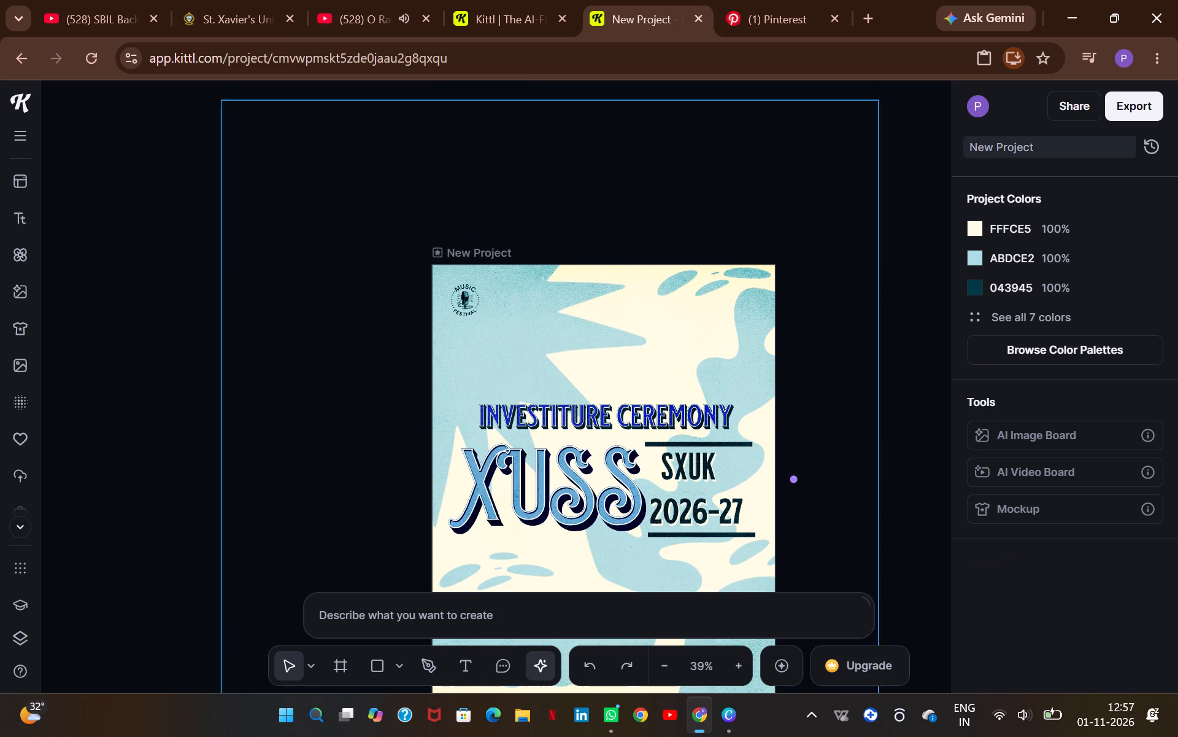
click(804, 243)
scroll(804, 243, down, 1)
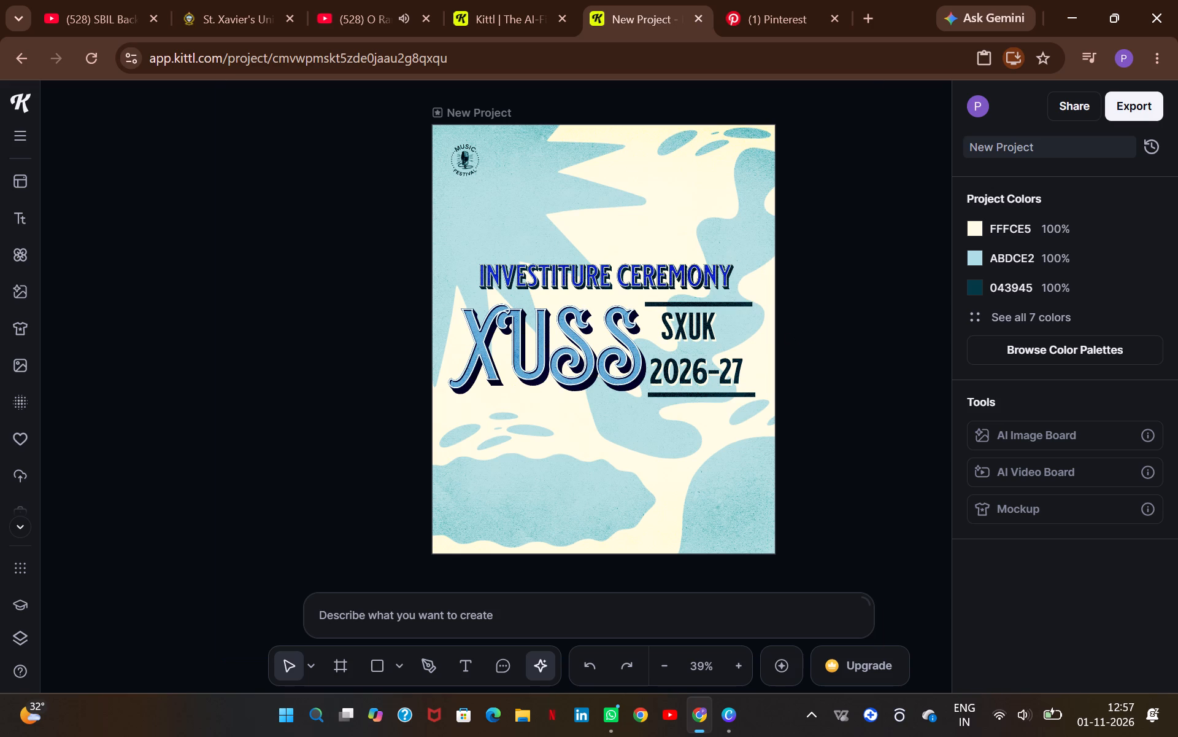
Rename the project as SAMPLE 1.
double_click(992, 155)
click(992, 155)
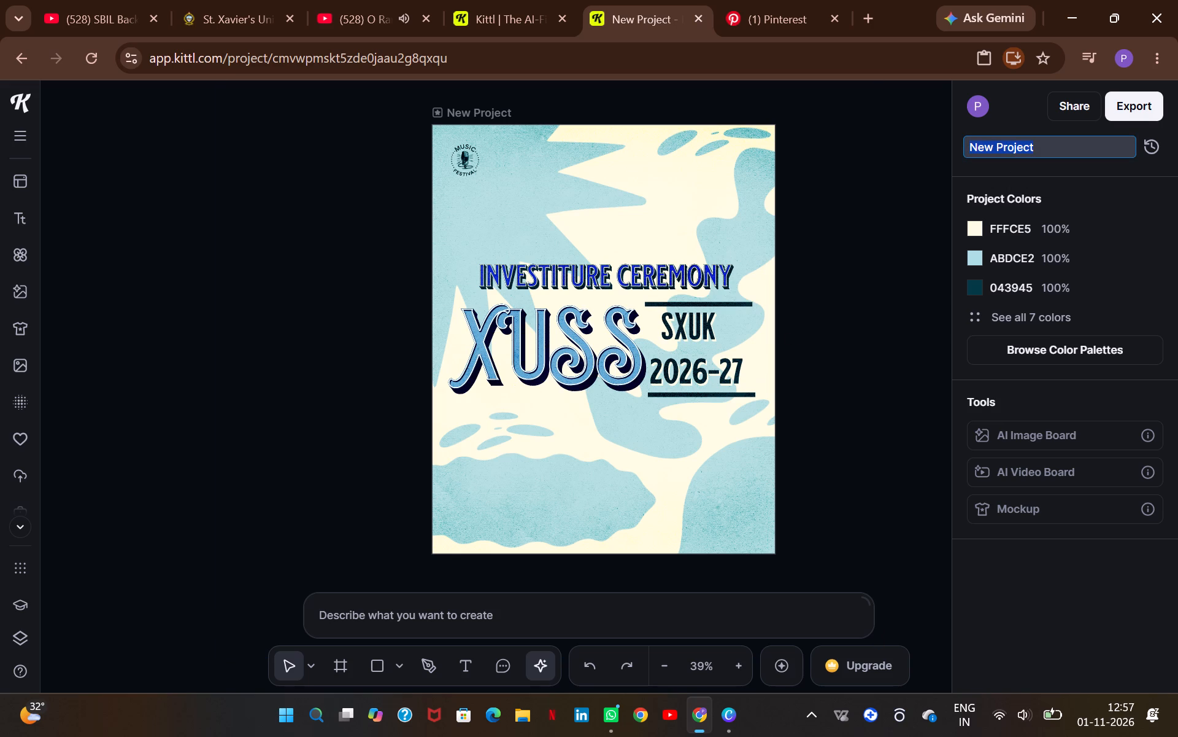
key(BackSpace)
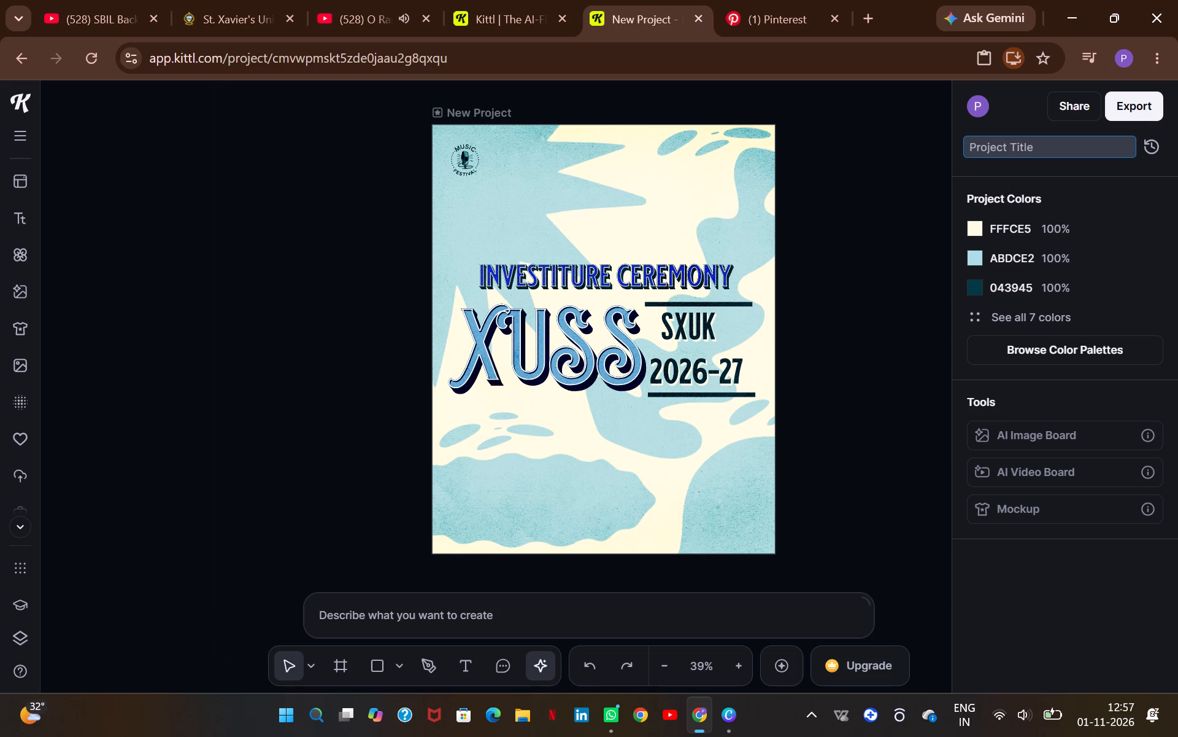
text(SAMPLE 1)
key(space)
key(Return)
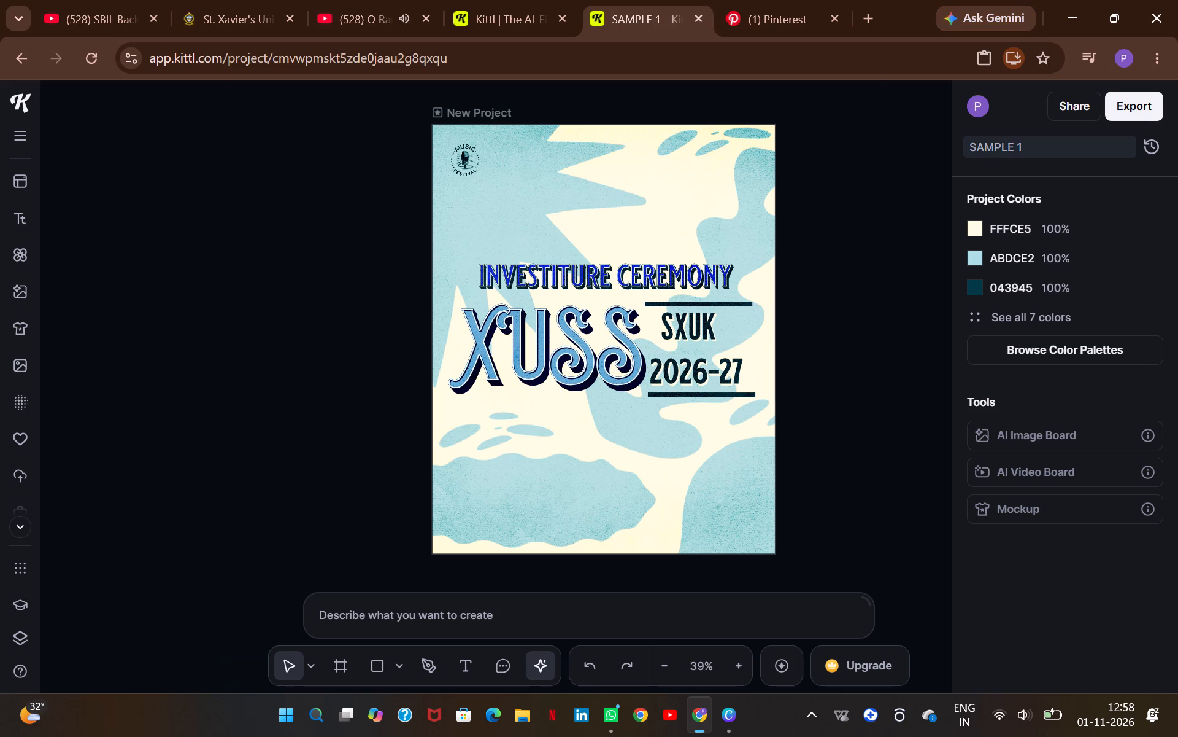
Start a new project in its own browser tab and close the SAMPLE 1 tab.
click(30, 140)
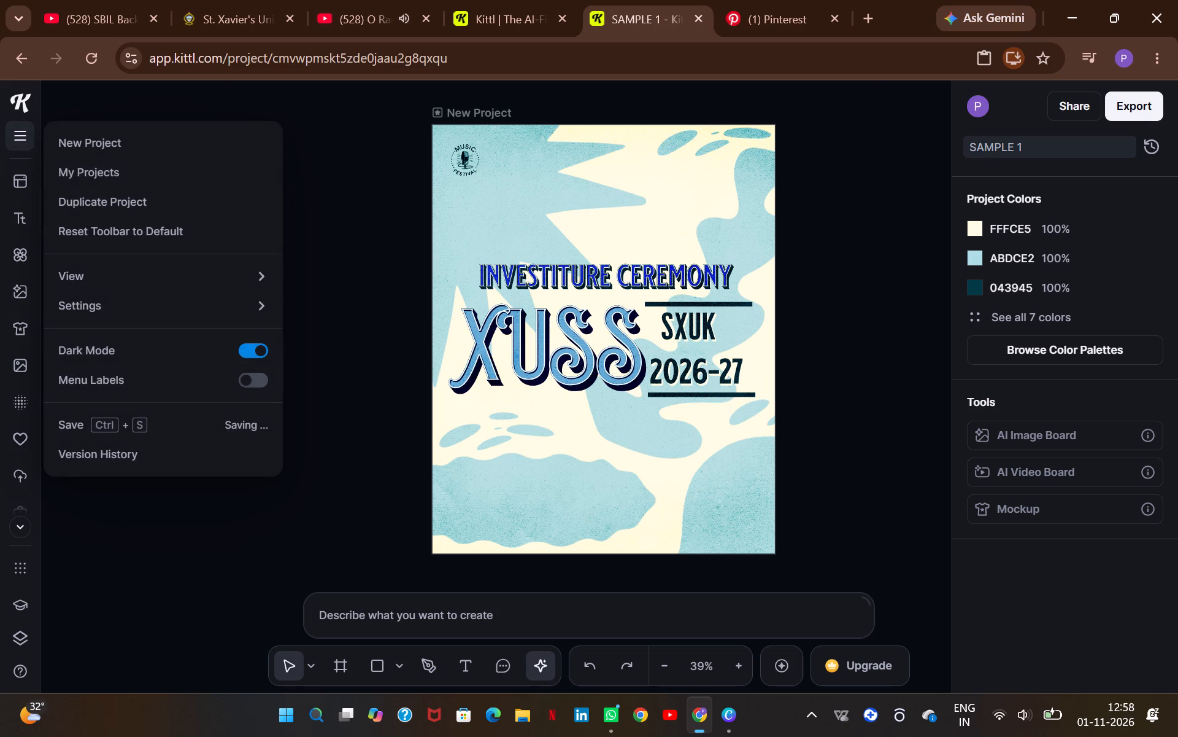
click(92, 140)
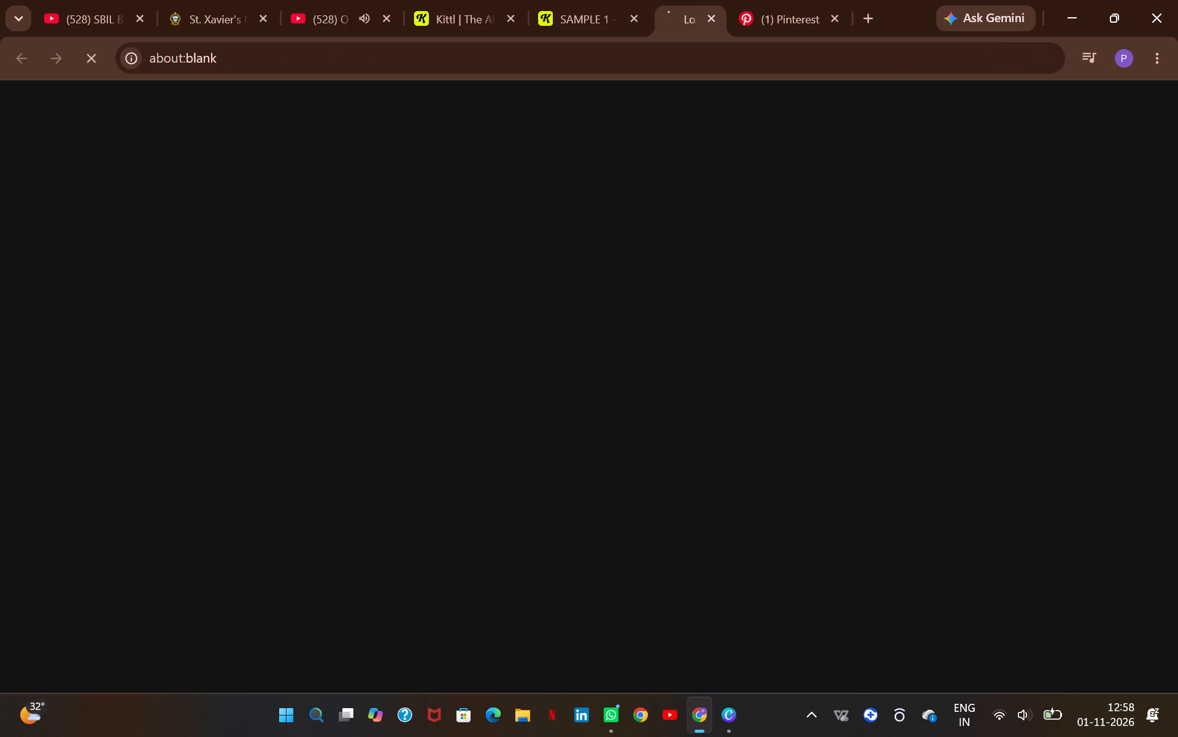
click(604, 19)
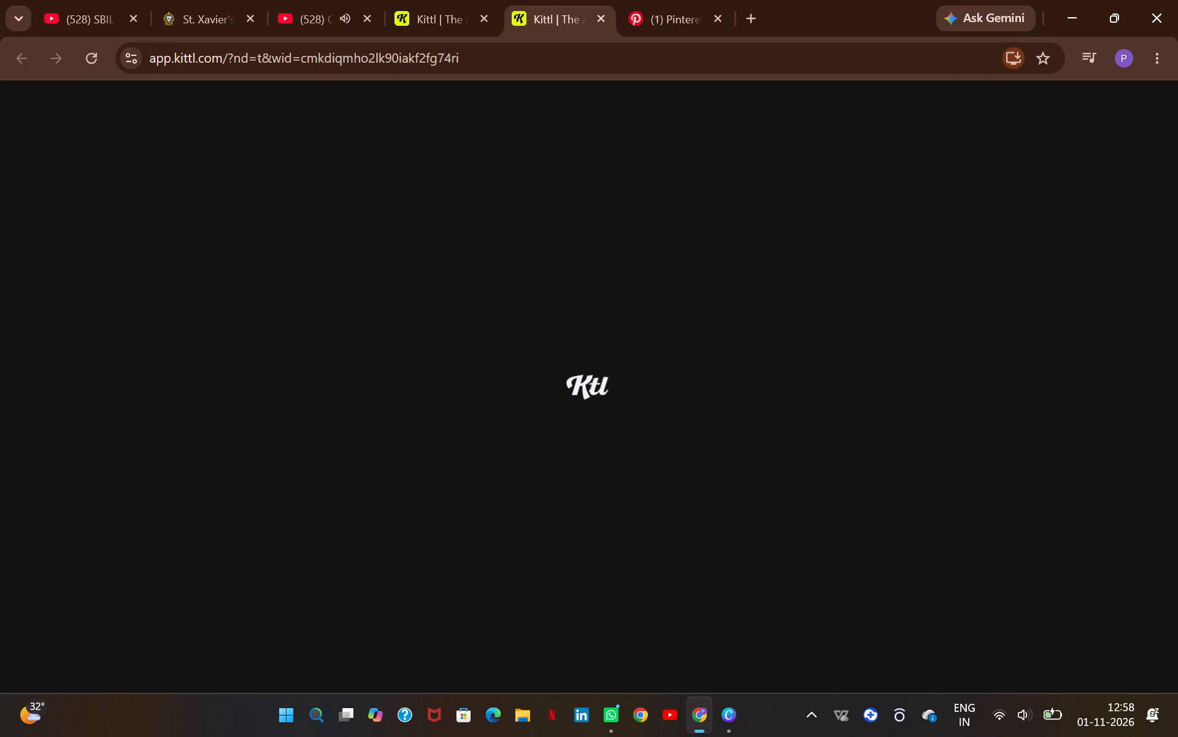
In the Kittl templates tab, look through the templates similar to the Open Air Summer concert poster and close its preview.
click(474, 7)
scroll(570, 260, down, 3)
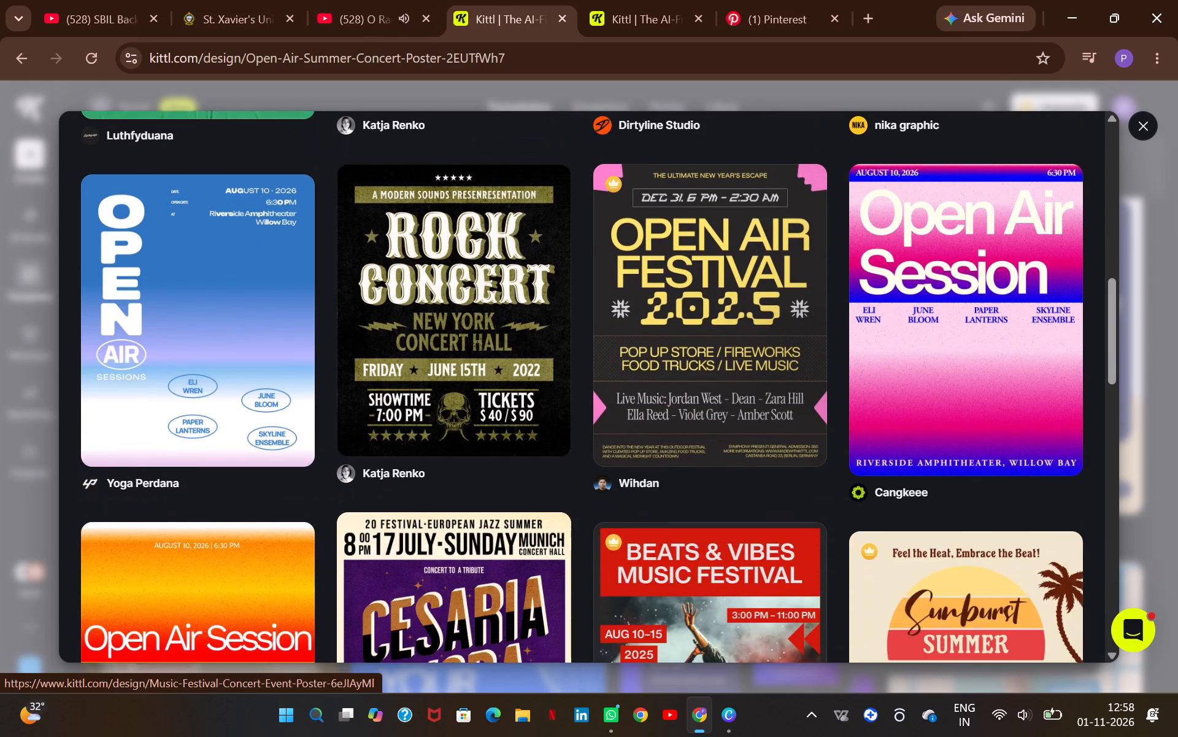
scroll(570, 260, down, 1)
scroll(369, 229, up, 1)
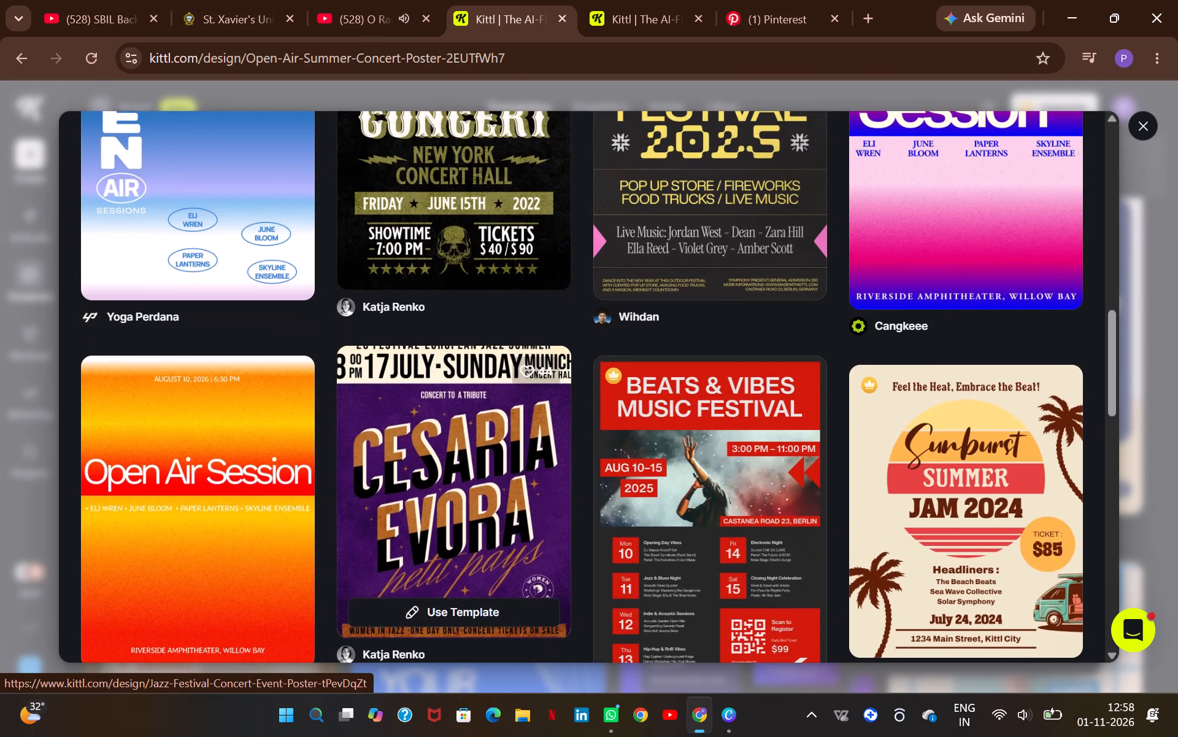
scroll(369, 229, down, 2)
scroll(534, 275, down, 3)
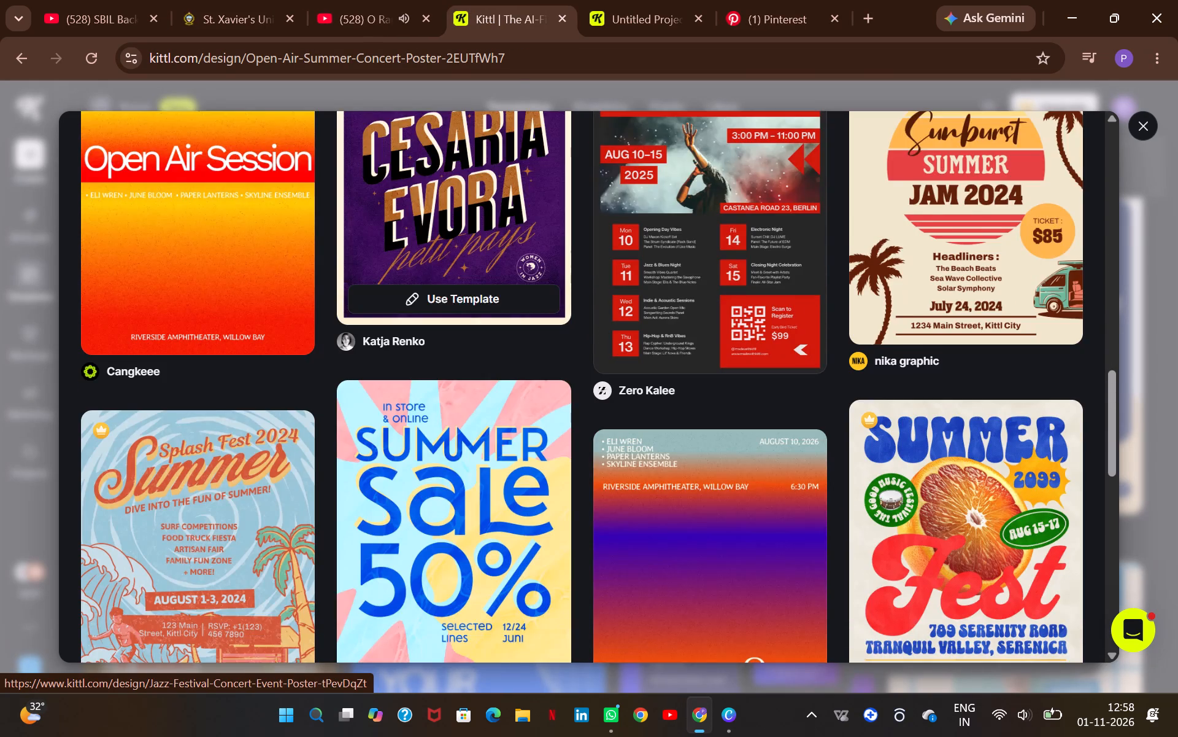
scroll(652, 511, down, 6)
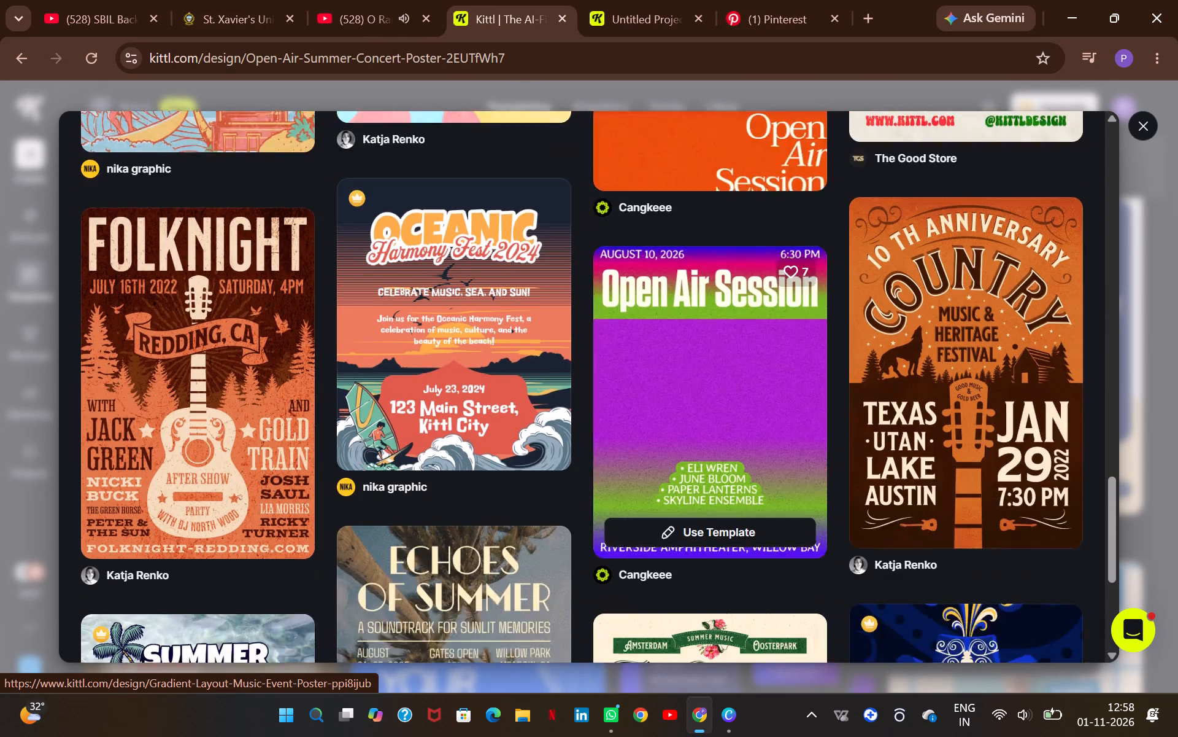
scroll(652, 511, up, 20)
scroll(652, 511, up, 3)
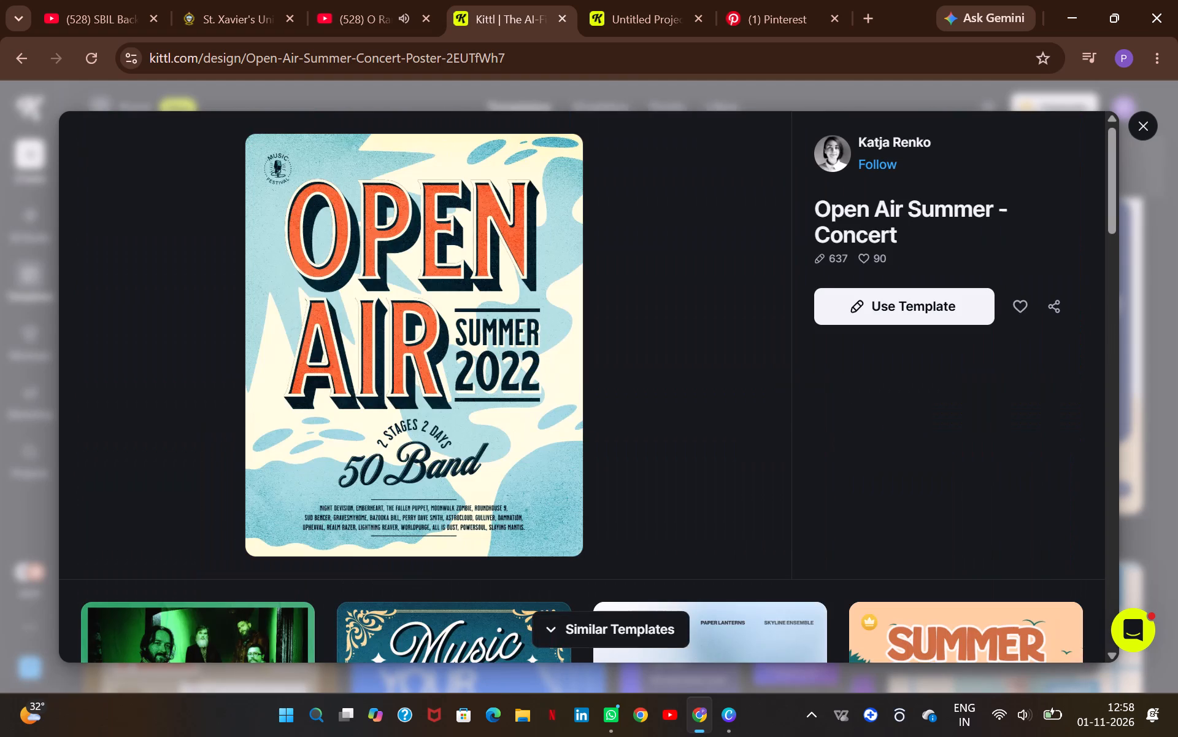
click(1158, 120)
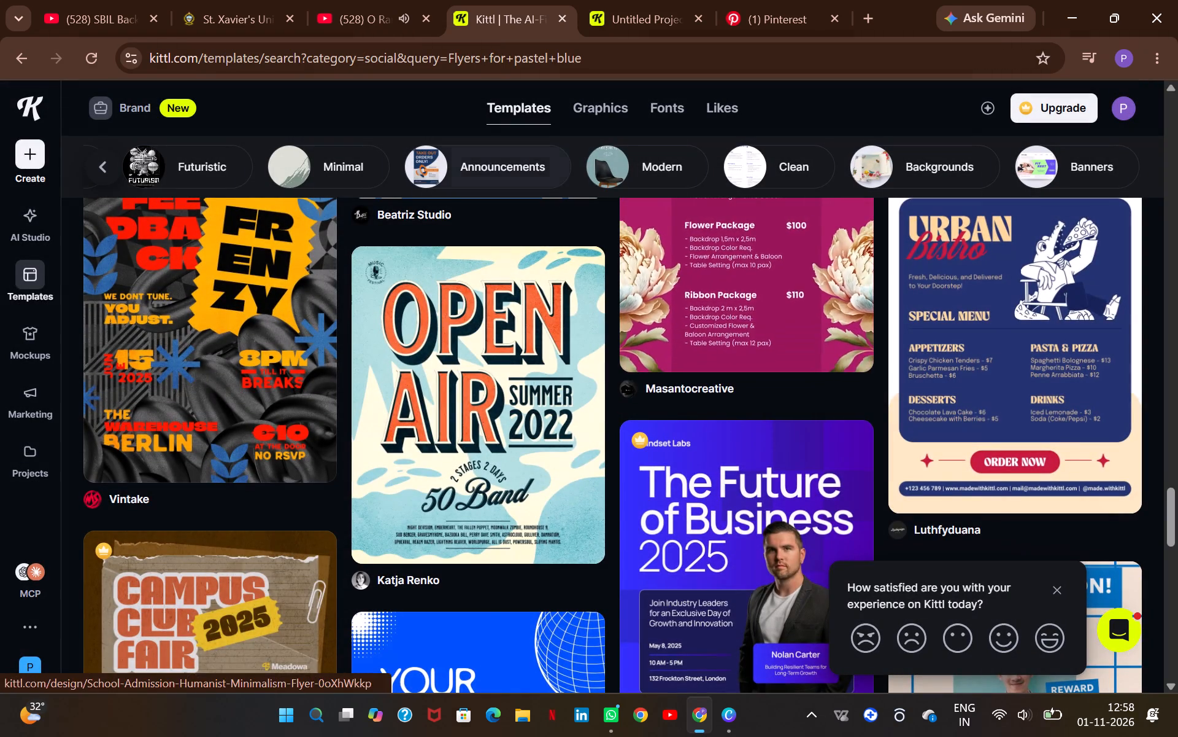
Change the template search from flyers to "REEL THUMBNAIL for pastel blue" and run it.
scroll(555, 225, up, 16)
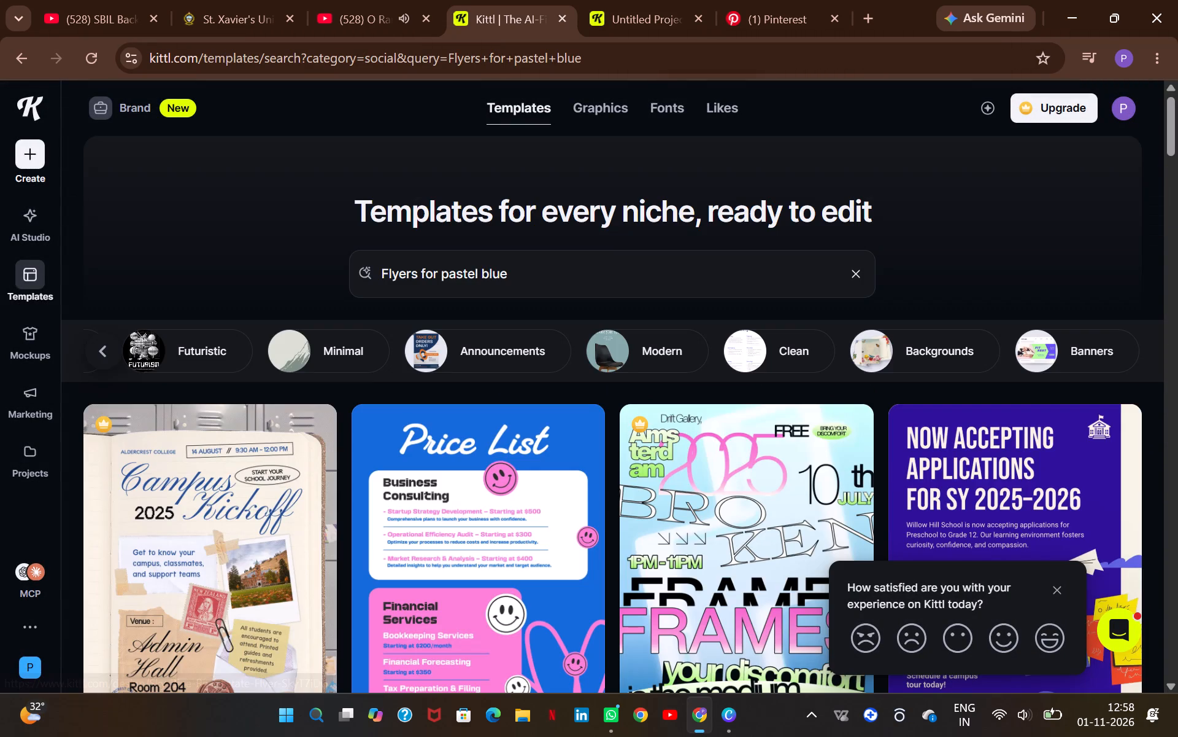
click(650, 279)
drag(650, 279, 447, 268)
click(424, 281)
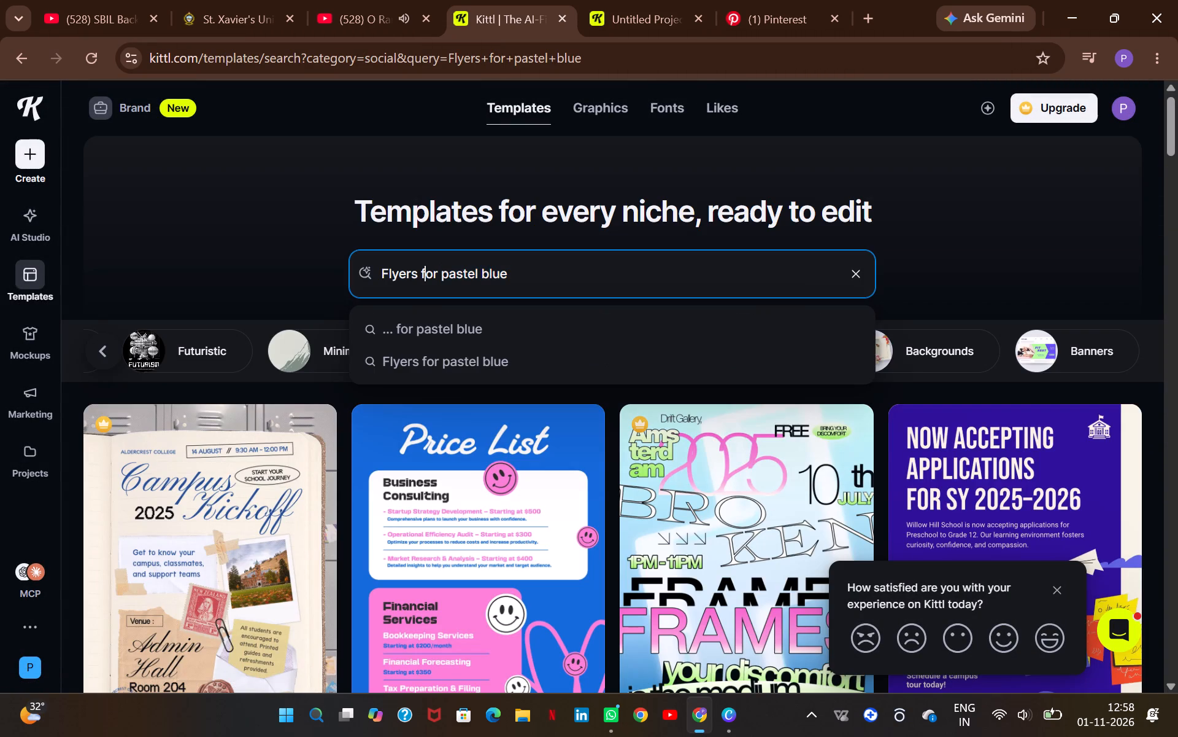
drag(418, 278, 364, 275)
key(BackSpace)
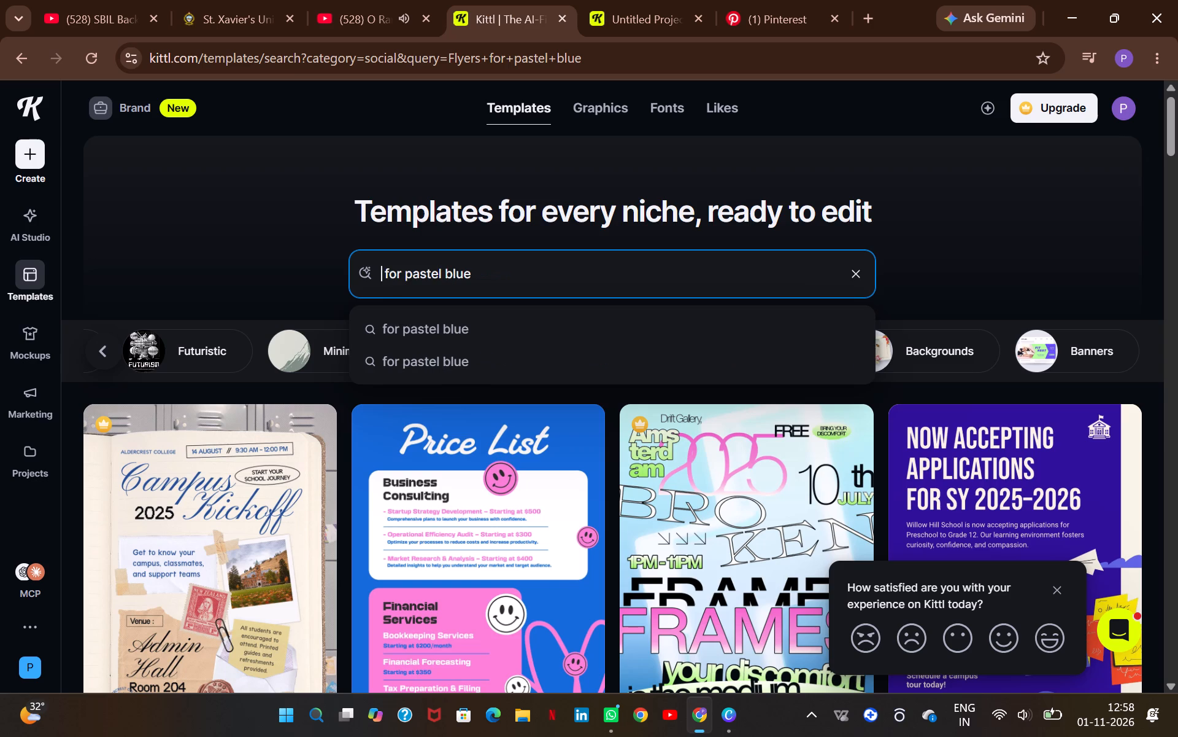
text(REEL THUMBNAIL)
key(Return)
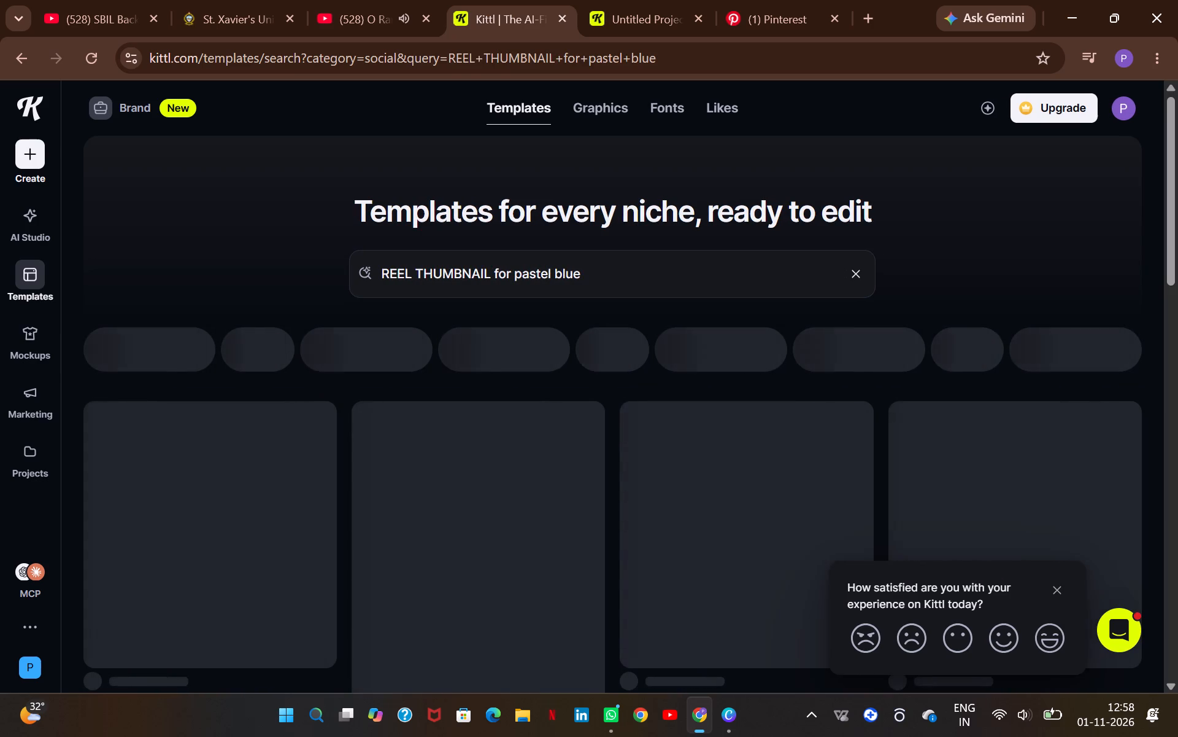
Examine the reel thumbnail templates for a pastel blue layout that suits the next poster sample.
scroll(499, 371, down, 1)
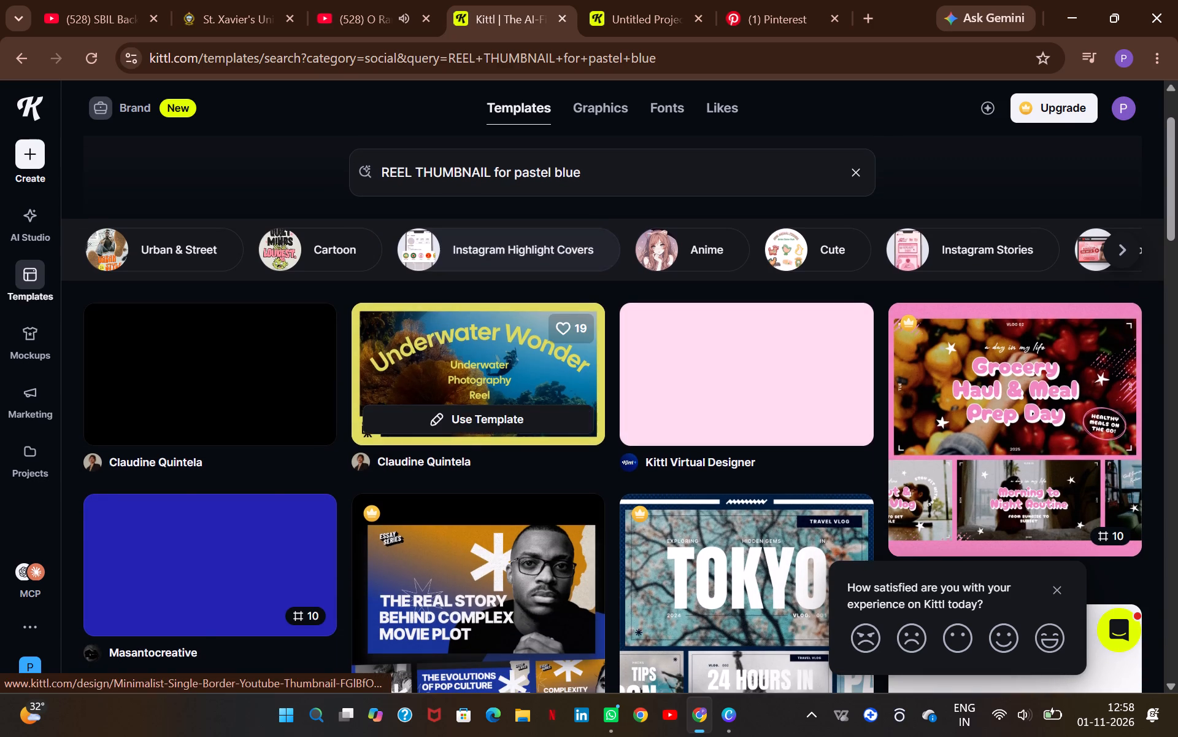
scroll(614, 345, down, 2)
scroll(676, 381, down, 4)
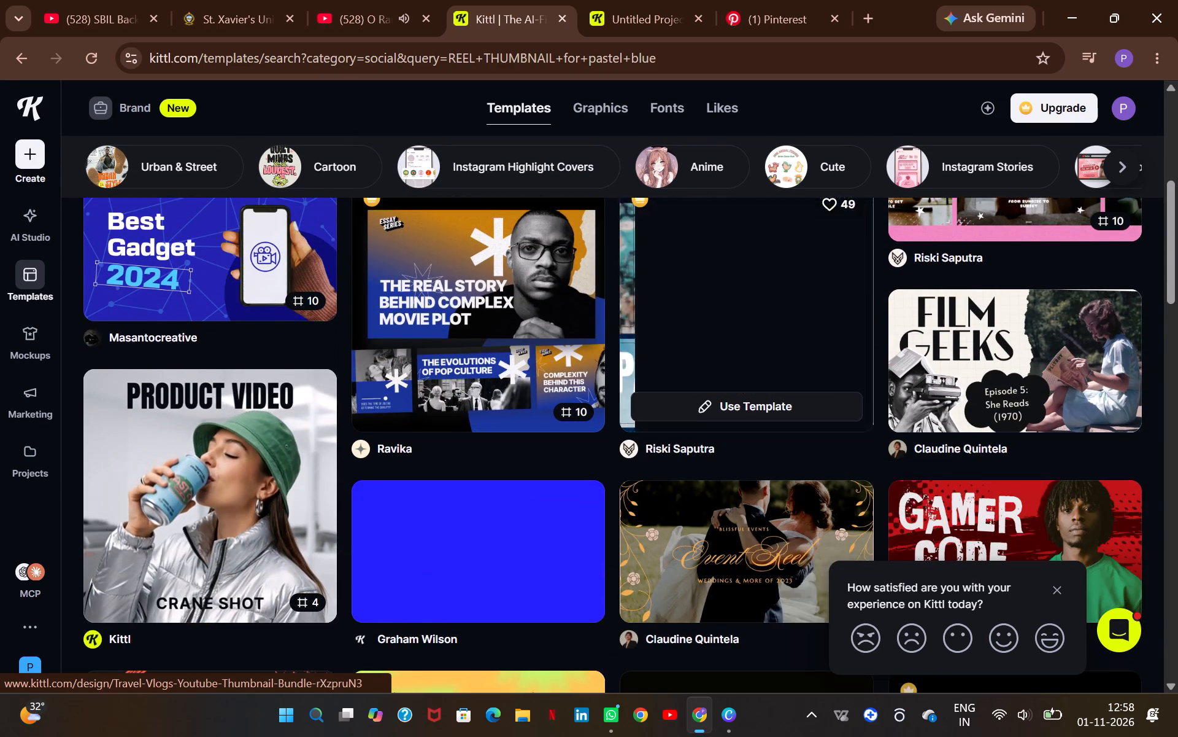
scroll(676, 381, down, 2)
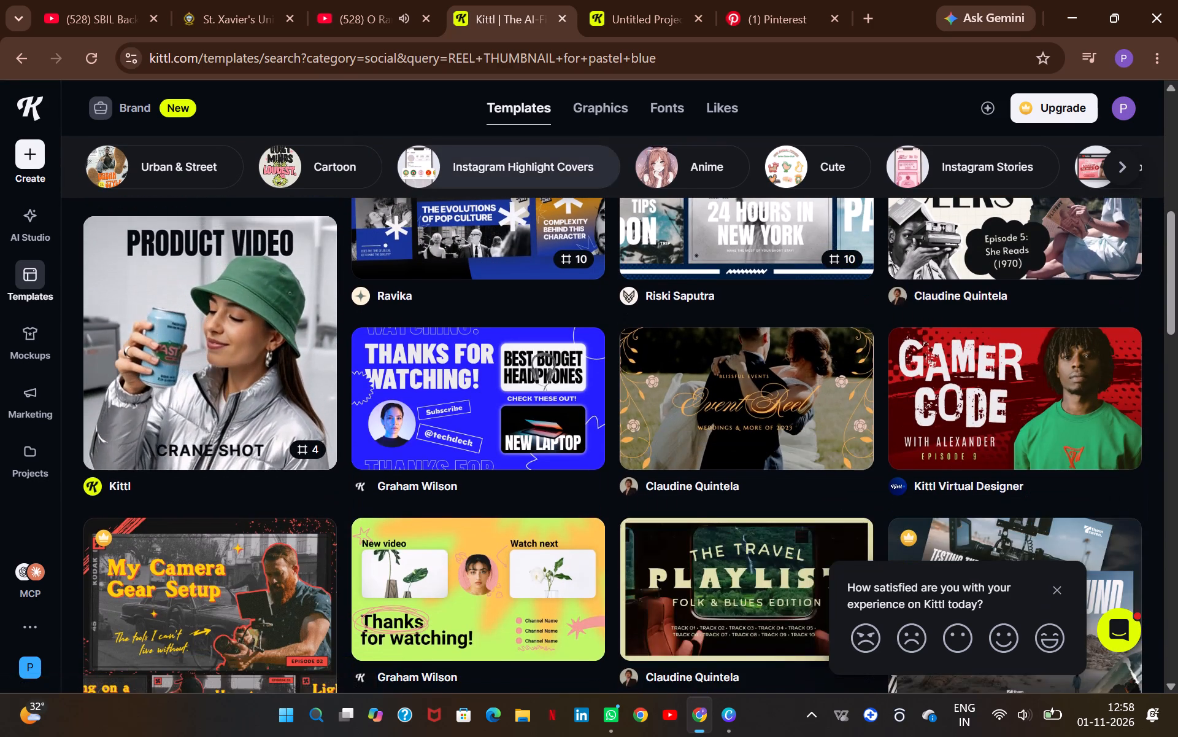
scroll(601, 324, down, 4)
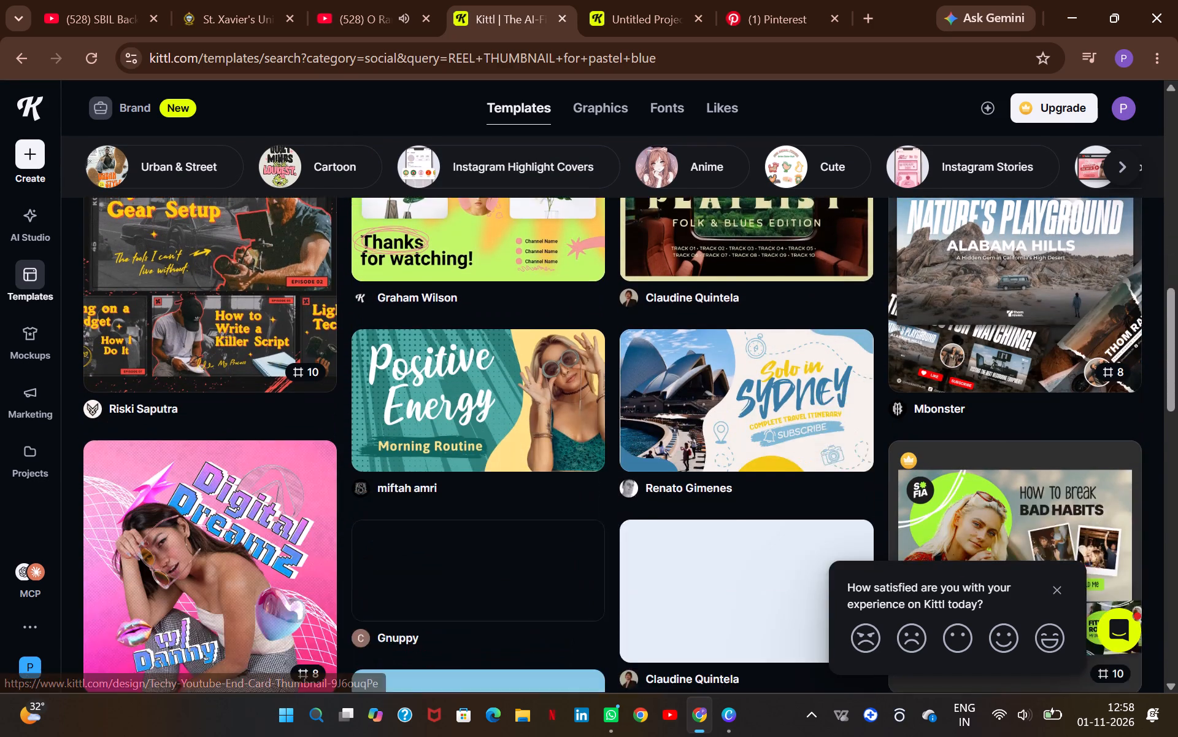
scroll(601, 324, down, 2)
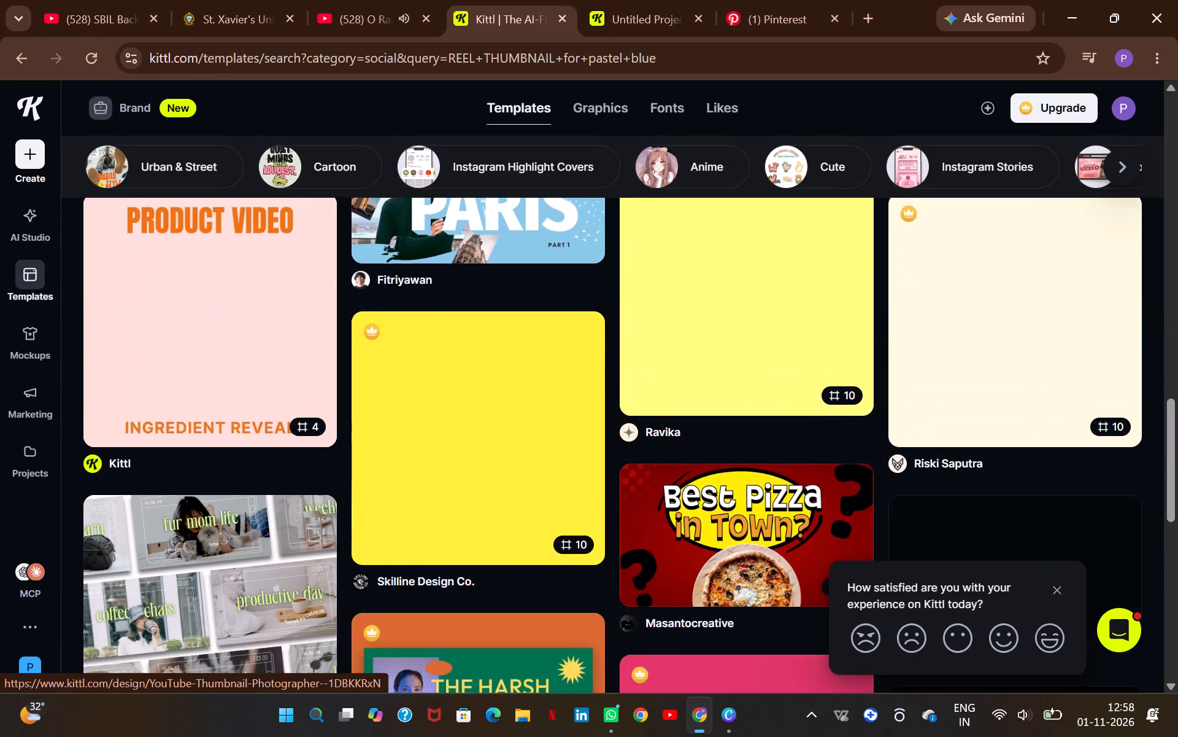
scroll(601, 324, up, 2)
scroll(601, 324, down, 1)
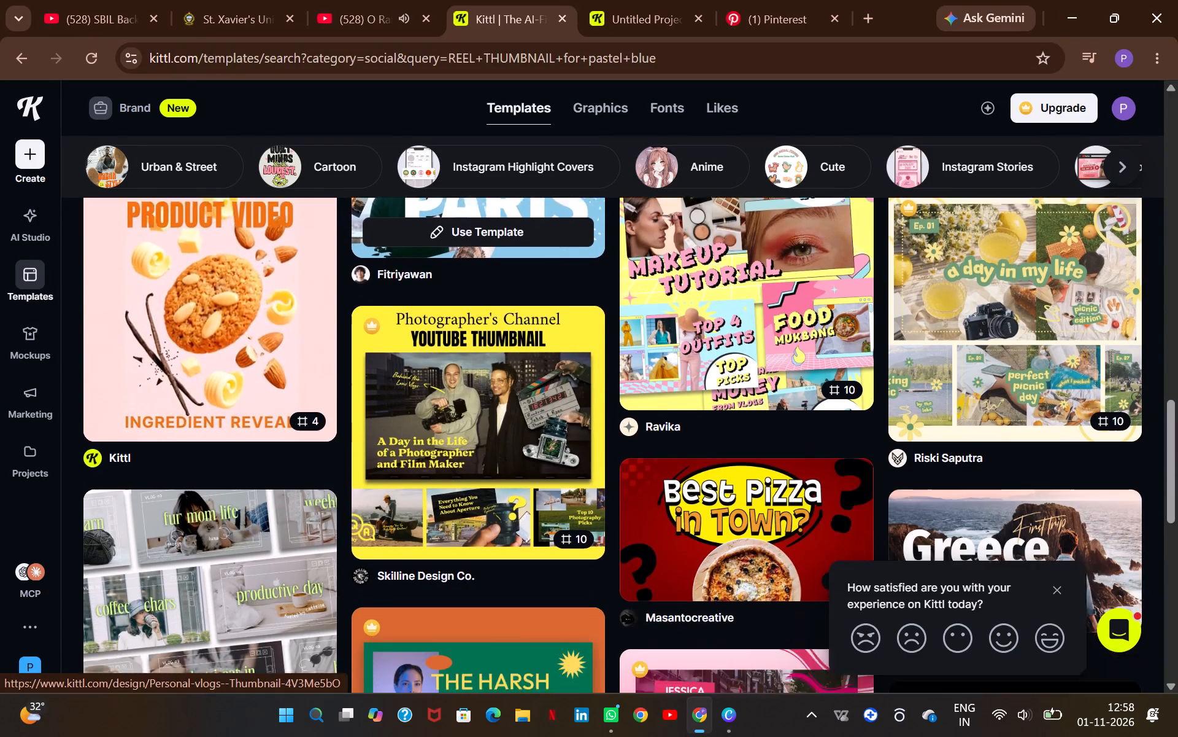
scroll(601, 324, down, 7)
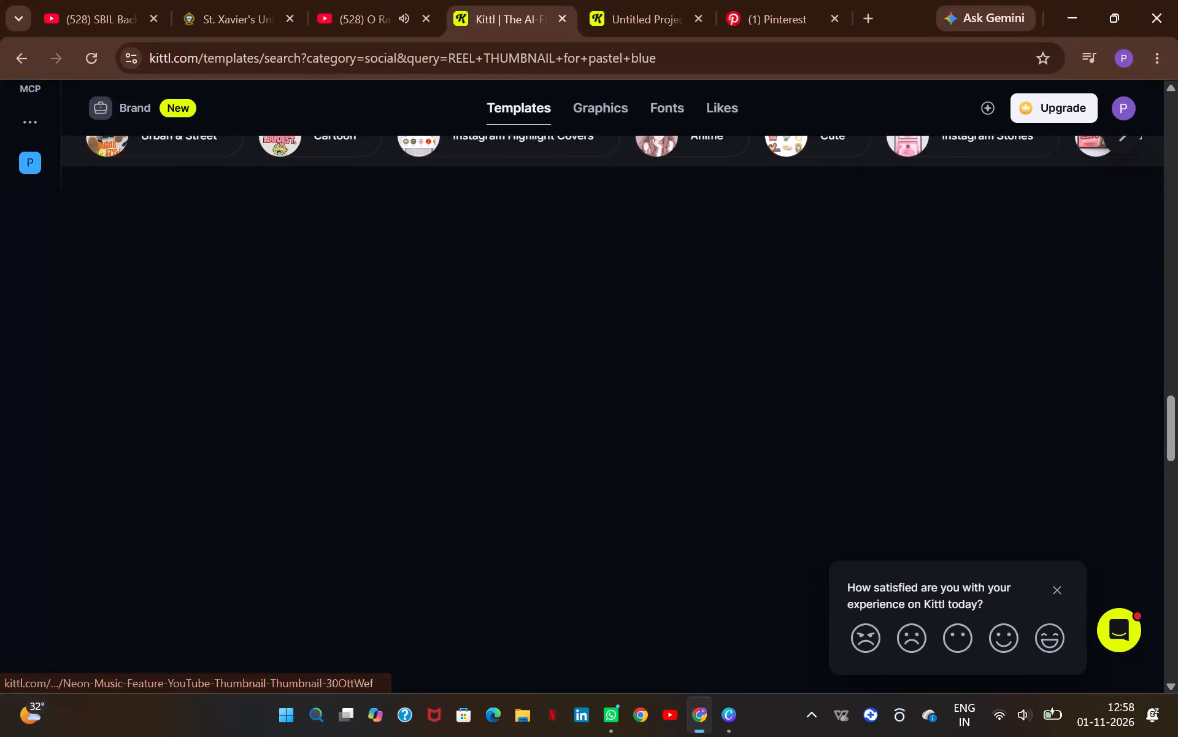
Narrow the reel thumbnail template search to the Instagram Stories category.
scroll(601, 324, up, 15)
scroll(851, 340, left, 1)
click(854, 353)
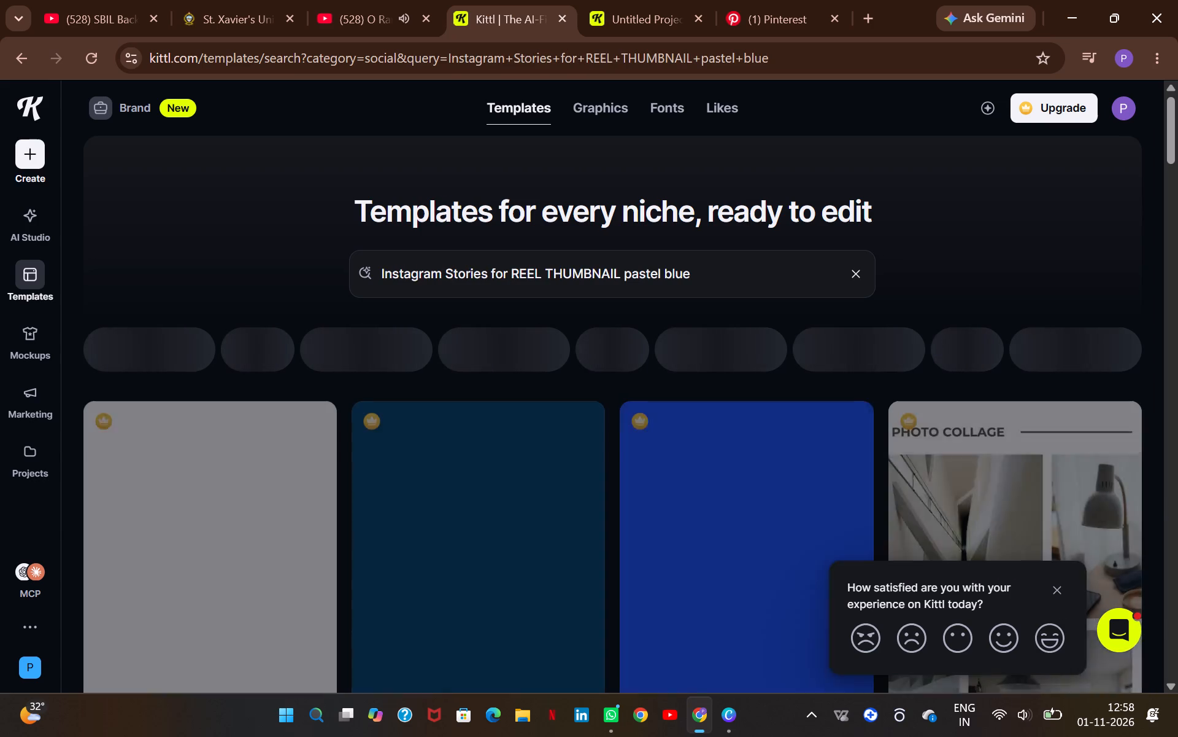
Examine the Instagram Stories templates for a design suitable for the pastel blue reel thumbnail.
scroll(590, 284, down, 1)
scroll(591, 402, down, 1)
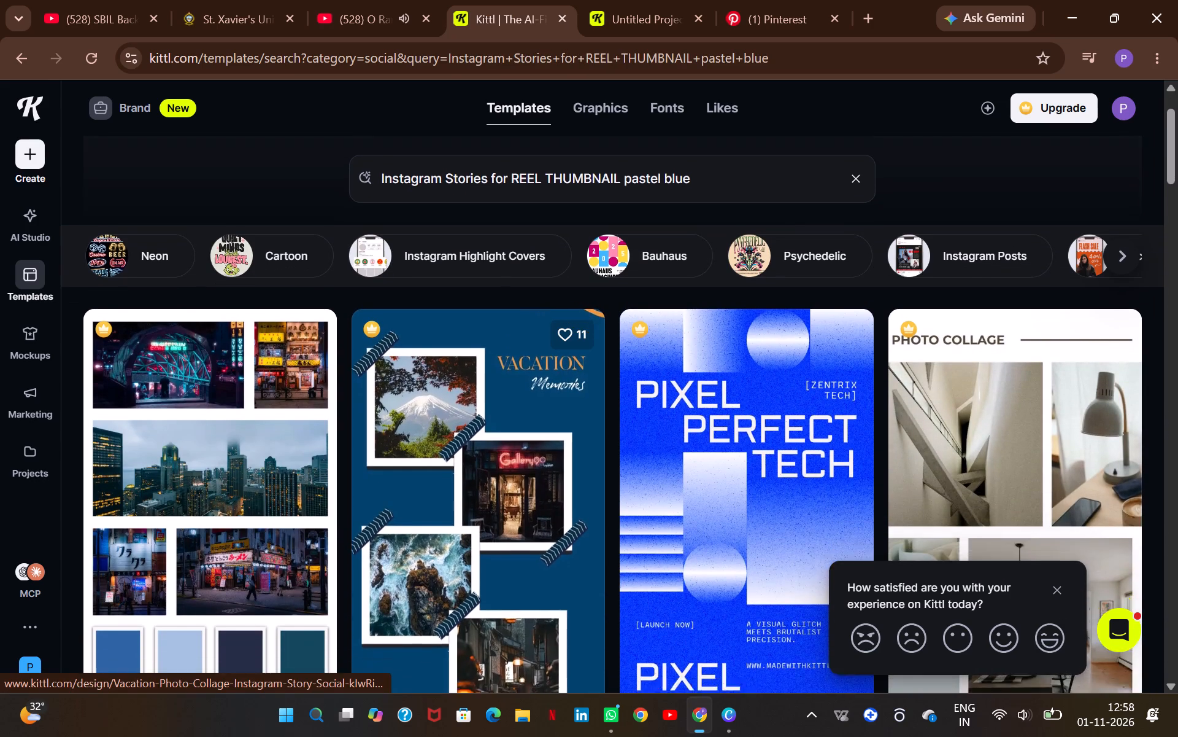
scroll(591, 402, down, 1)
scroll(694, 429, down, 2)
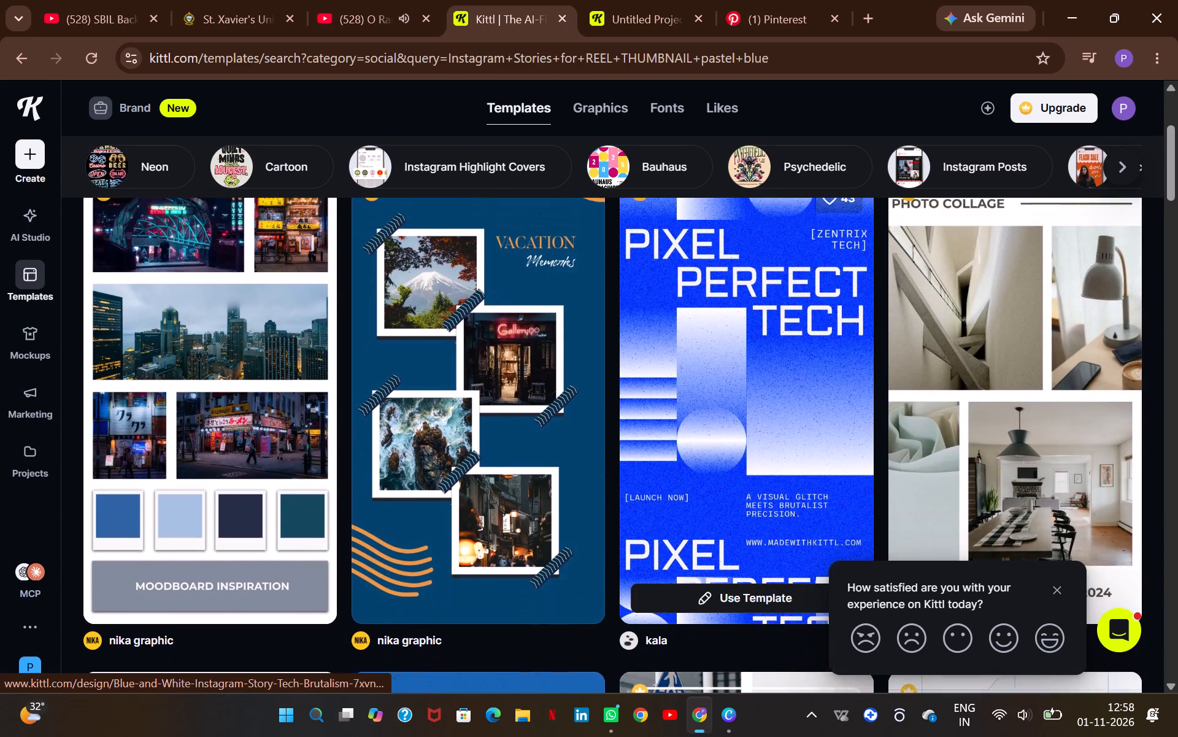
scroll(694, 429, down, 2)
scroll(570, 466, down, 1)
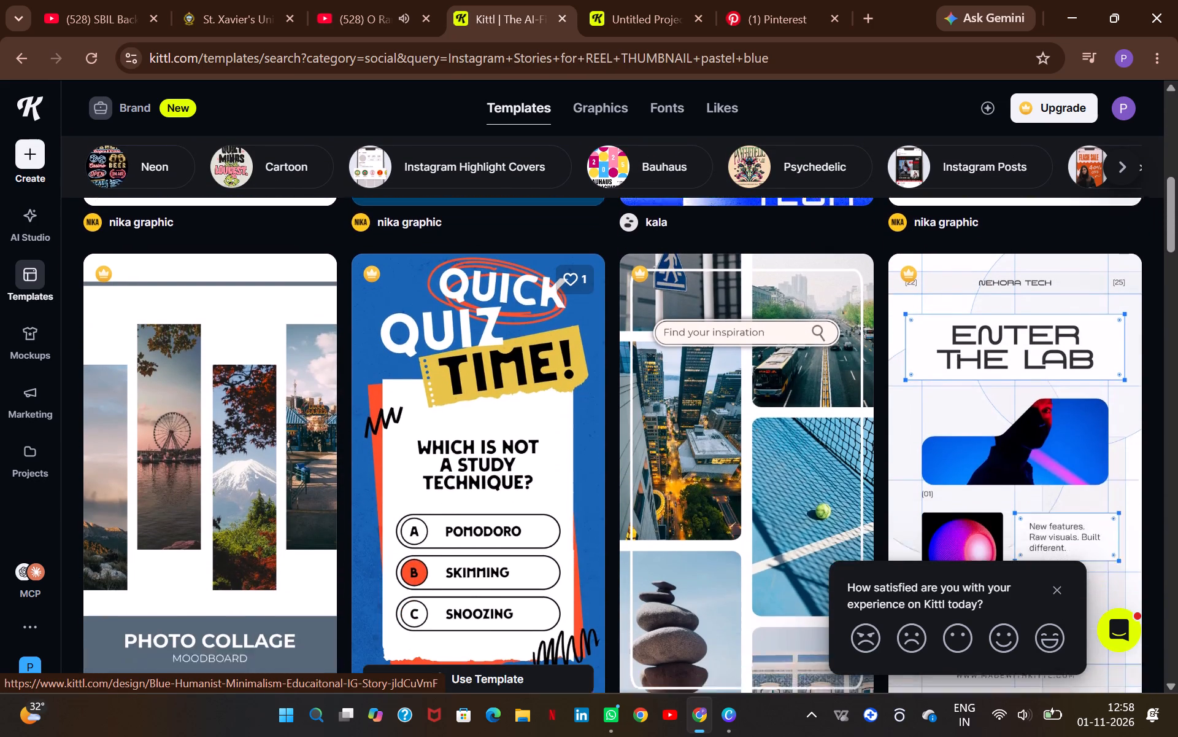
scroll(570, 466, down, 2)
scroll(723, 485, down, 2)
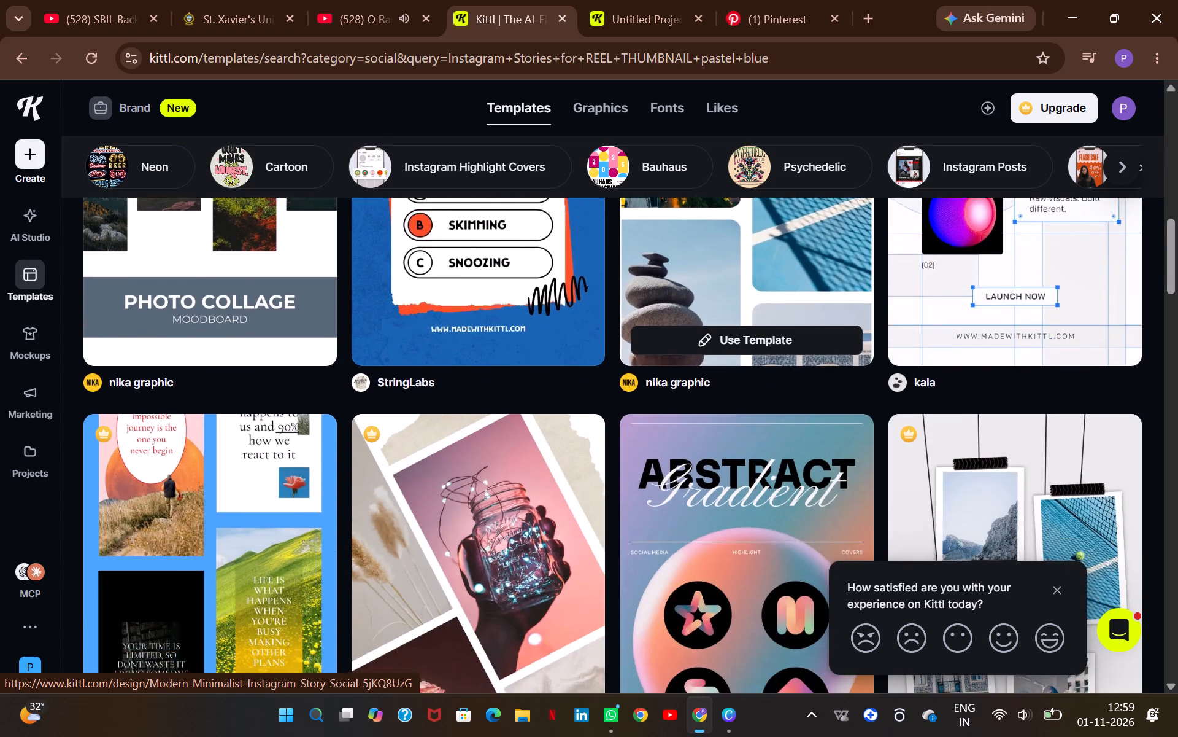
scroll(723, 485, down, 5)
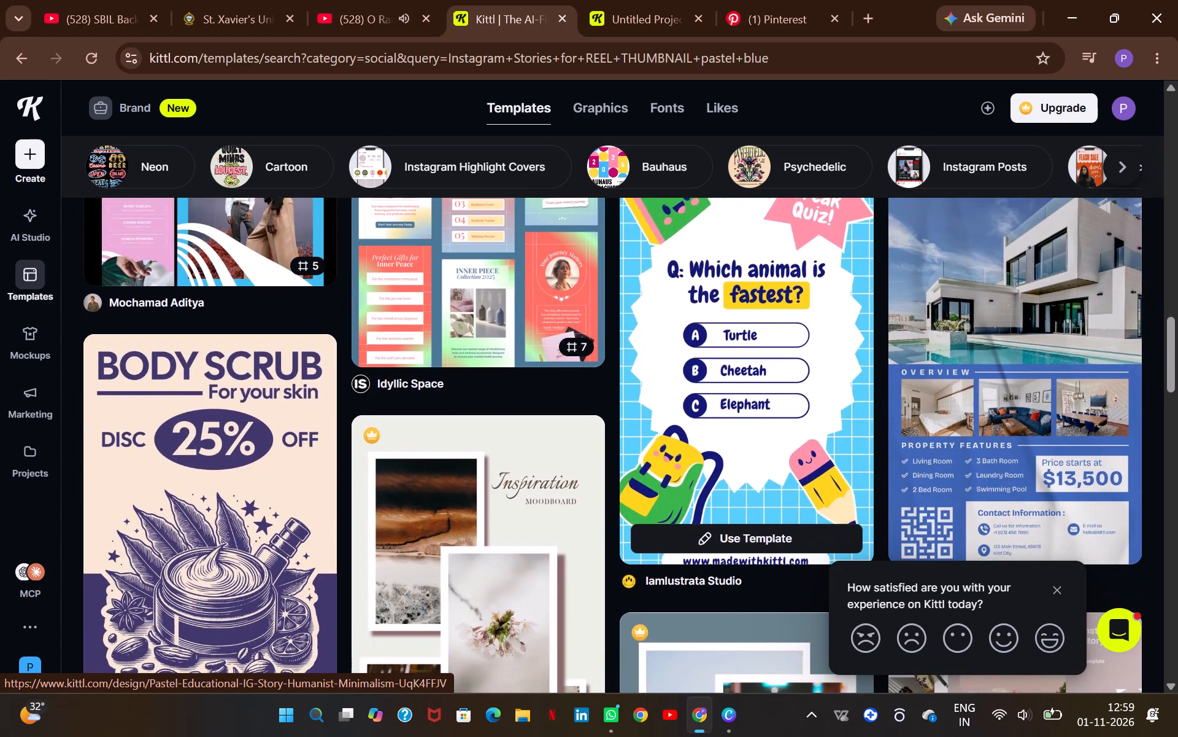
scroll(723, 485, down, 5)
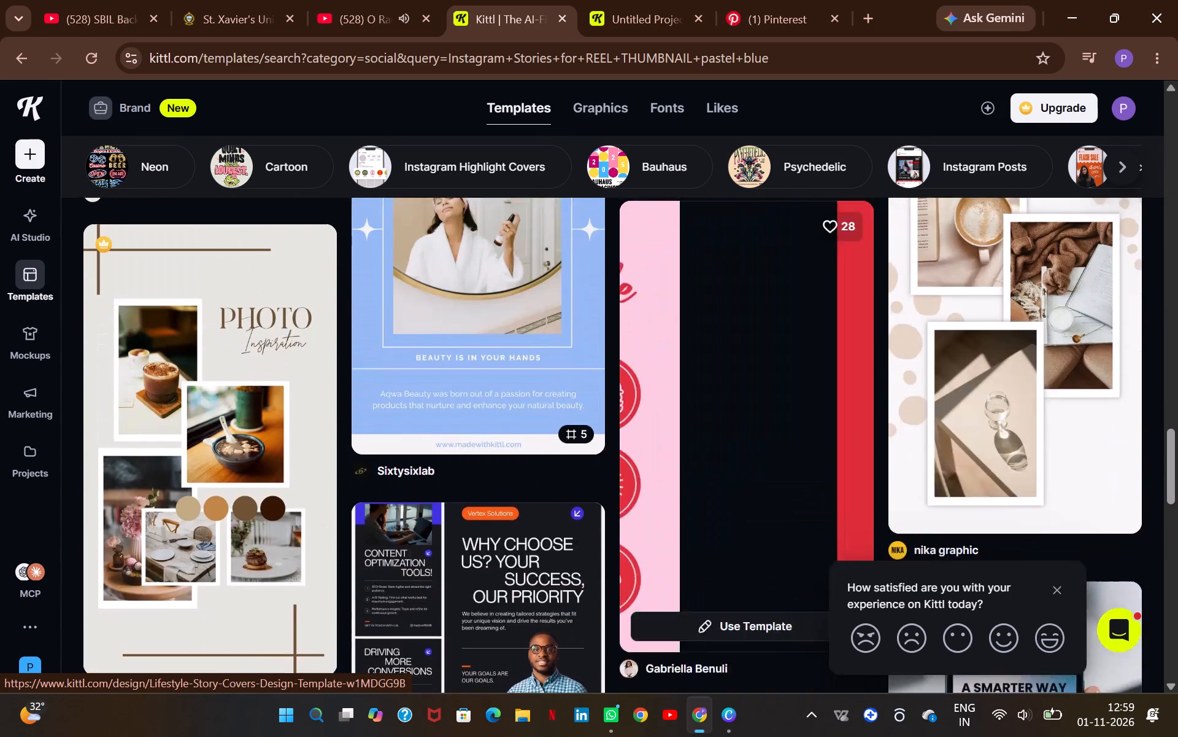
scroll(723, 485, down, 3)
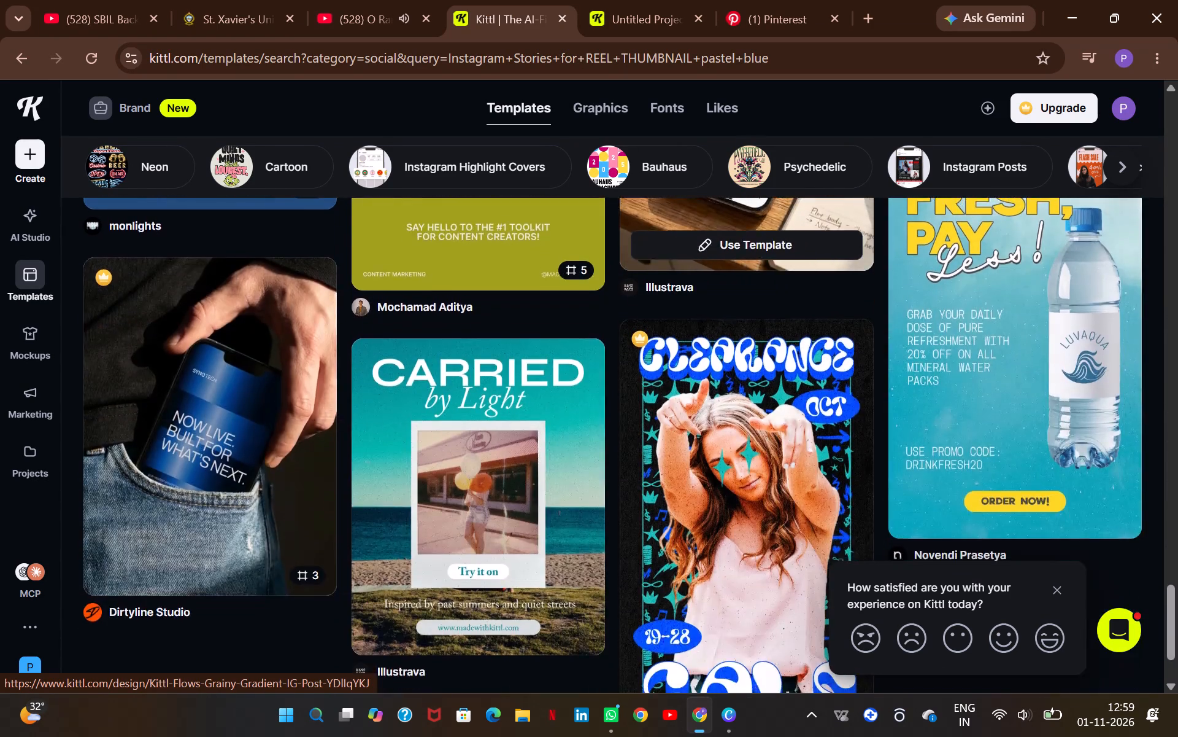
scroll(723, 485, down, 4)
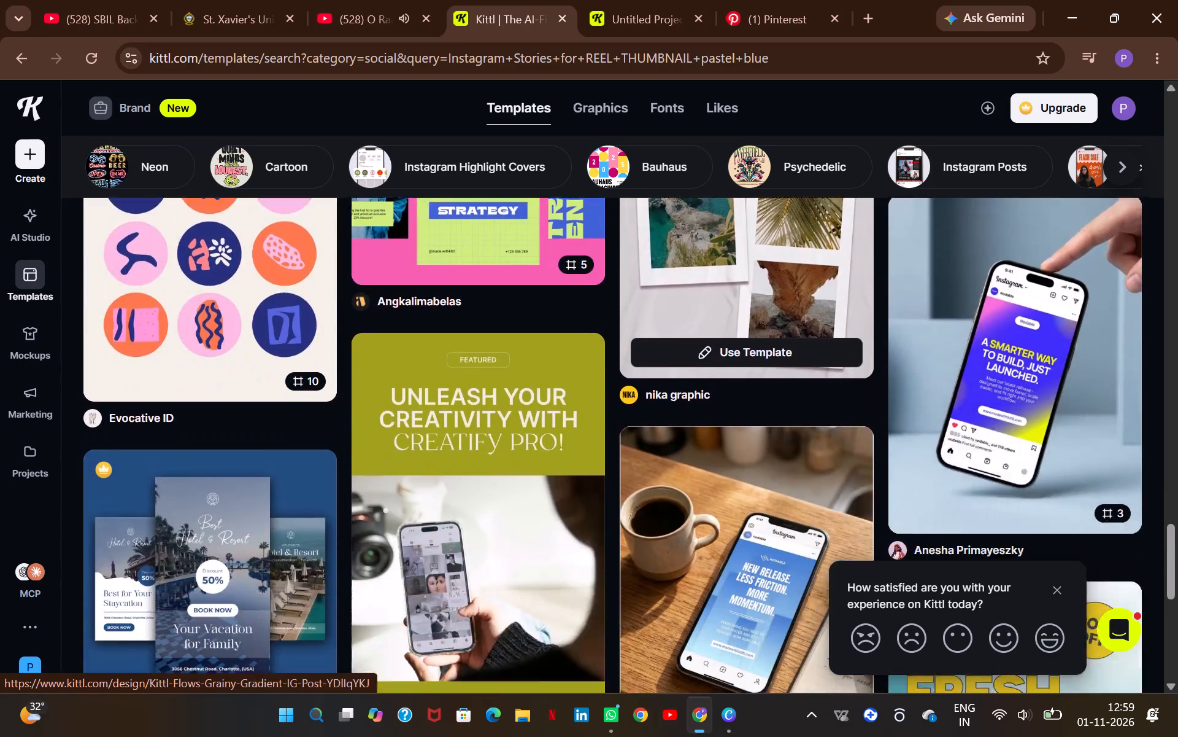
scroll(723, 485, down, 2)
scroll(551, 426, down, 4)
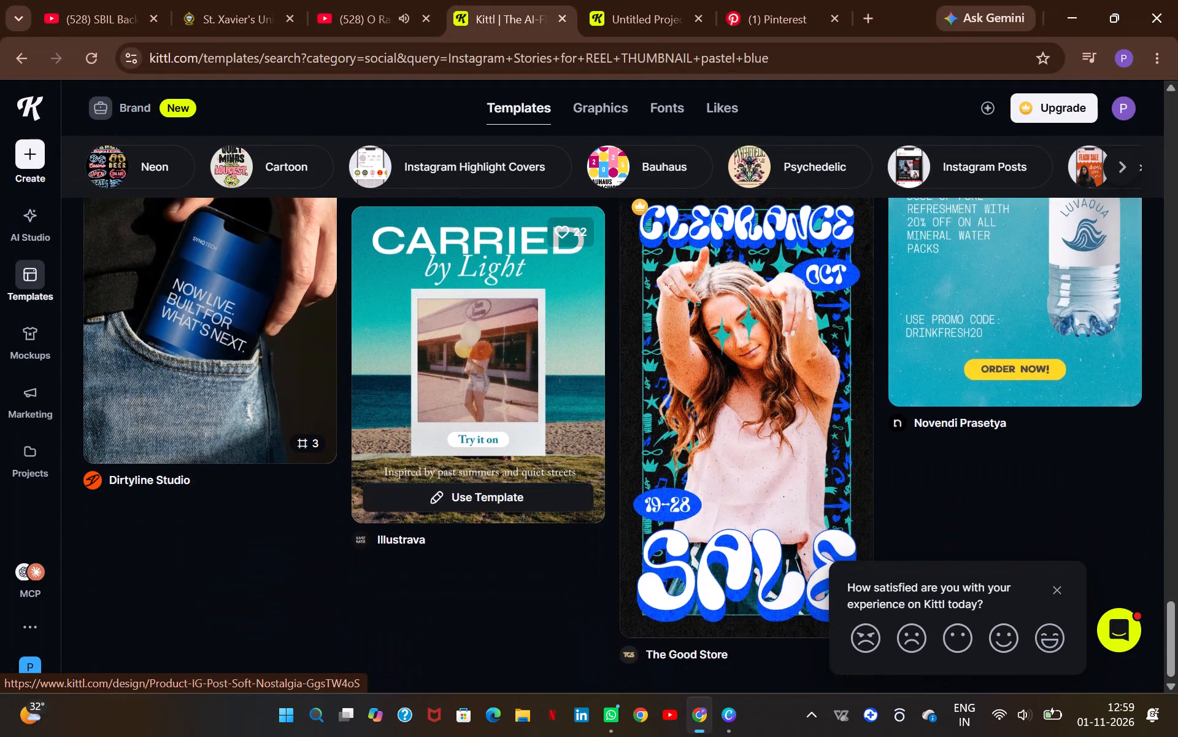
scroll(551, 426, down, 3)
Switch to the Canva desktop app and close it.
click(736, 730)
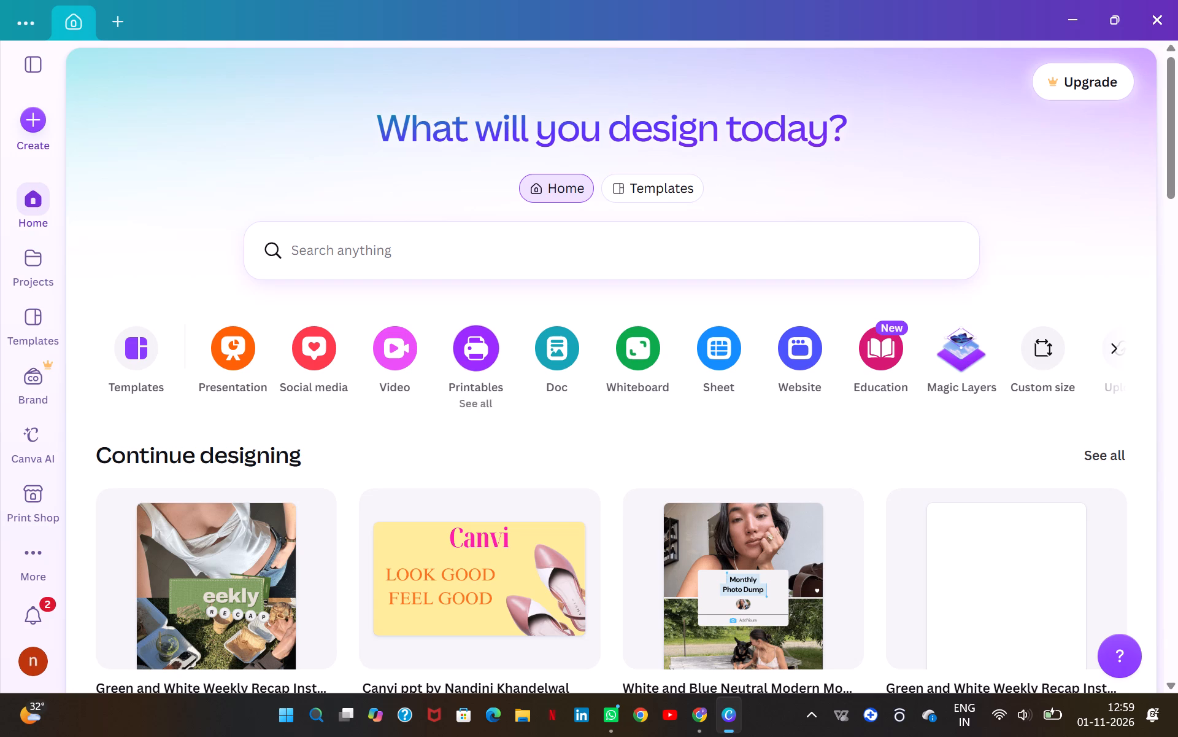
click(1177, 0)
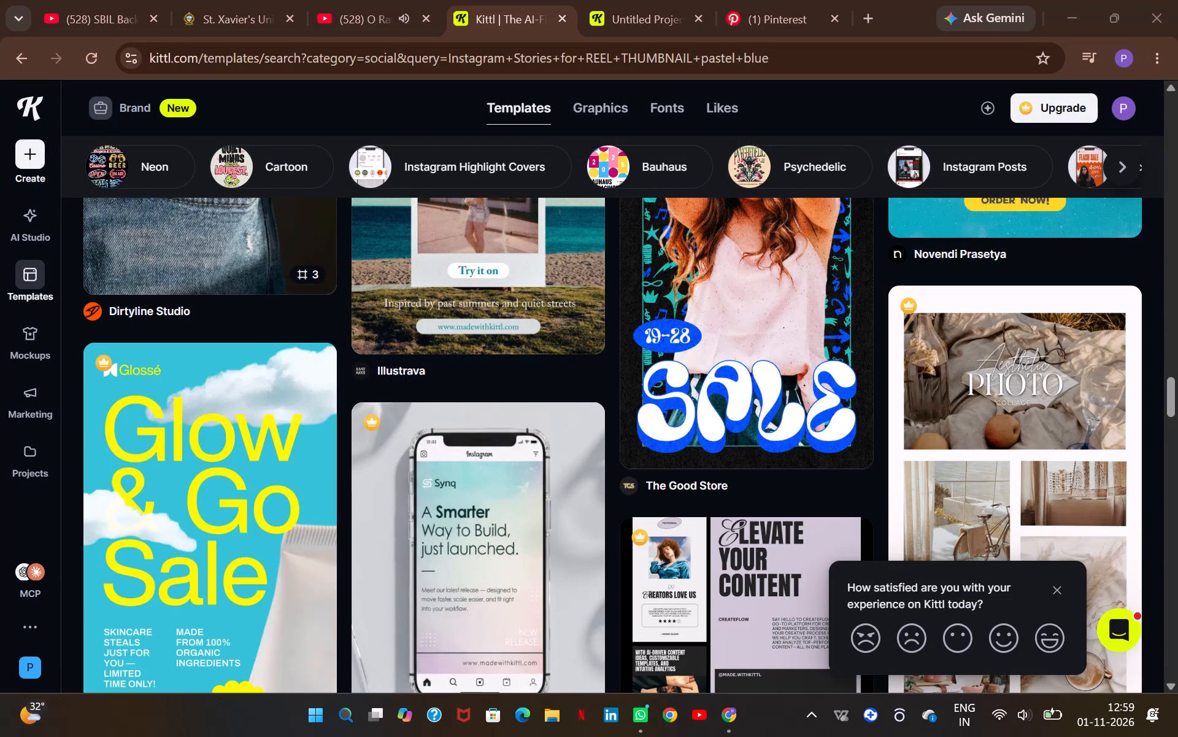
Open a new browser tab.
click(861, 15)
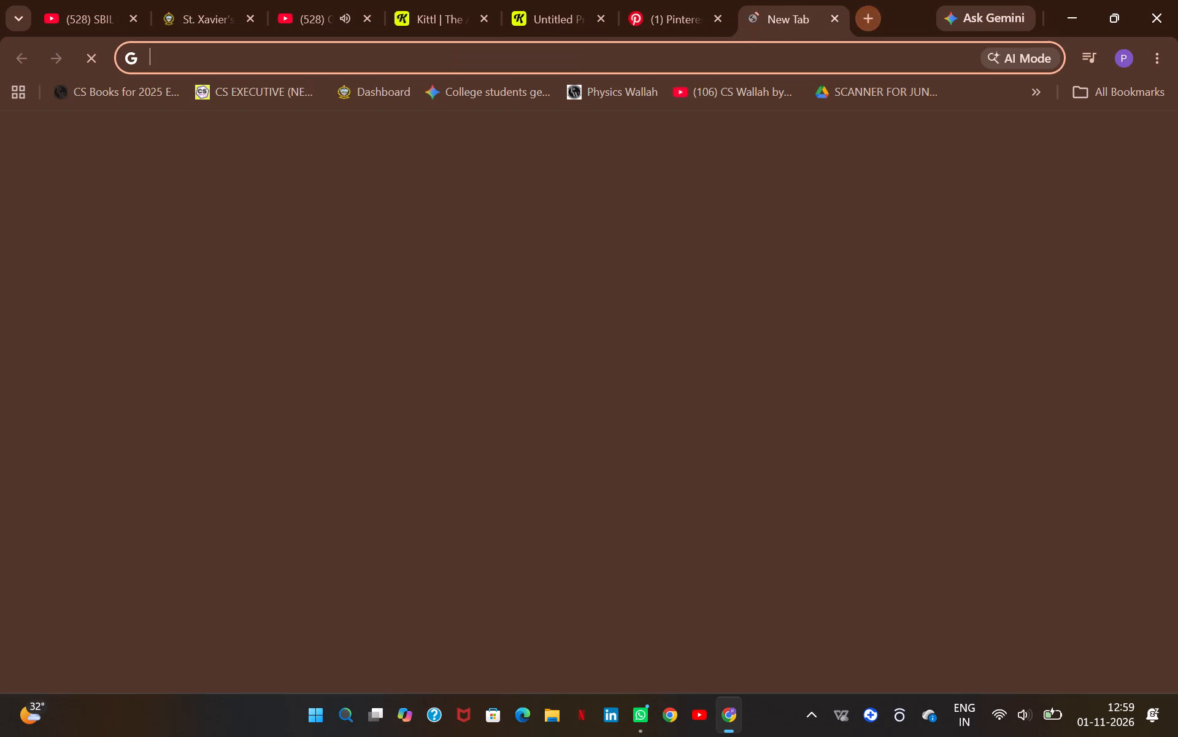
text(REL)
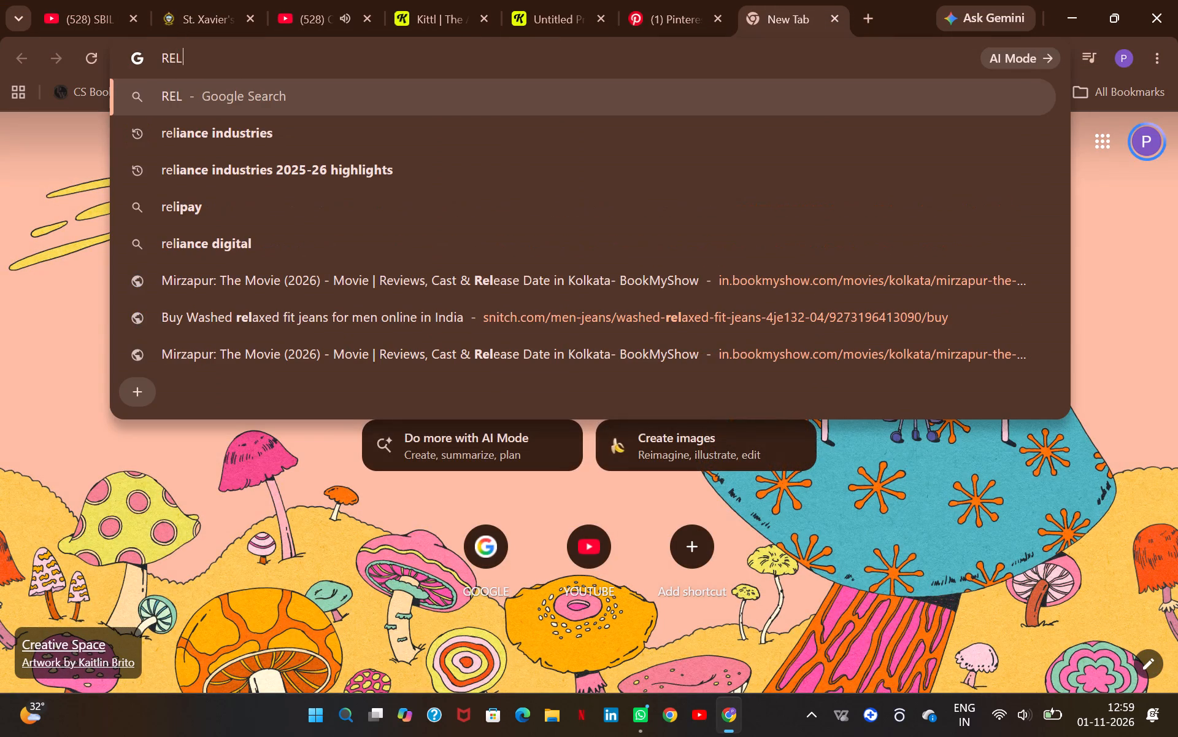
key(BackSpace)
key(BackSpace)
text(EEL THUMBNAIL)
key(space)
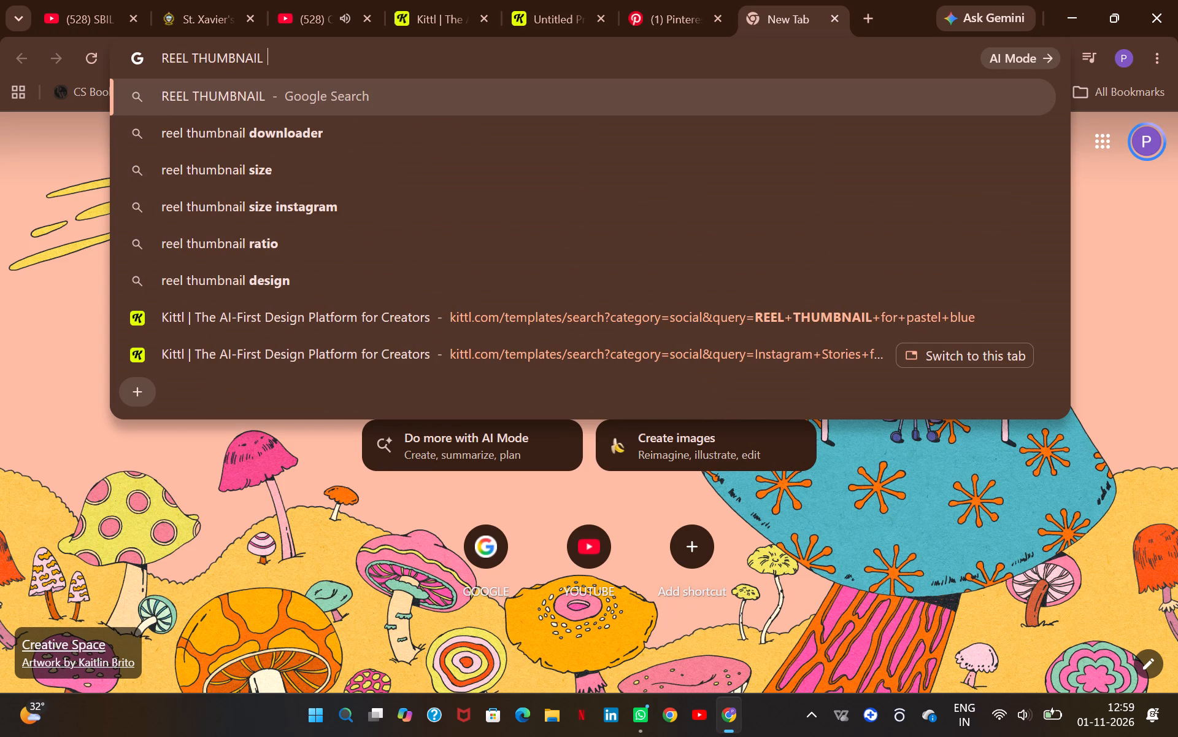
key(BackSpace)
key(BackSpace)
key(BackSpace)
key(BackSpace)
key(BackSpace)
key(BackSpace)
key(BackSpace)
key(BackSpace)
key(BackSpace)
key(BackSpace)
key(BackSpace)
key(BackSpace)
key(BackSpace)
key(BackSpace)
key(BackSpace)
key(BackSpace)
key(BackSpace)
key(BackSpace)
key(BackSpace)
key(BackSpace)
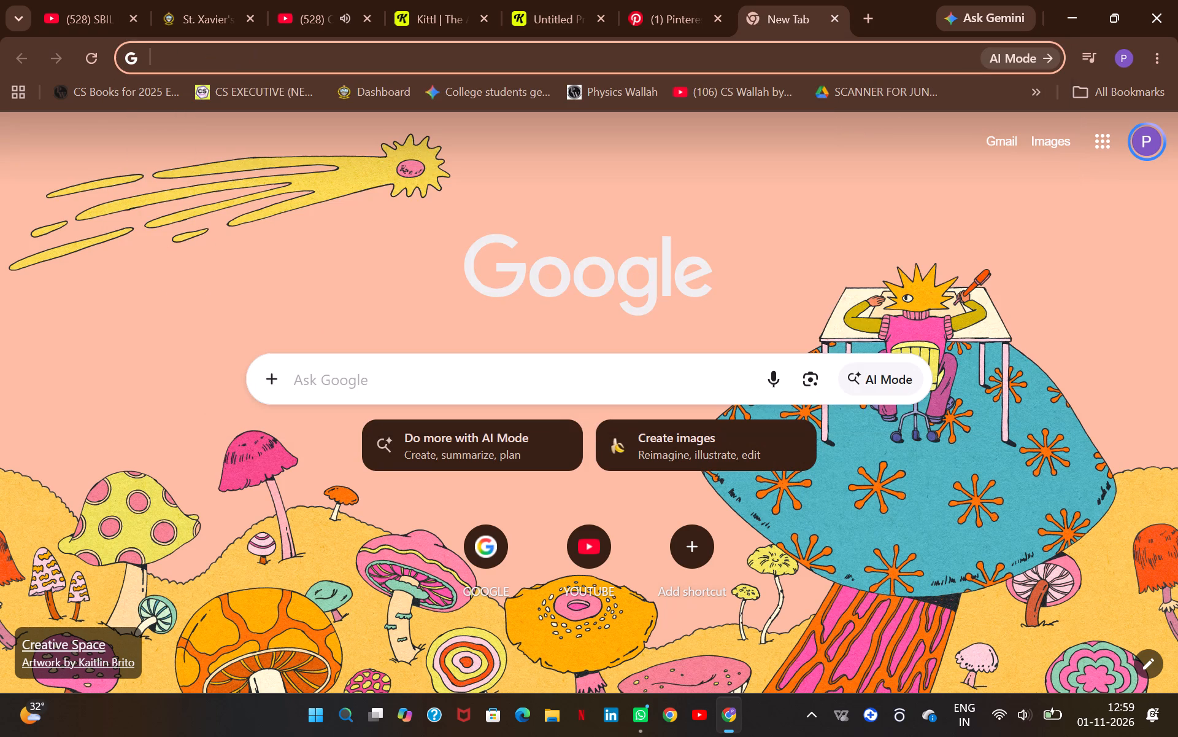
Open the Canva website in the browser.
text(CANV)
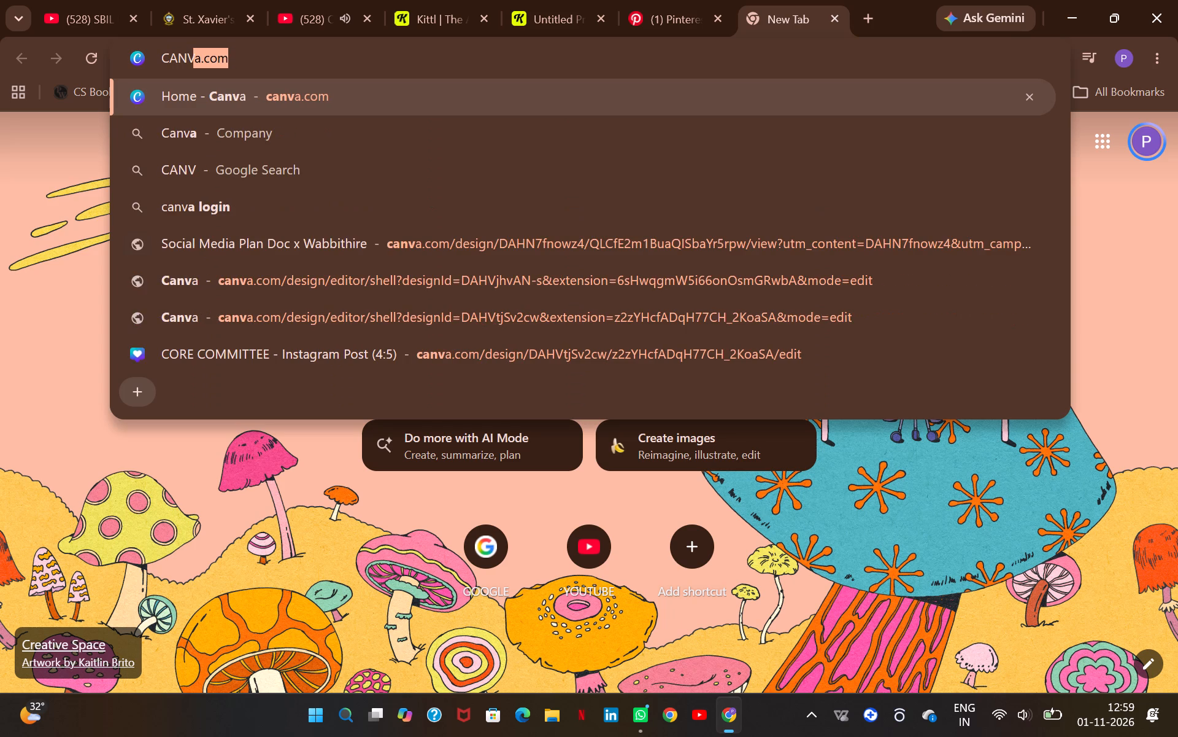
Load canva.com in the new browser tab.
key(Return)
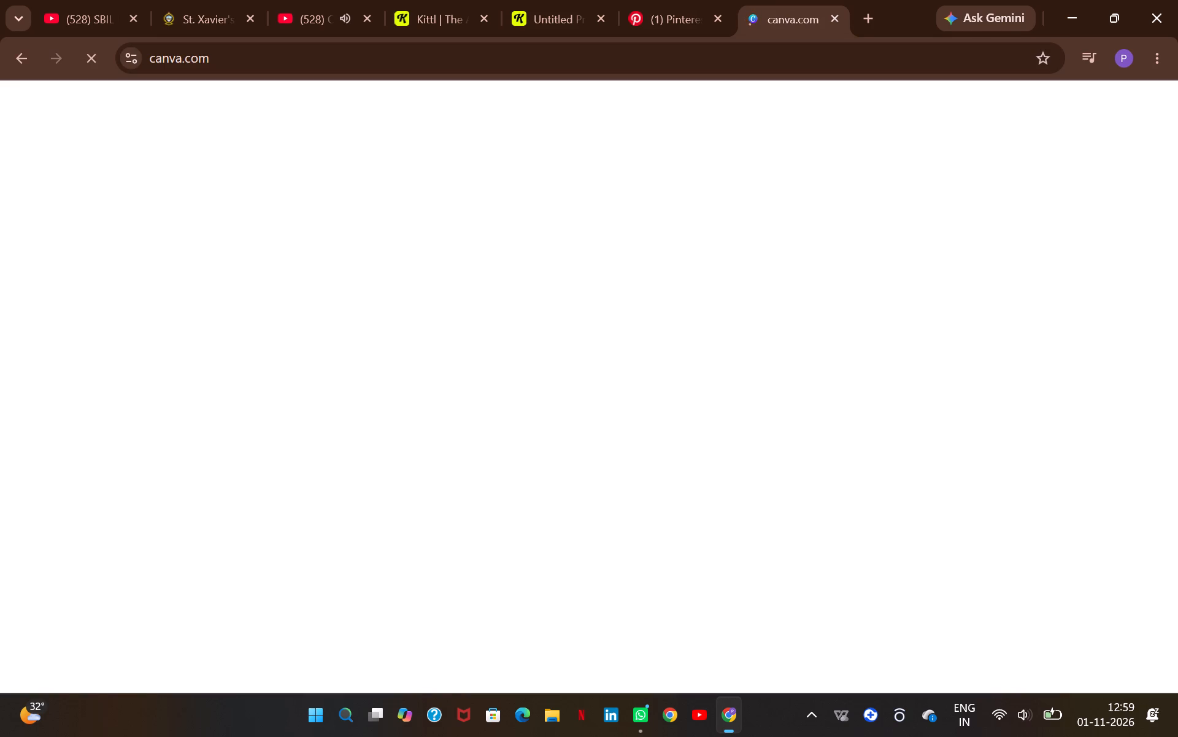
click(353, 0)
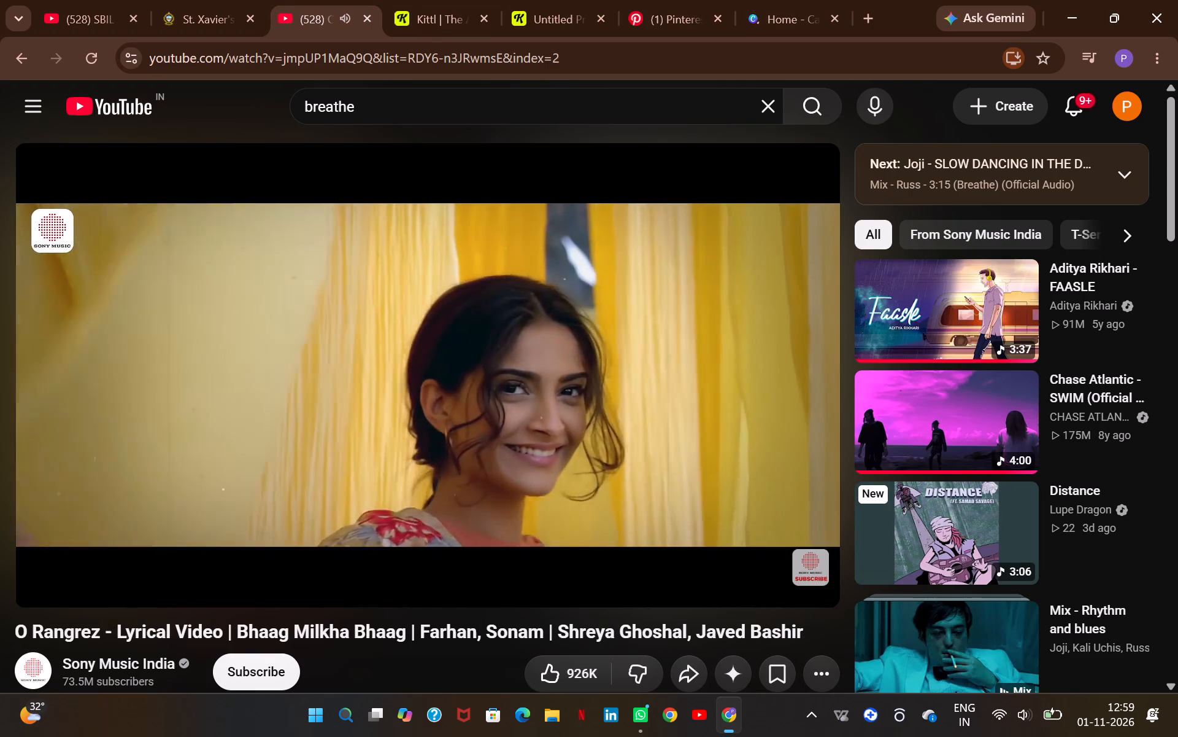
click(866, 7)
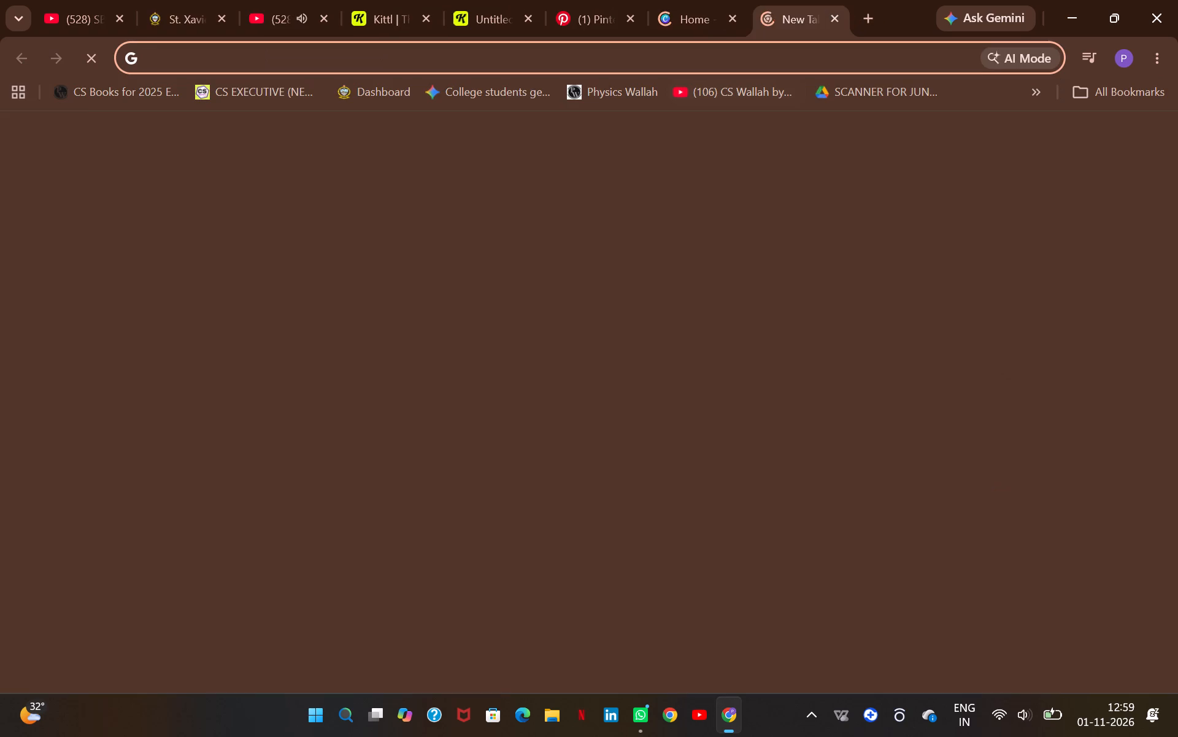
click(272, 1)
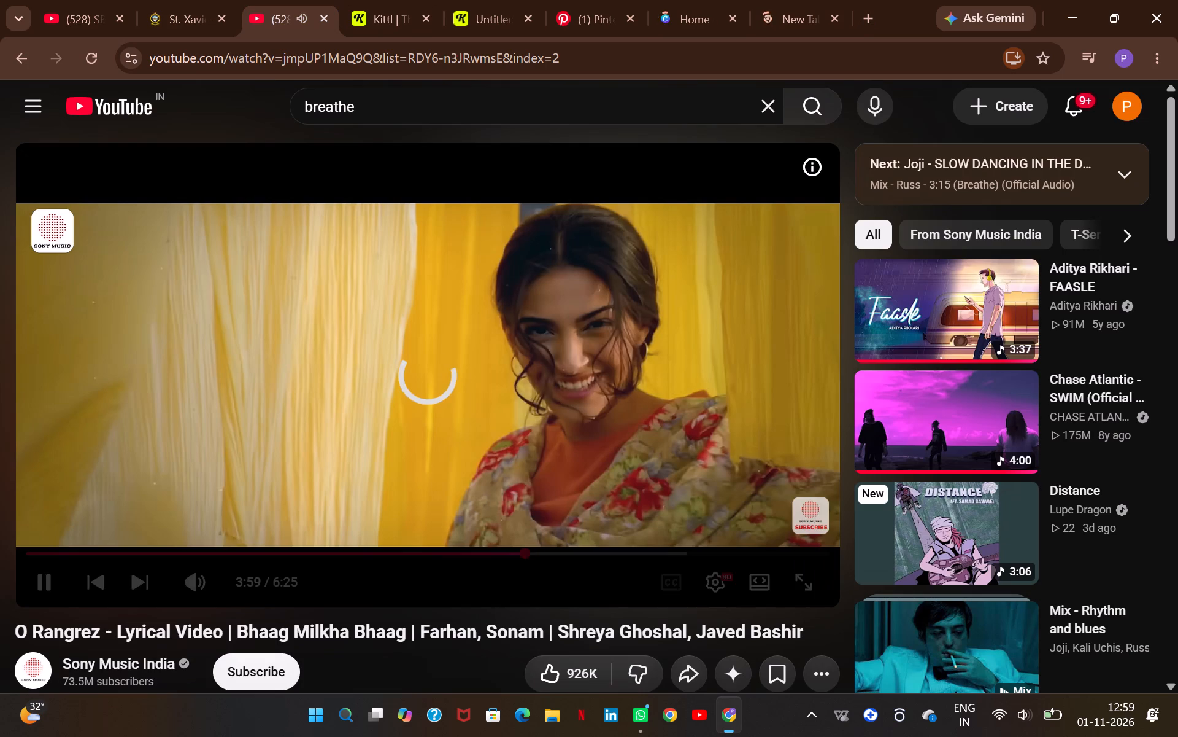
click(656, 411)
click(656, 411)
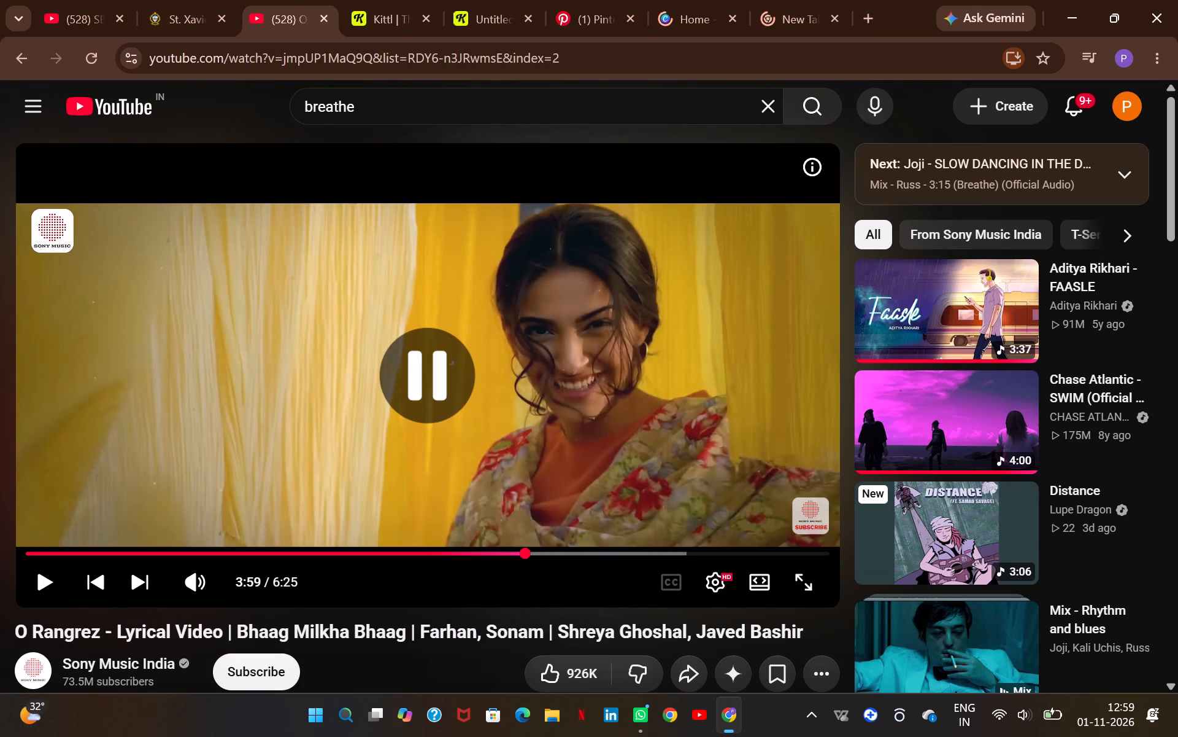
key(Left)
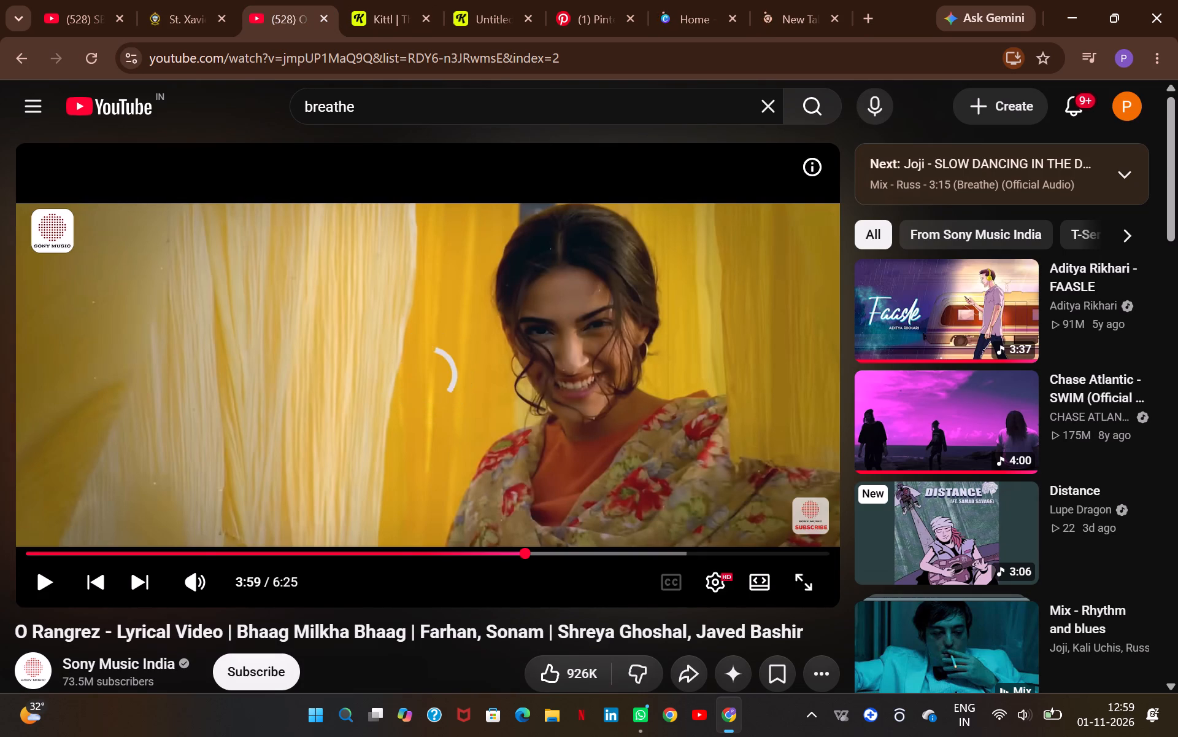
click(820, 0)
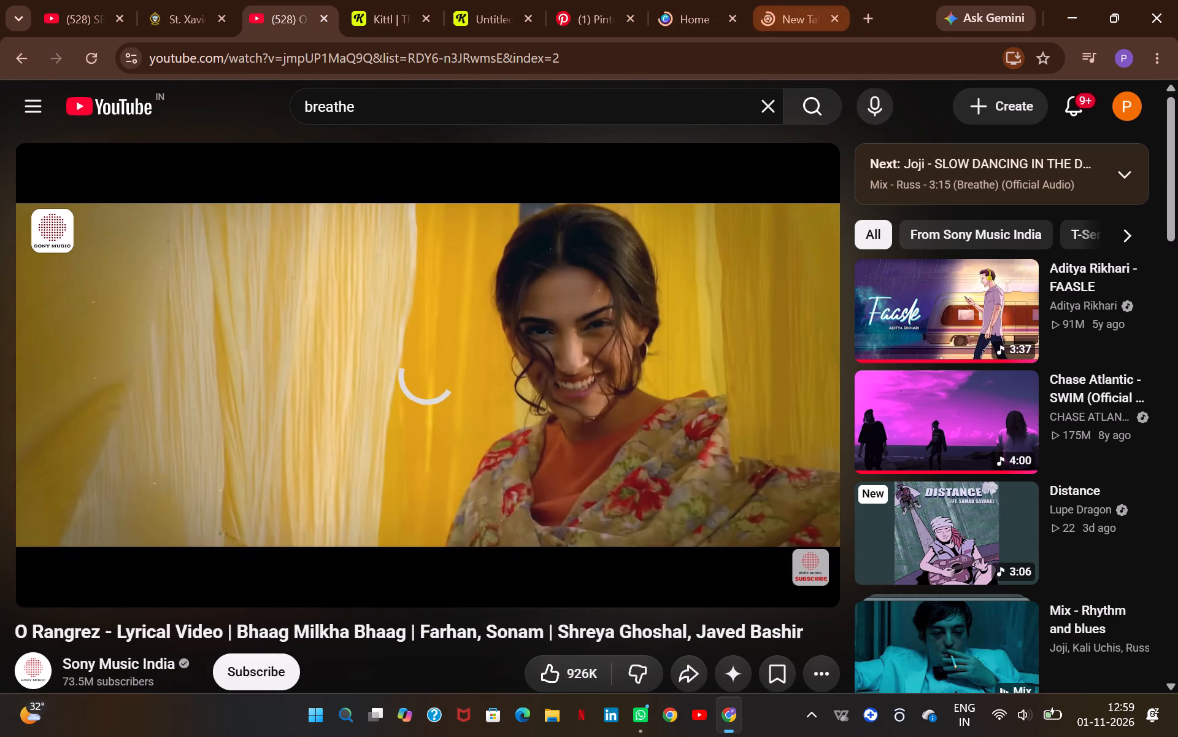
Return to the Canva home page and create a blank Instagram Reel design from the Instagram social media formats.
click(711, 0)
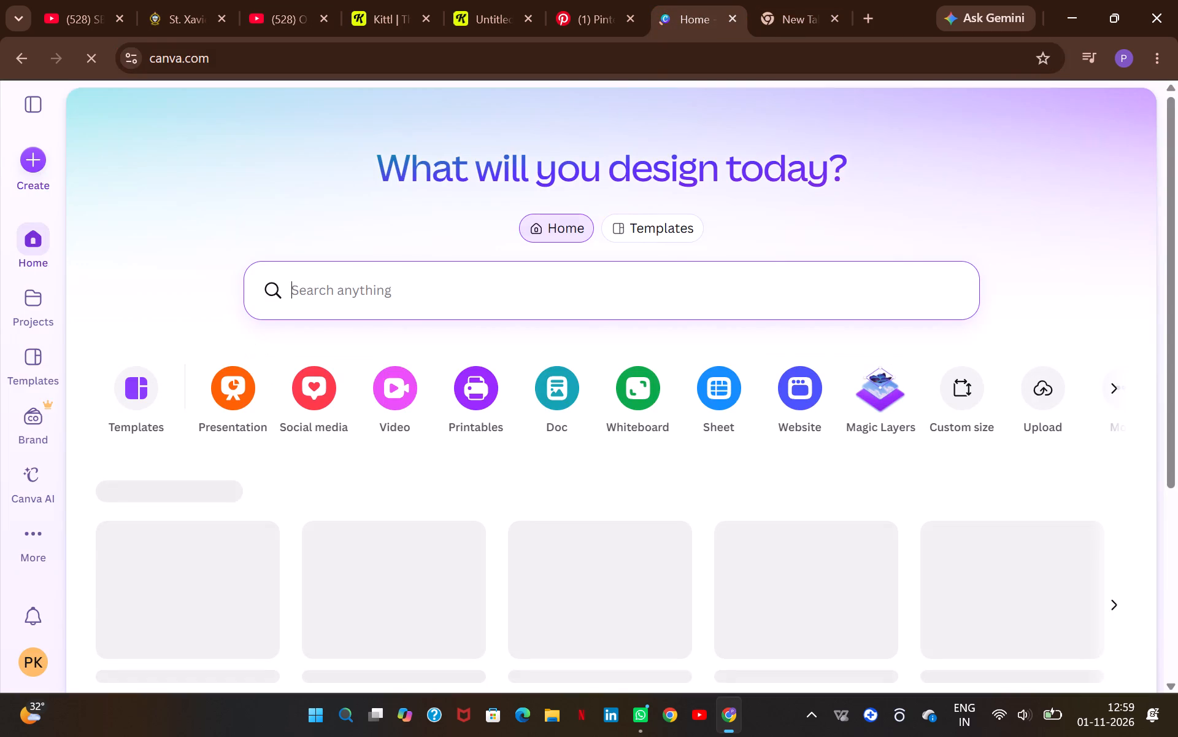
scroll(535, 237, down, 1)
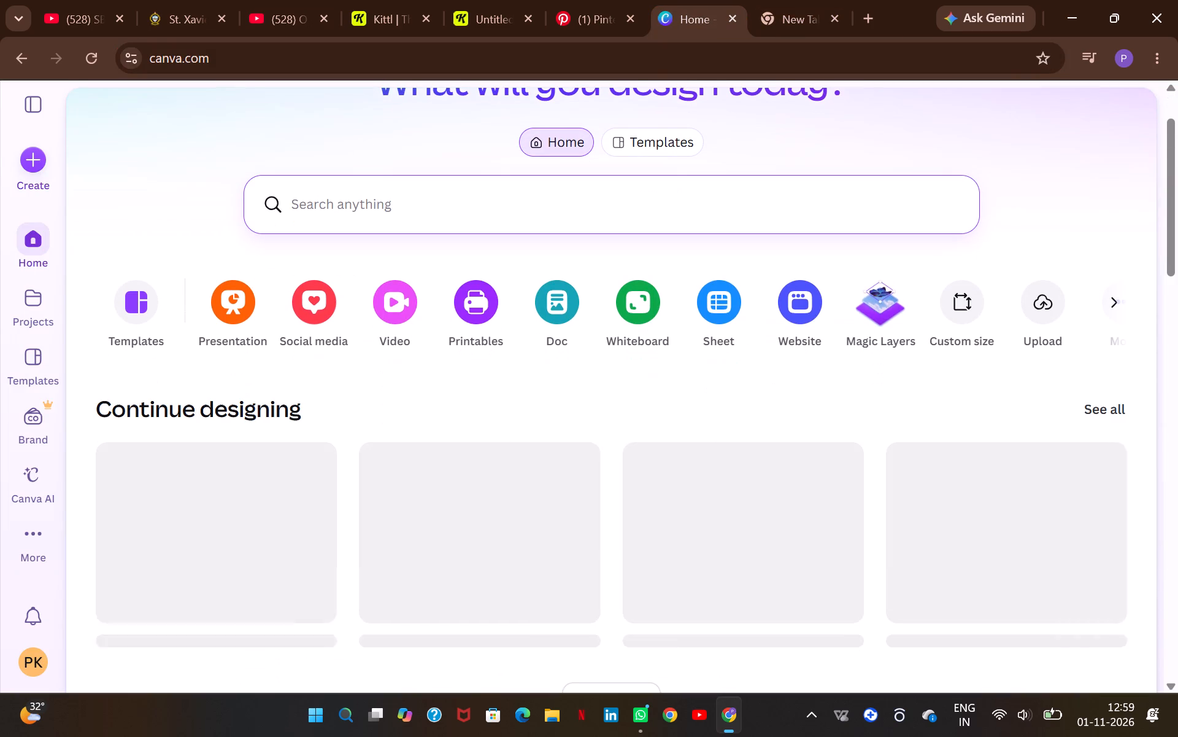
click(319, 314)
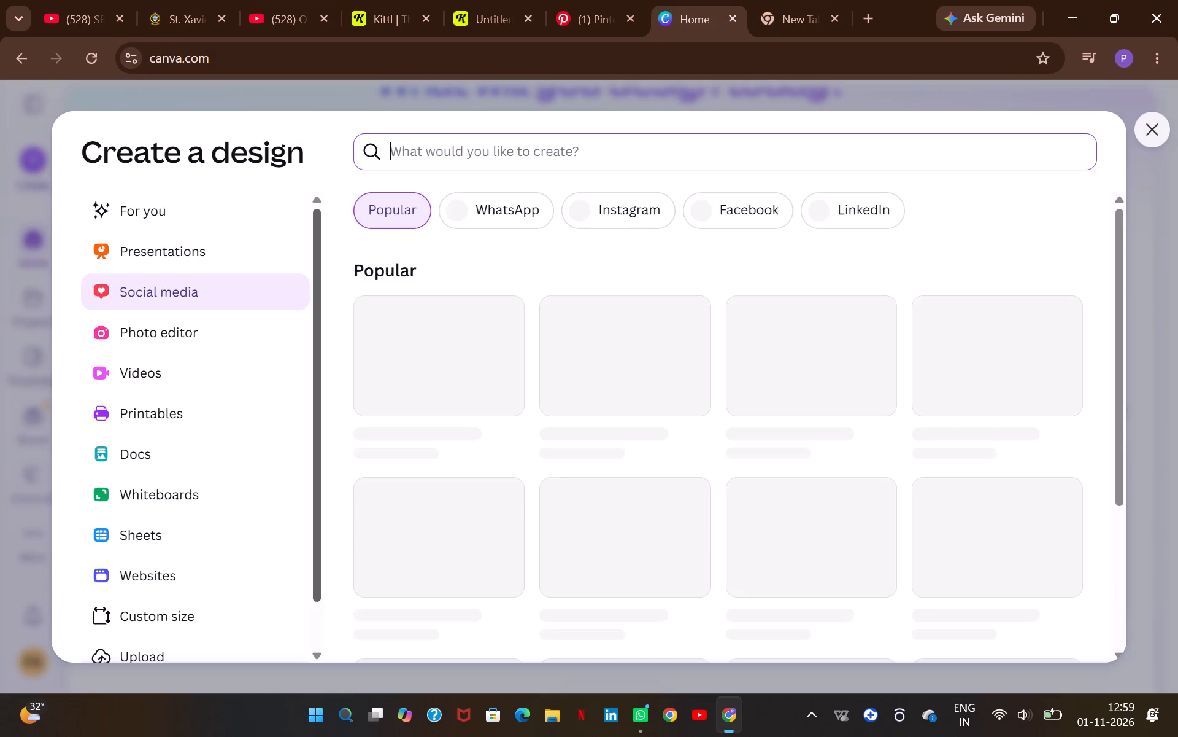
click(636, 205)
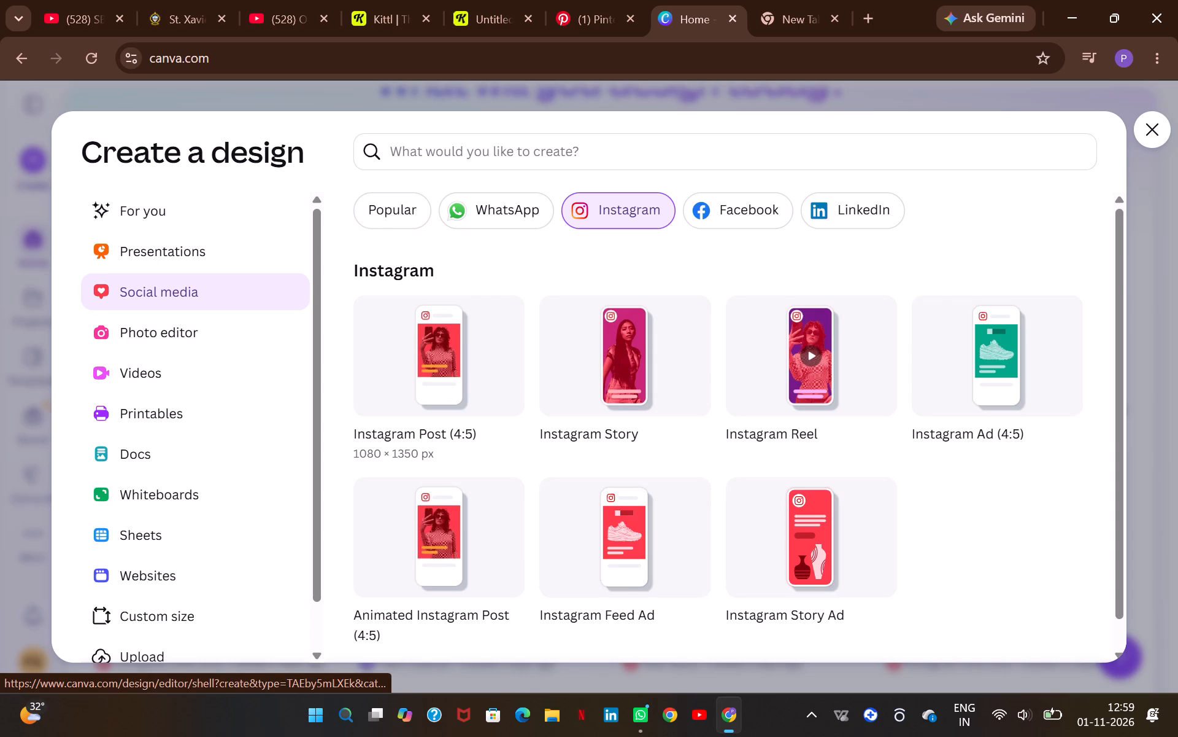
scroll(810, 381, down, 1)
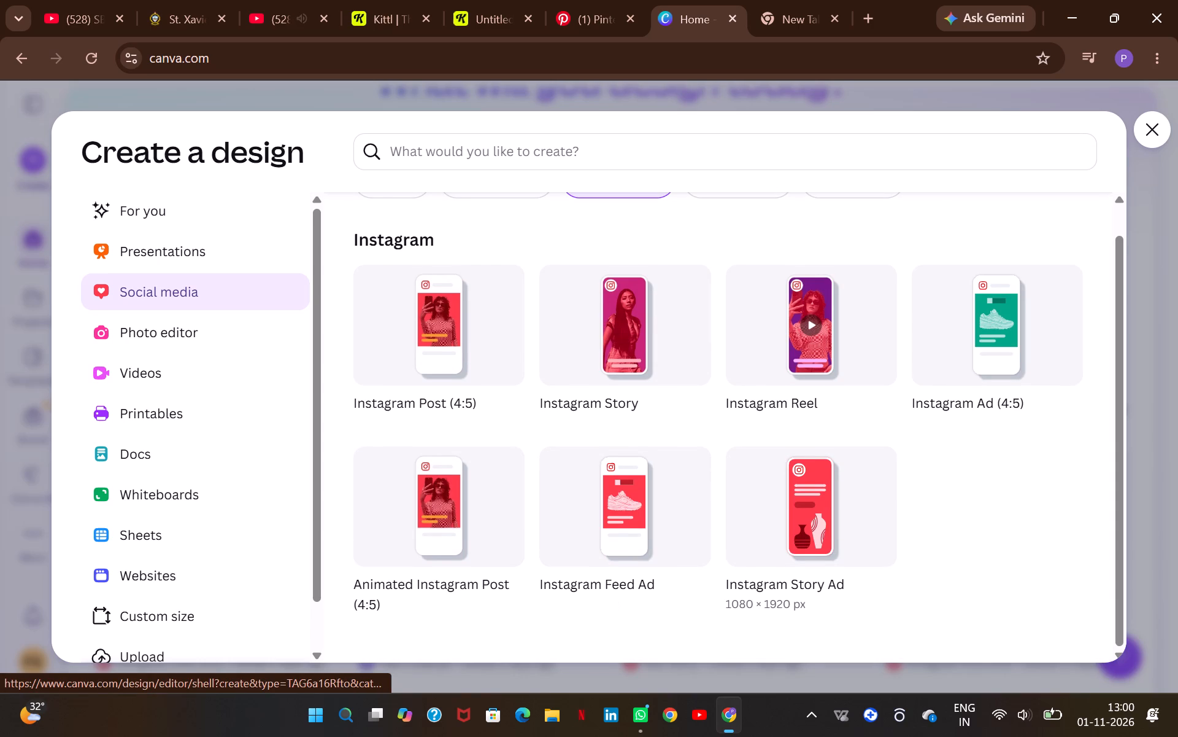
scroll(852, 484, down, 2)
click(844, 343)
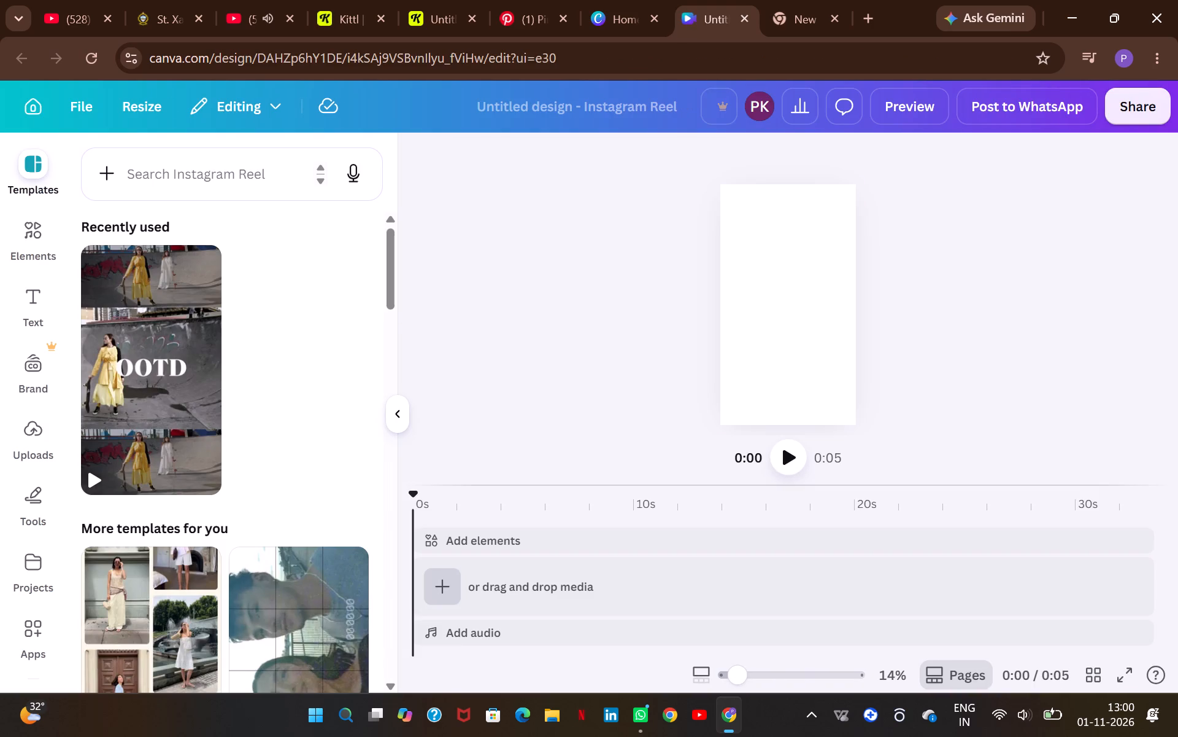
Examine the suggested Instagram Reel templates for a design suitable for the reel thumbnail.
scroll(221, 514, down, 1)
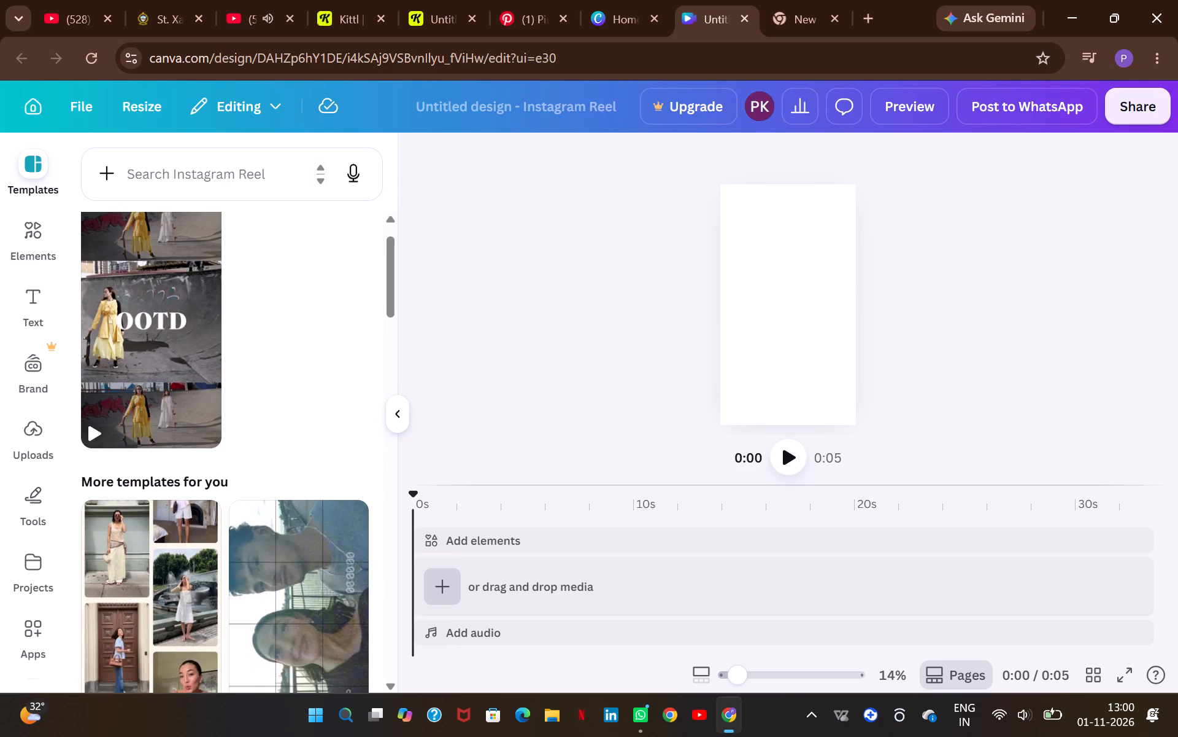
scroll(221, 514, up, 1)
scroll(221, 514, down, 3)
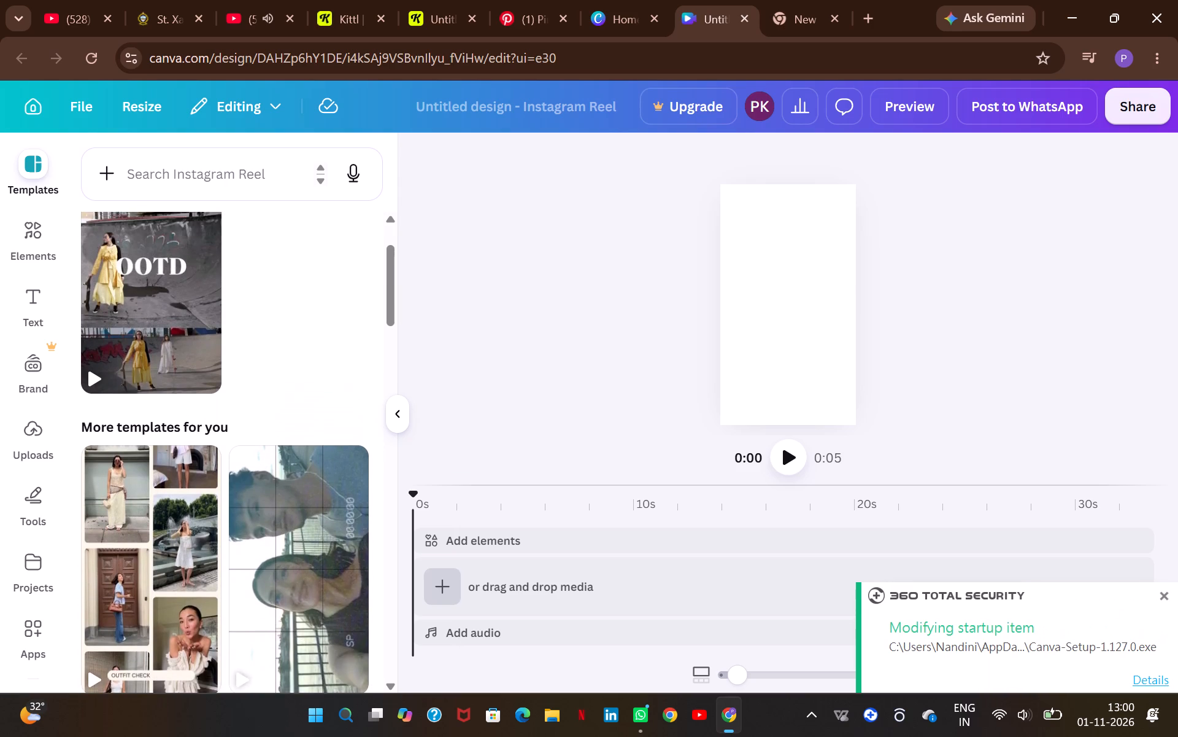
scroll(221, 514, down, 2)
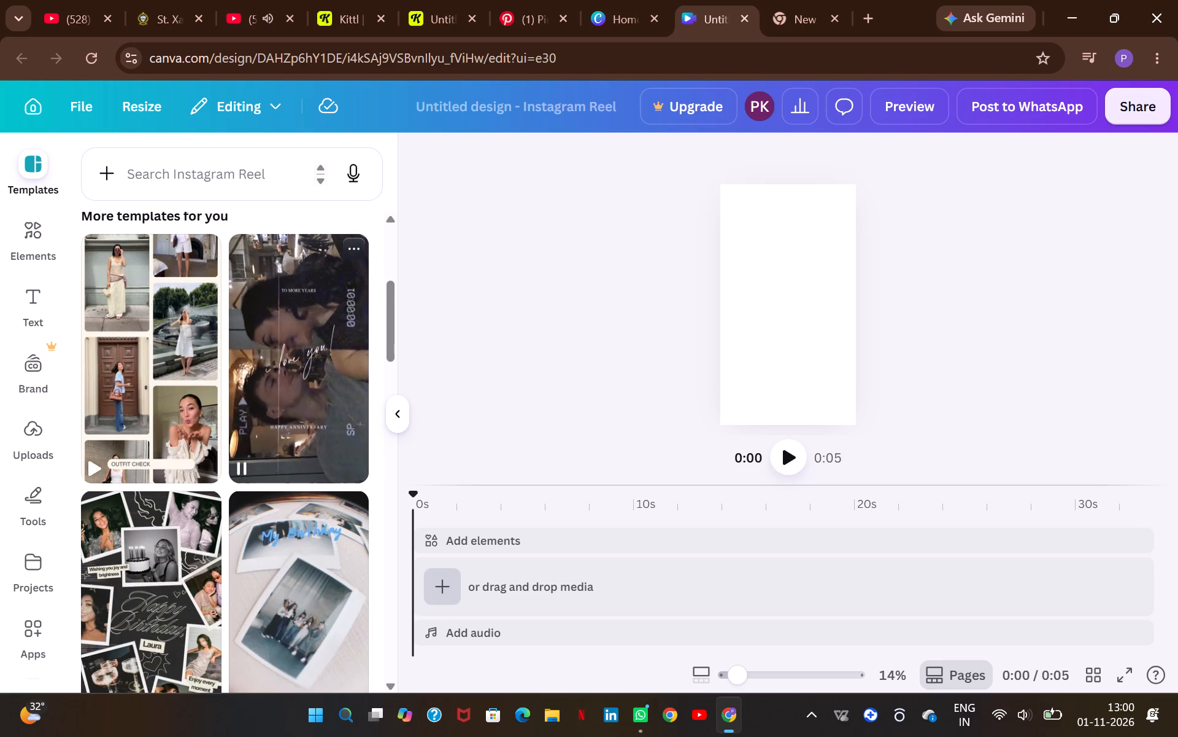
scroll(291, 437, down, 3)
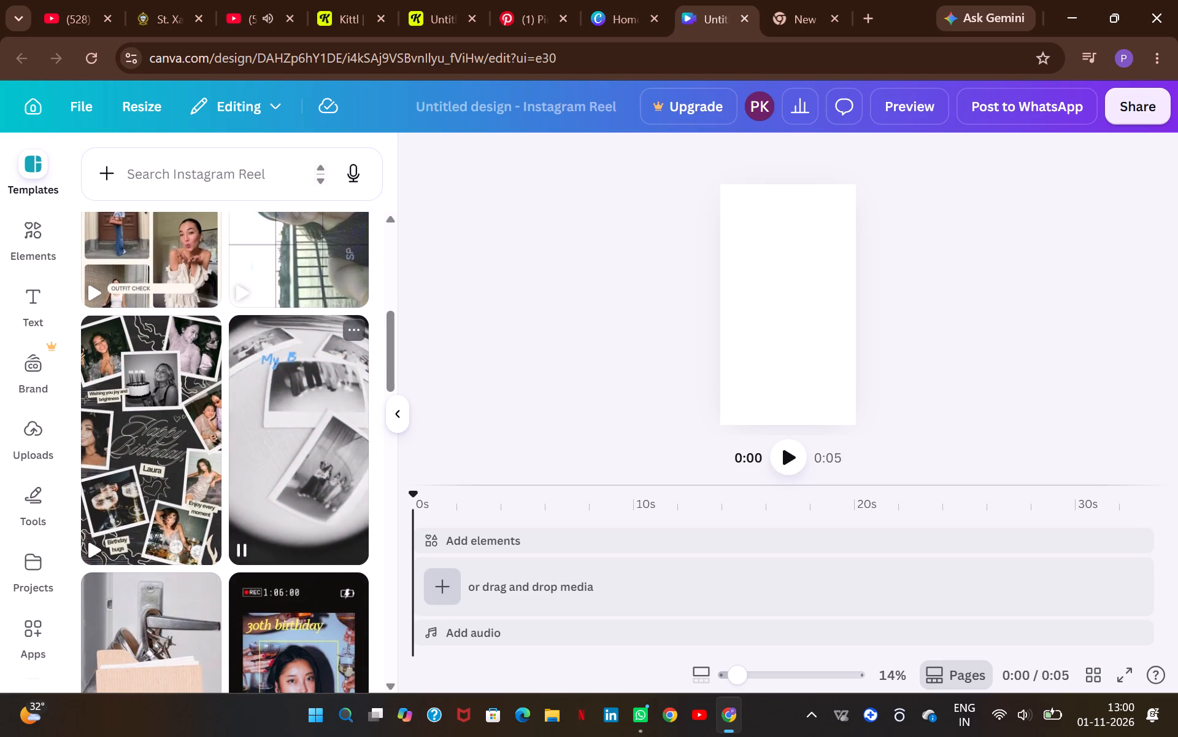
scroll(291, 437, down, 1)
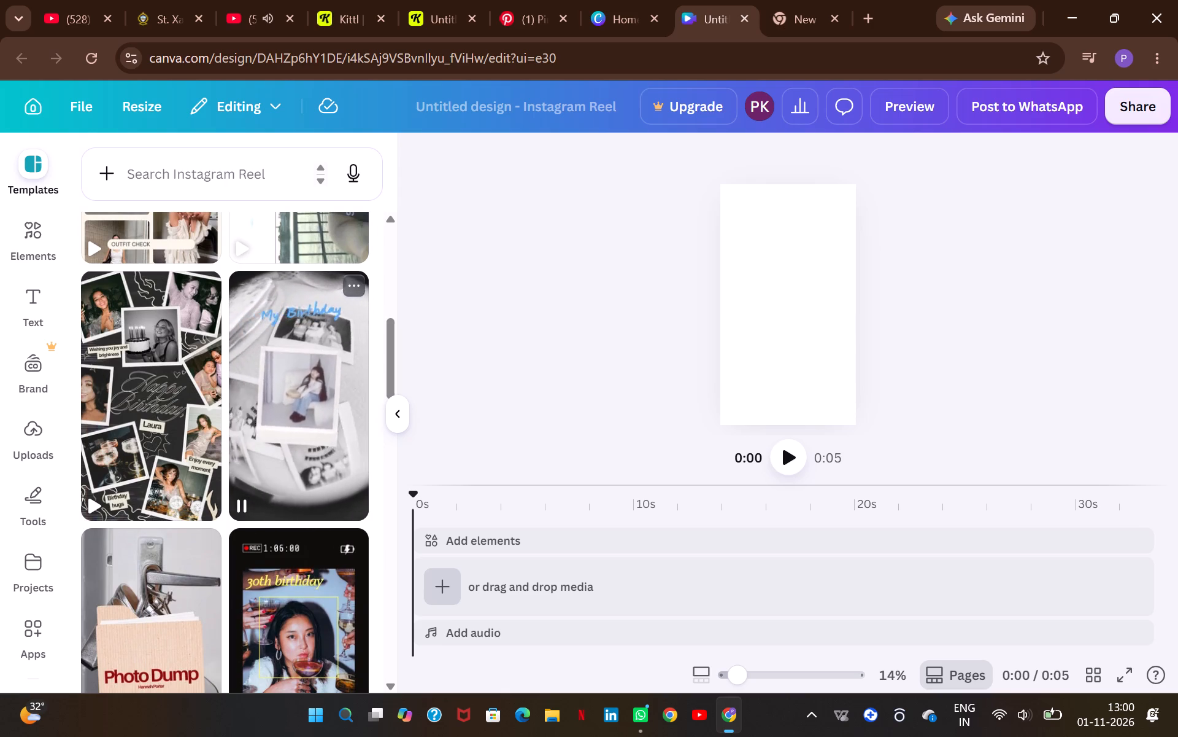
scroll(291, 437, down, 1)
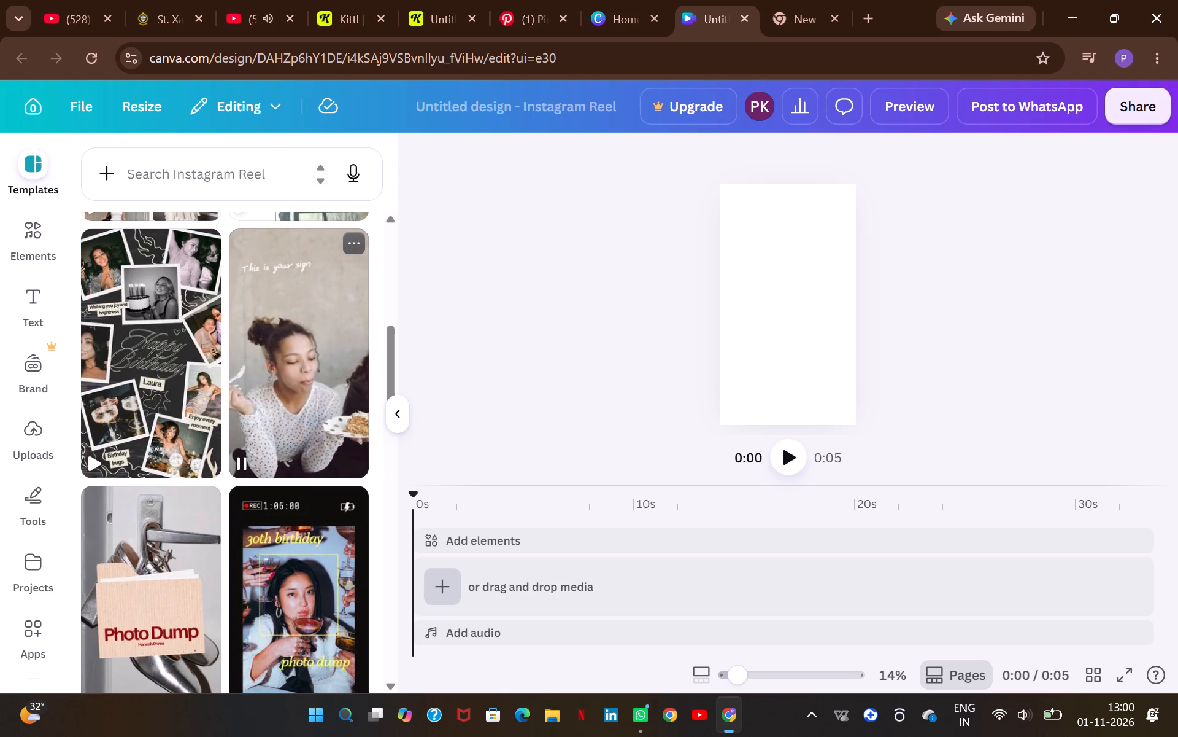
scroll(315, 400, down, 1)
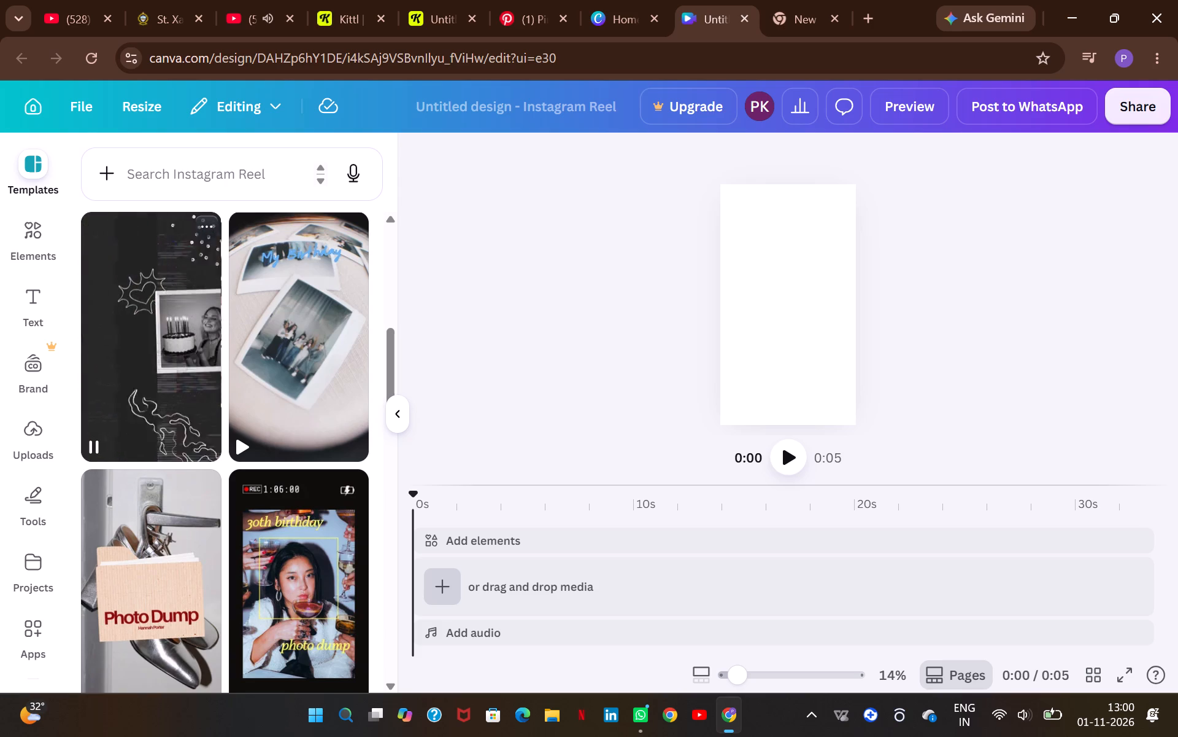
scroll(250, 390, down, 2)
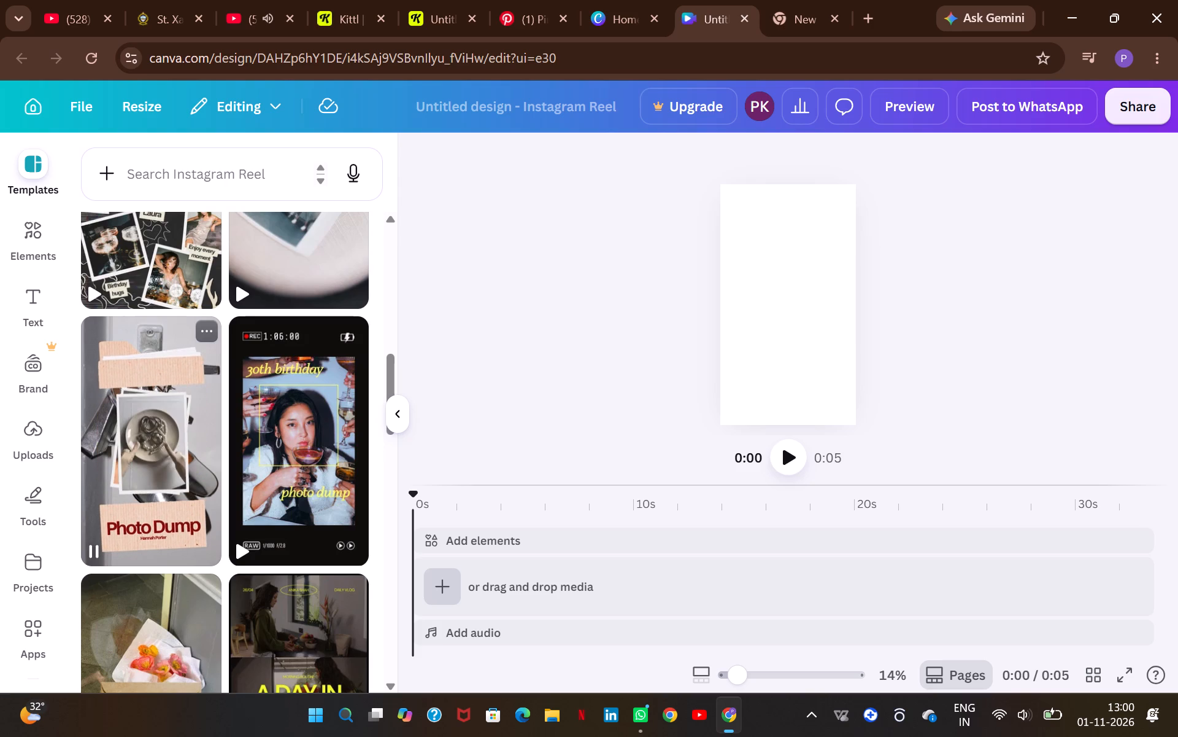
scroll(215, 440, down, 1)
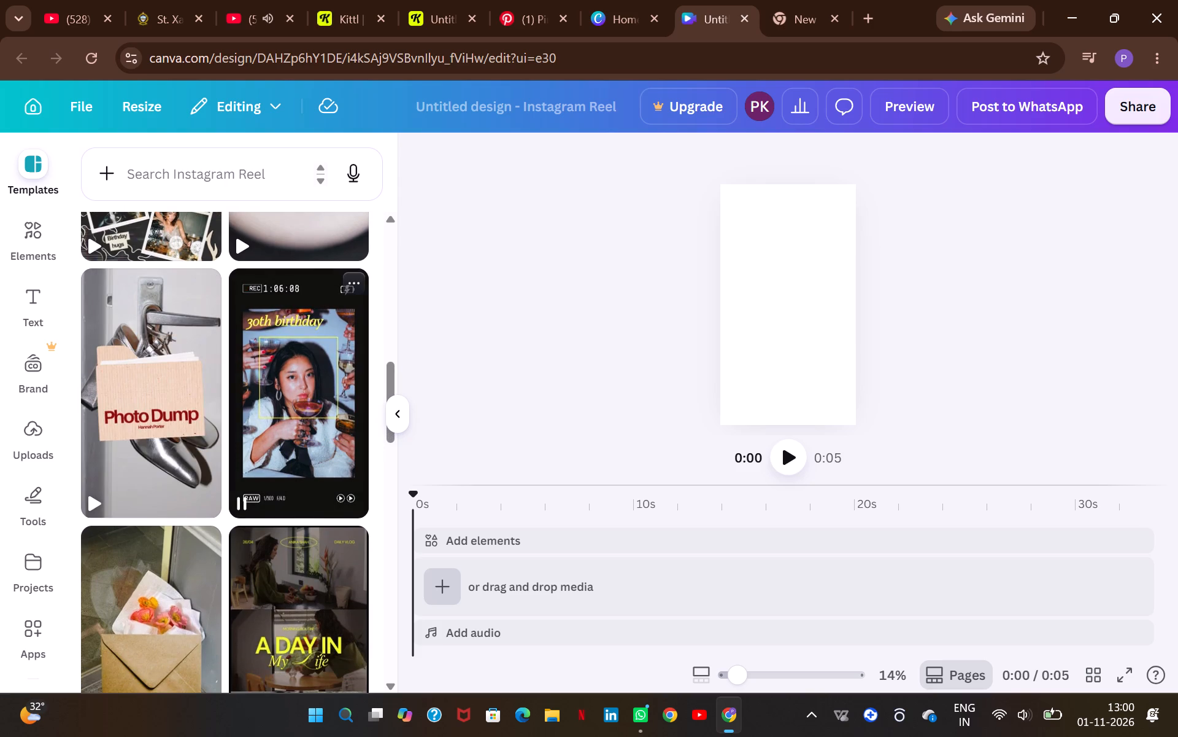
scroll(302, 413, down, 1)
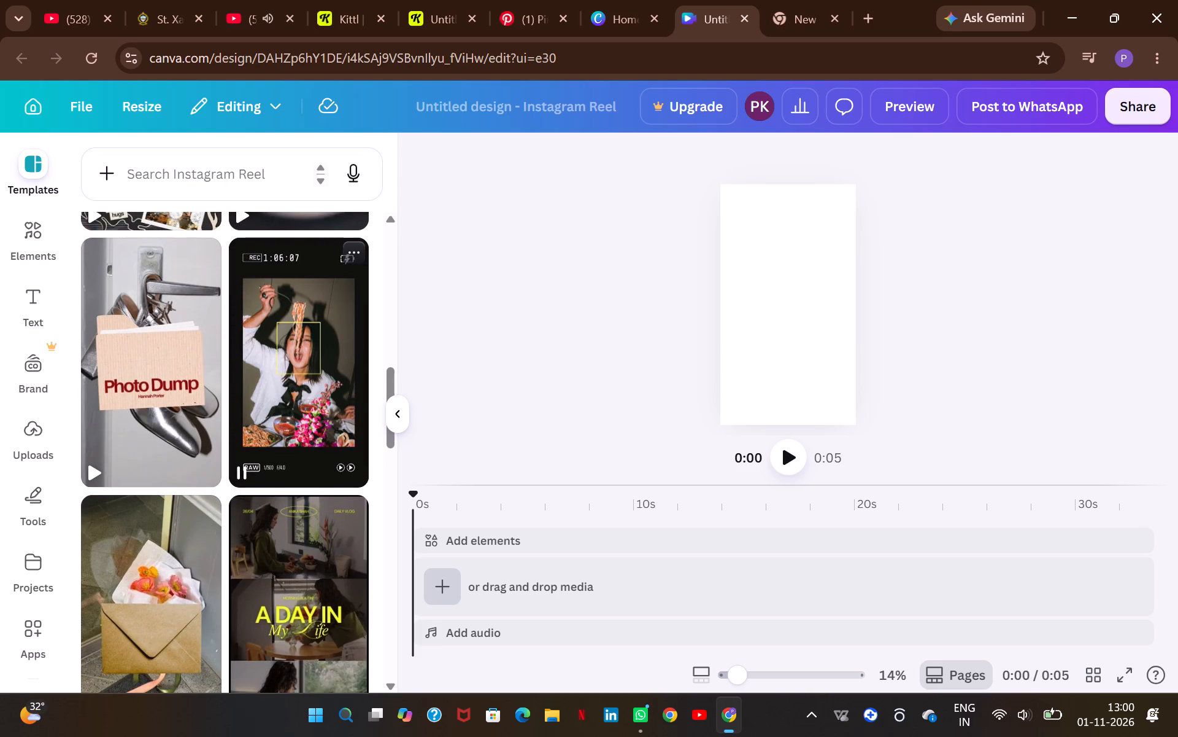
scroll(311, 378, down, 2)
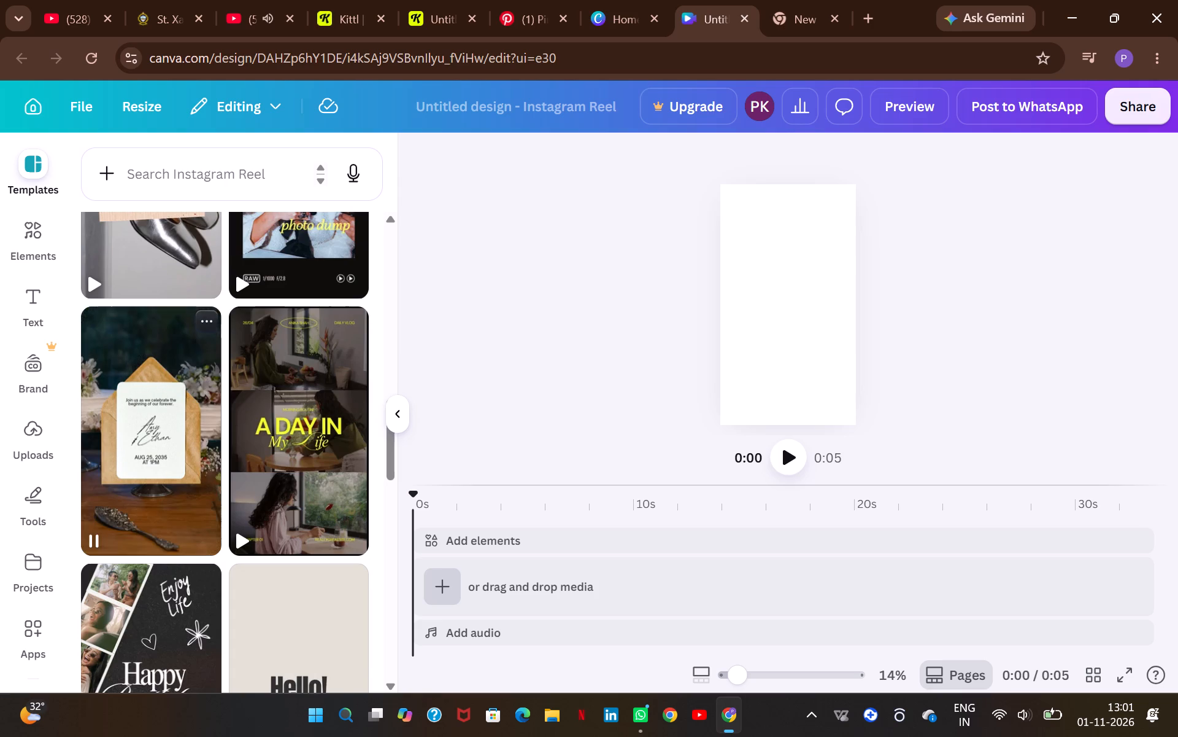
Examine the suggested Instagram Reel templates for a design suitable for the pastel blue reel thumbnail.
scroll(176, 407, down, 2)
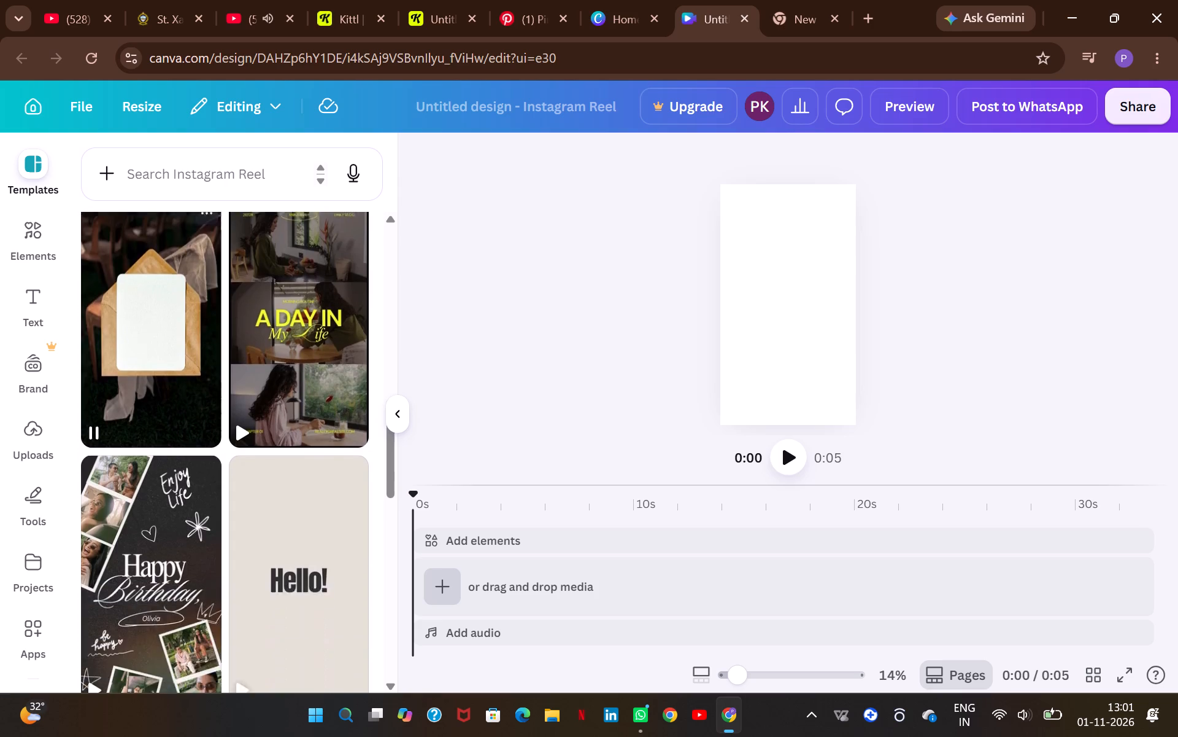
scroll(176, 407, down, 1)
scroll(253, 454, down, 2)
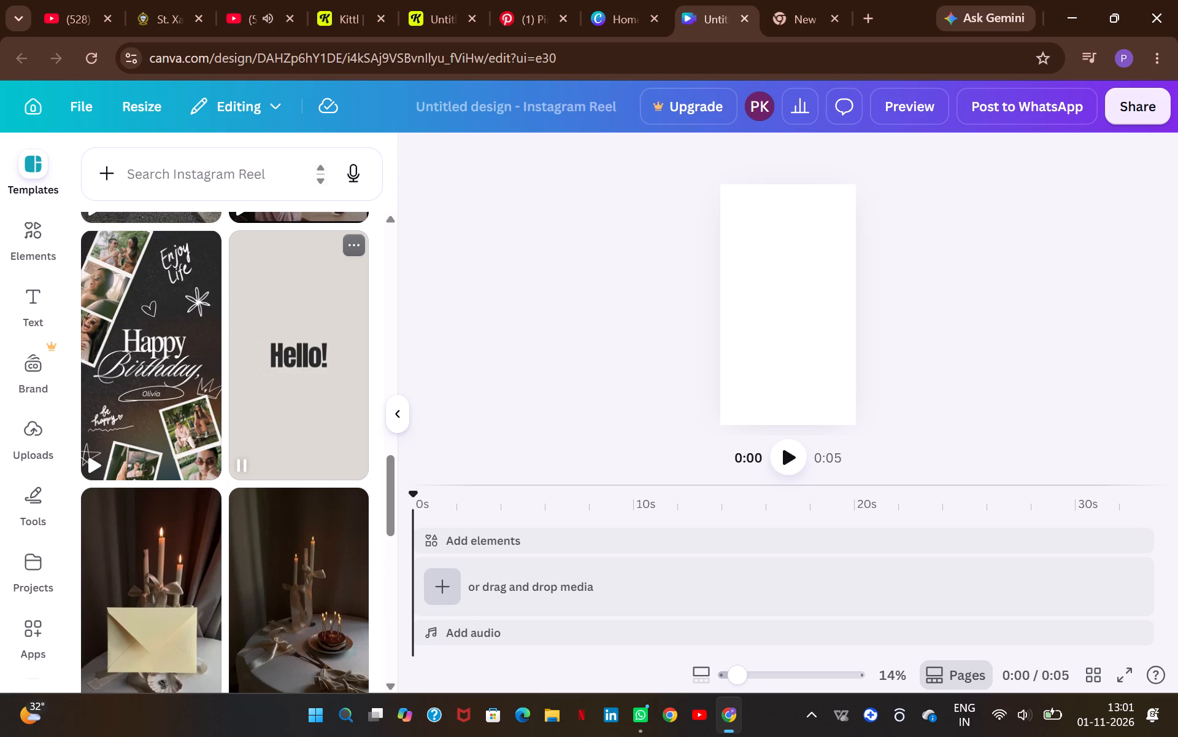
scroll(283, 409, down, 2)
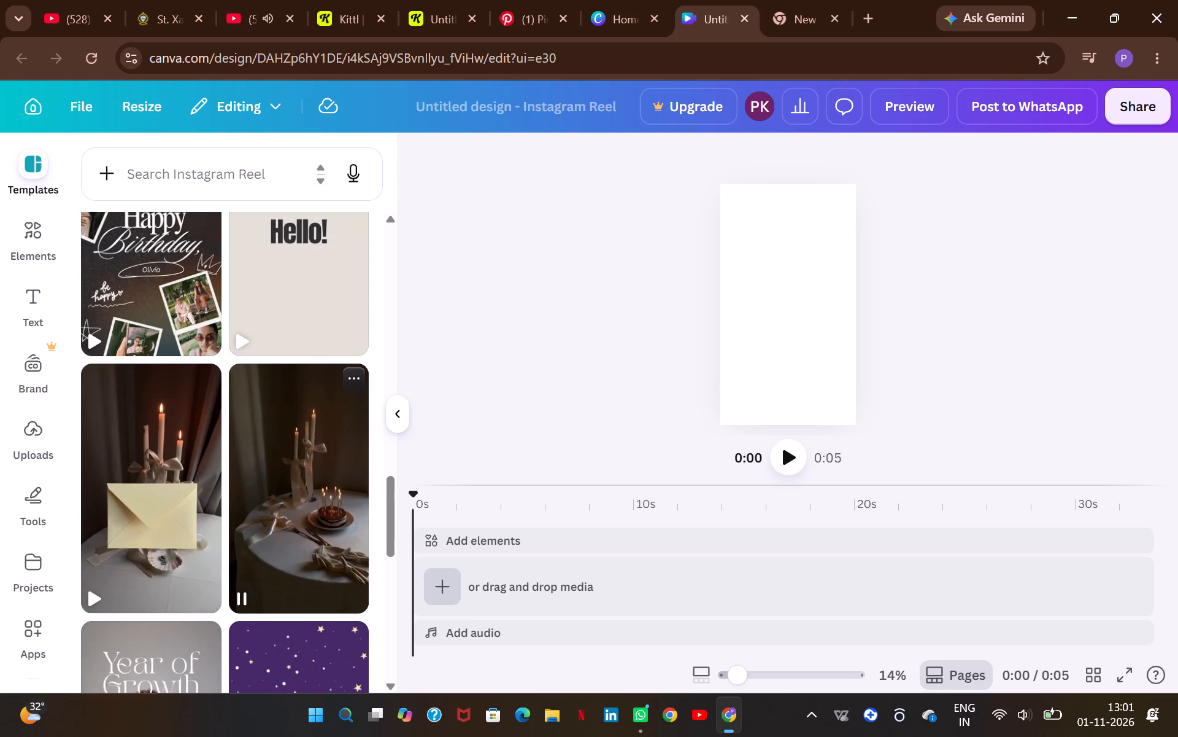
scroll(294, 439, down, 6)
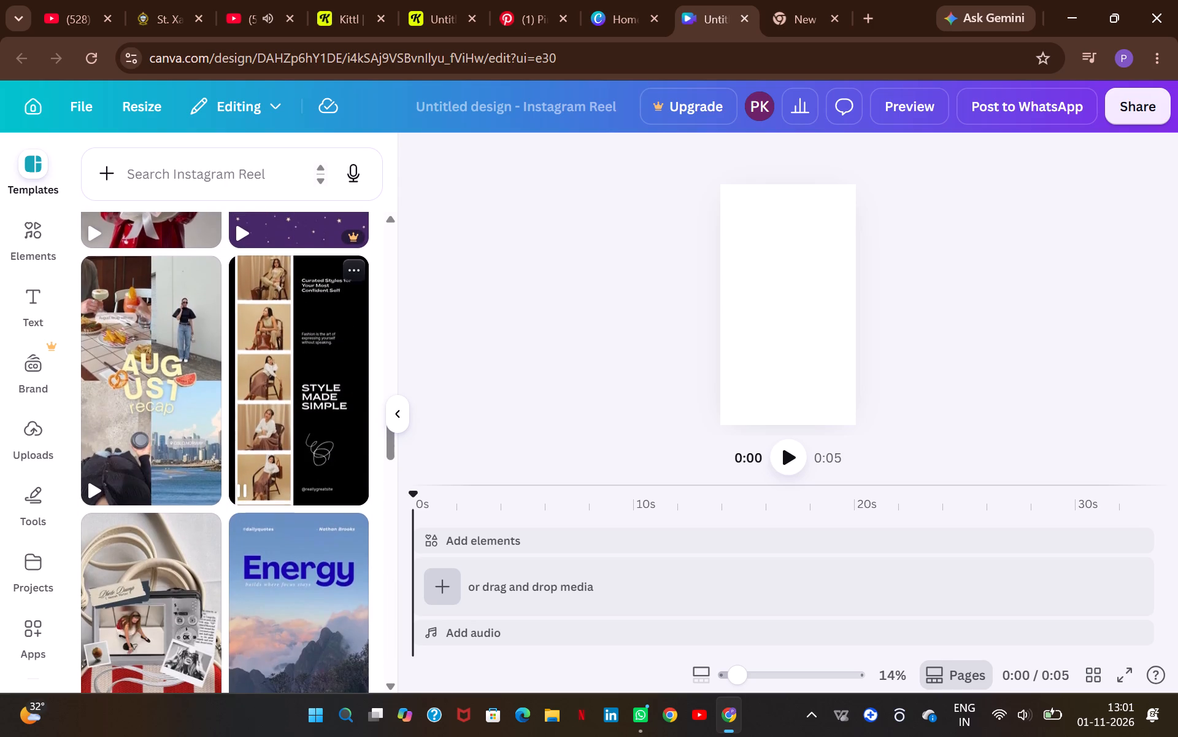
scroll(294, 439, down, 1)
scroll(288, 542, down, 2)
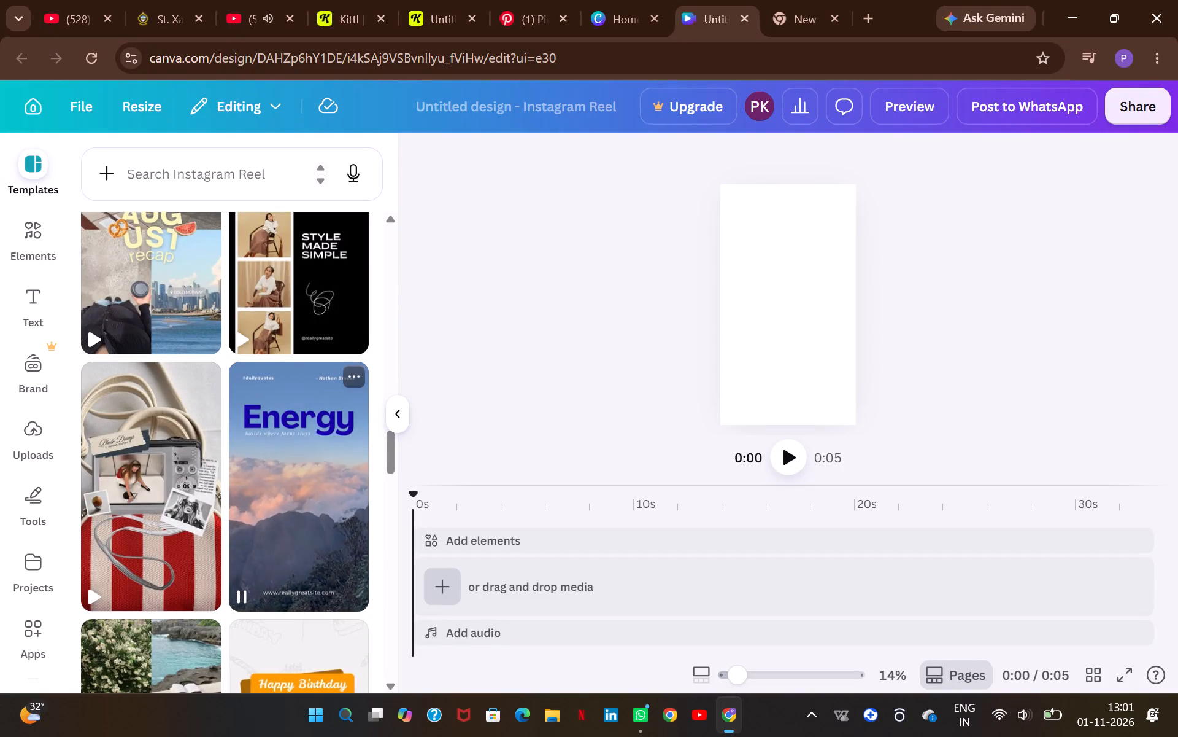
Look again through the suggested Instagram Reel templates for a design that suits the pastel blue thumbnail.
scroll(288, 542, up, 1)
scroll(281, 305, up, 1)
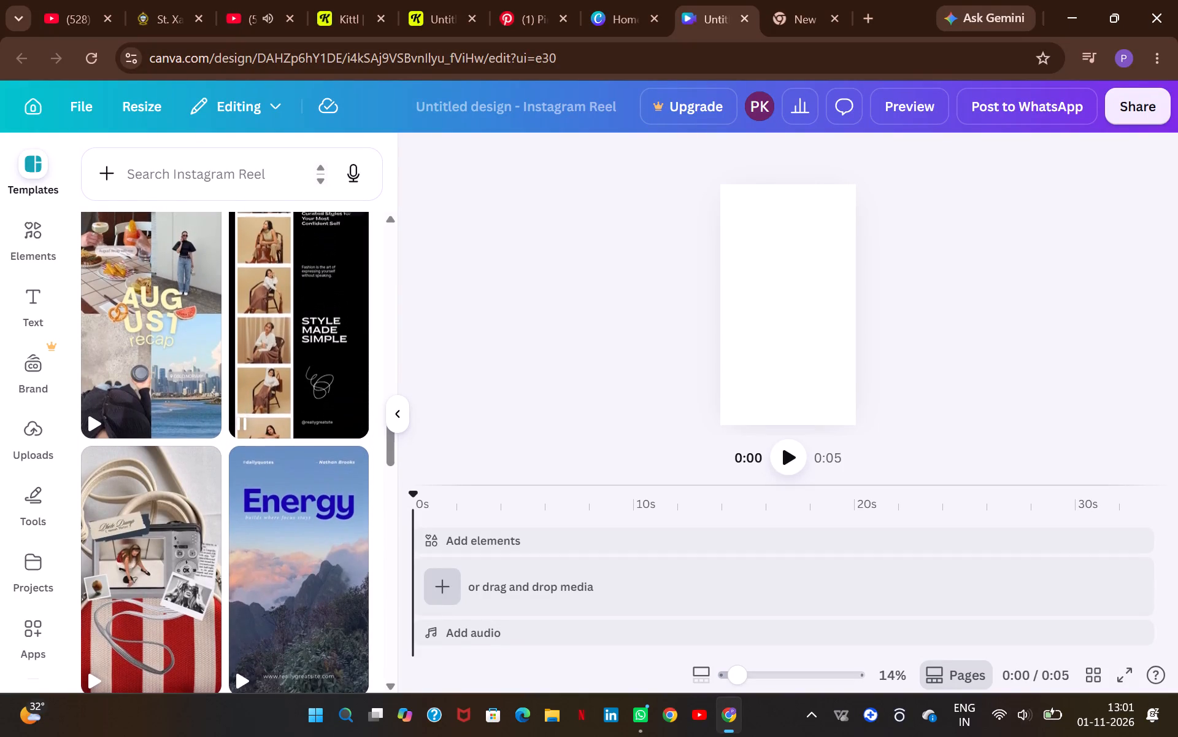
scroll(281, 305, up, 2)
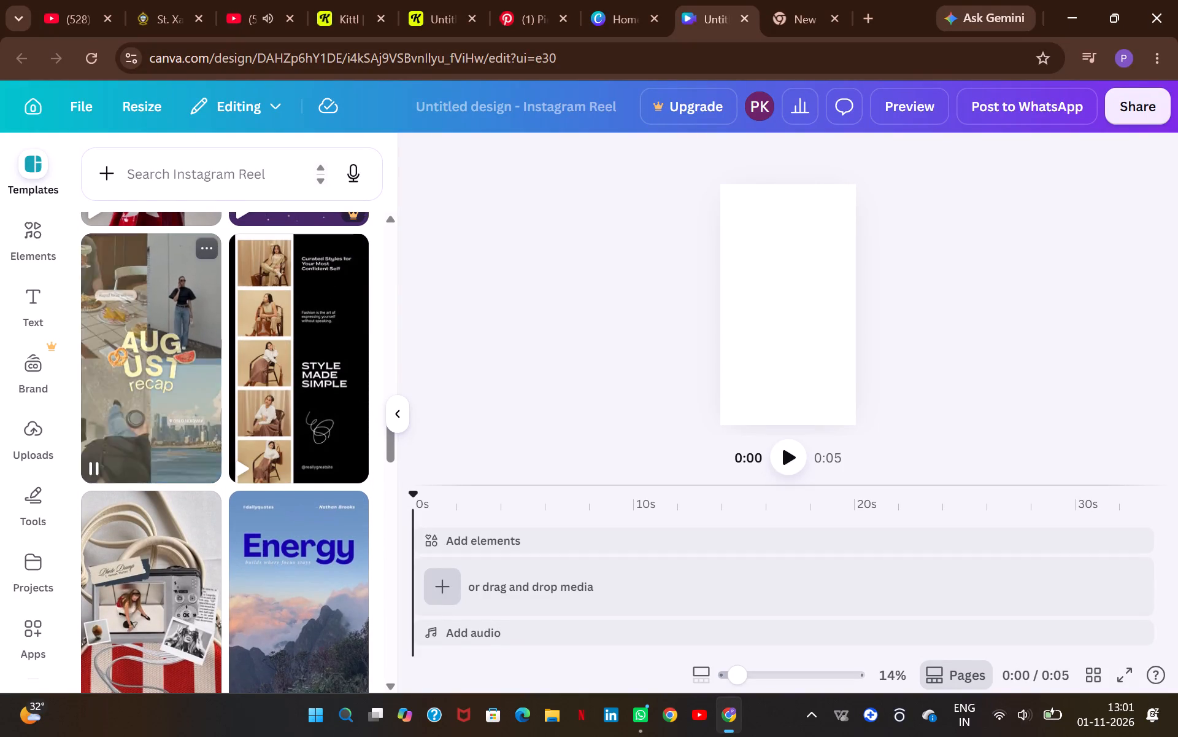
scroll(172, 360, down, 1)
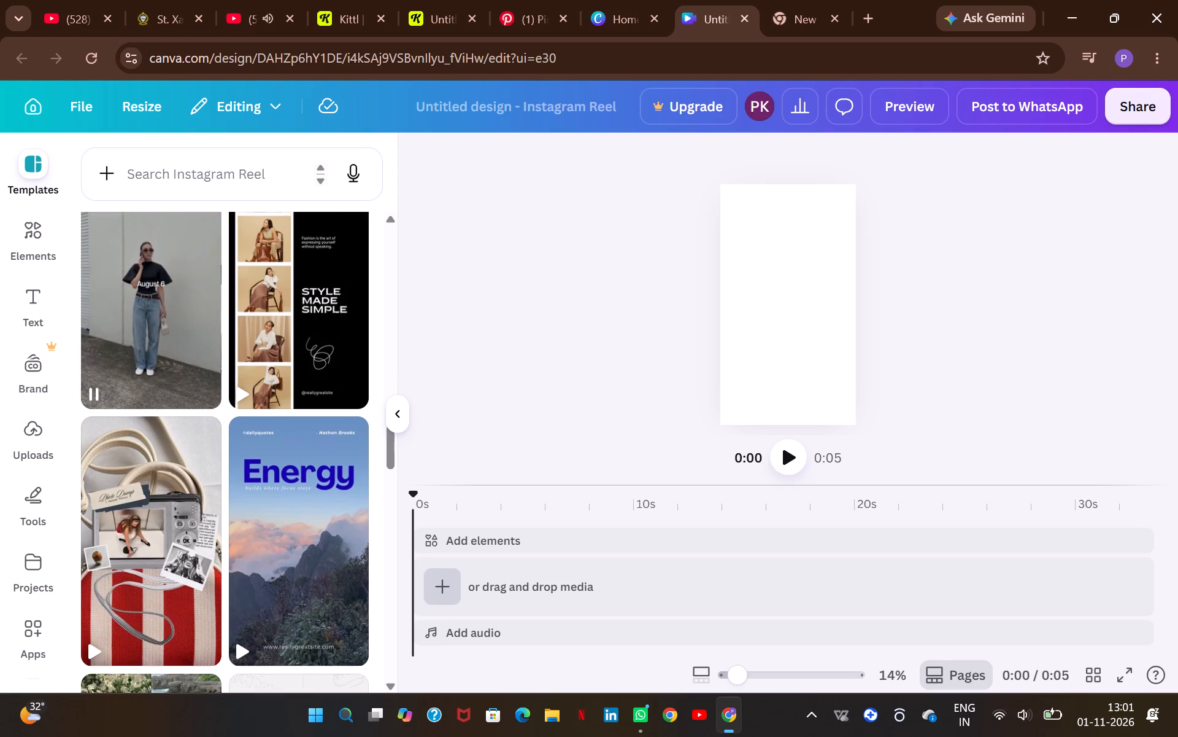
scroll(172, 360, down, 1)
scroll(169, 485, down, 2)
Search the Instagram Reel templates for "LIGHT AND PASTEL BLUE".
click(235, 179)
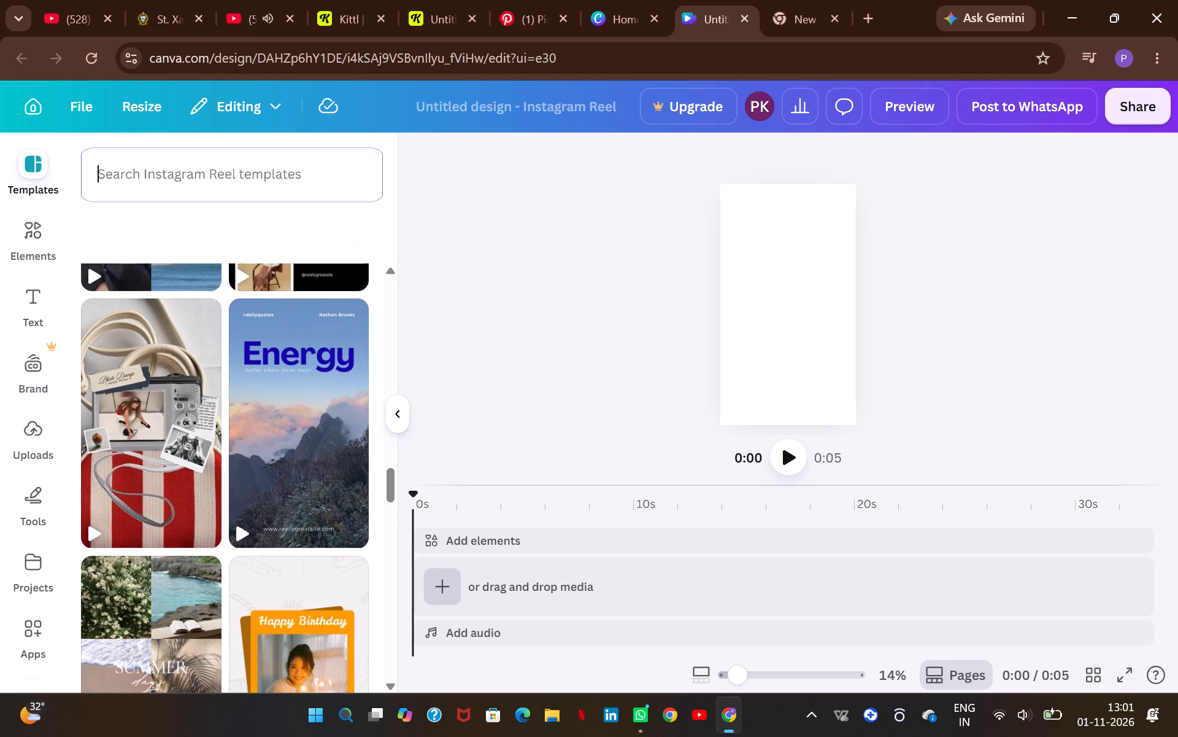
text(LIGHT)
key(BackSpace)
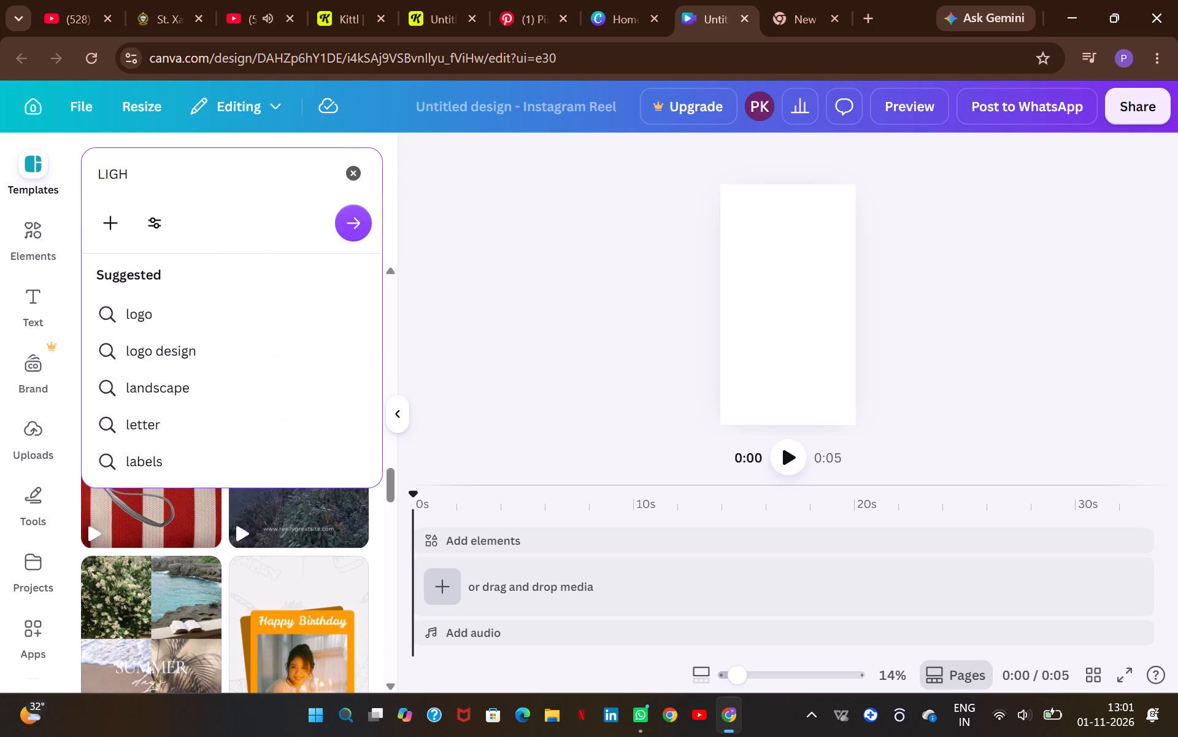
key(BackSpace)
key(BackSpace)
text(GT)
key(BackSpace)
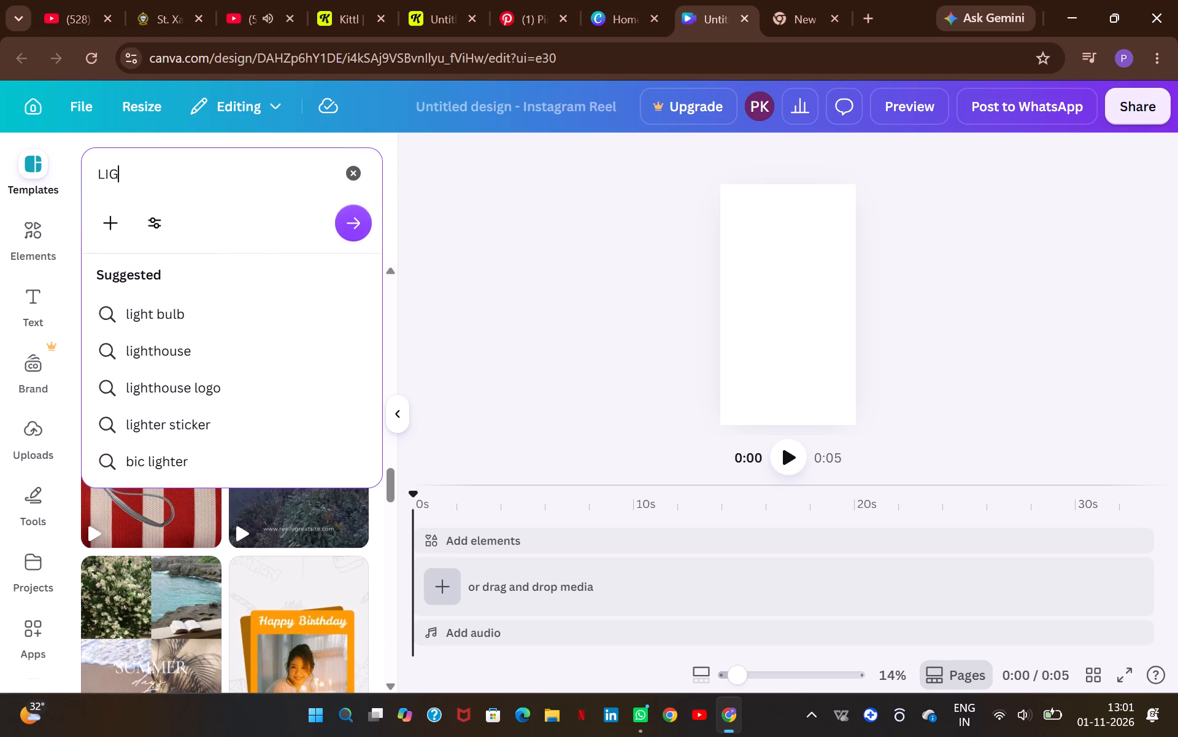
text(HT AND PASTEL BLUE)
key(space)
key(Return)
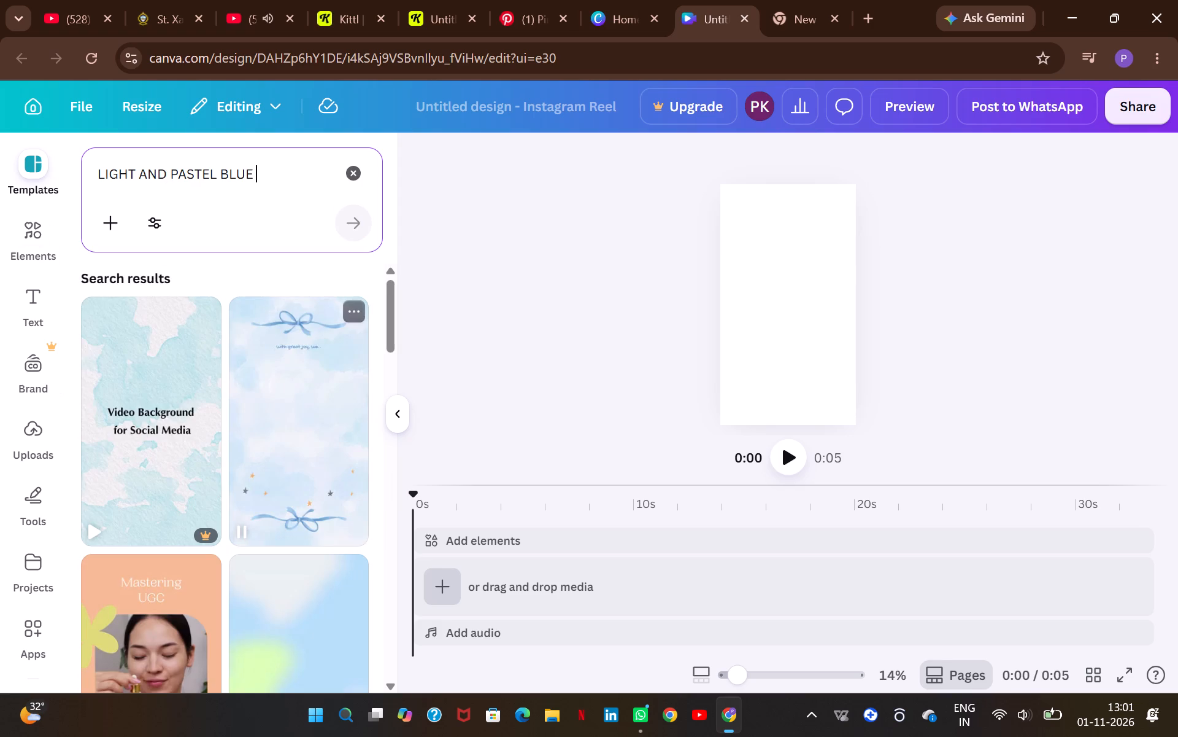
Examine the light and pastel blue template results for a design suitable for the reel thumbnail.
scroll(269, 415, down, 1)
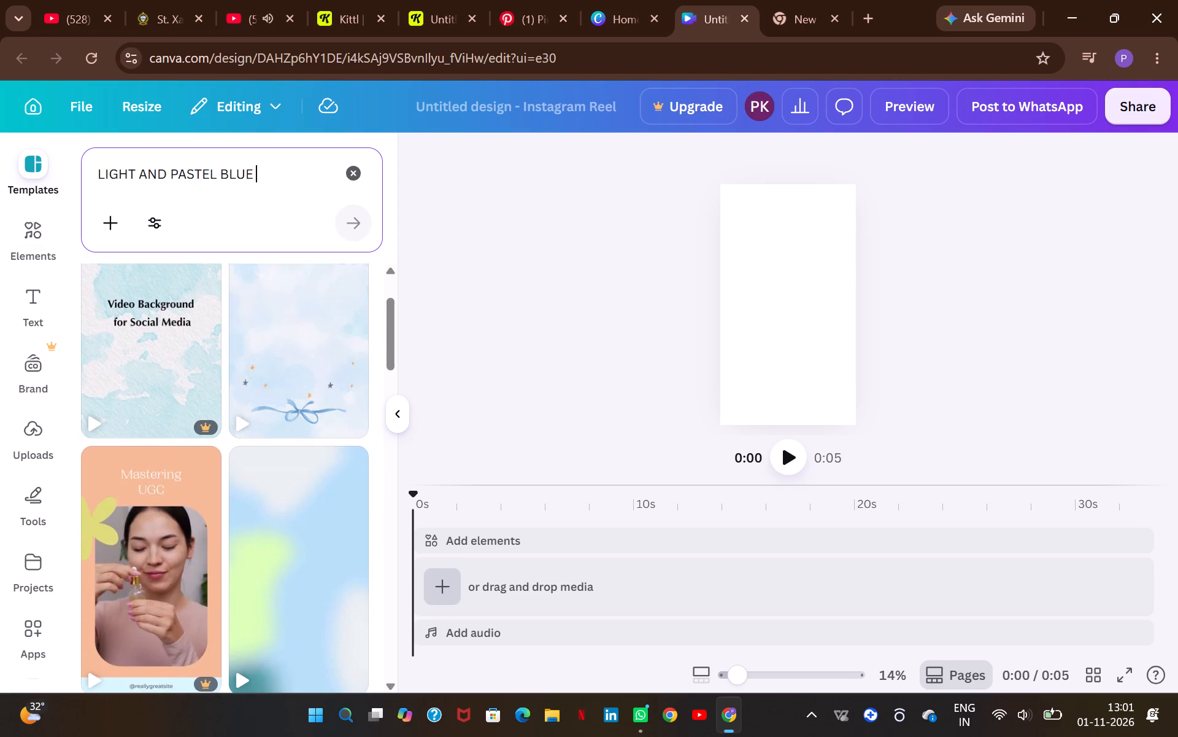
scroll(279, 508, down, 4)
scroll(206, 517, down, 1)
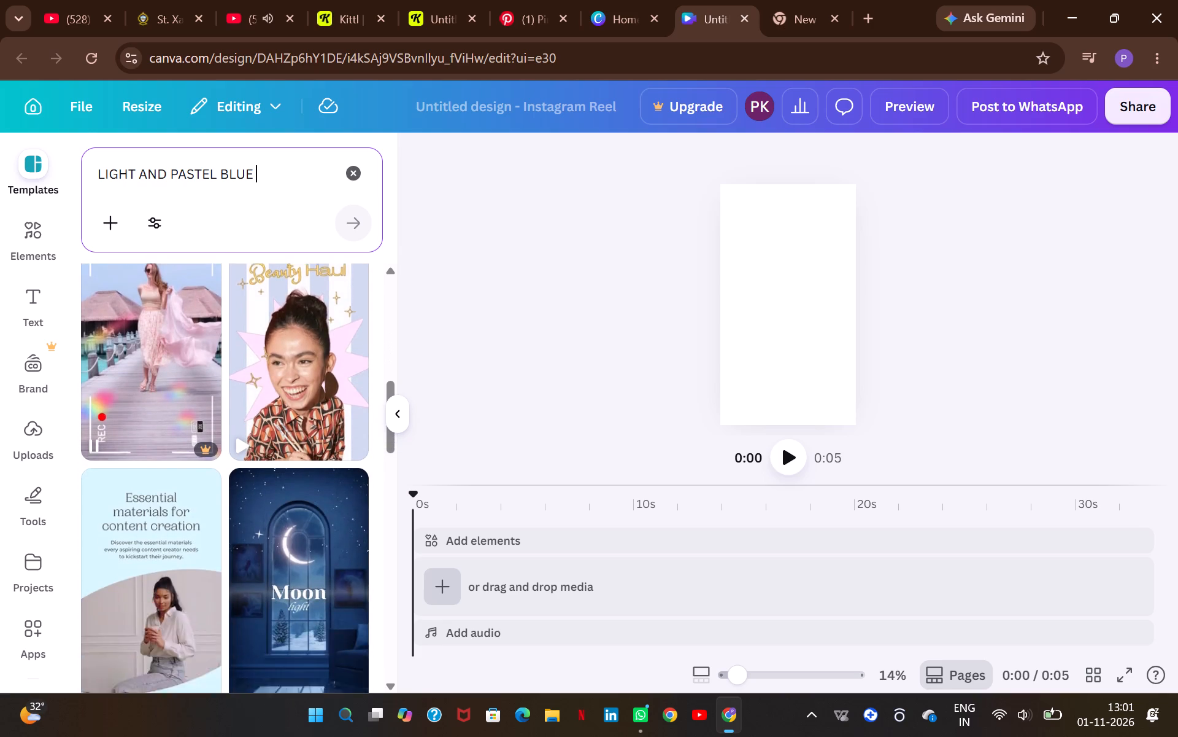
scroll(206, 517, down, 4)
scroll(206, 517, up, 2)
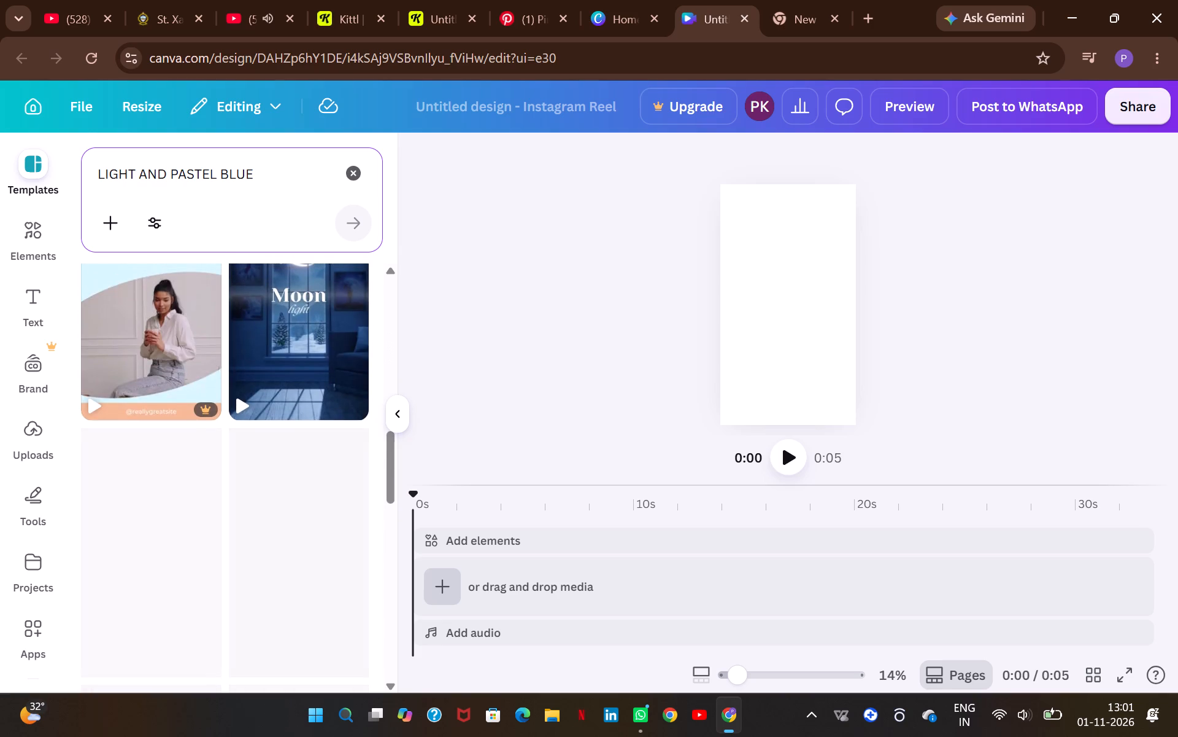
scroll(170, 380, down, 2)
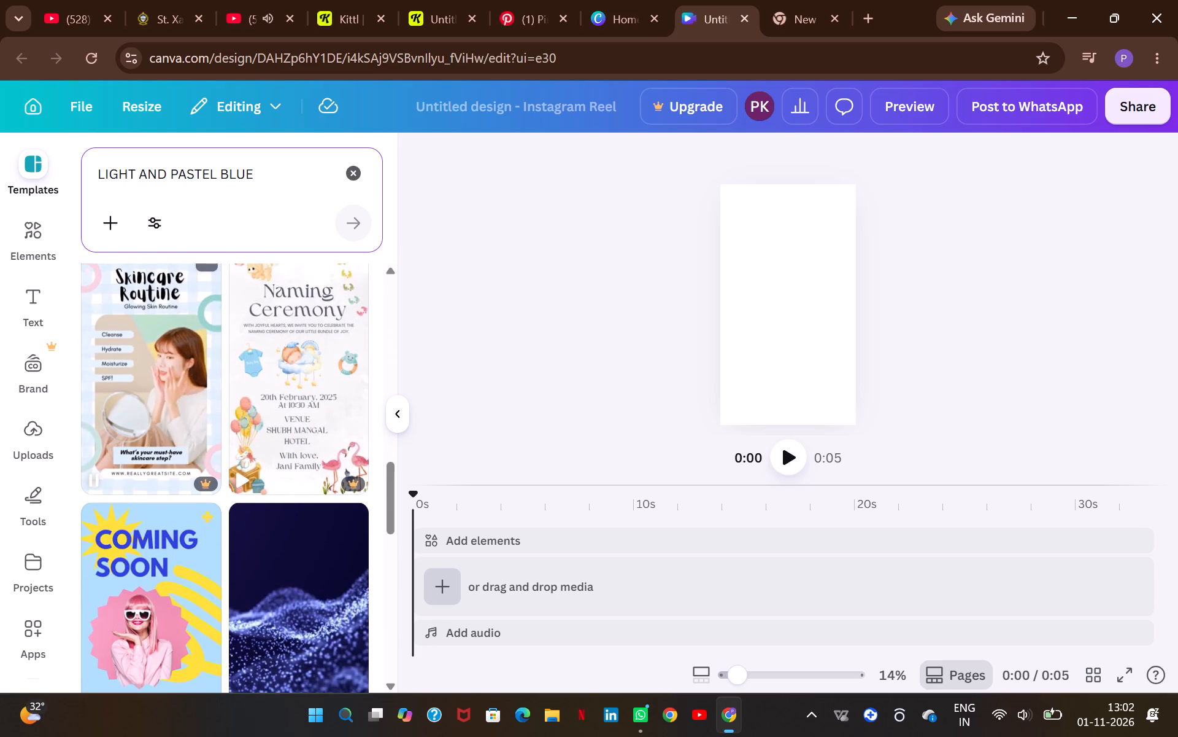
scroll(218, 402, down, 3)
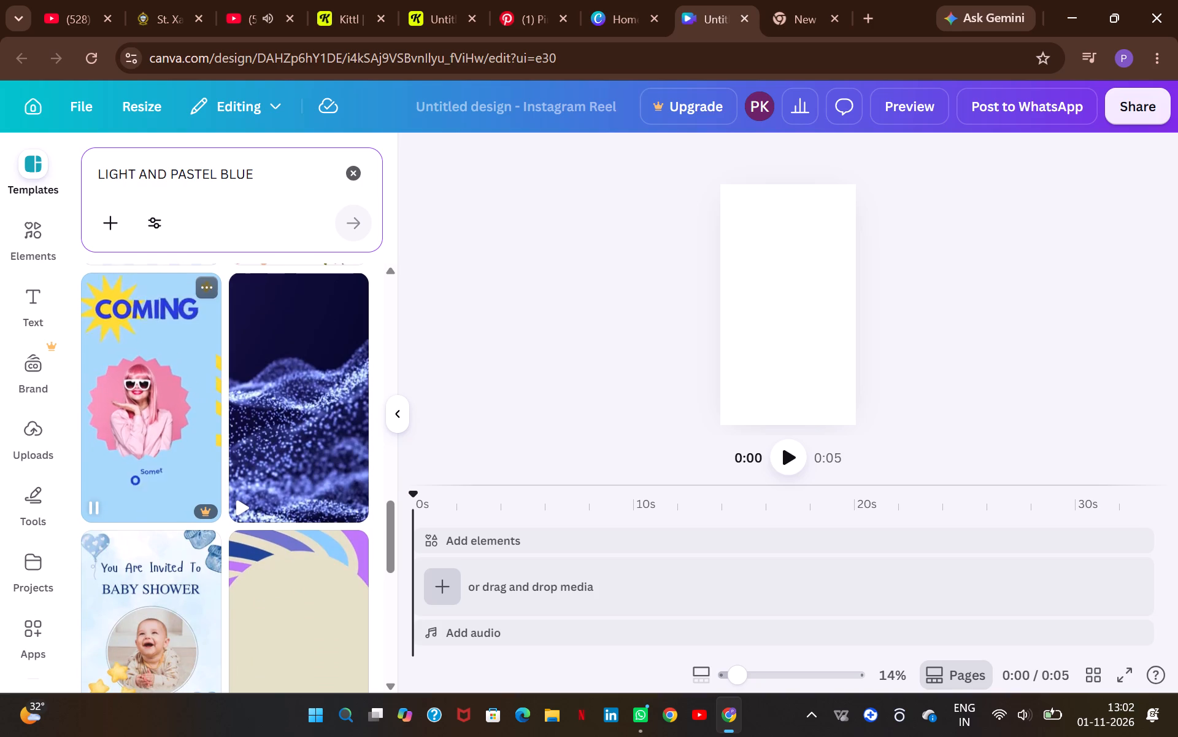
scroll(218, 402, down, 3)
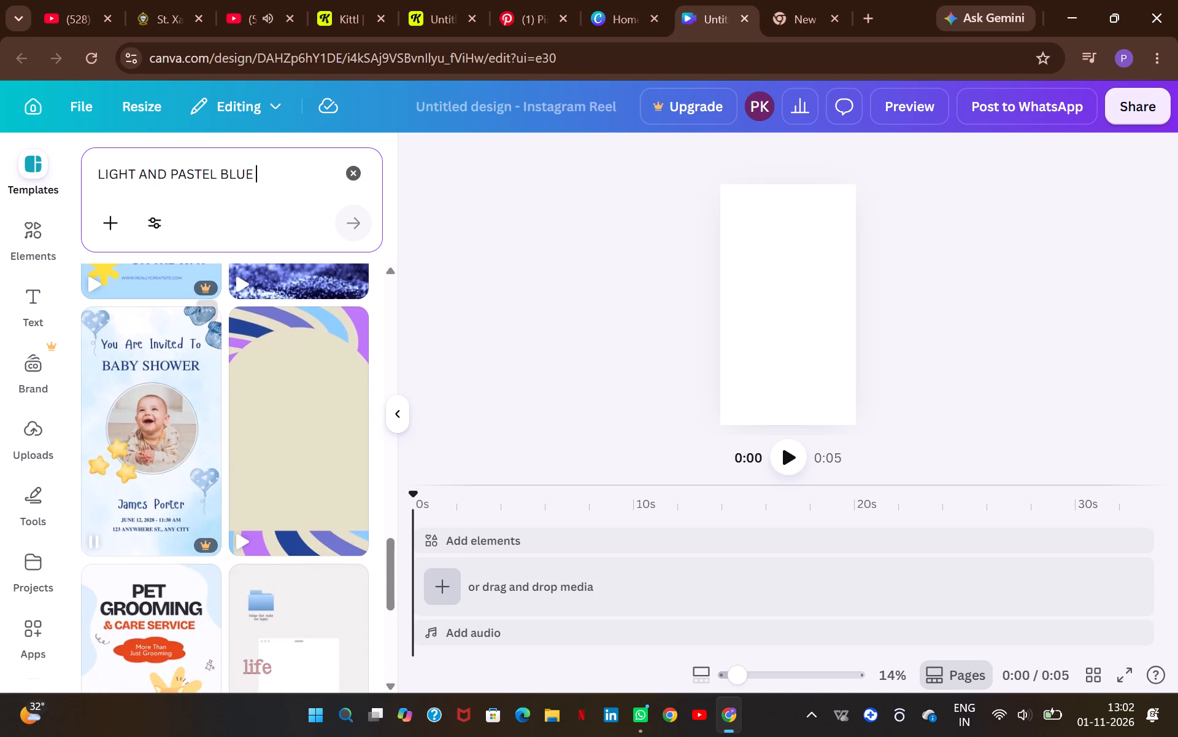
scroll(160, 439, down, 4)
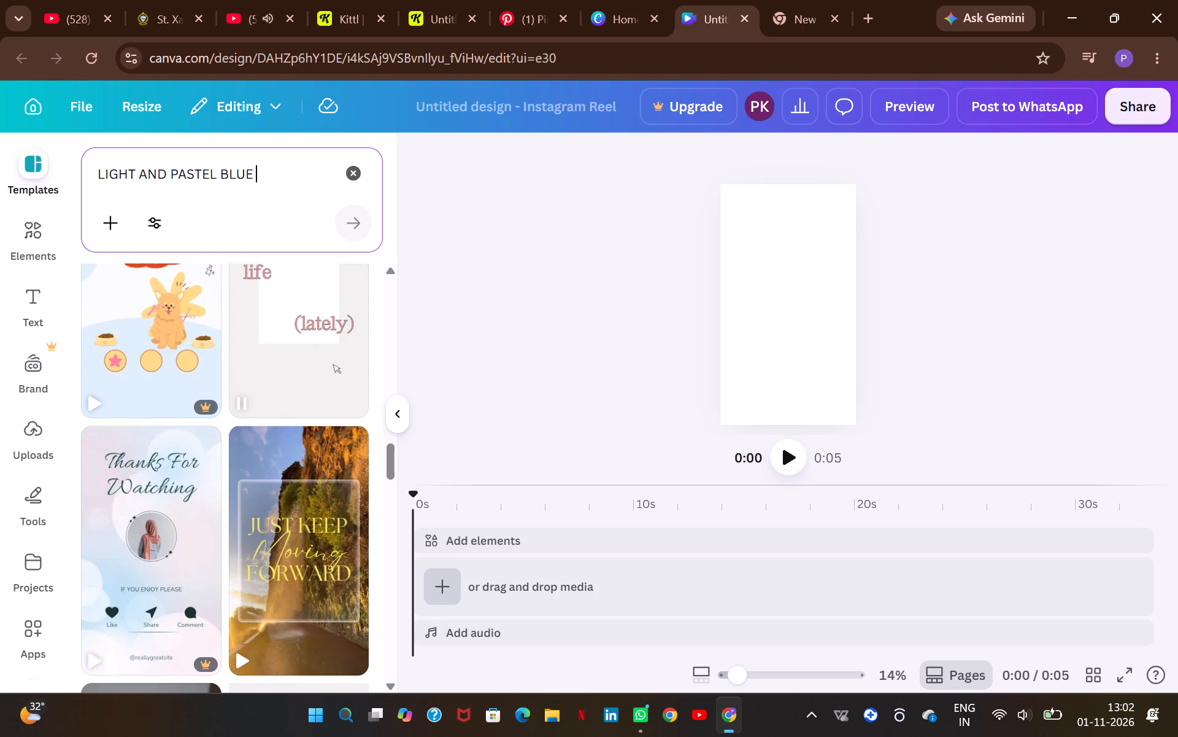
scroll(315, 341, up, 1)
scroll(315, 341, down, 1)
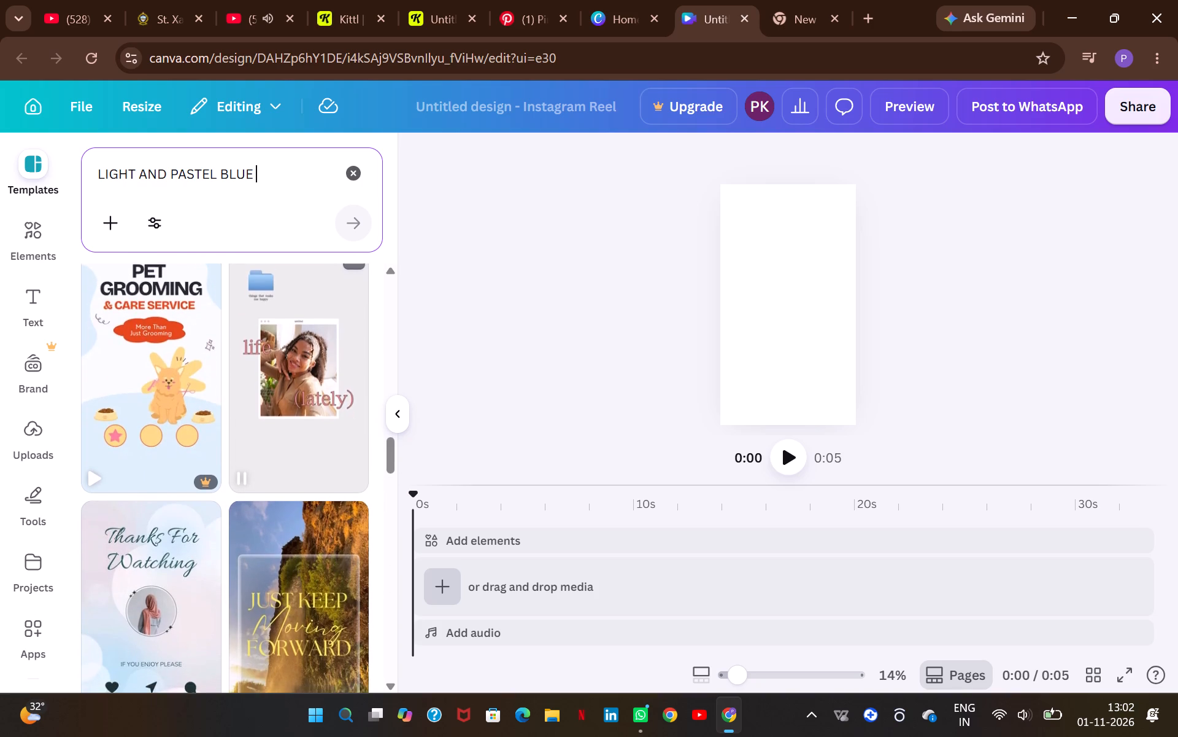
scroll(315, 341, down, 7)
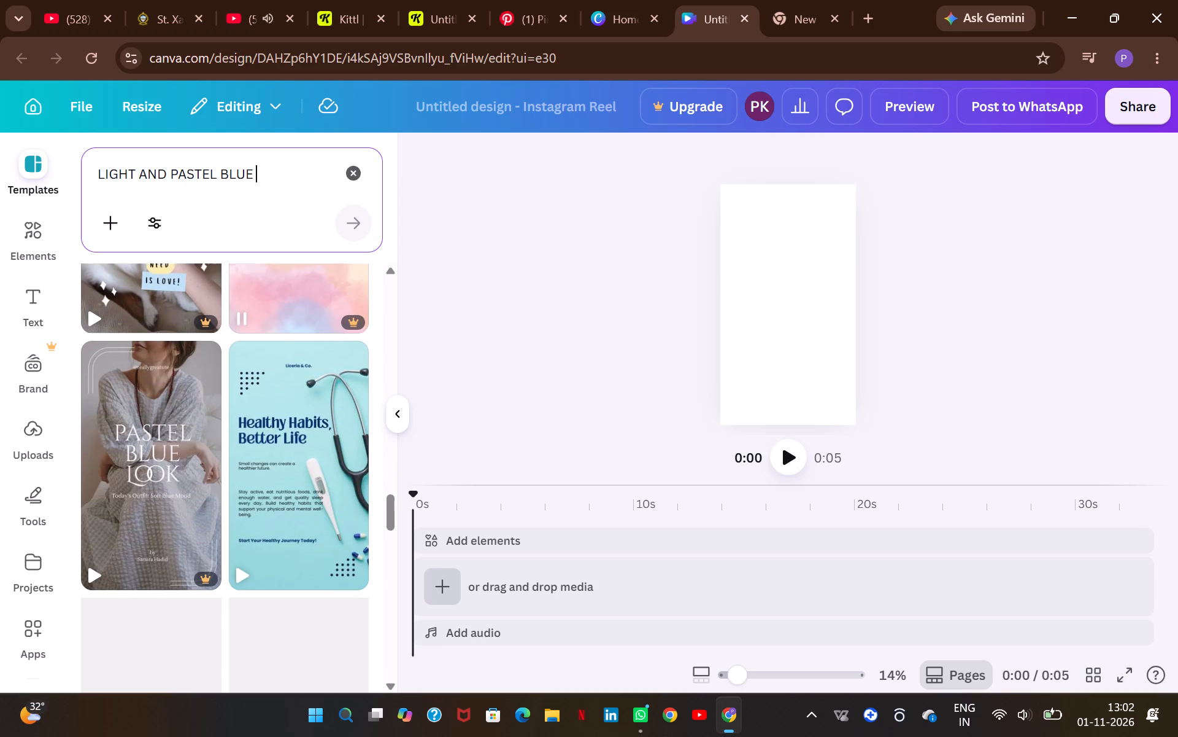
scroll(277, 452, down, 3)
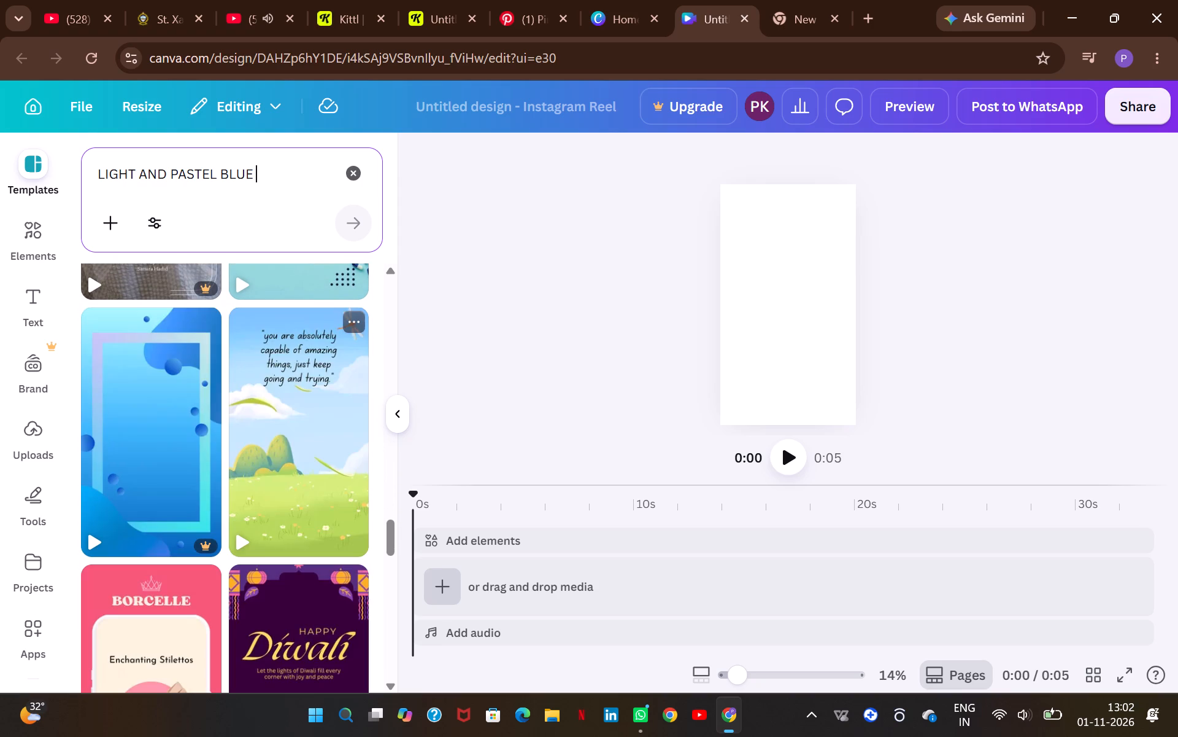
Examine the Instagram Reel template results for "LIGHT AND PASTEL BLUE" for a suitable layout.
scroll(297, 463, down, 4)
scroll(297, 463, up, 1)
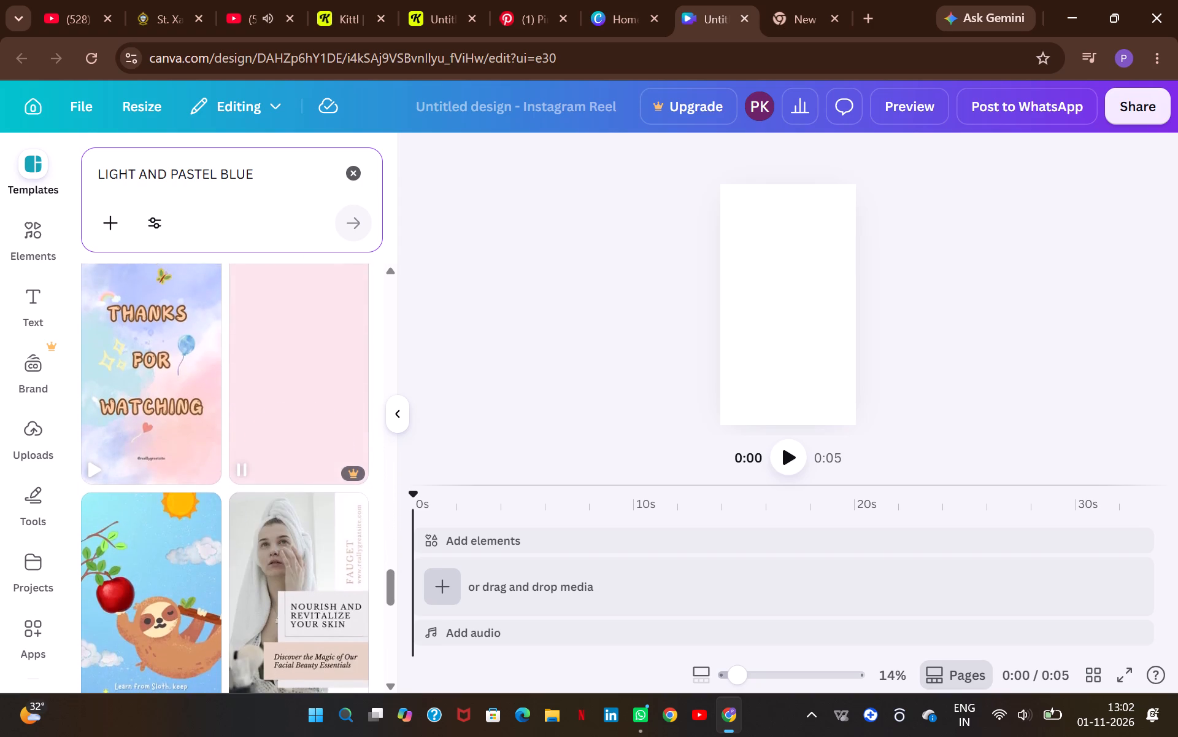
scroll(297, 463, down, 3)
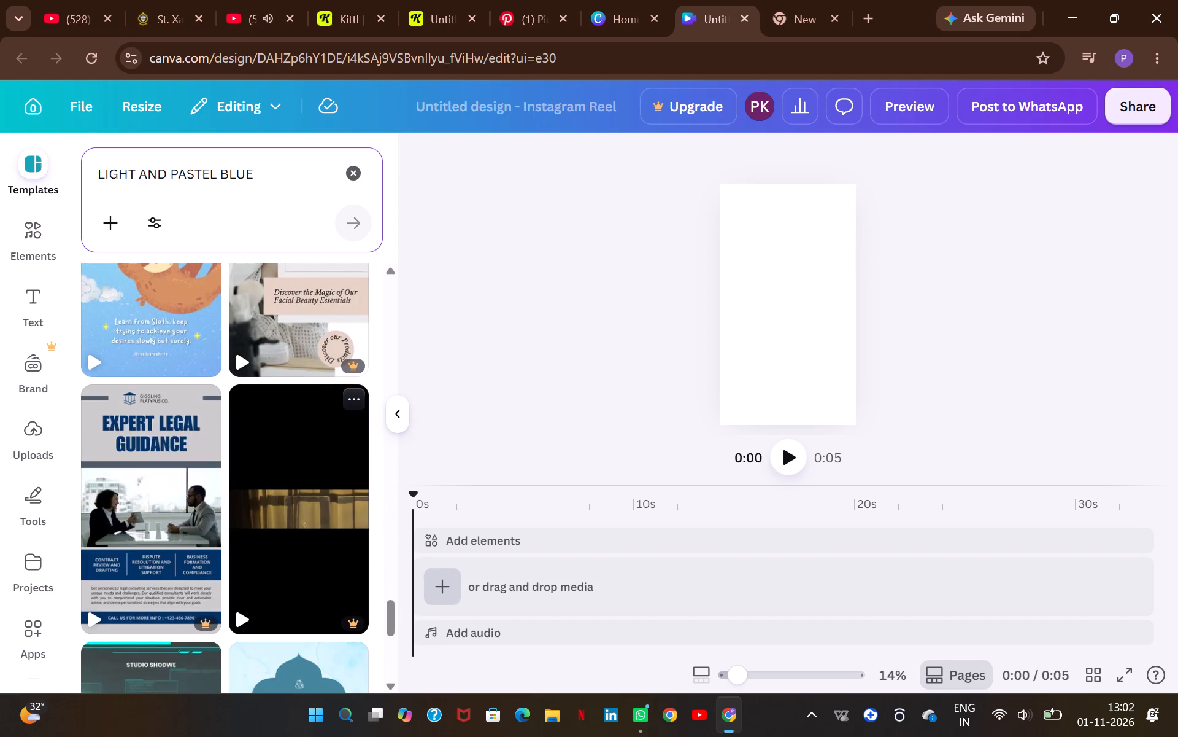
scroll(275, 556, down, 4)
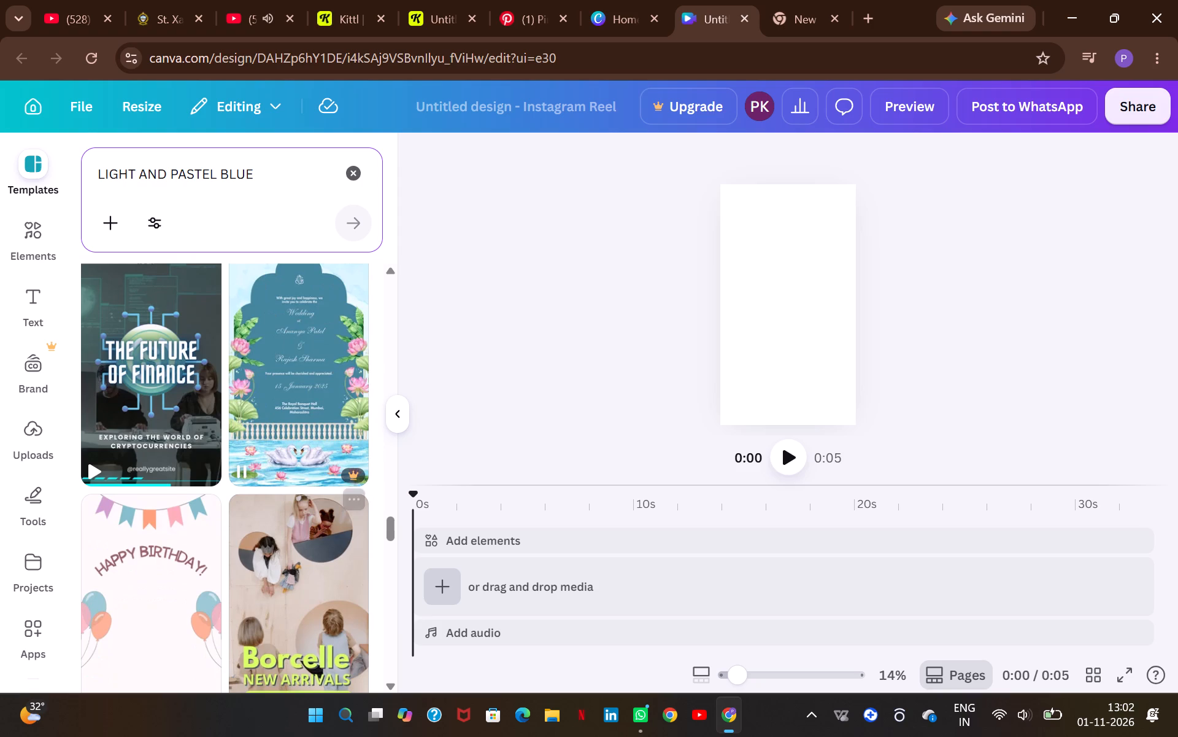
scroll(293, 389, down, 2)
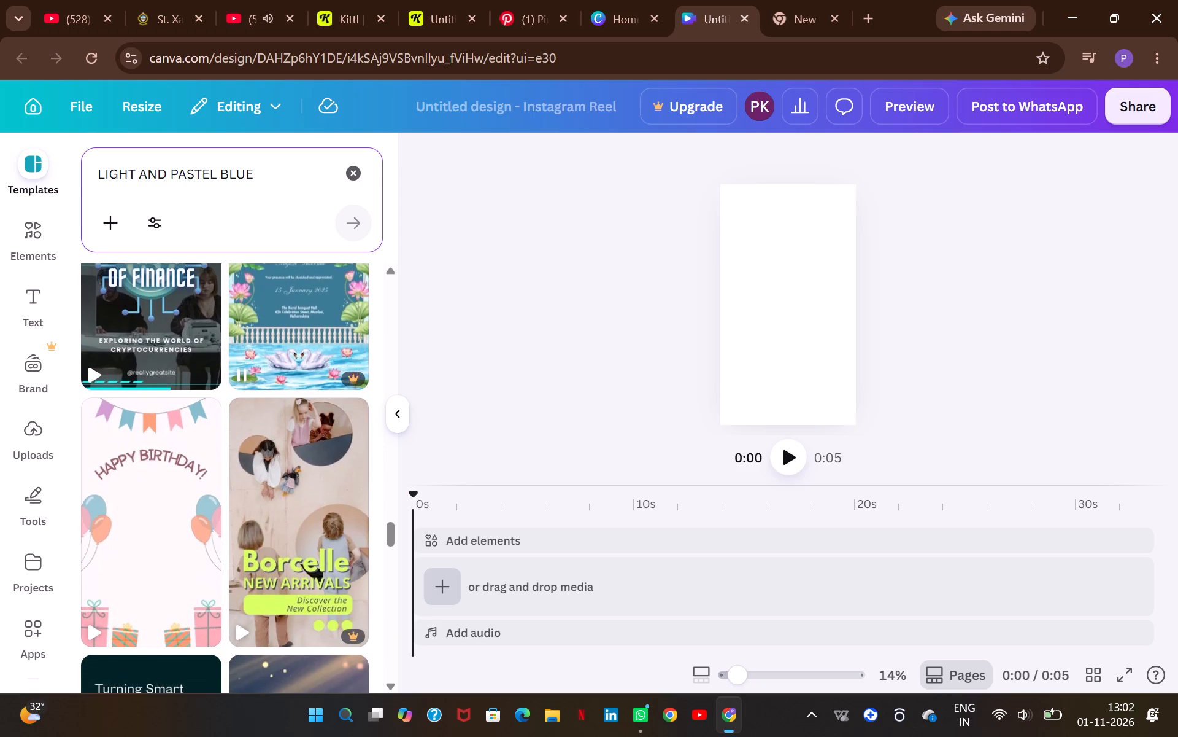
scroll(293, 389, down, 4)
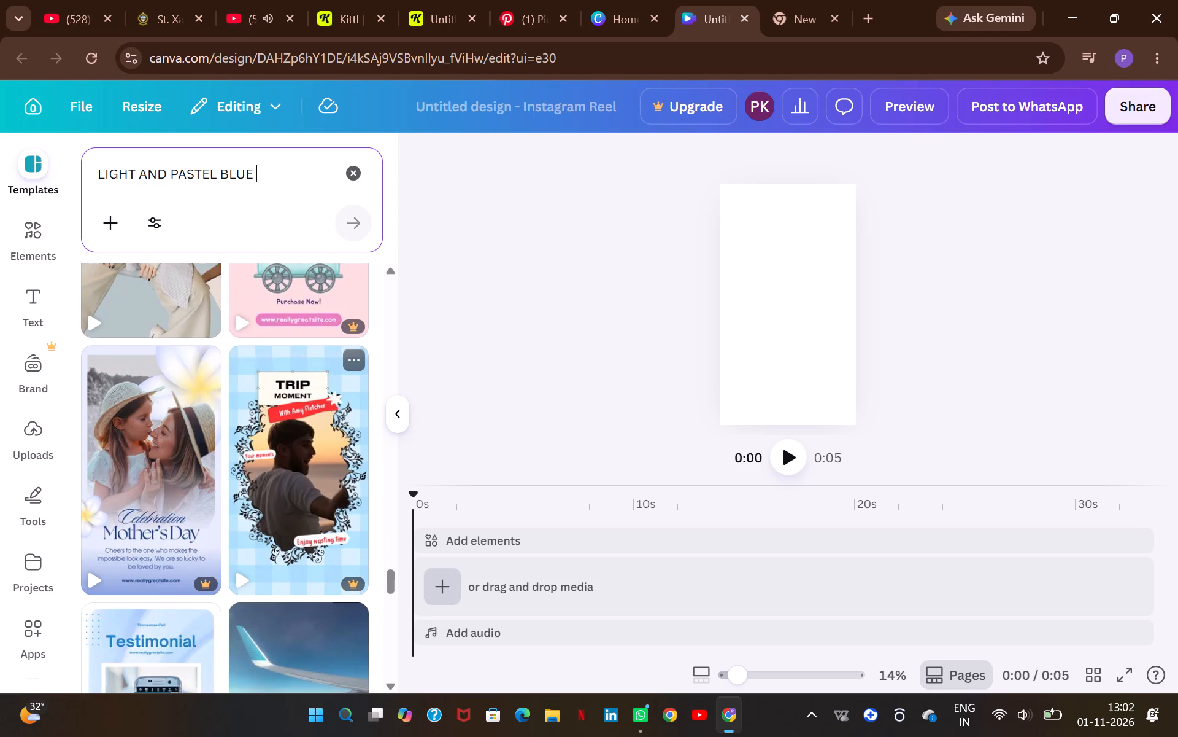
scroll(293, 389, down, 2)
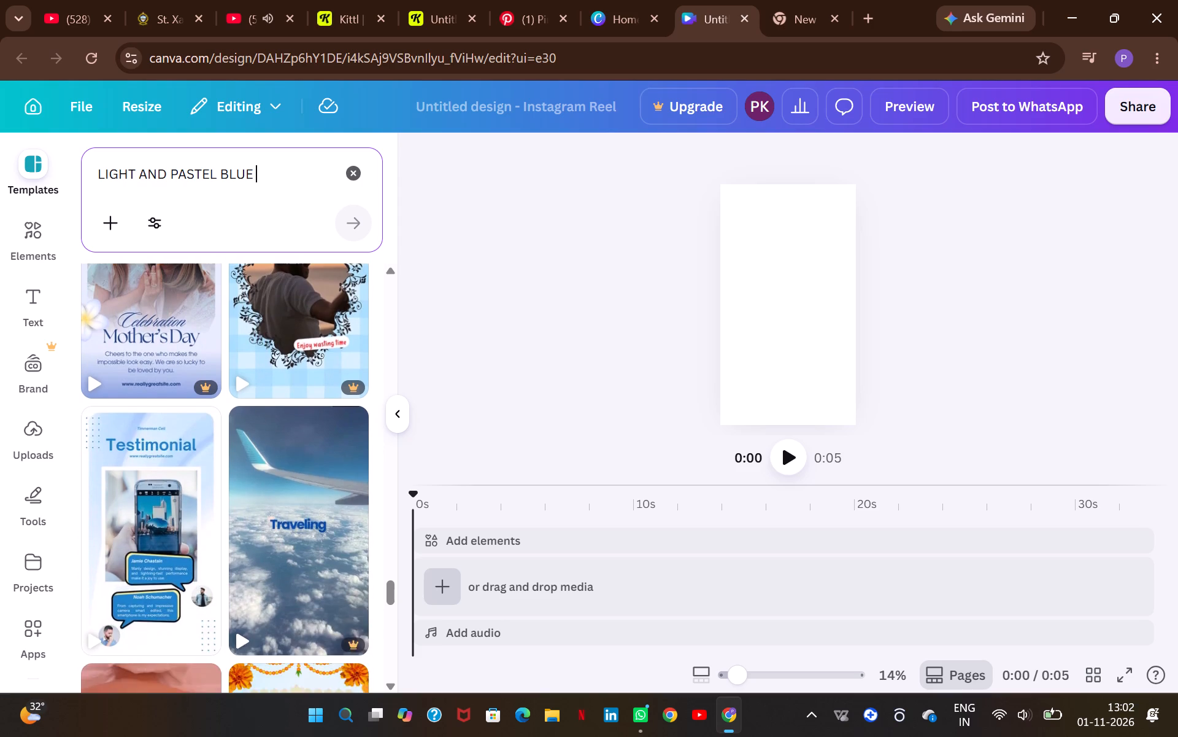
scroll(293, 389, up, 1)
scroll(293, 389, down, 6)
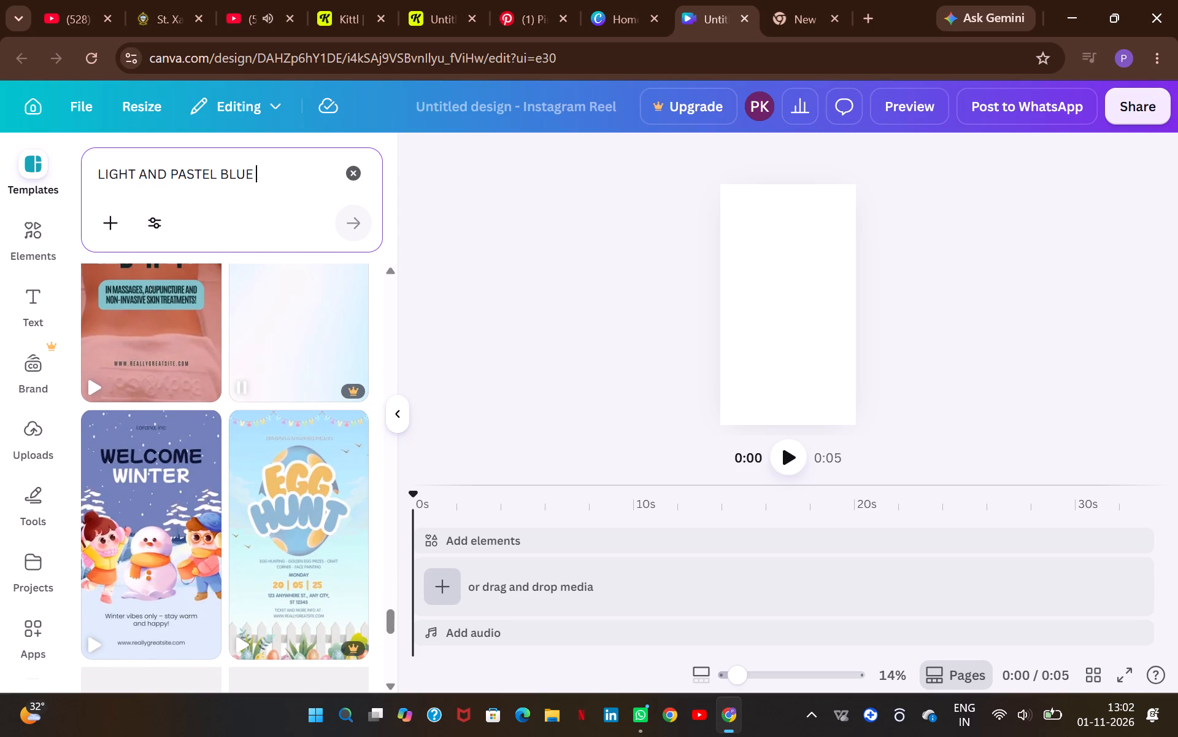
scroll(293, 389, down, 1)
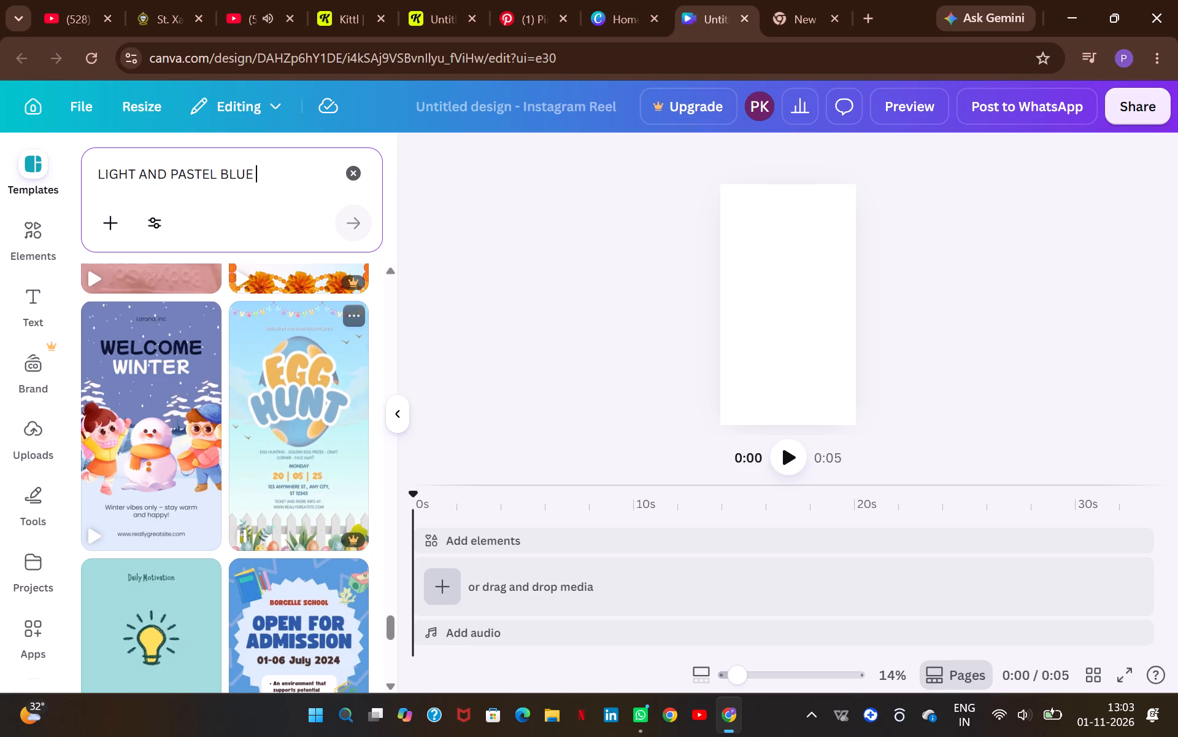
scroll(293, 389, down, 4)
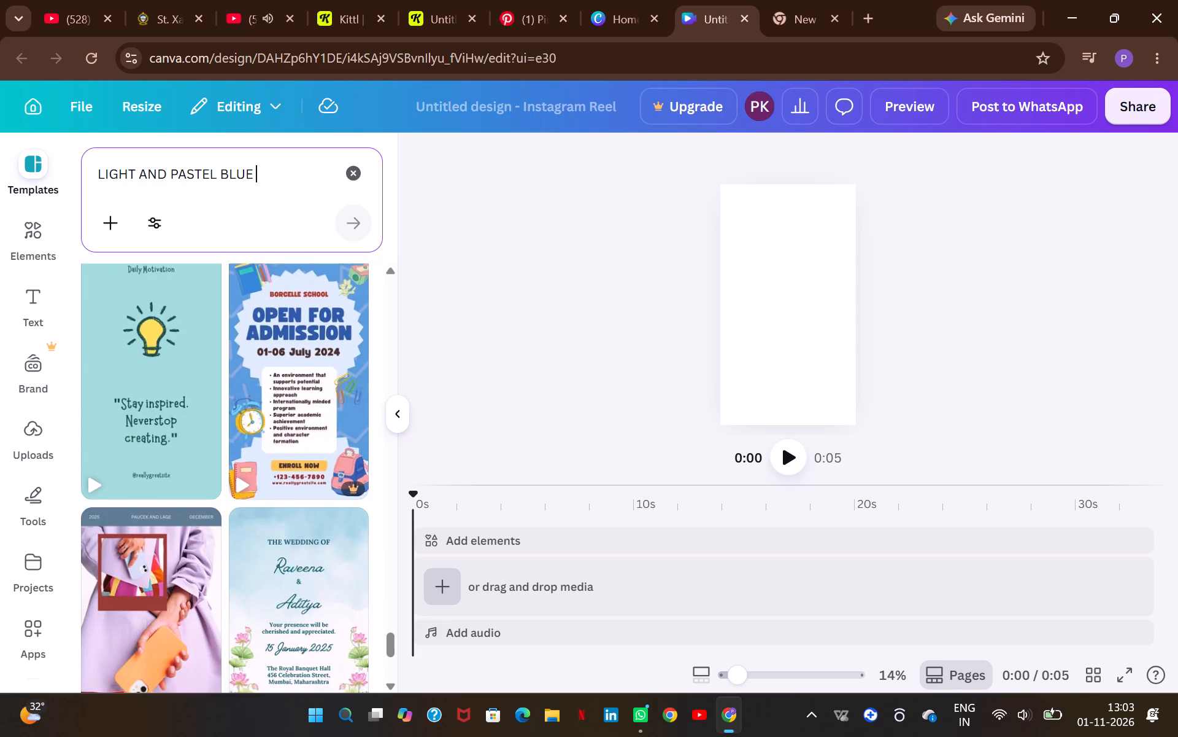
scroll(293, 389, down, 3)
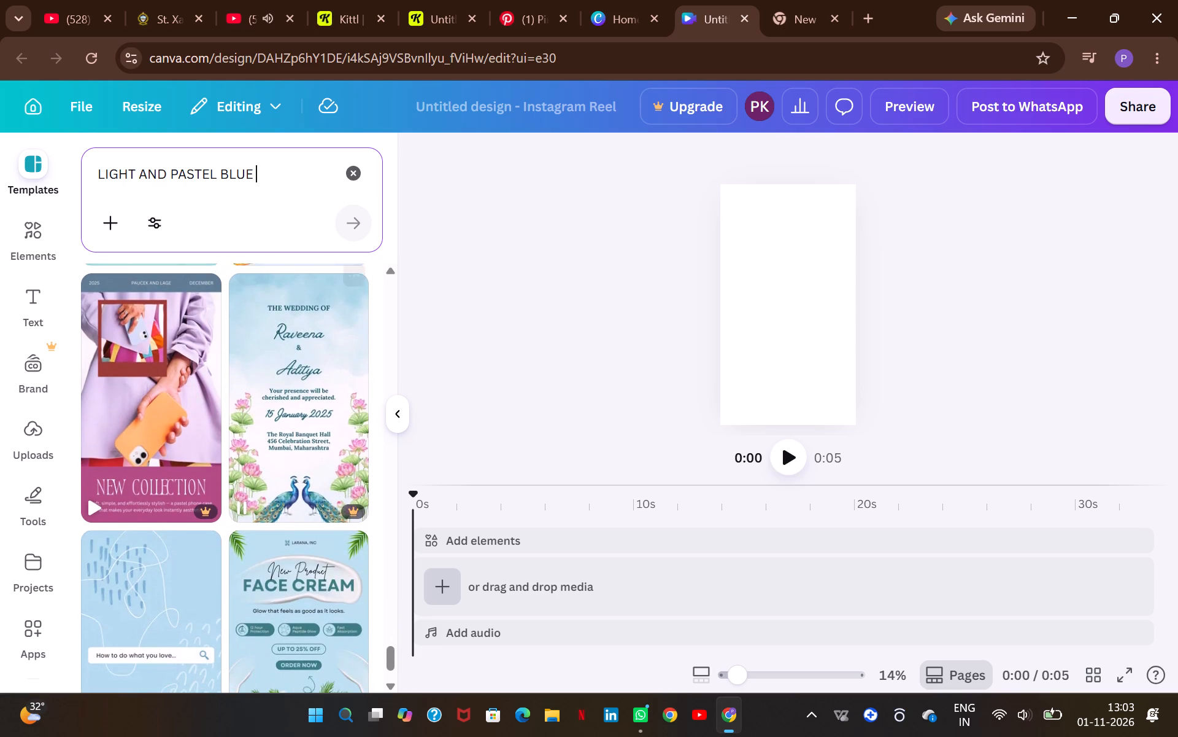
scroll(293, 389, down, 3)
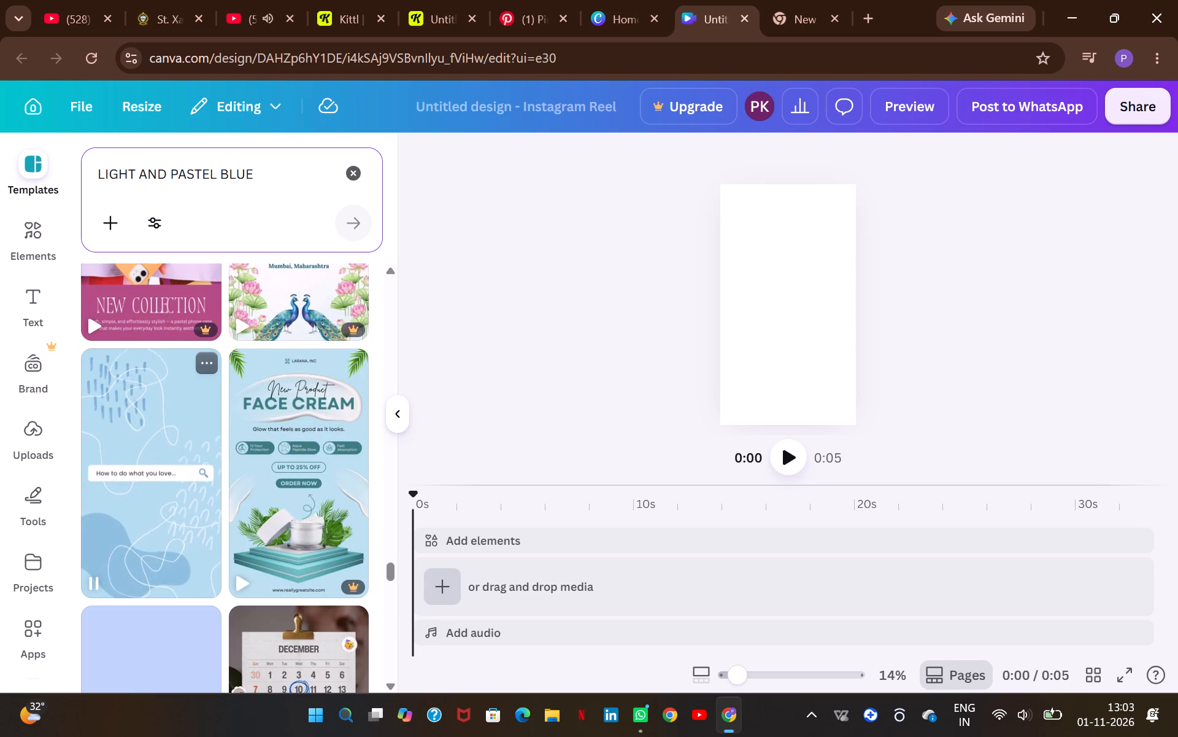
scroll(189, 439, down, 4)
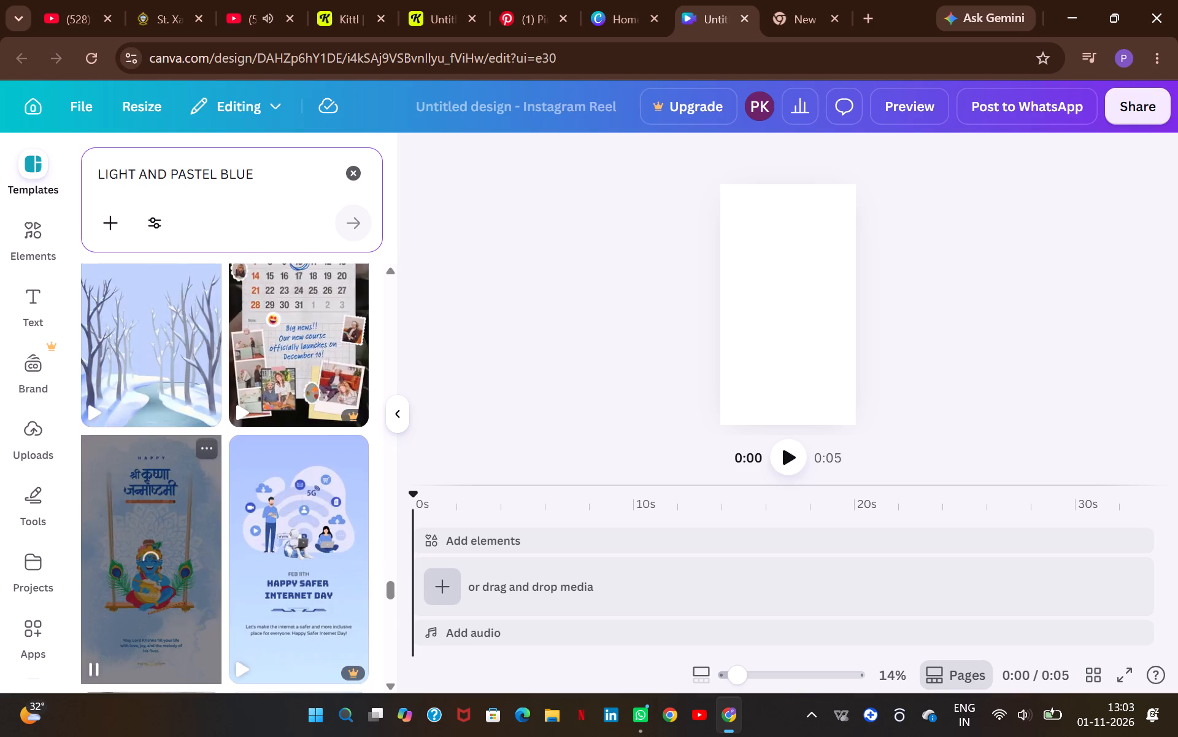
scroll(189, 439, down, 3)
scroll(189, 439, up, 2)
scroll(189, 439, down, 1)
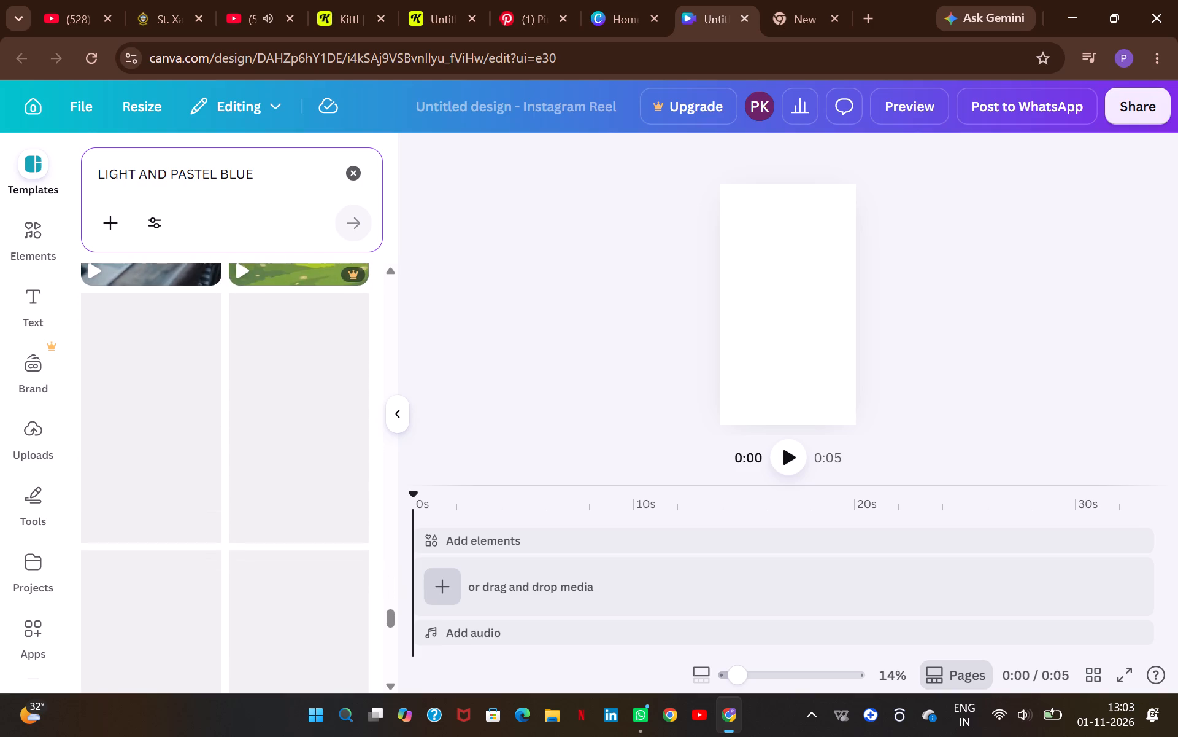
scroll(189, 439, down, 1)
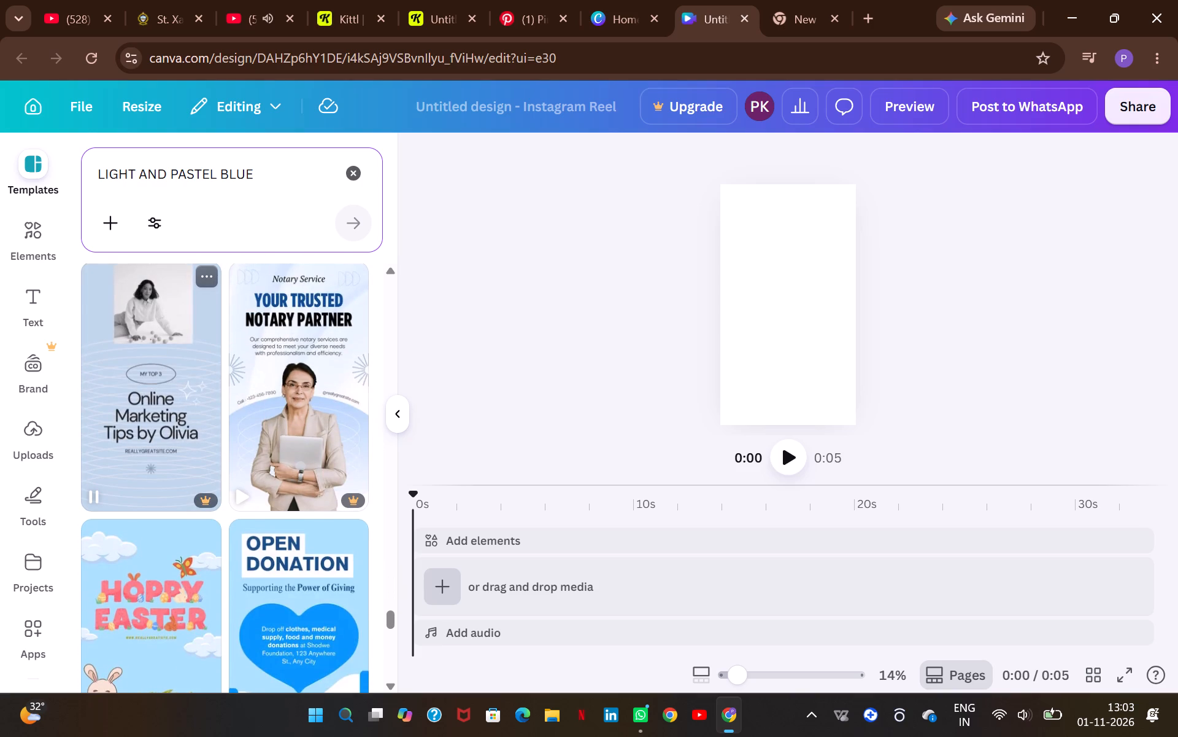
scroll(175, 415, down, 3)
scroll(277, 421, down, 1)
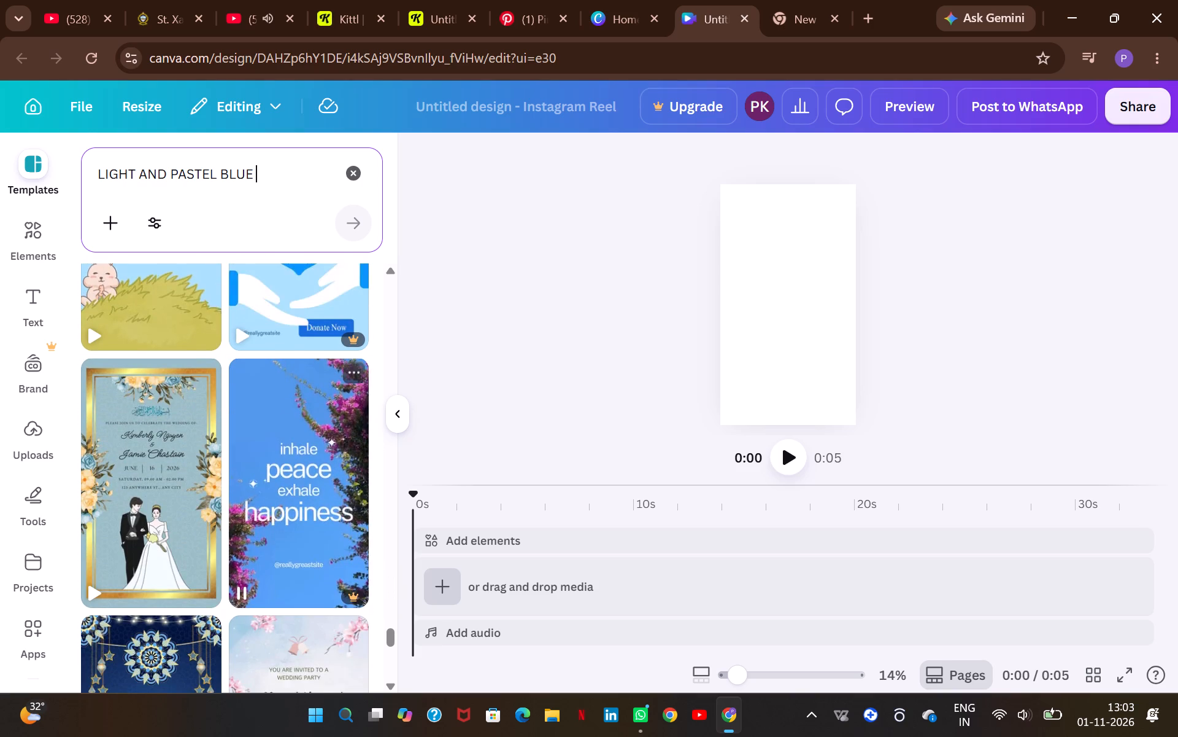
scroll(277, 421, down, 1)
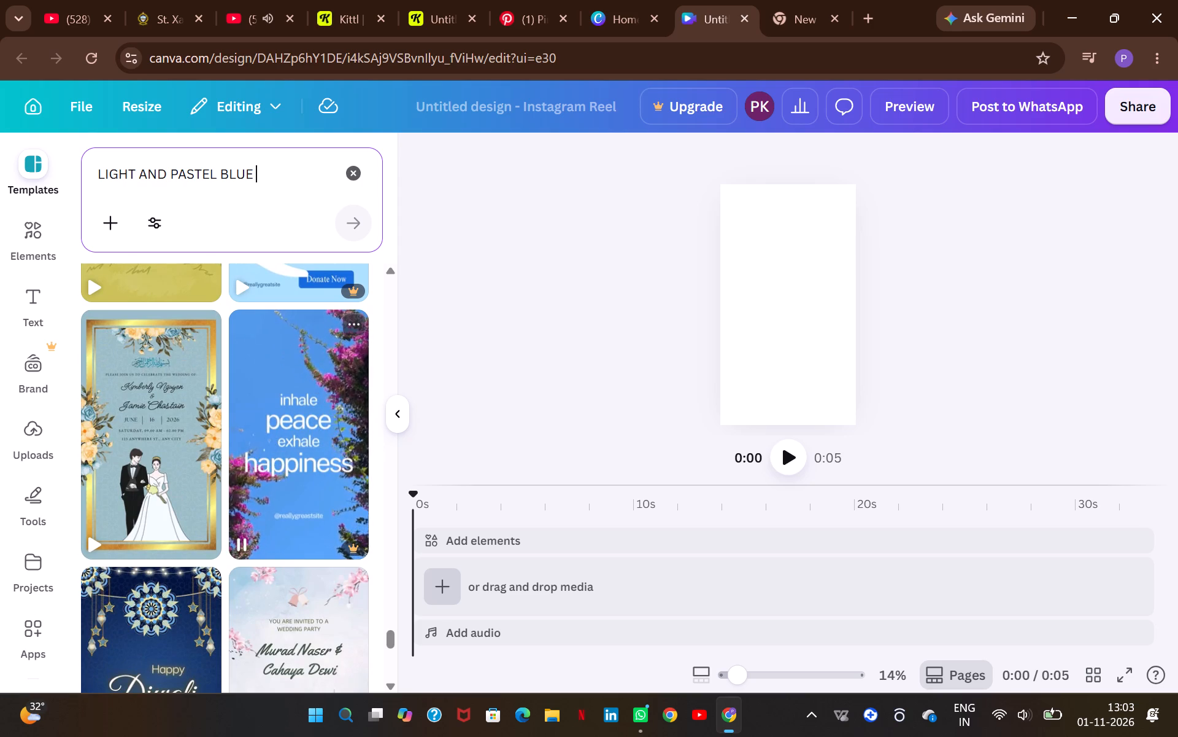
scroll(277, 421, down, 3)
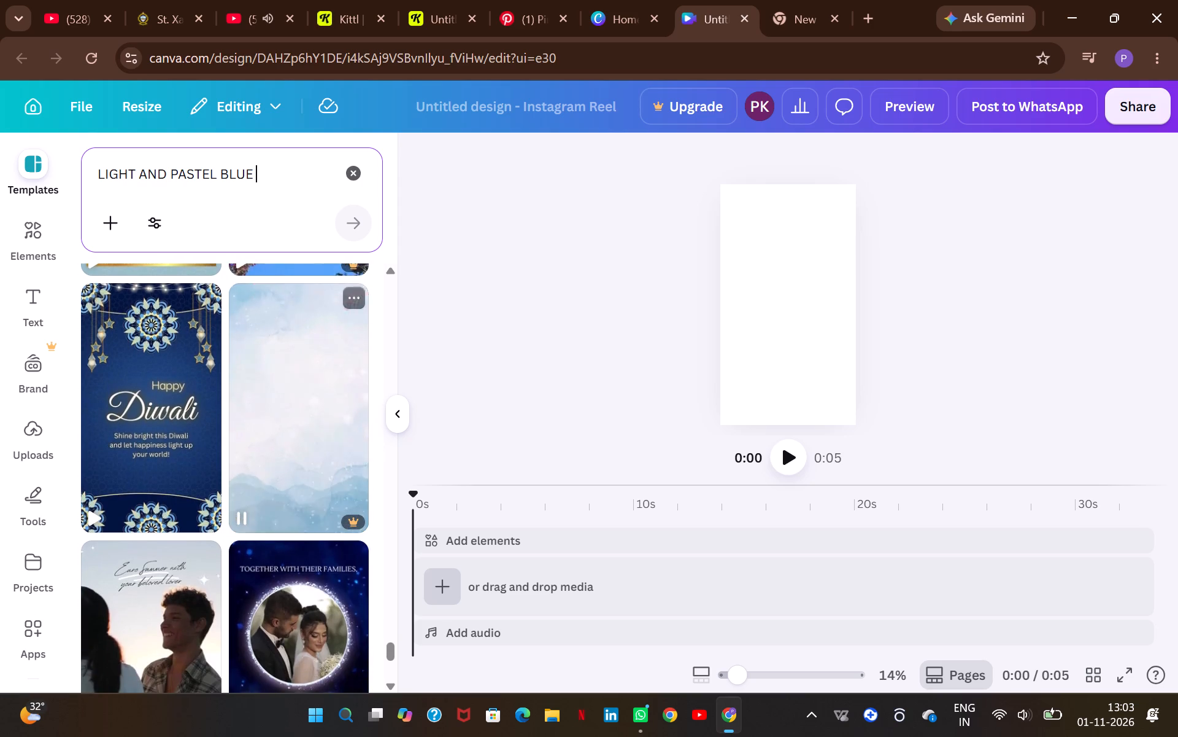
scroll(277, 421, down, 7)
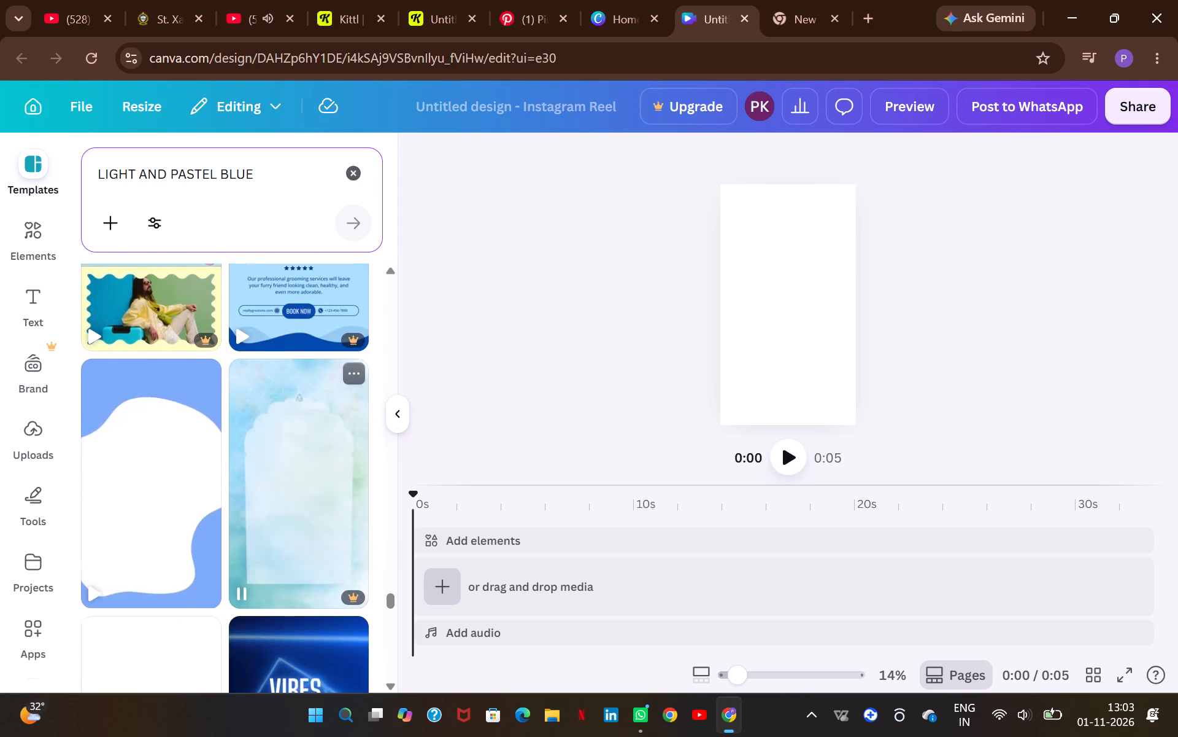
scroll(277, 421, down, 5)
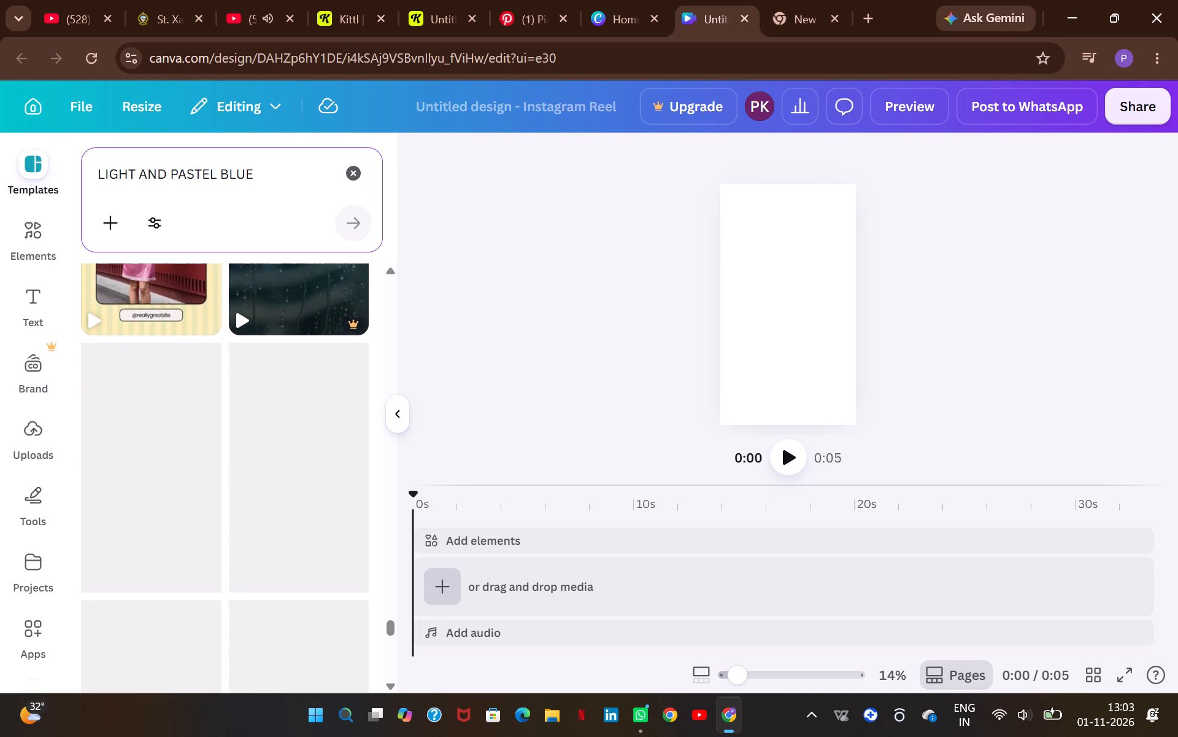
scroll(277, 421, down, 1)
scroll(277, 421, up, 1)
scroll(204, 363, up, 1)
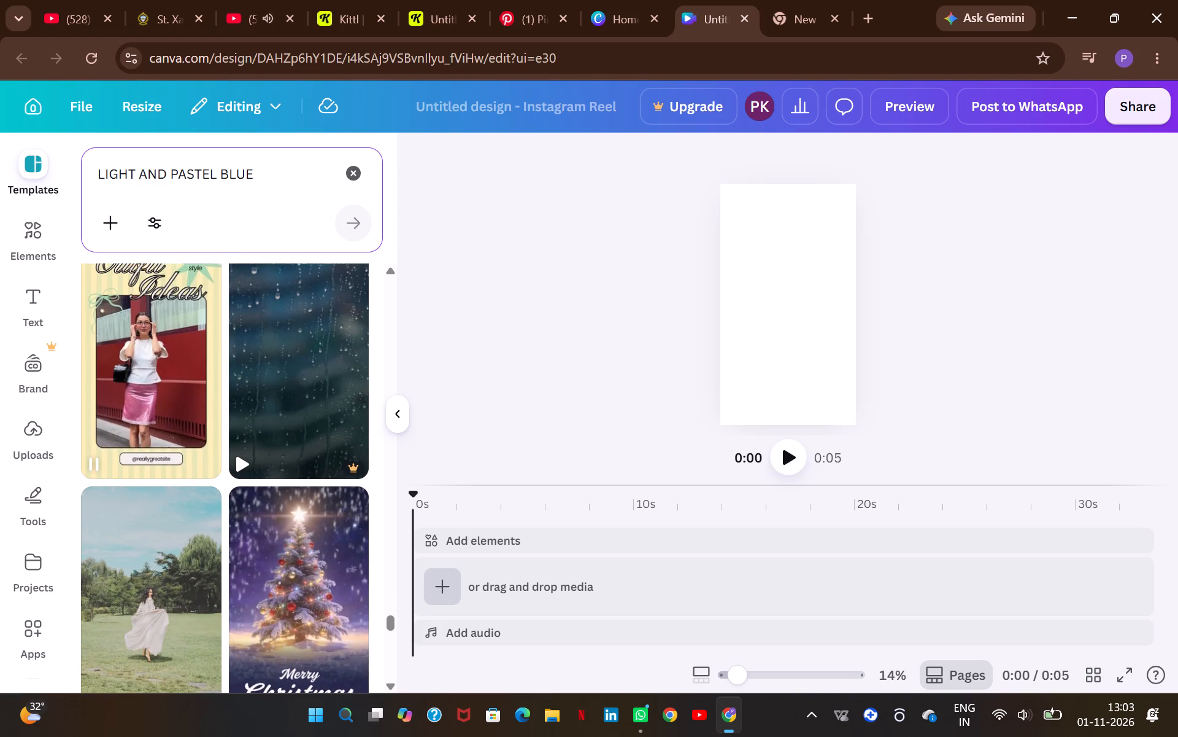
scroll(204, 363, up, 1)
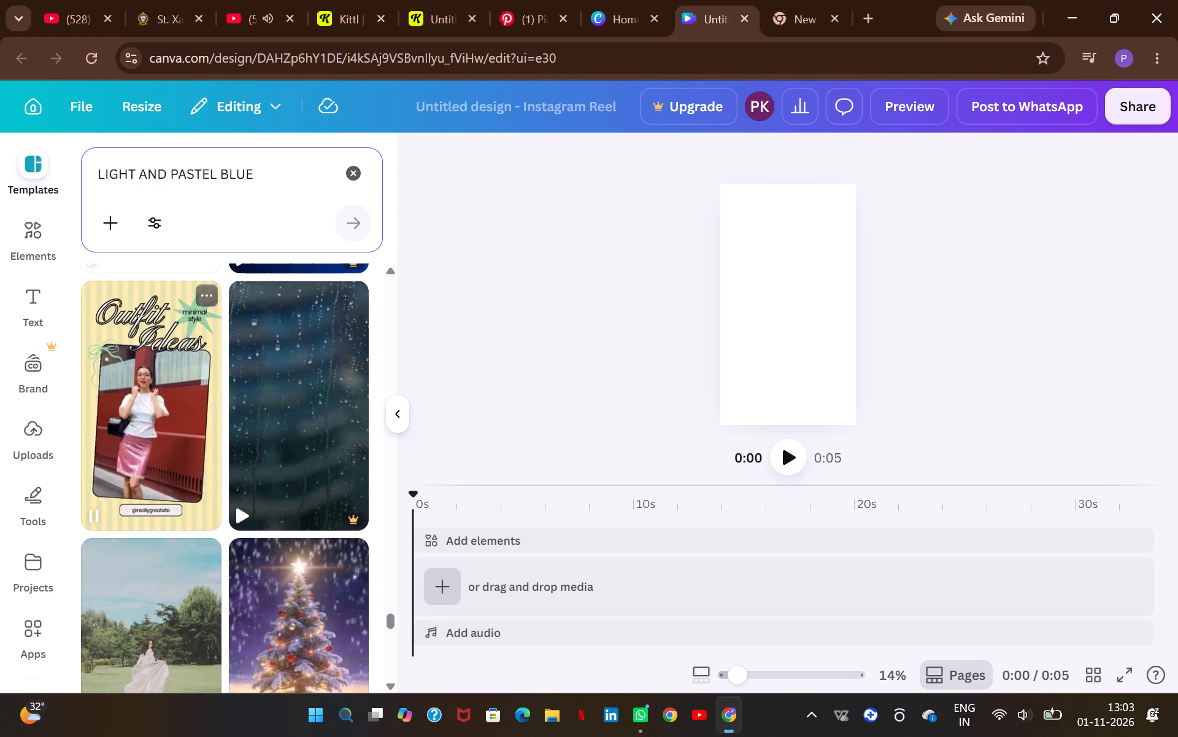
Open the yellow and green striped "Outfit Ideas" template and apply only its cover page to the blank reel design.
click(198, 368)
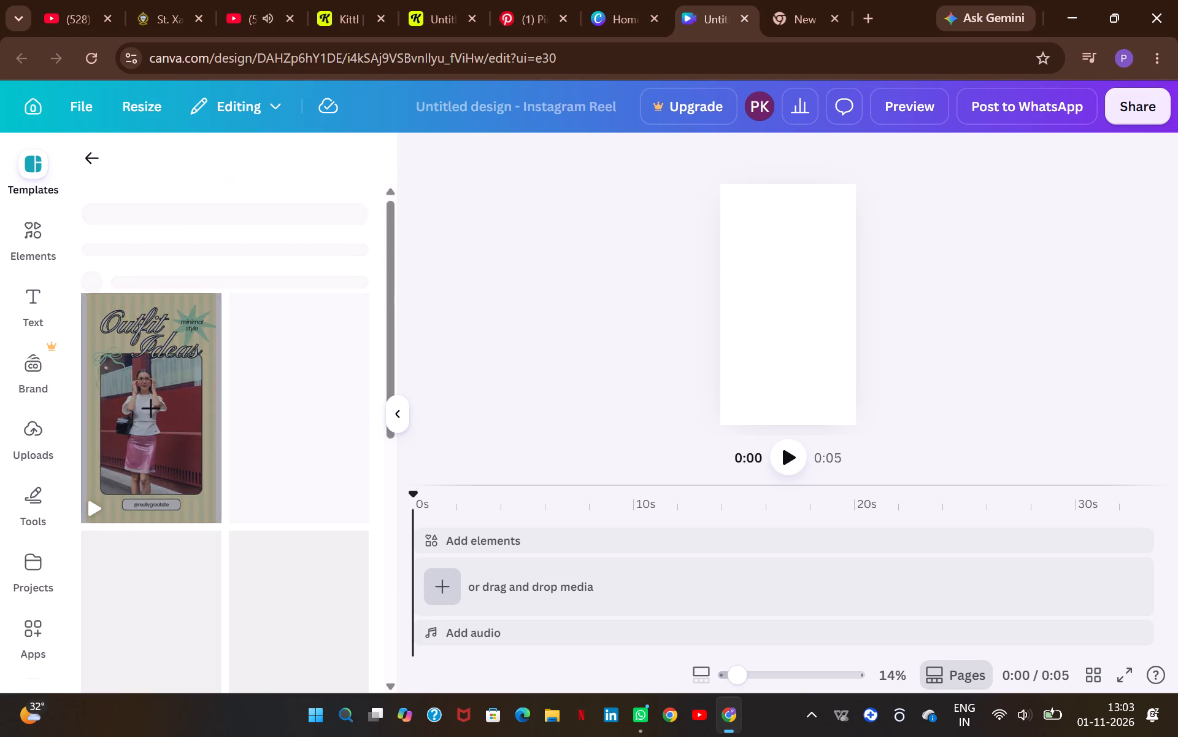
scroll(269, 504, down, 1)
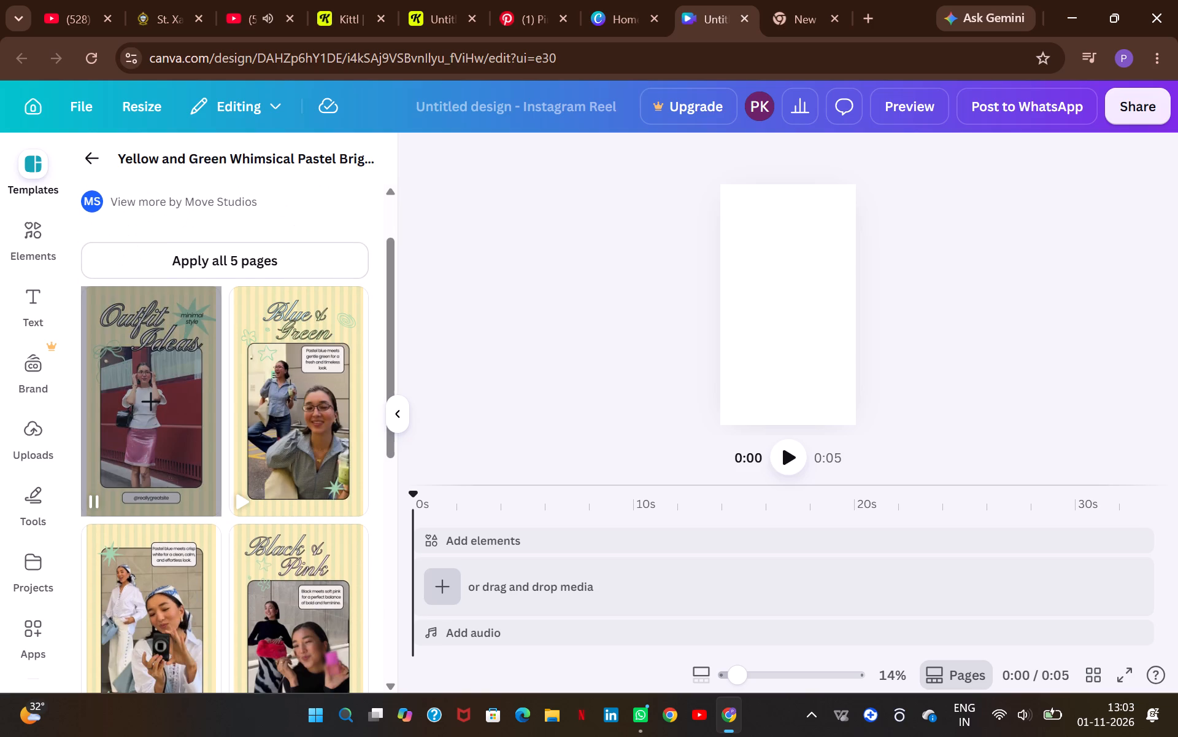
scroll(279, 489, down, 2)
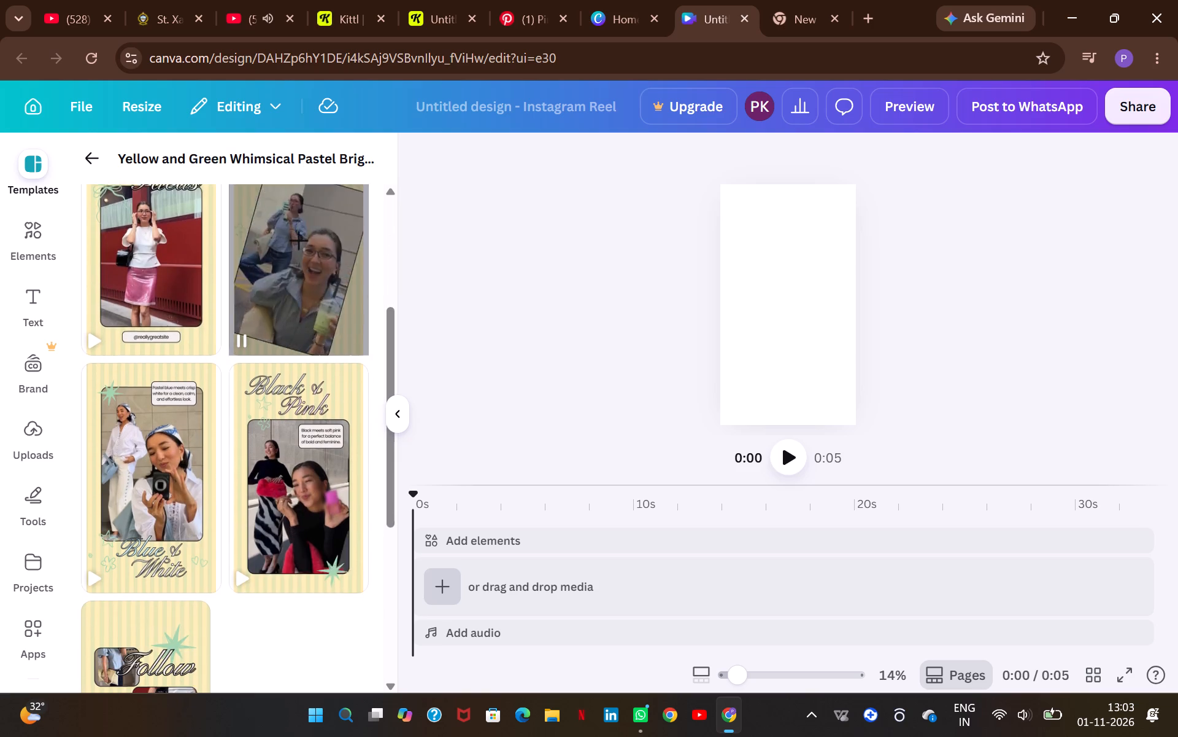
scroll(279, 489, down, 1)
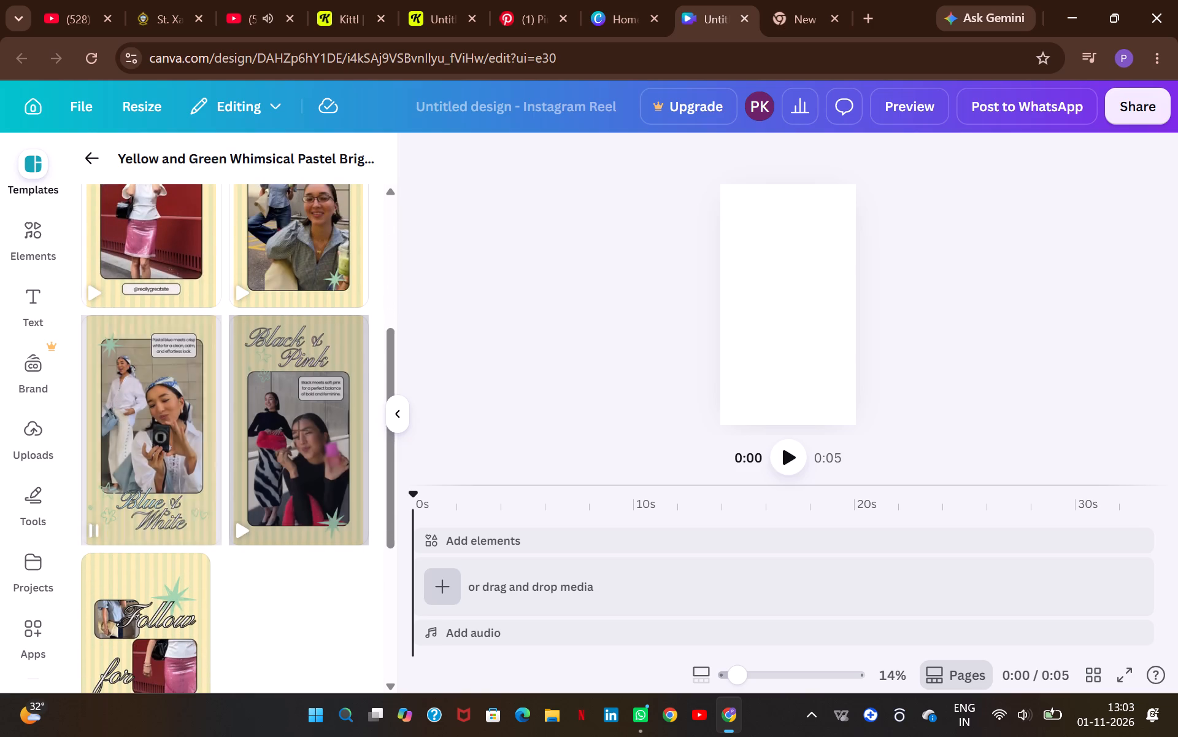
scroll(194, 513, down, 1)
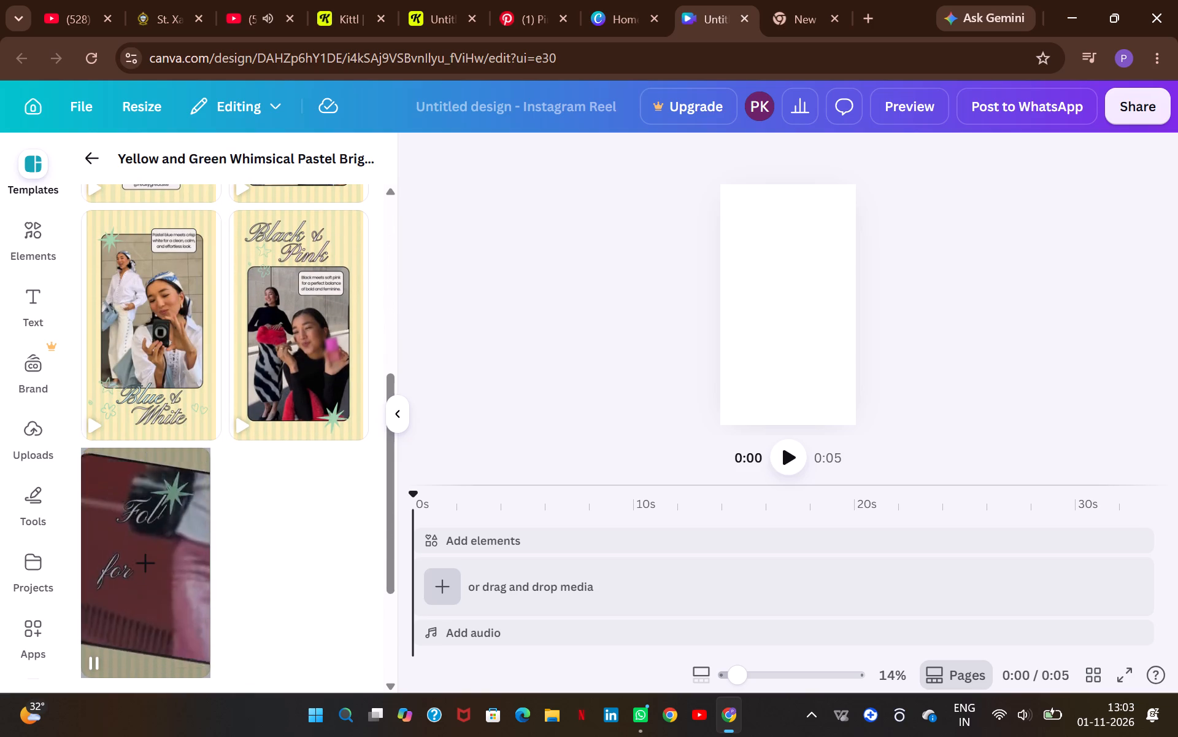
scroll(155, 564, up, 1)
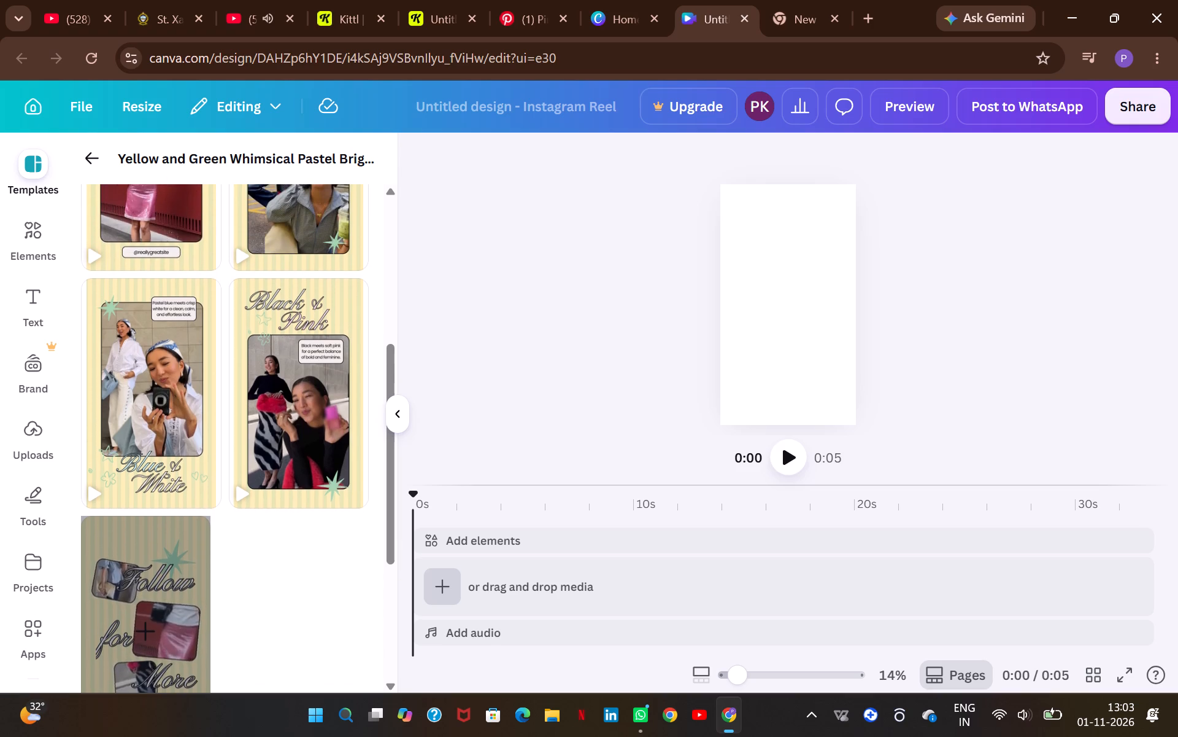
scroll(309, 435, up, 1)
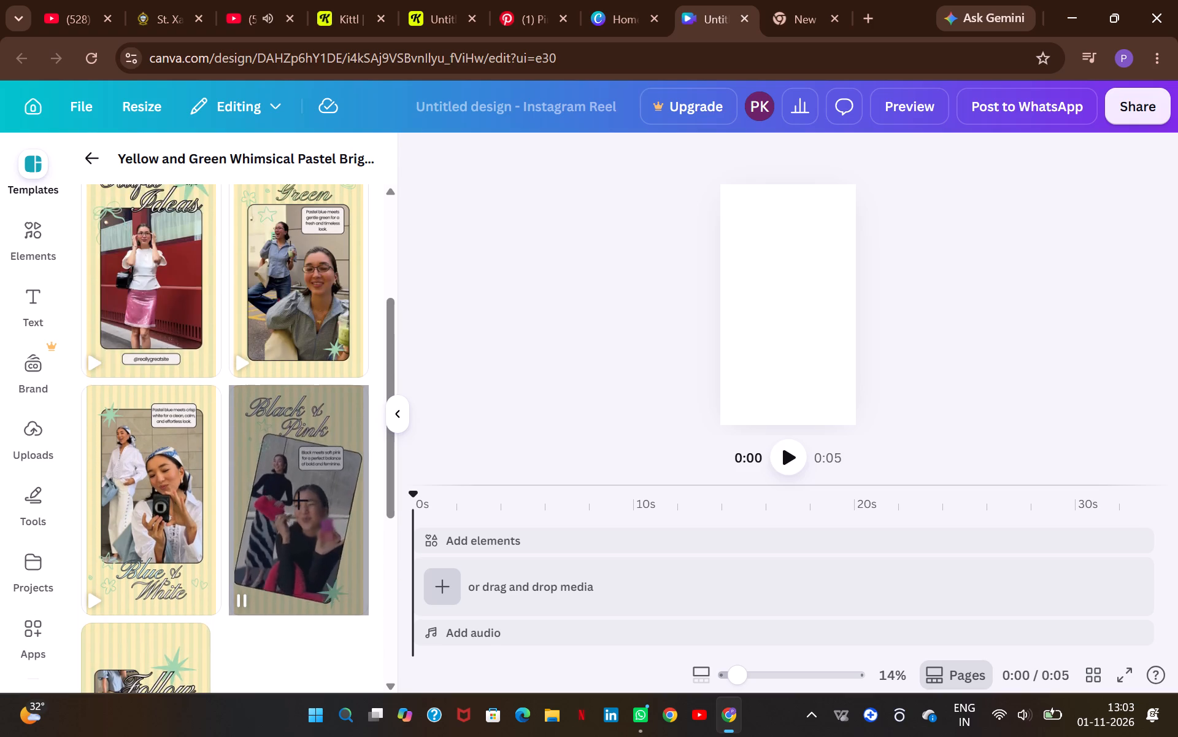
click(185, 304)
click(803, 356)
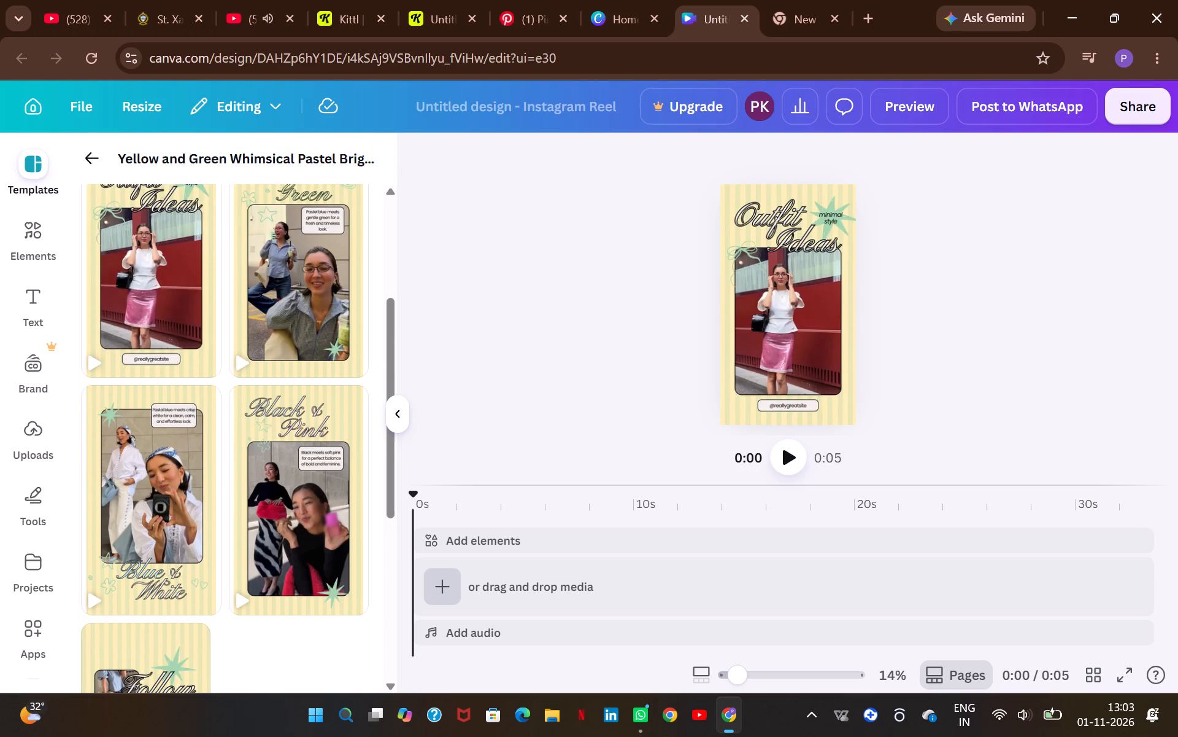
click(785, 343)
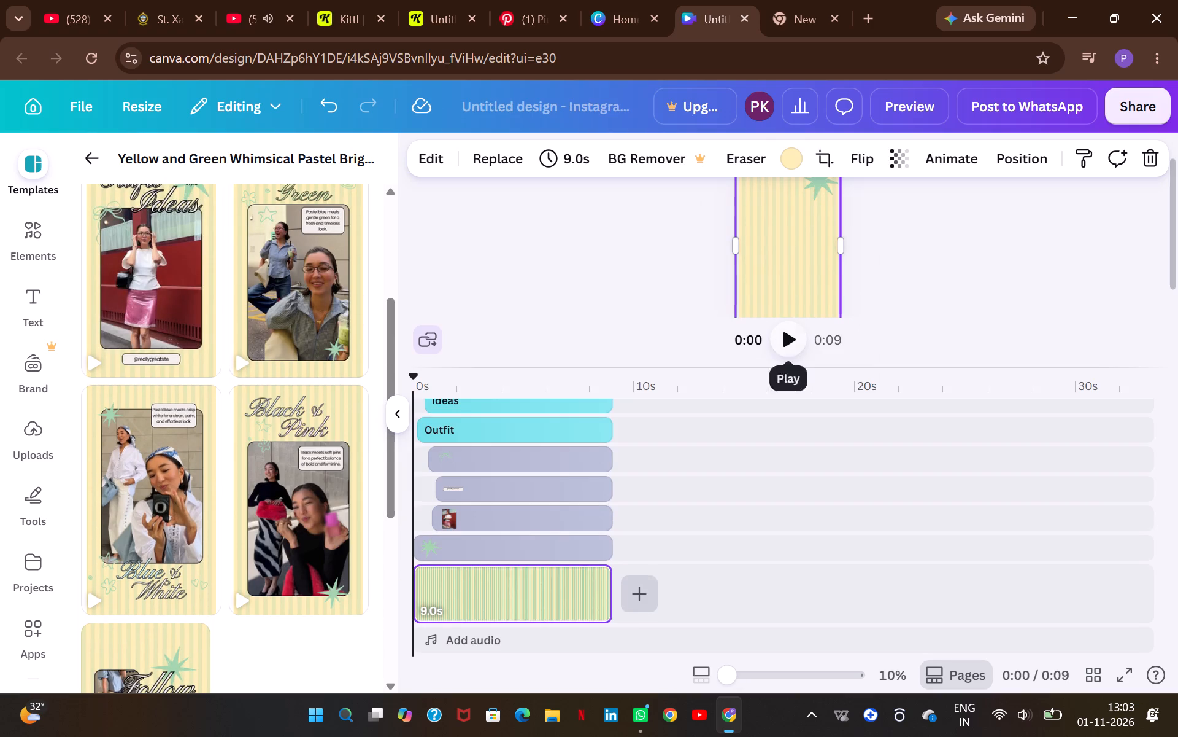
Delete the outfit photo and its empty frame from the reel cover page.
click(523, 532)
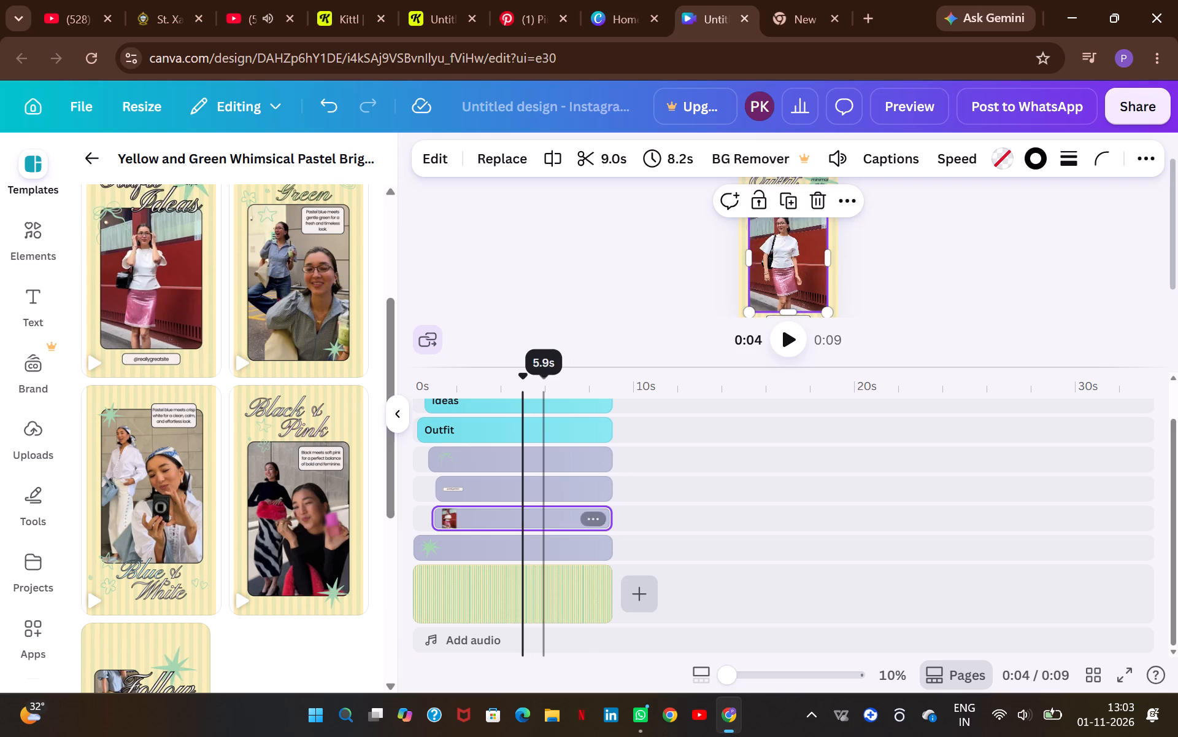
key(BackSpace)
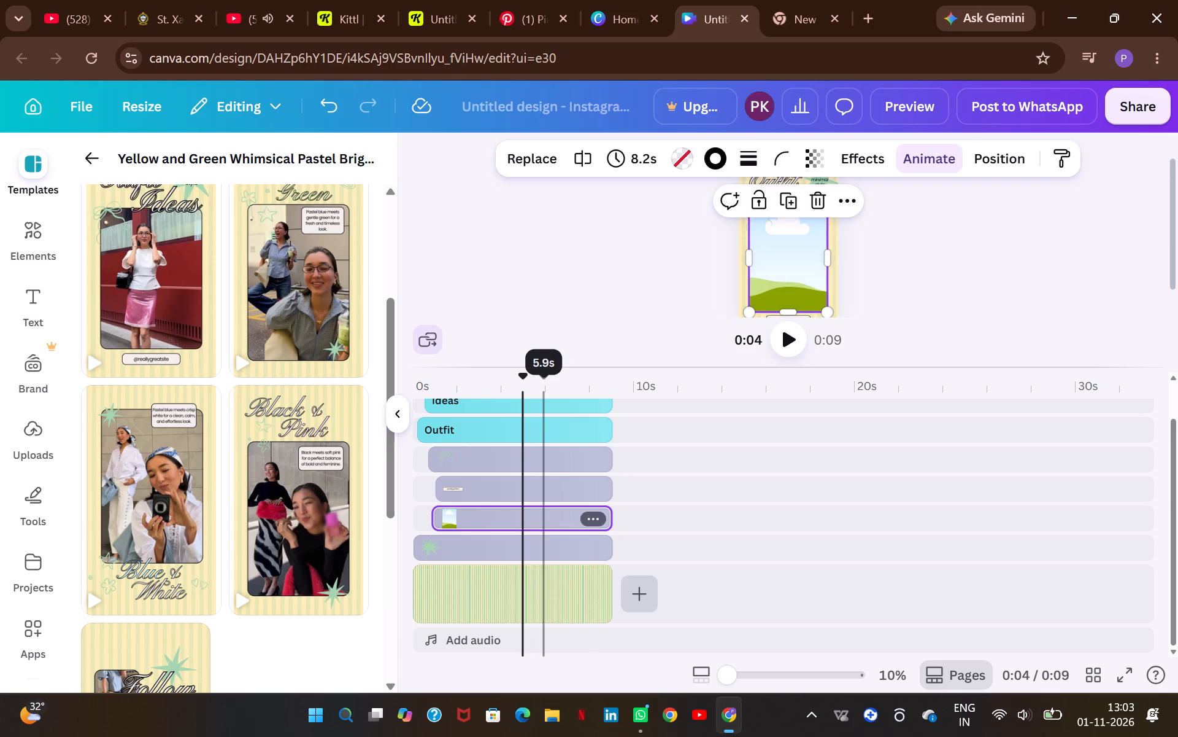
key(BackSpace)
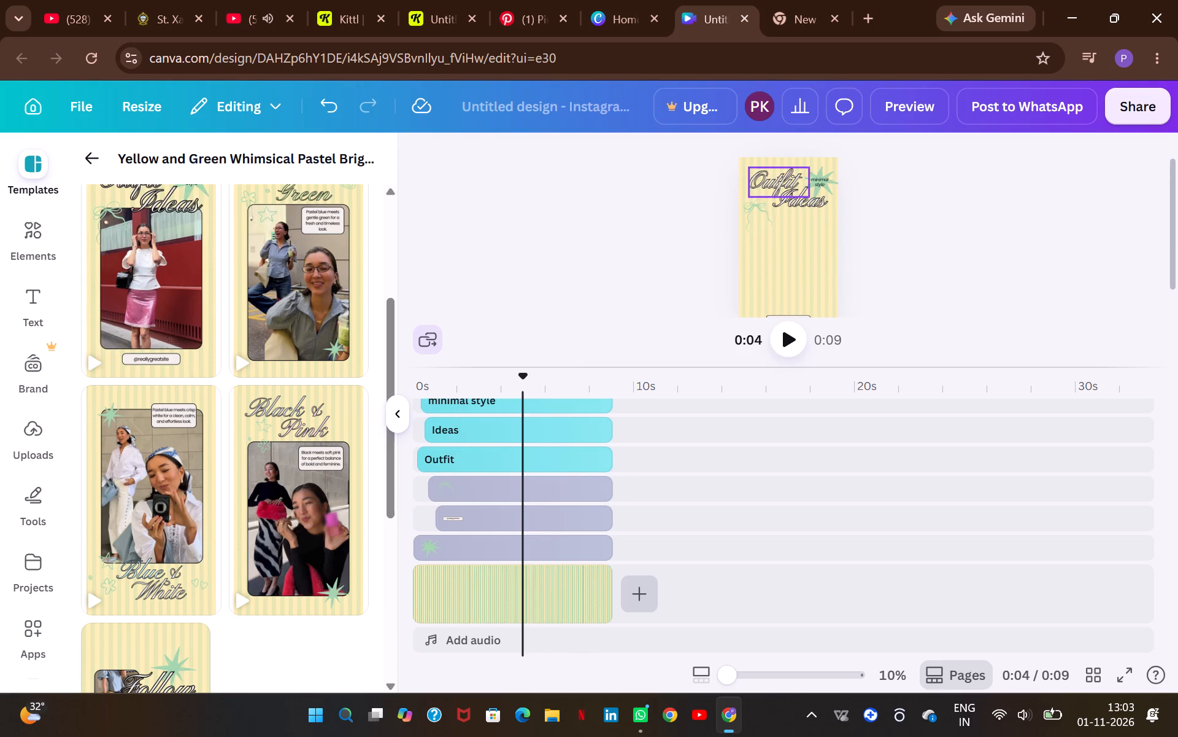
double_click(524, 538)
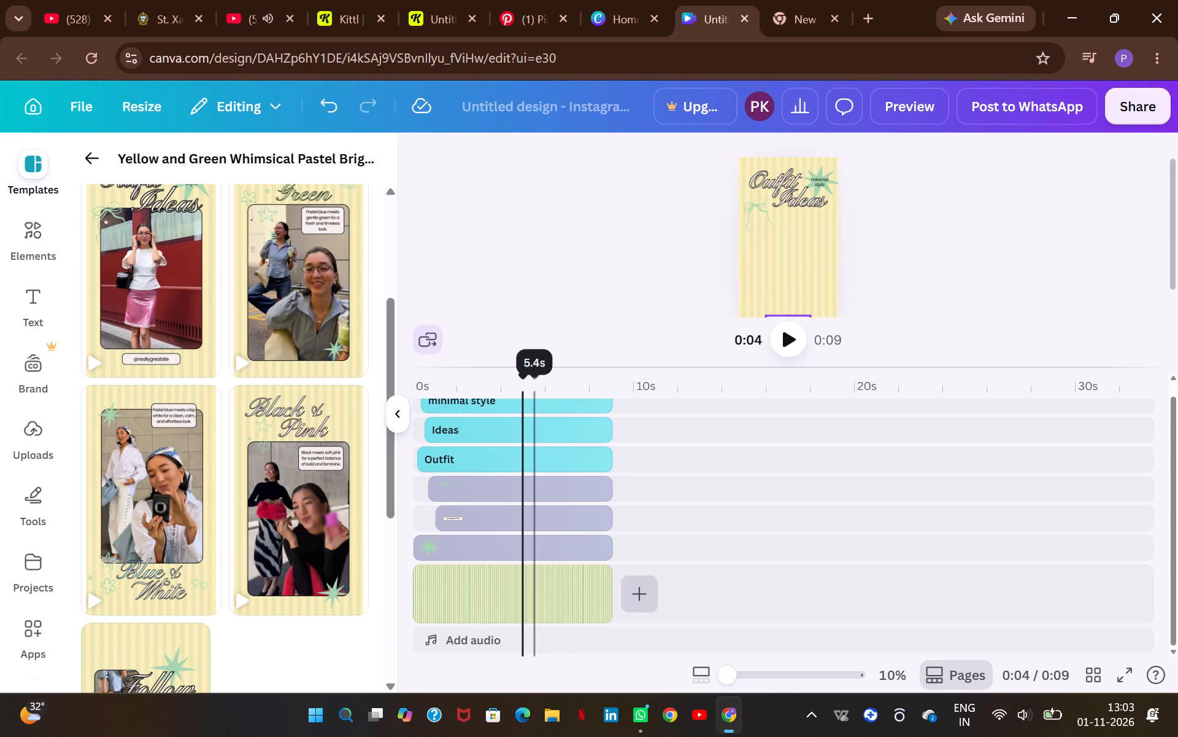
click(549, 520)
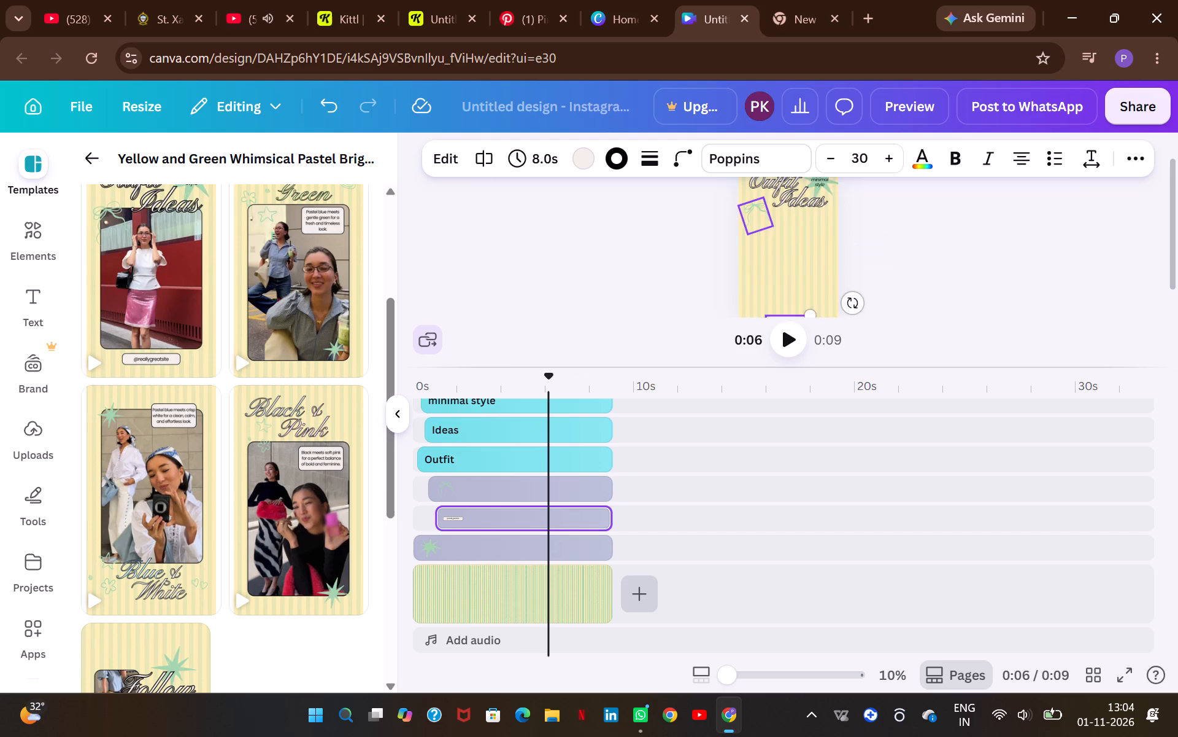
Move the "Outfit" and "Ideas" title texts down toward the middle of the cover, with "Ideas" below and offset from "Outfit".
scroll(756, 228, up, 1)
click(747, 194)
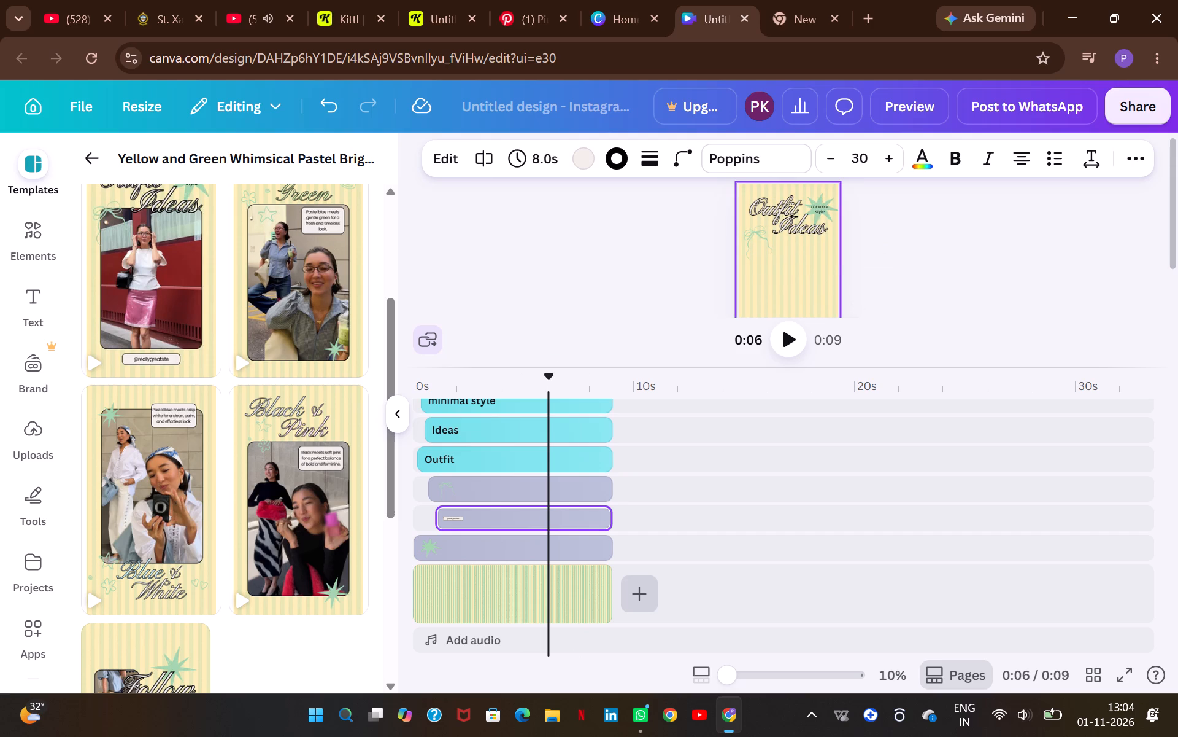
click(769, 204)
drag(769, 204, 774, 255)
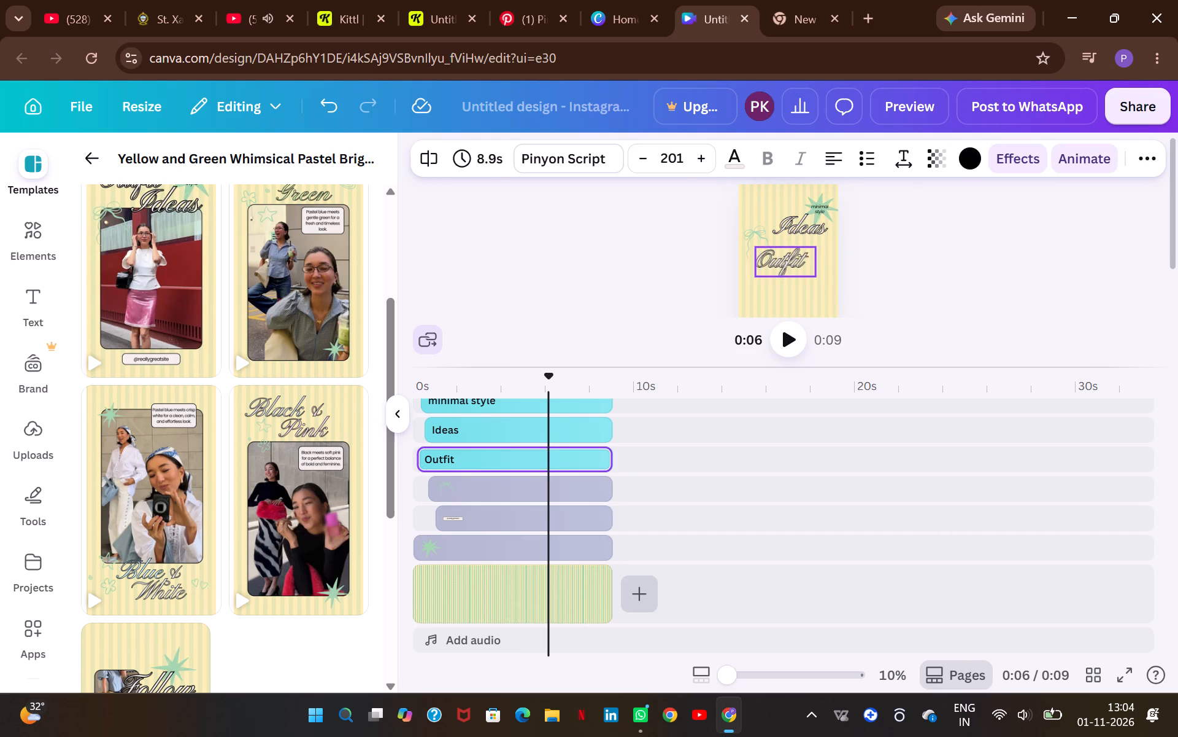
drag(774, 255, 773, 254)
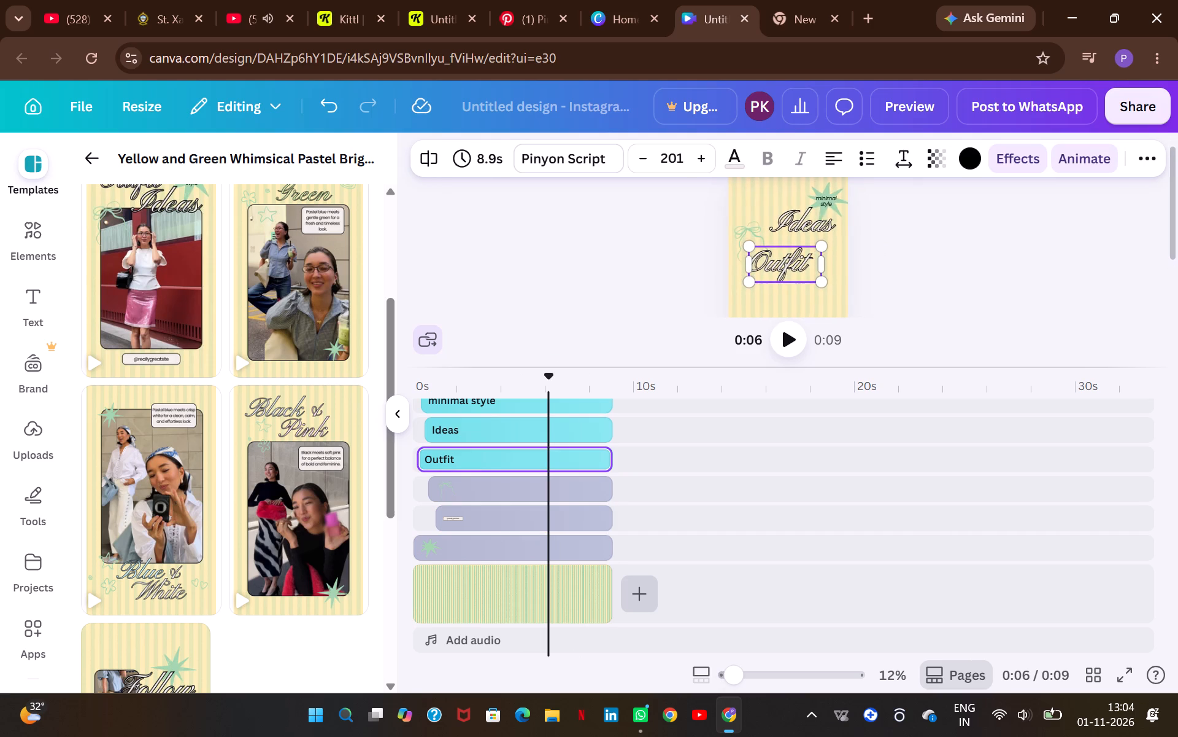
drag(809, 226, 807, 294)
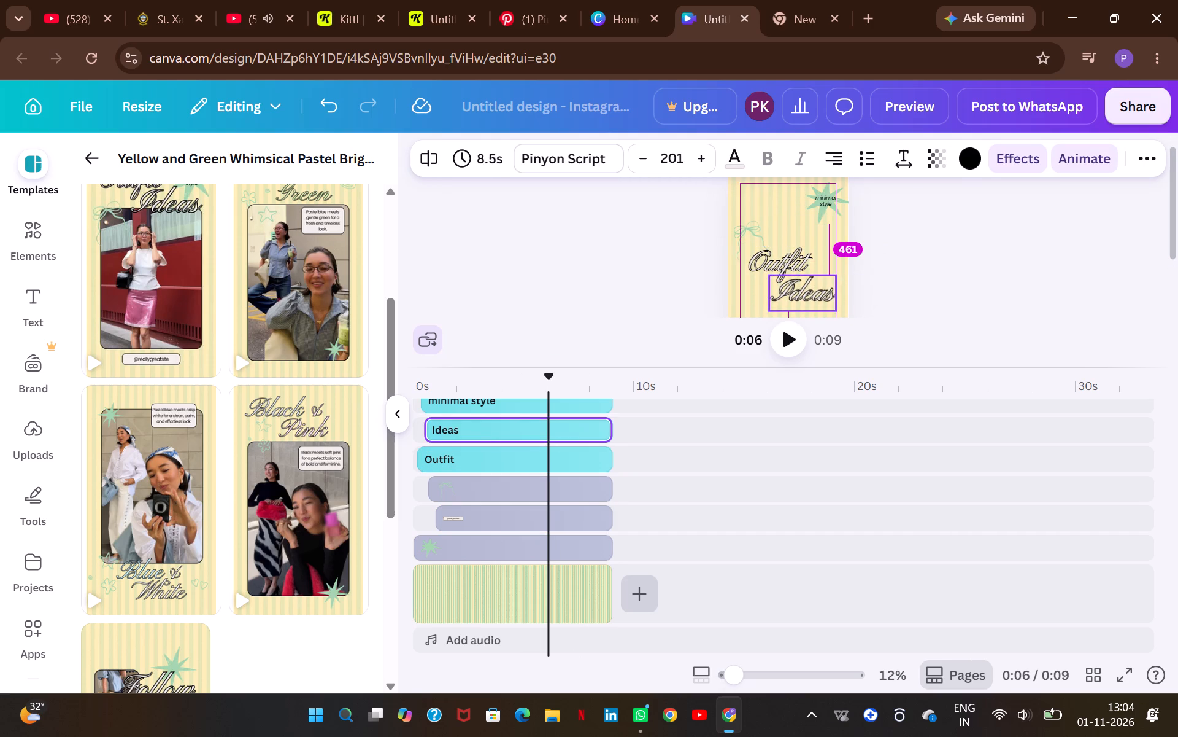
drag(807, 294, 807, 294)
click(807, 294)
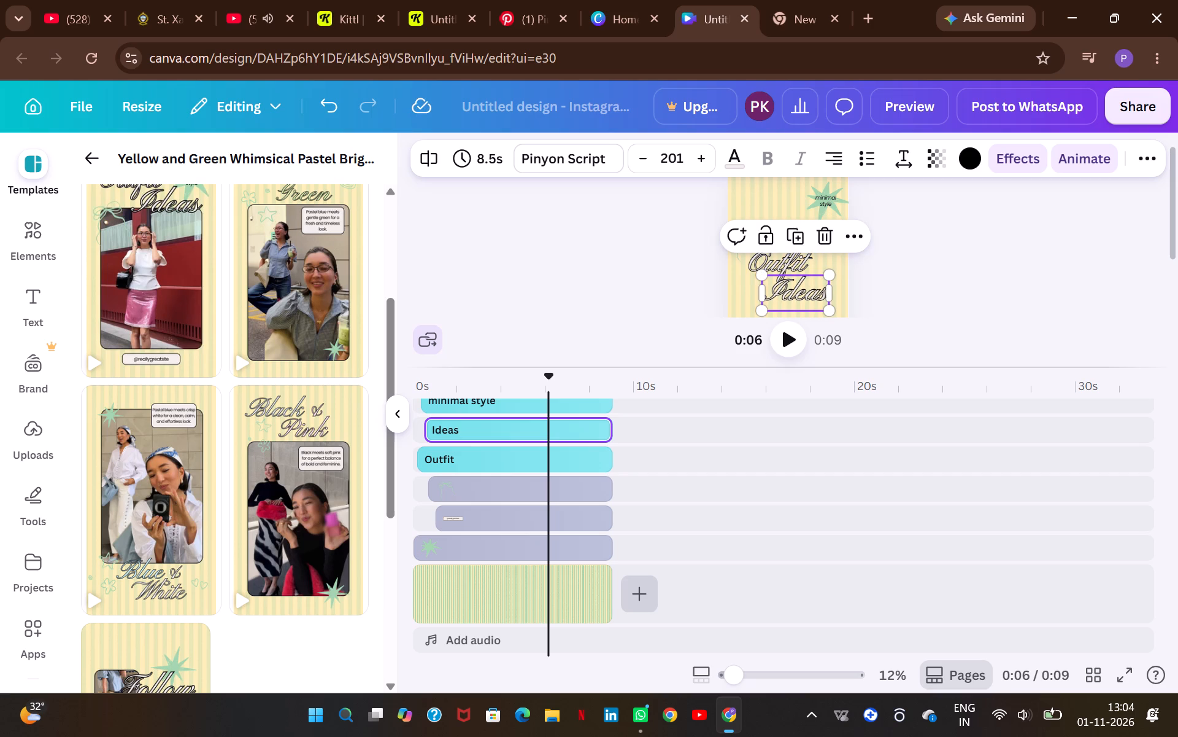
click(798, 292)
click(890, 289)
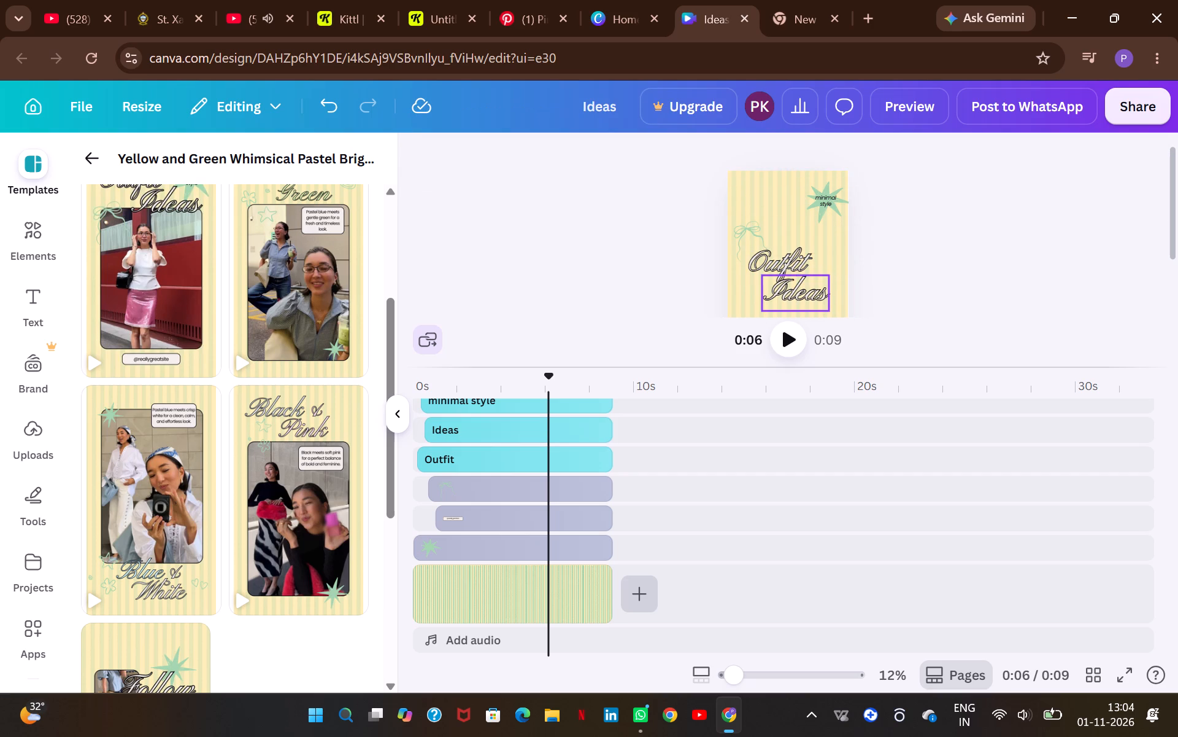
drag(783, 297, 791, 297)
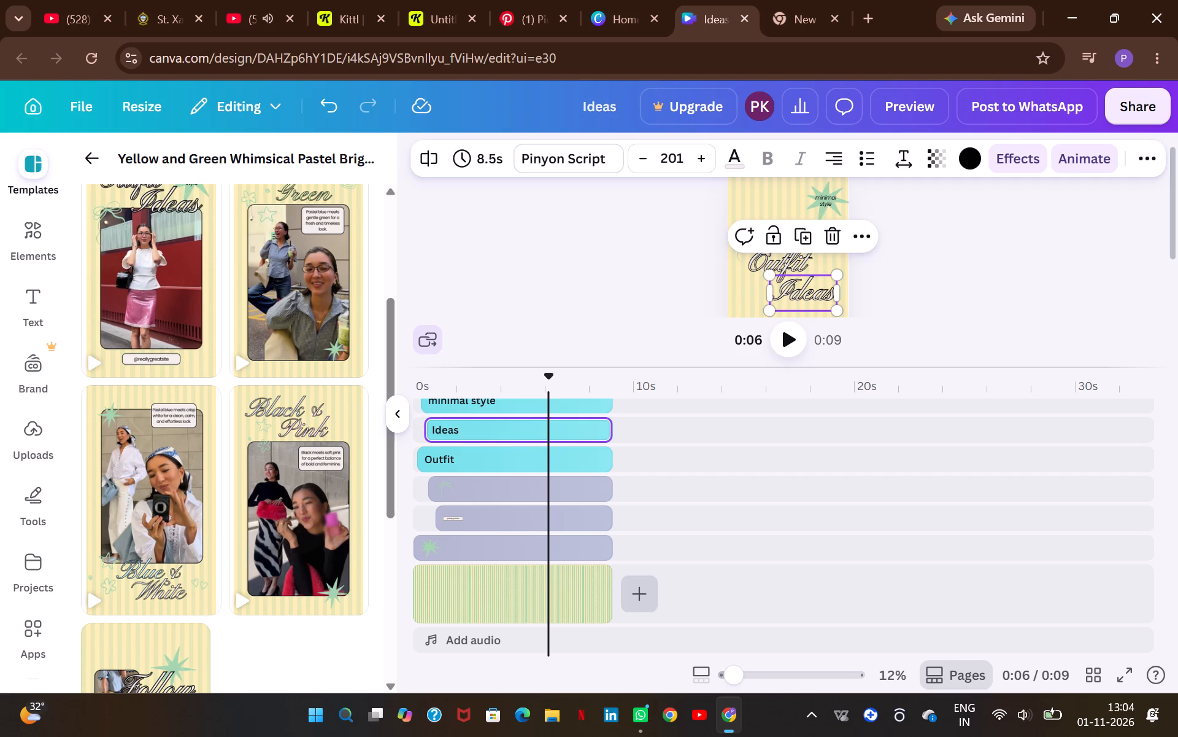
click(901, 281)
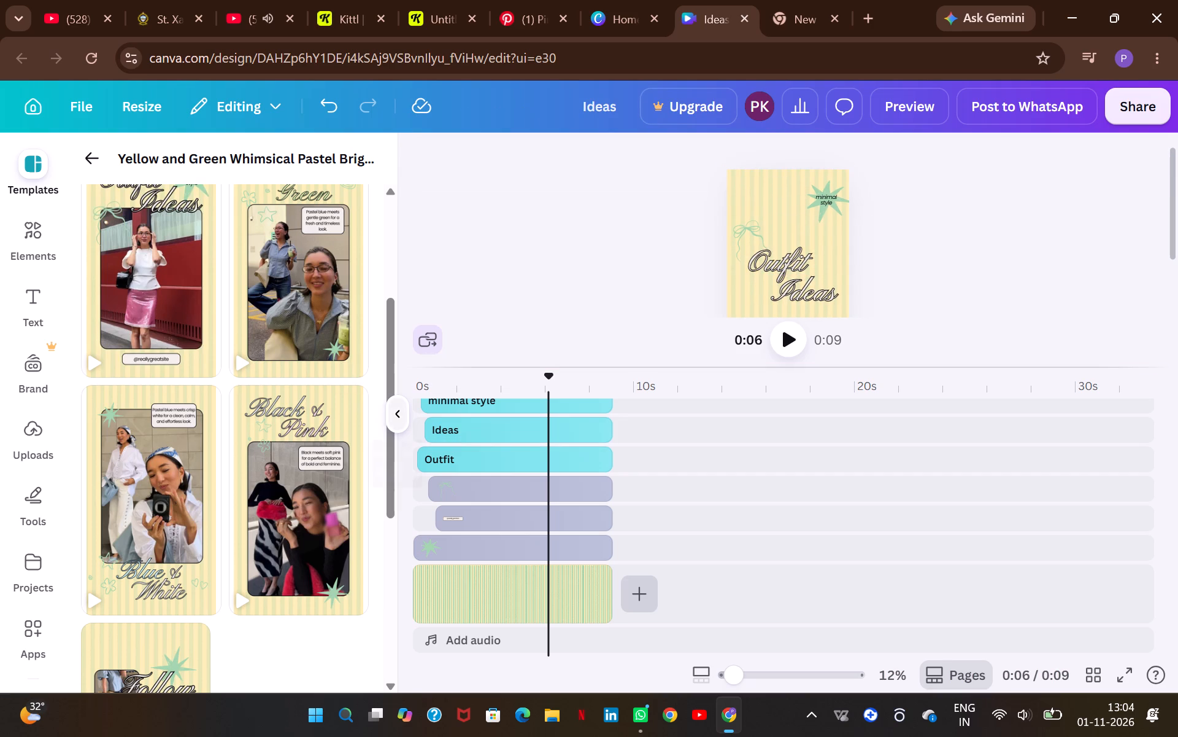
Replace the "minimal style" text on the green starburst with "2026-27".
click(388, 421)
click(629, 236)
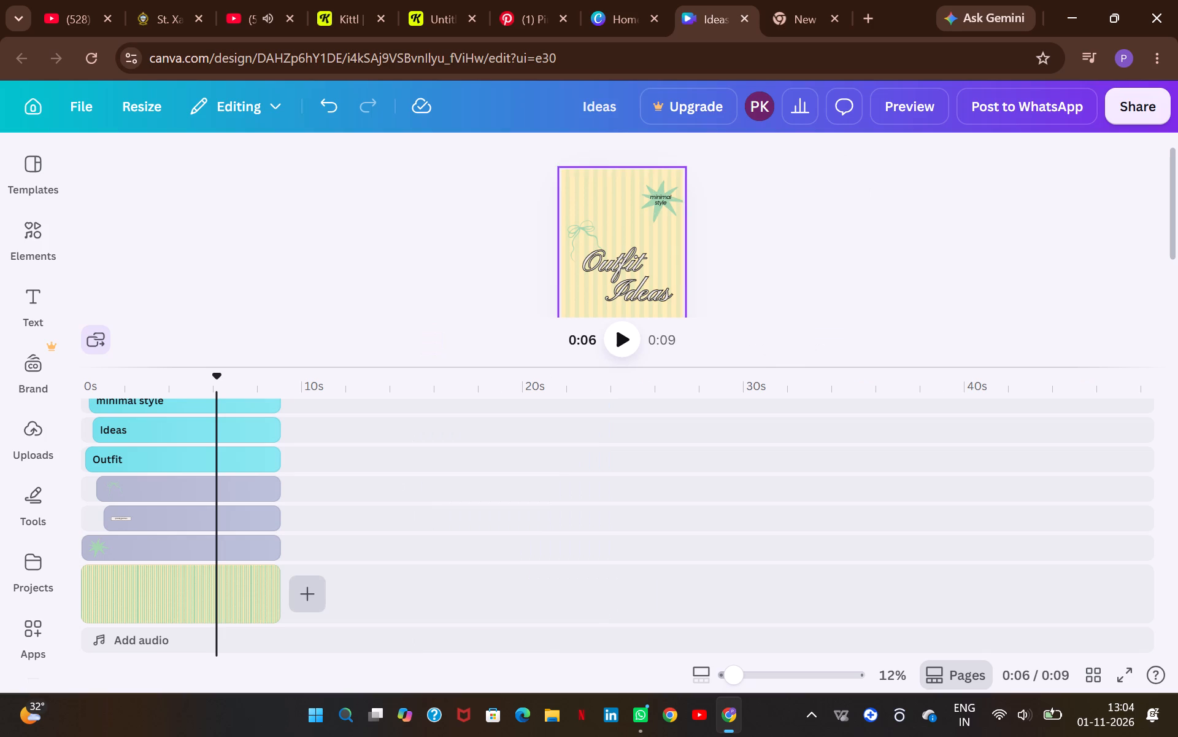
double_click(663, 198)
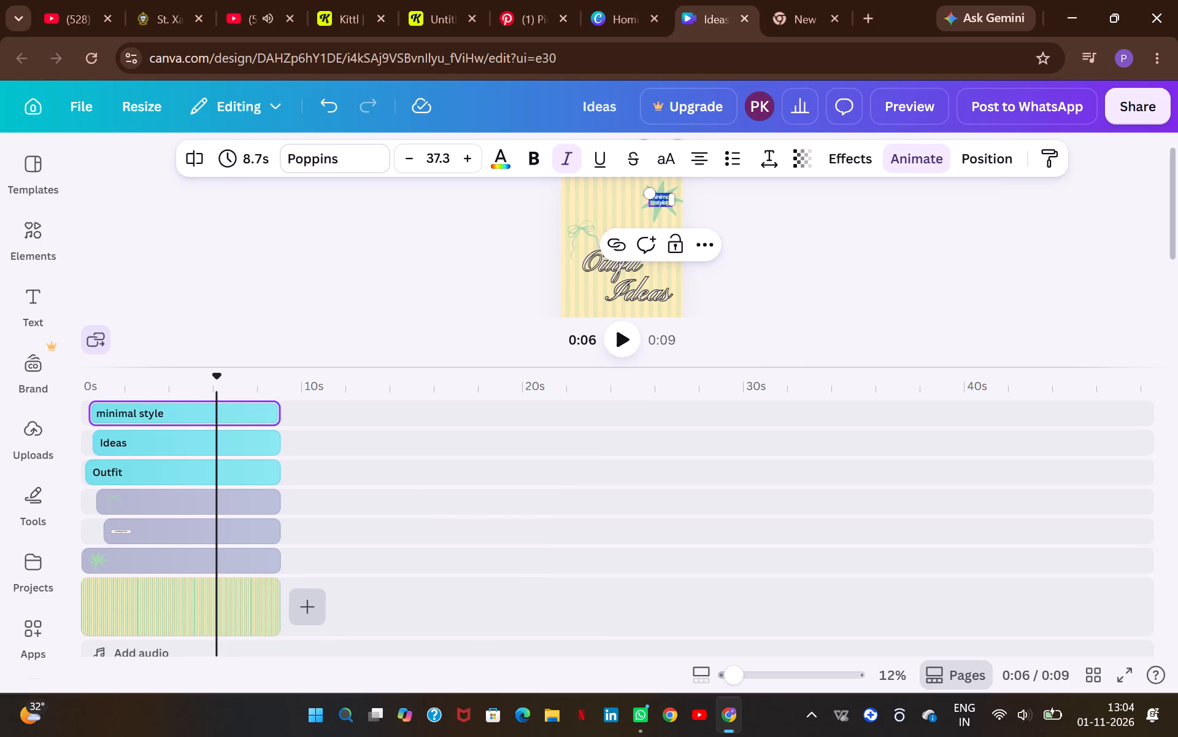
text(2026-27)
click(761, 254)
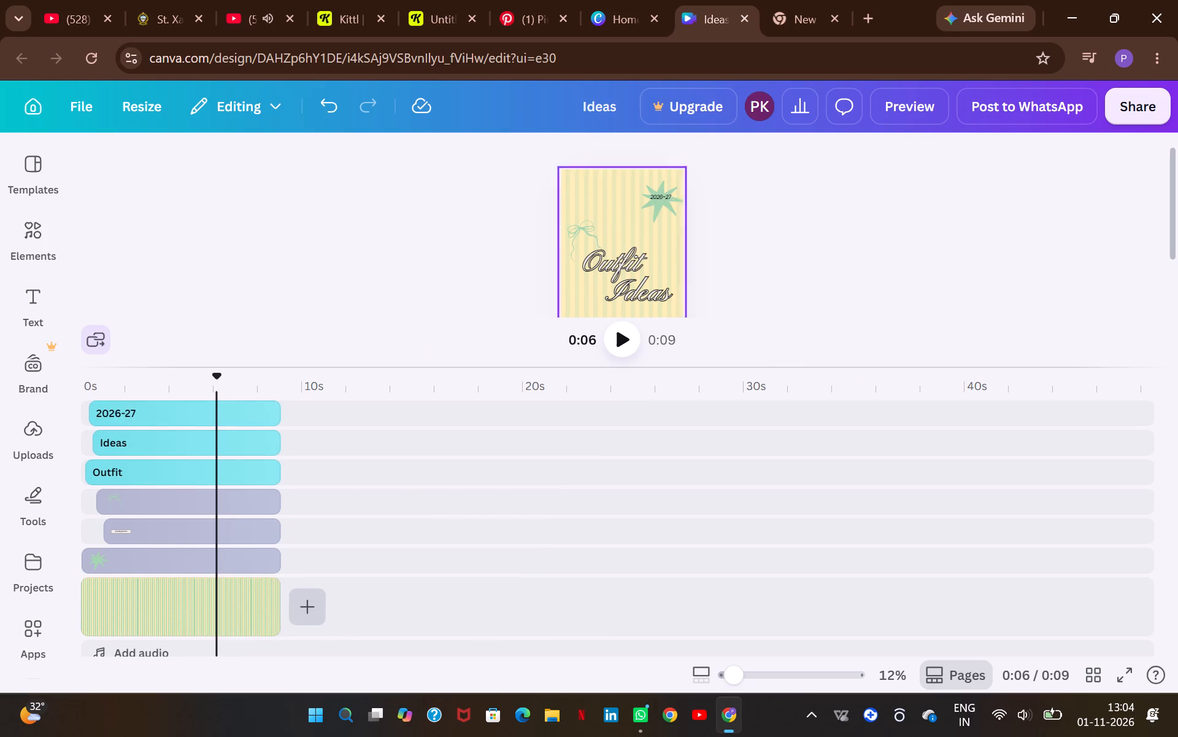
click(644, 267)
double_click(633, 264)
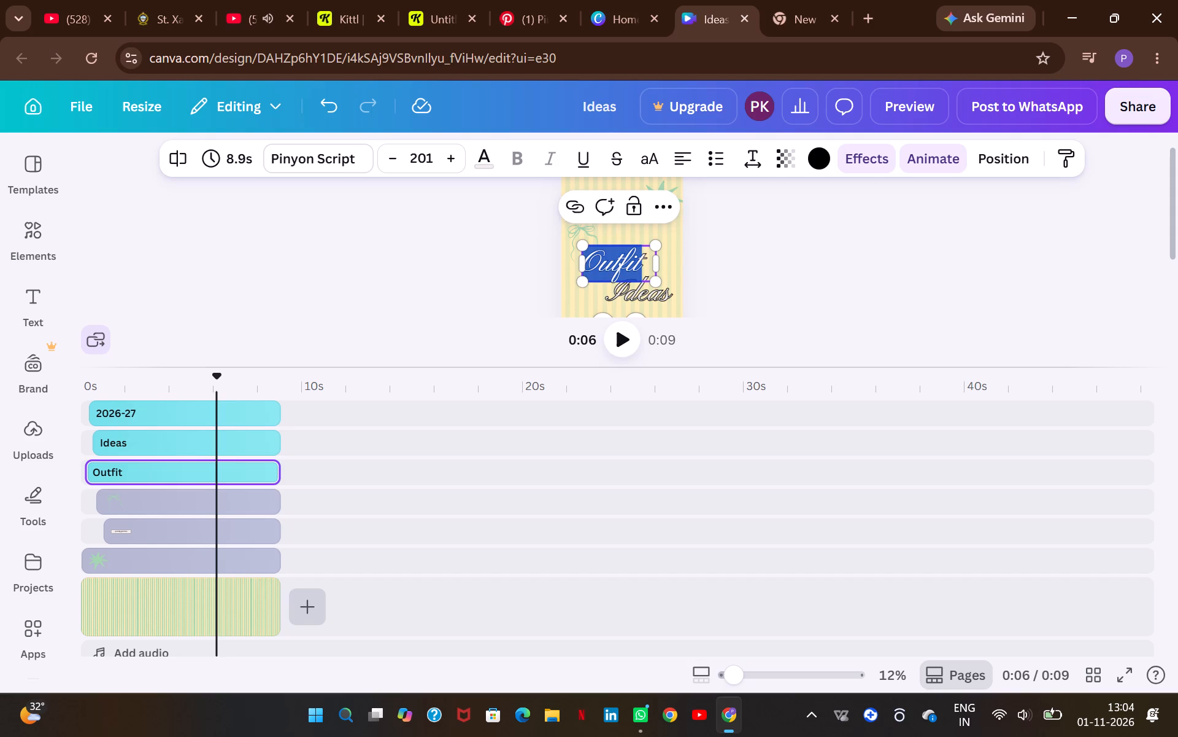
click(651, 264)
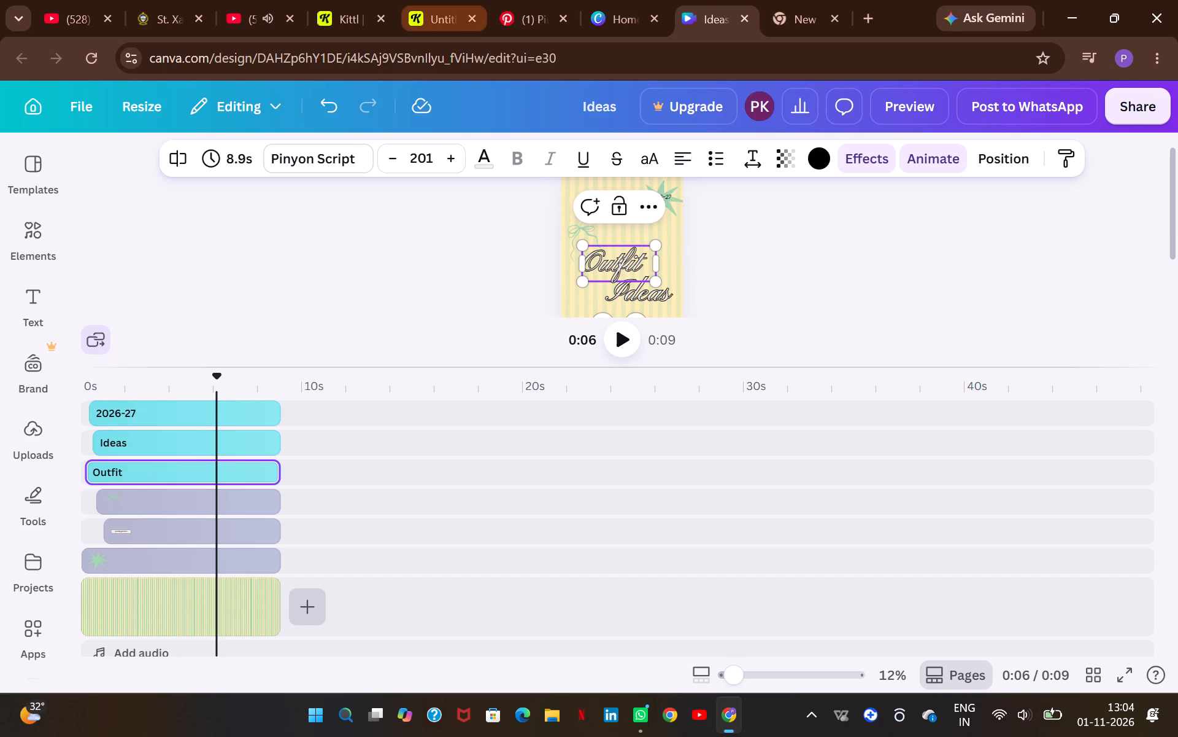
Switch to the untitled Kittl project and create an Instagram Reel artboard of 1080 × 1920 px.
click(229, 0)
click(186, 0)
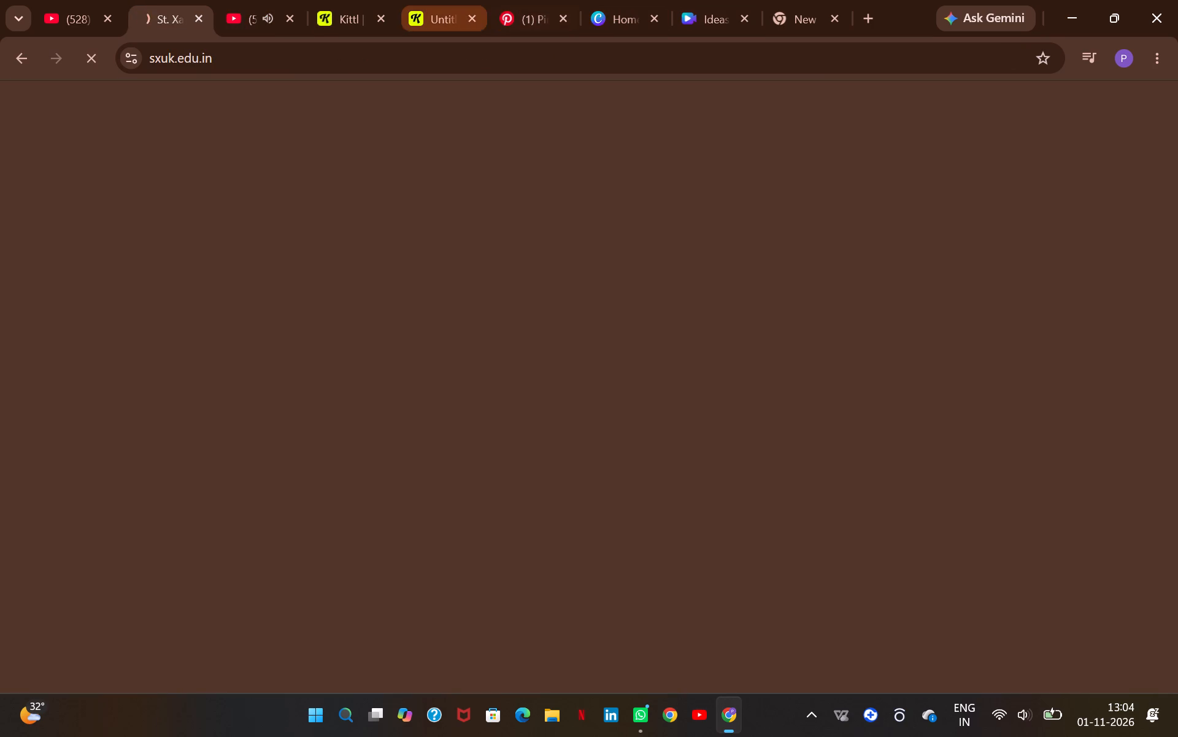
click(433, 0)
scroll(498, 384, down, 1)
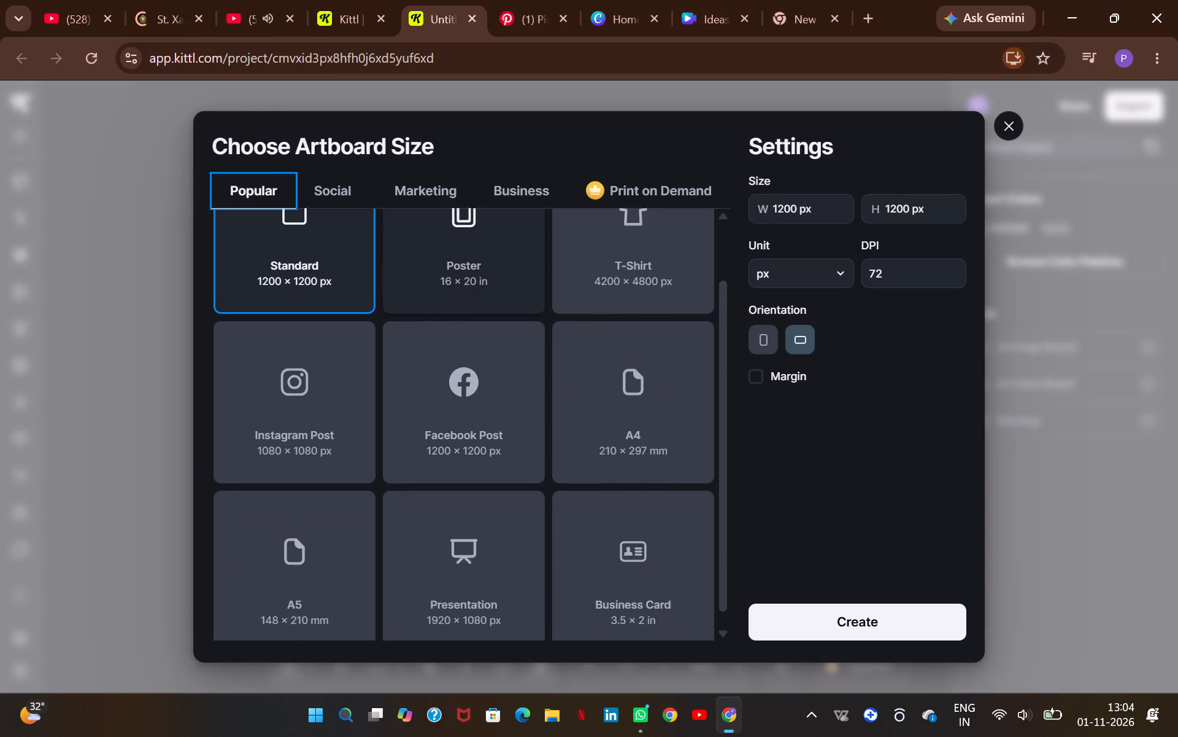
scroll(498, 384, down, 1)
scroll(518, 567, up, 1)
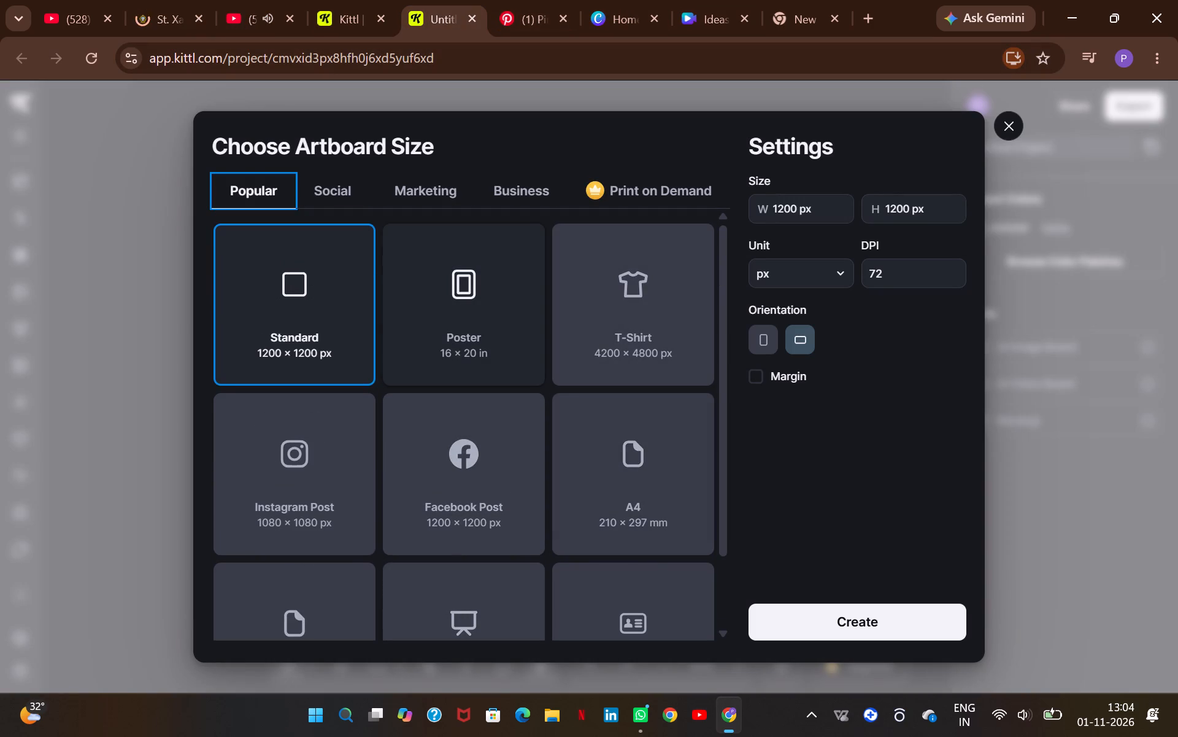
click(357, 189)
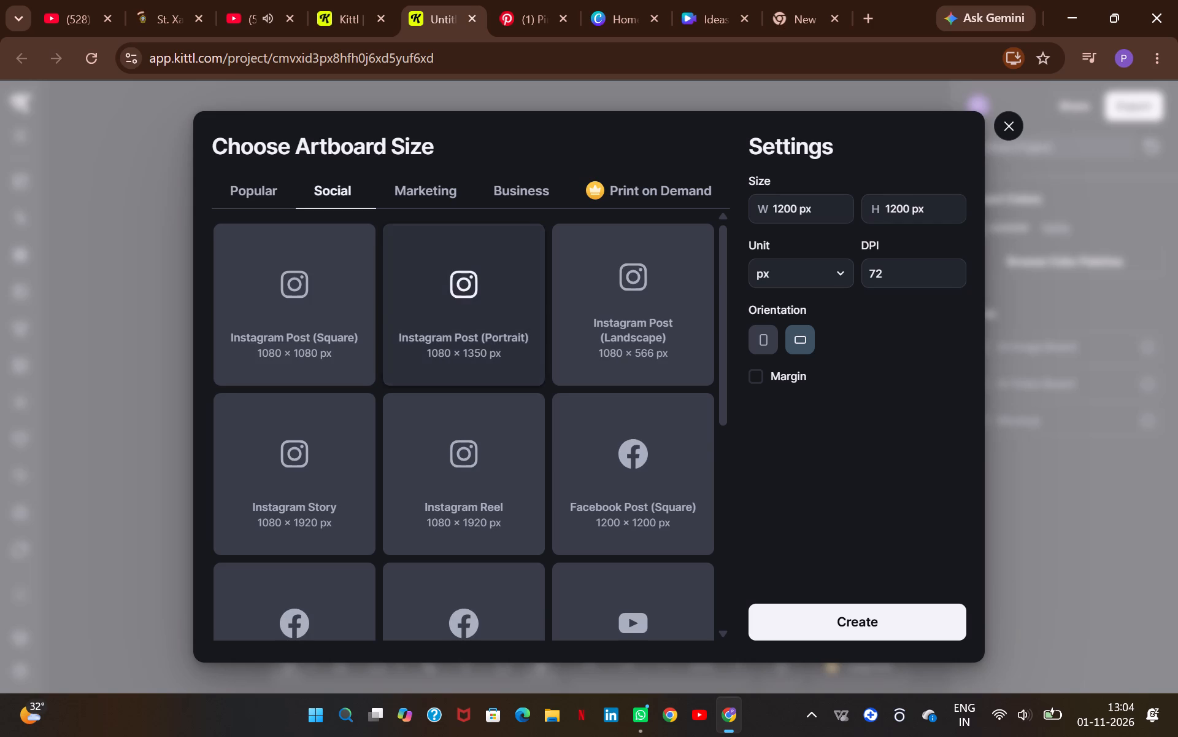
scroll(479, 451, down, 1)
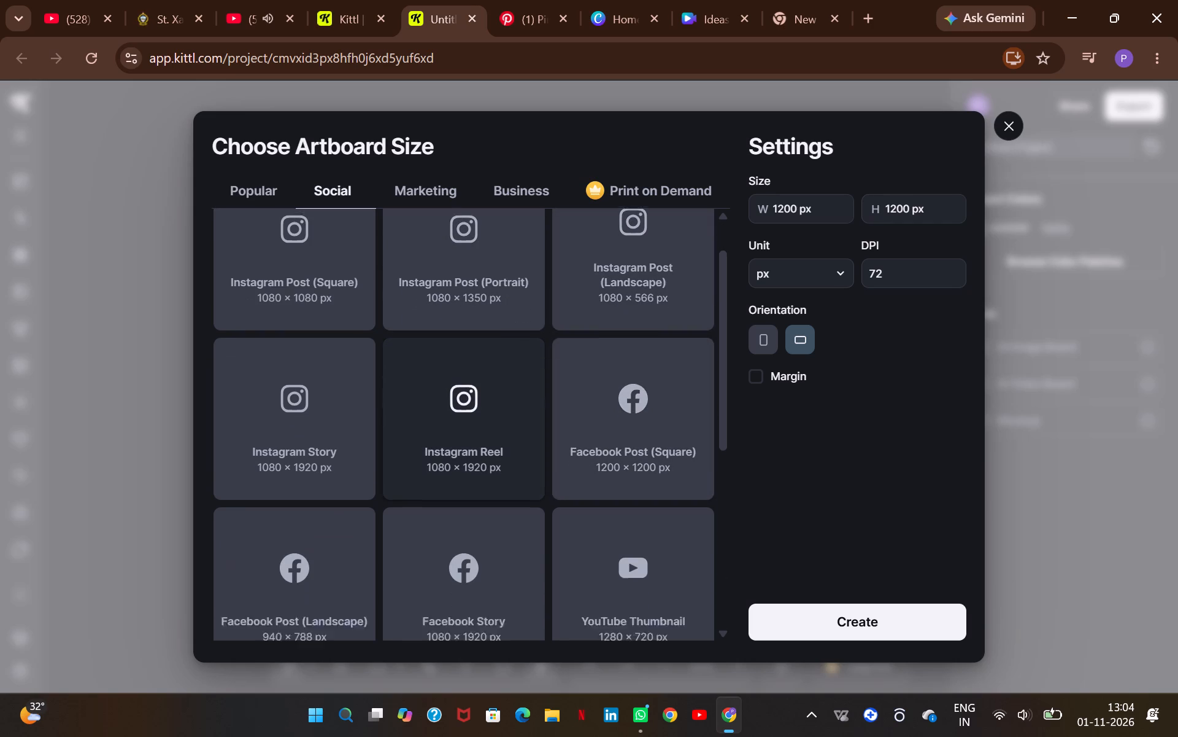
scroll(479, 451, down, 1)
click(494, 382)
scroll(548, 428, down, 1)
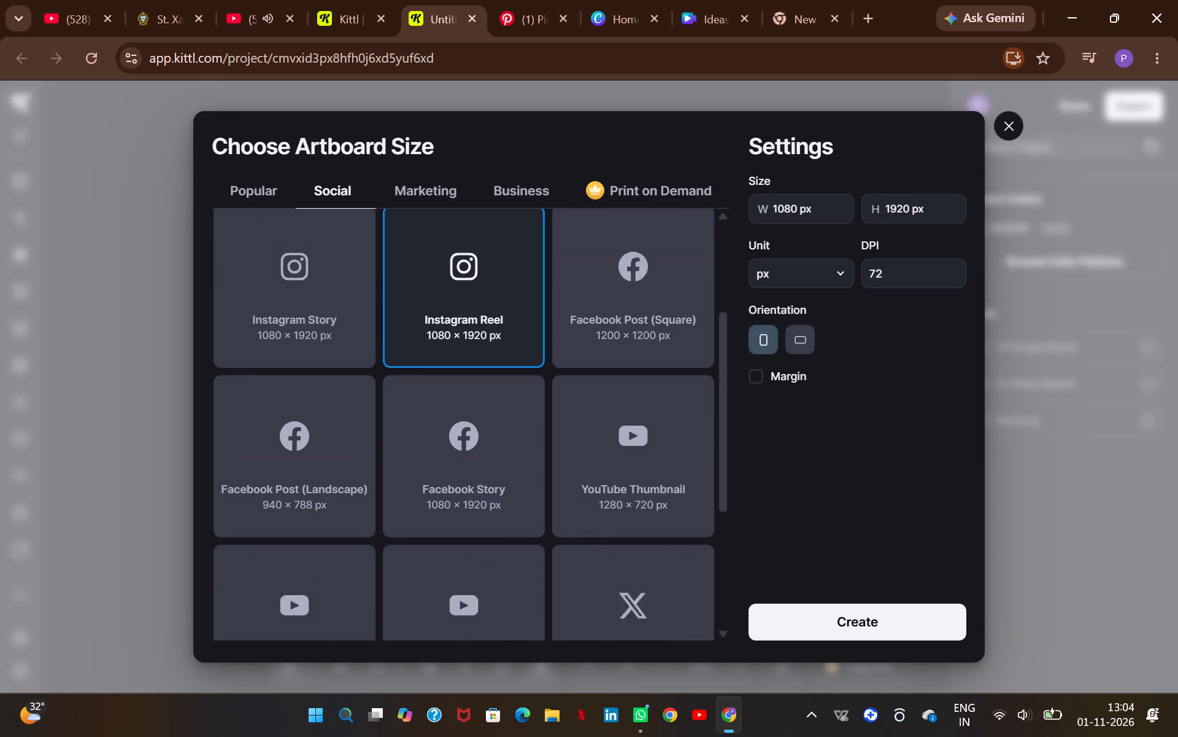
scroll(548, 428, down, 4)
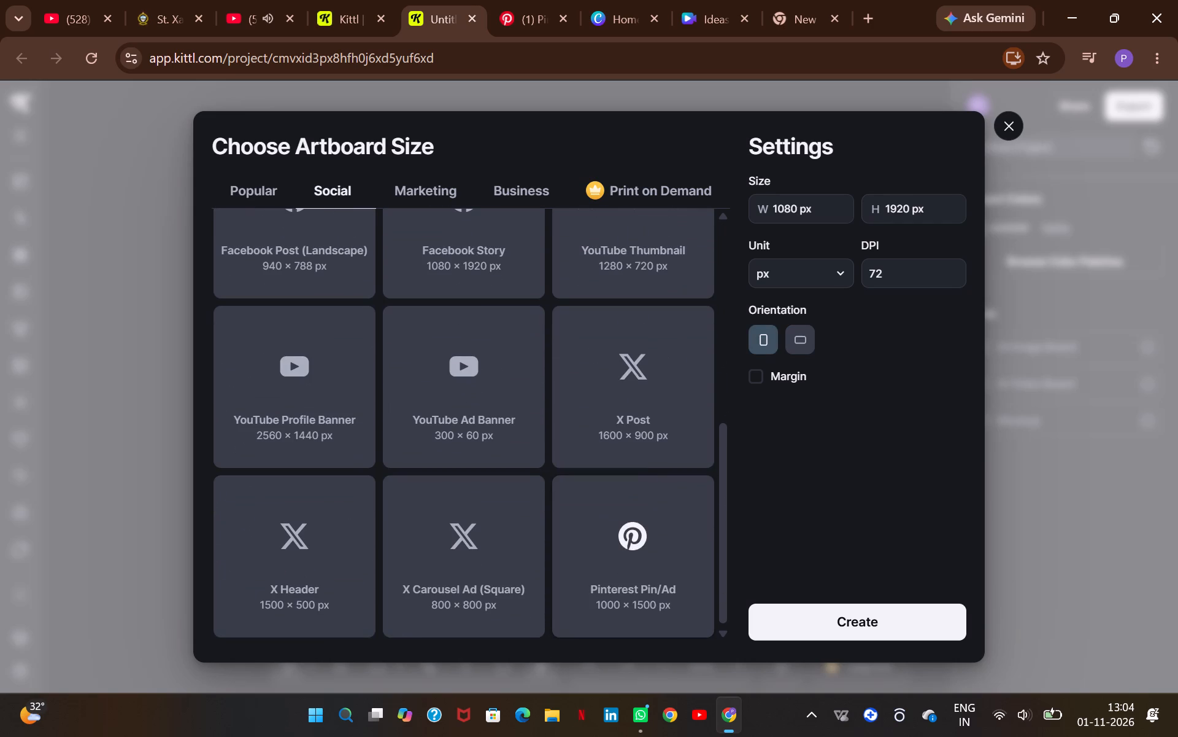
click(802, 618)
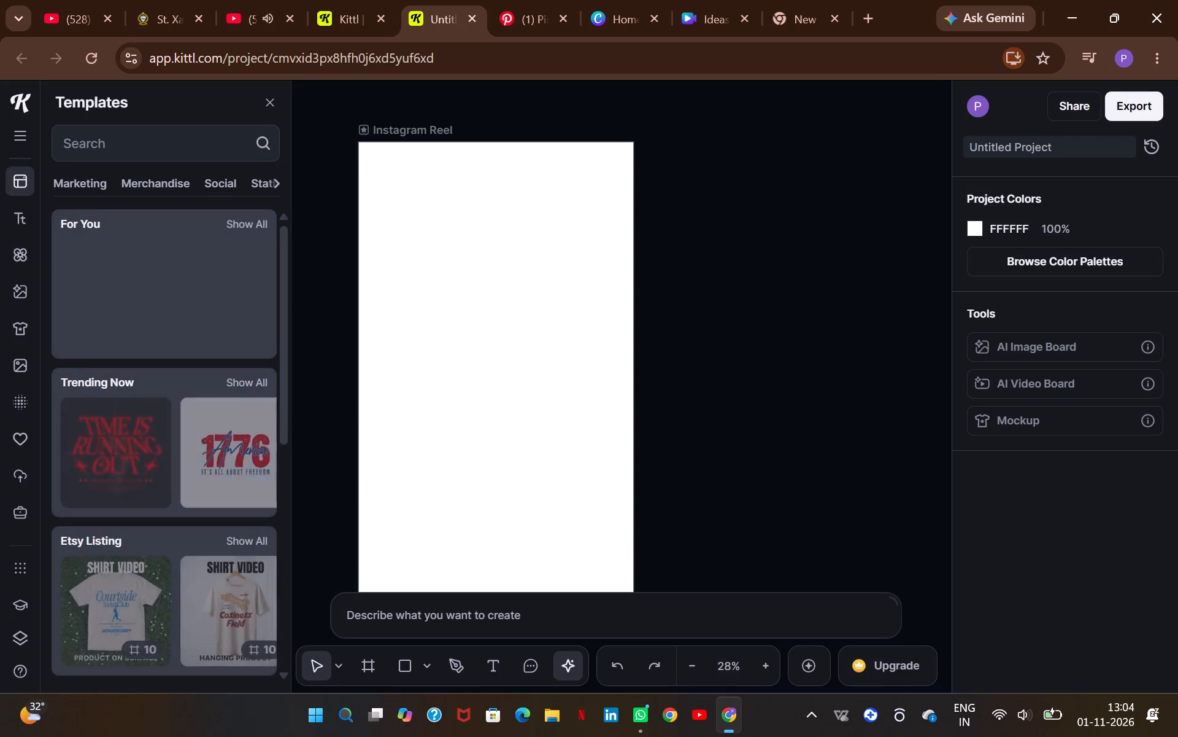
Browse Kittl's templates, illustrations and AI Gallery images for artwork to use on the reel artboard.
scroll(194, 394, down, 1)
scroll(207, 489, down, 5)
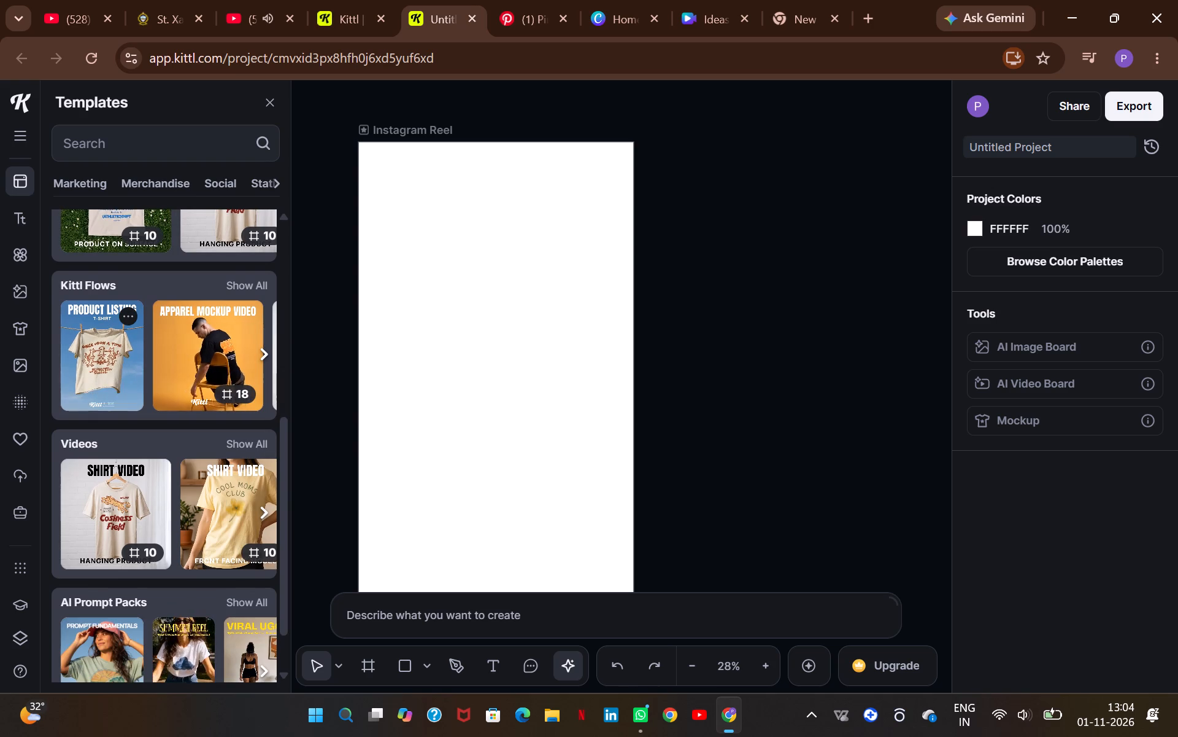
scroll(114, 351, down, 4)
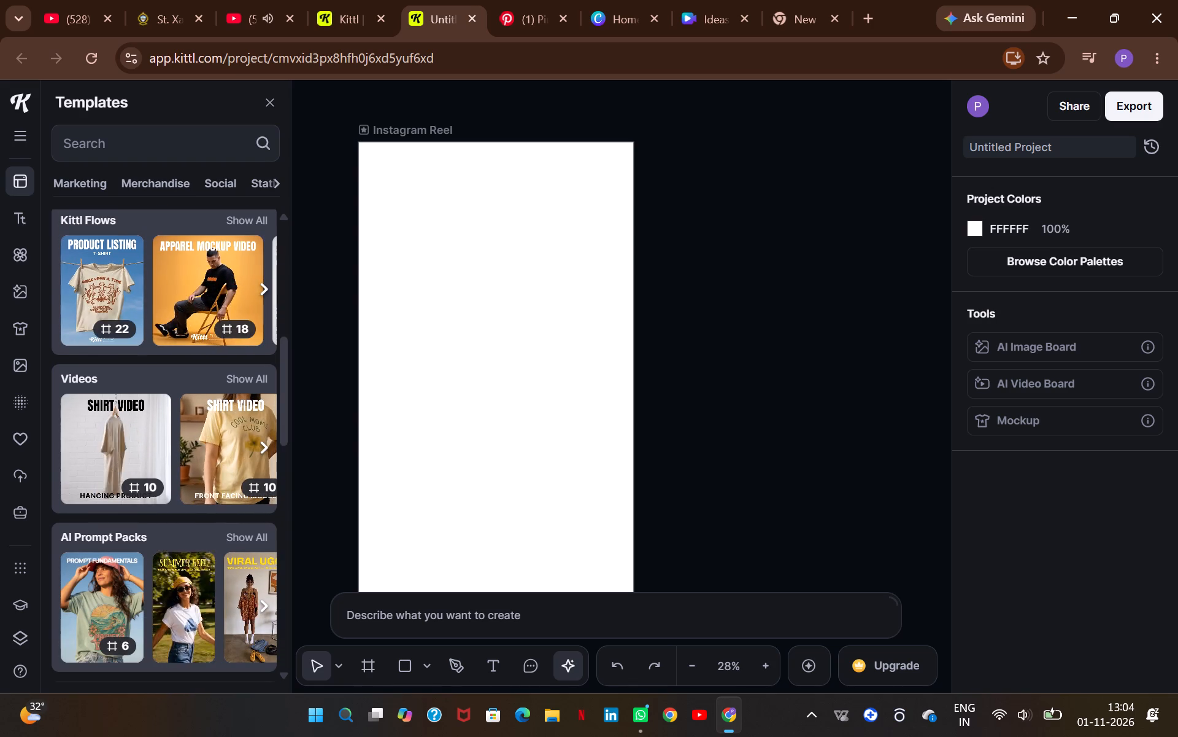
click(17, 225)
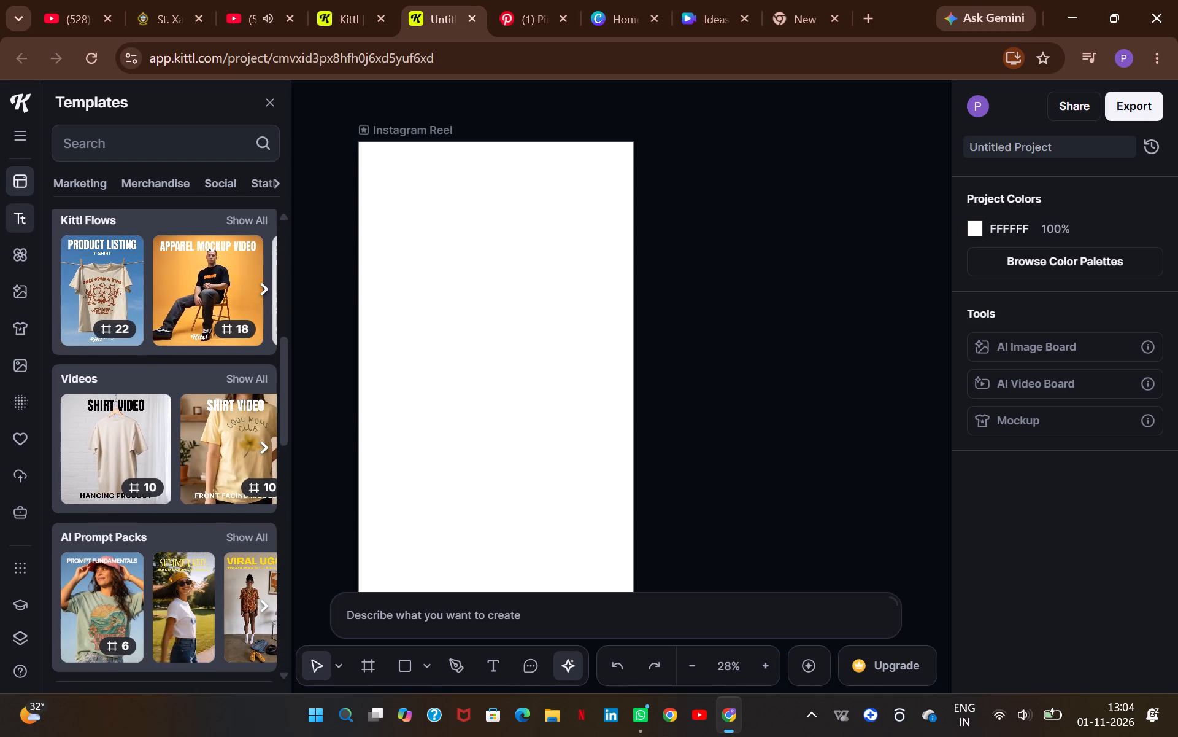
click(15, 249)
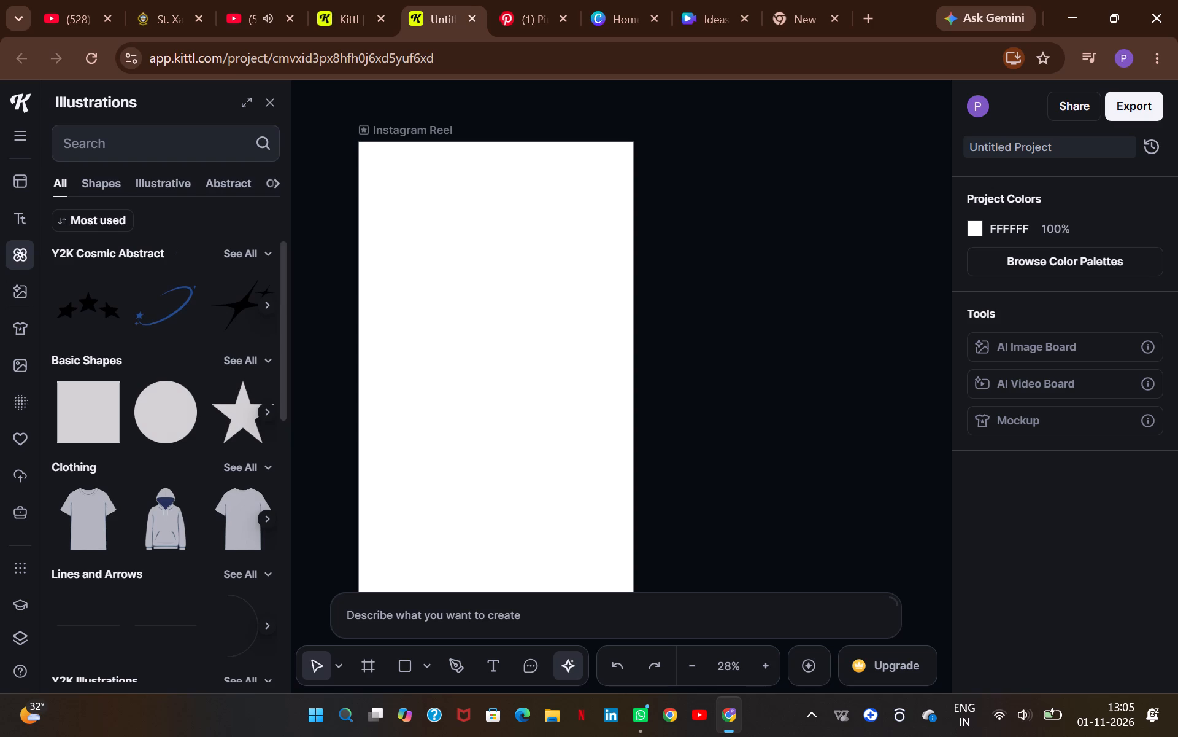
click(29, 295)
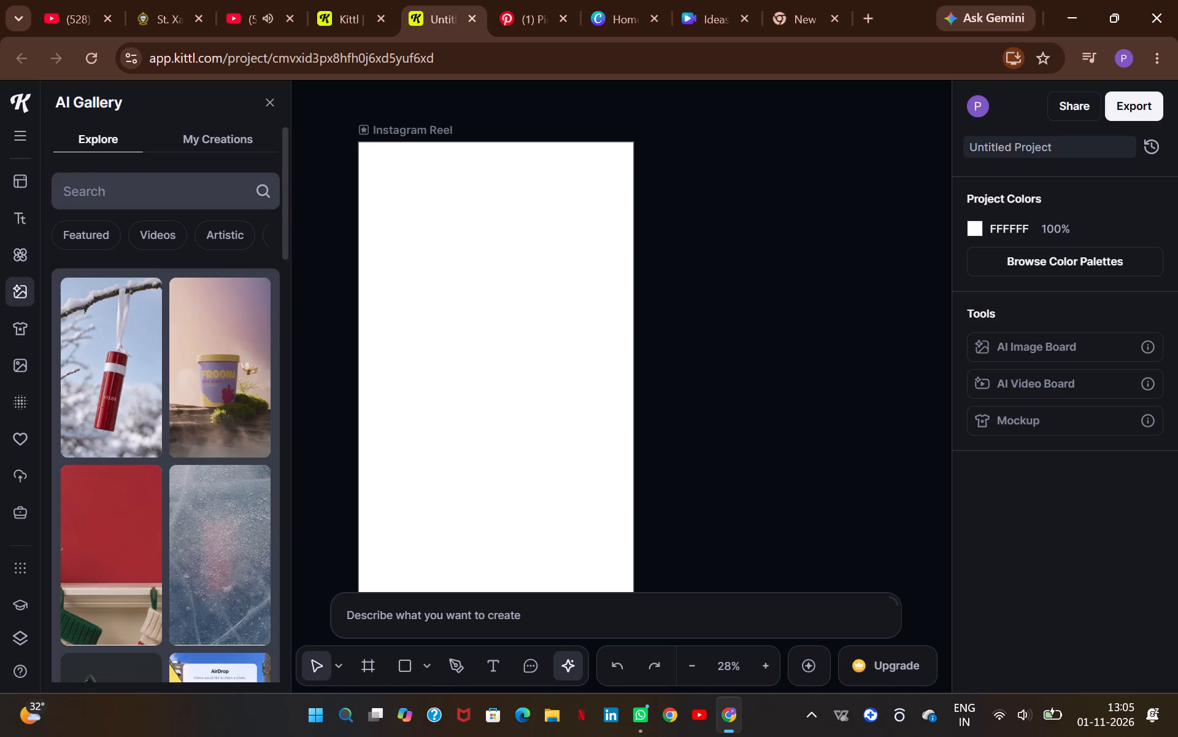
scroll(208, 546, down, 4)
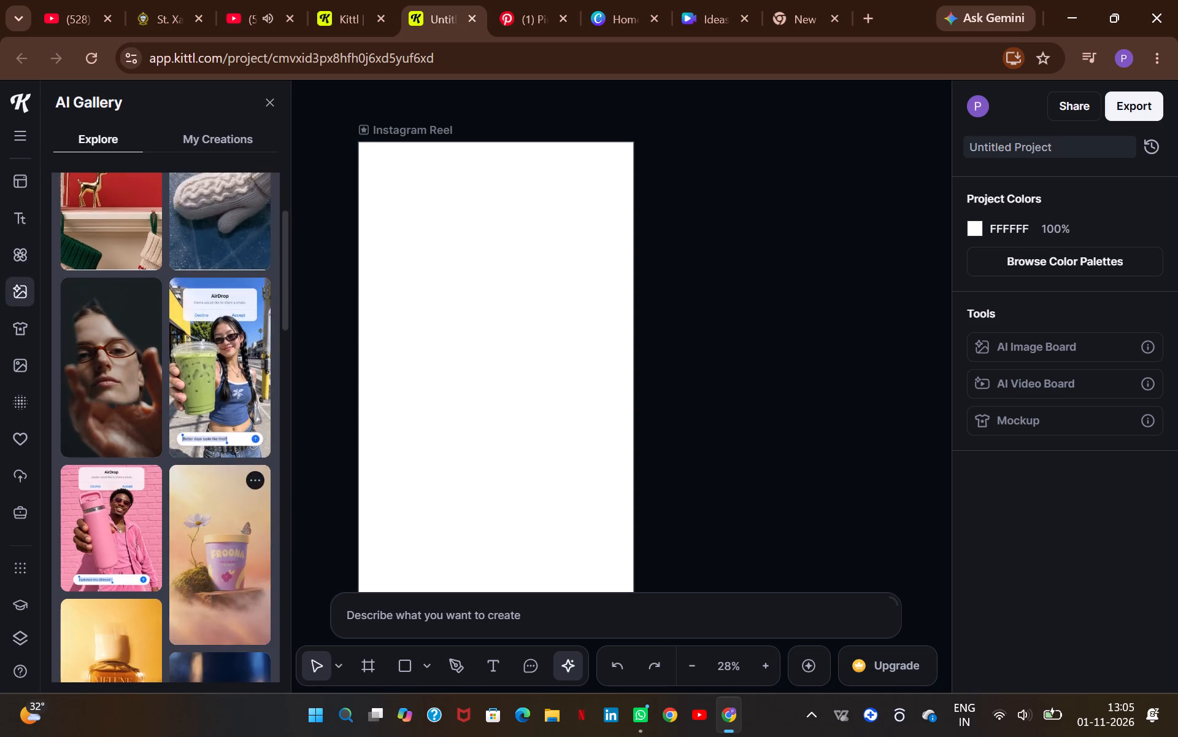
scroll(213, 418, down, 5)
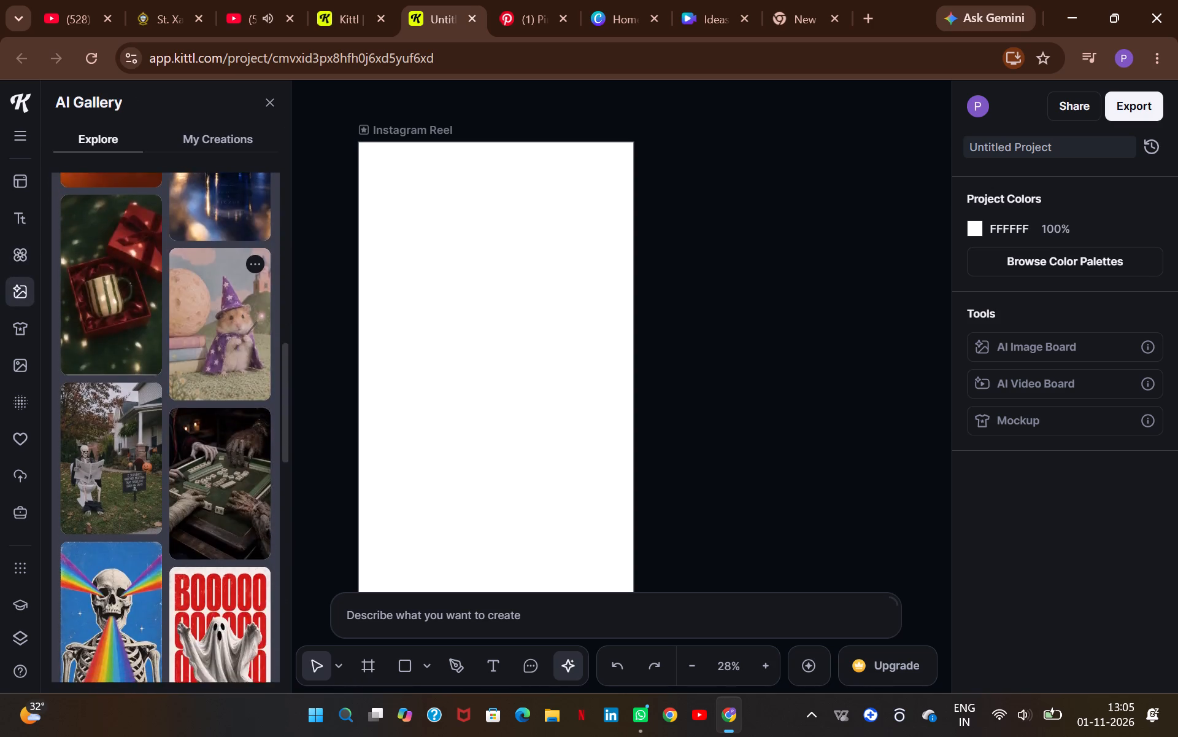
scroll(213, 418, down, 2)
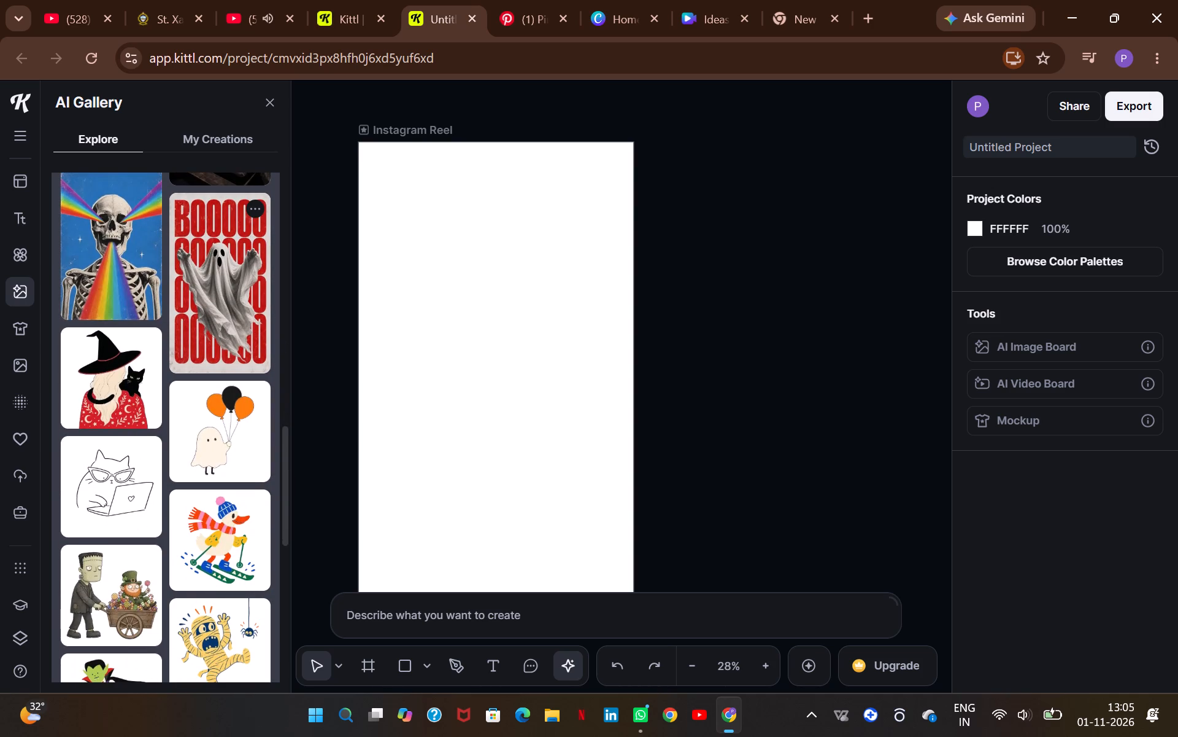
Insert the red "BOOOOO" ghost image from the AI Gallery and enlarge it to 1080 × 1920 px, filling the artboard.
click(204, 316)
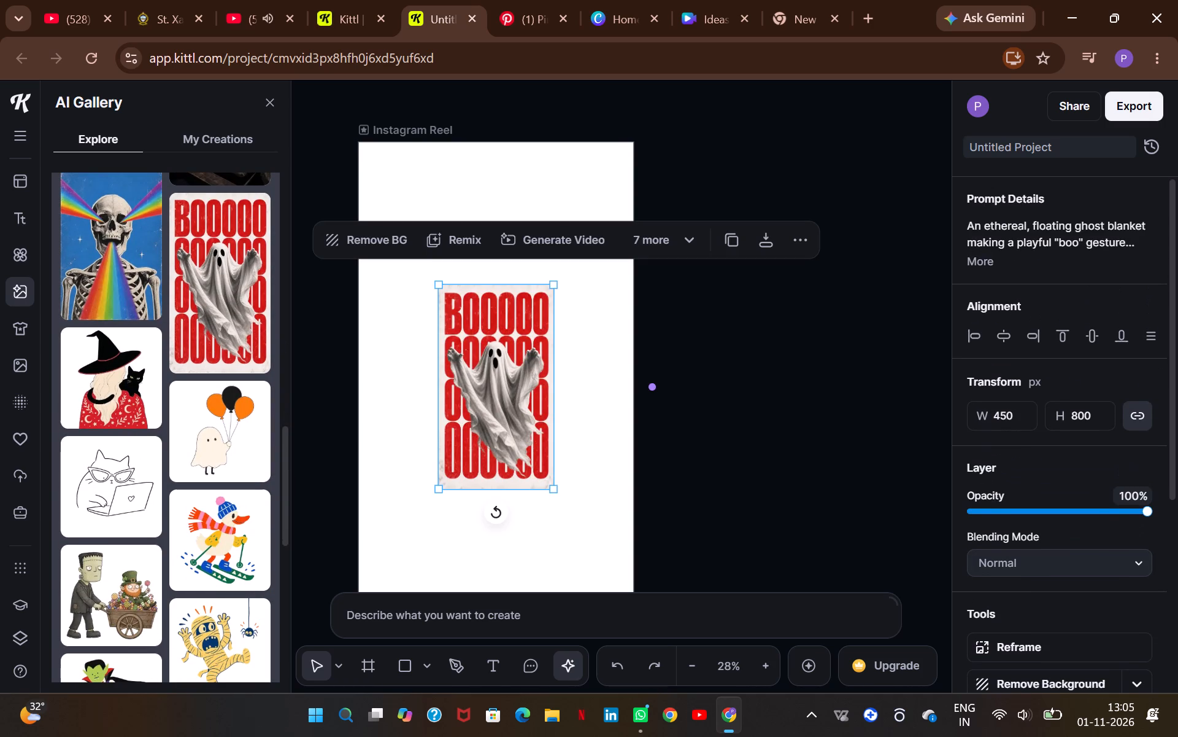
drag(439, 283, 348, 158)
drag(555, 490, 643, 613)
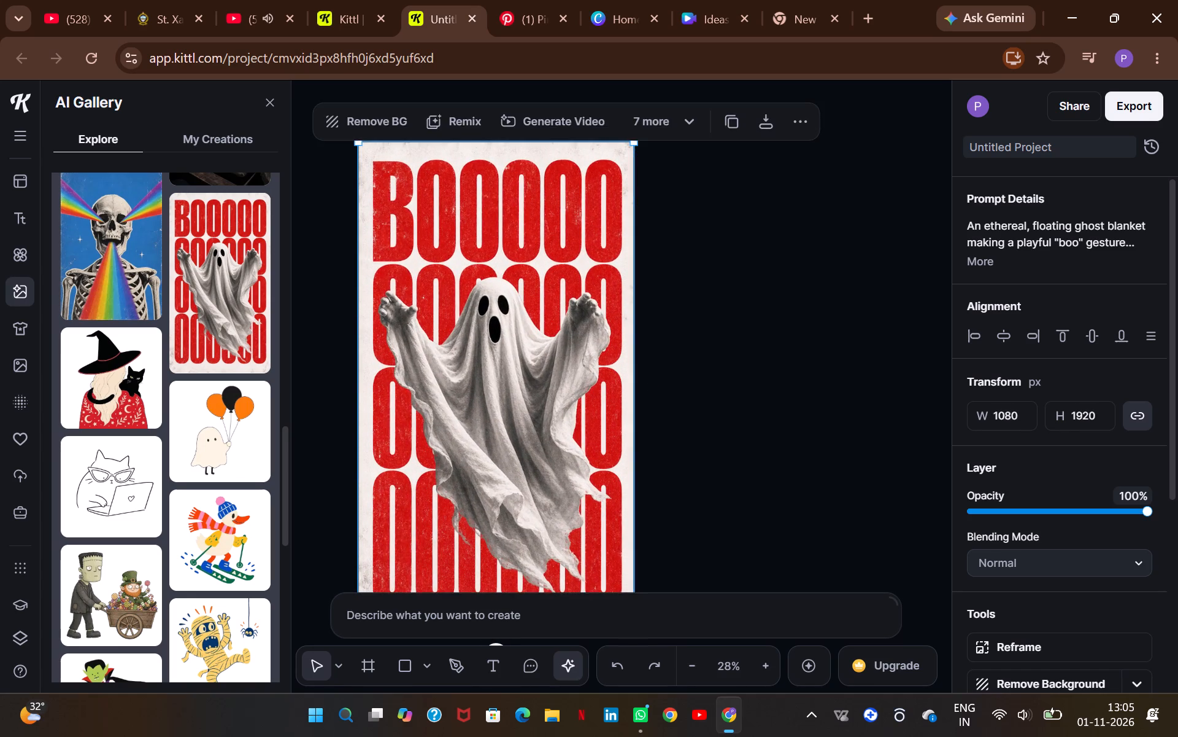
Remove the background from the ghost image on the Instagram Reel artboard.
scroll(752, 486, down, 1)
scroll(752, 486, up, 2)
click(522, 250)
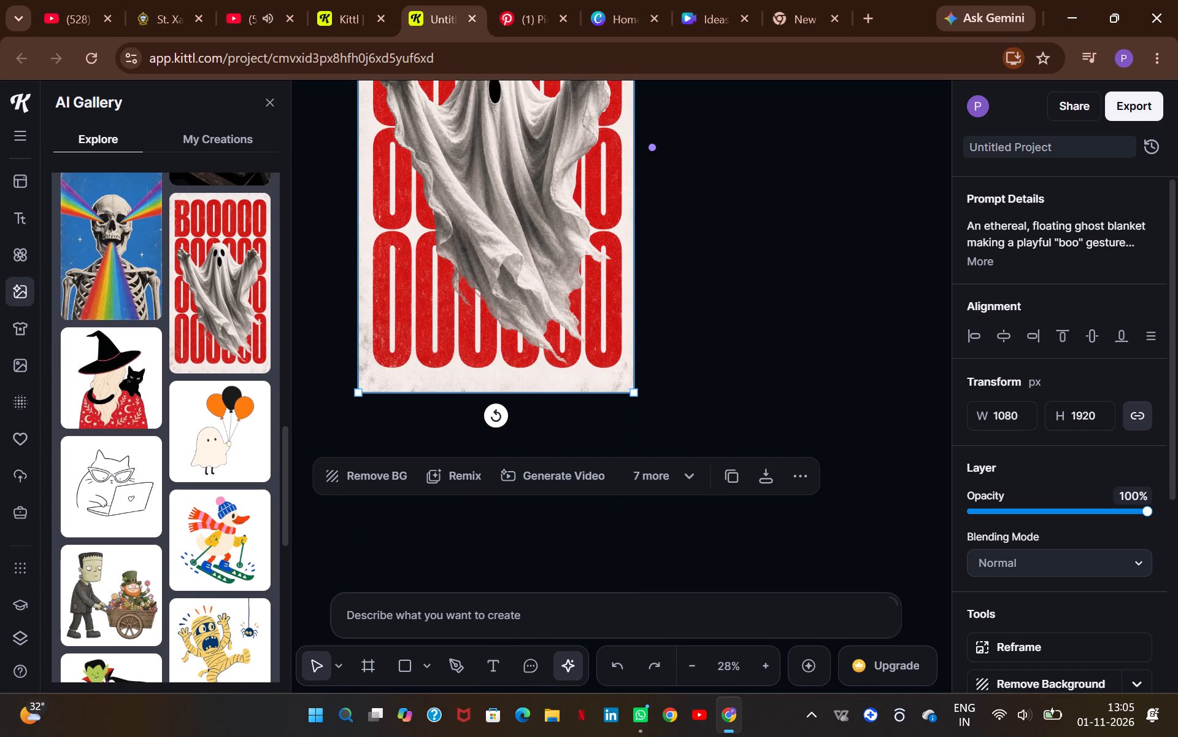
scroll(522, 250, up, 1)
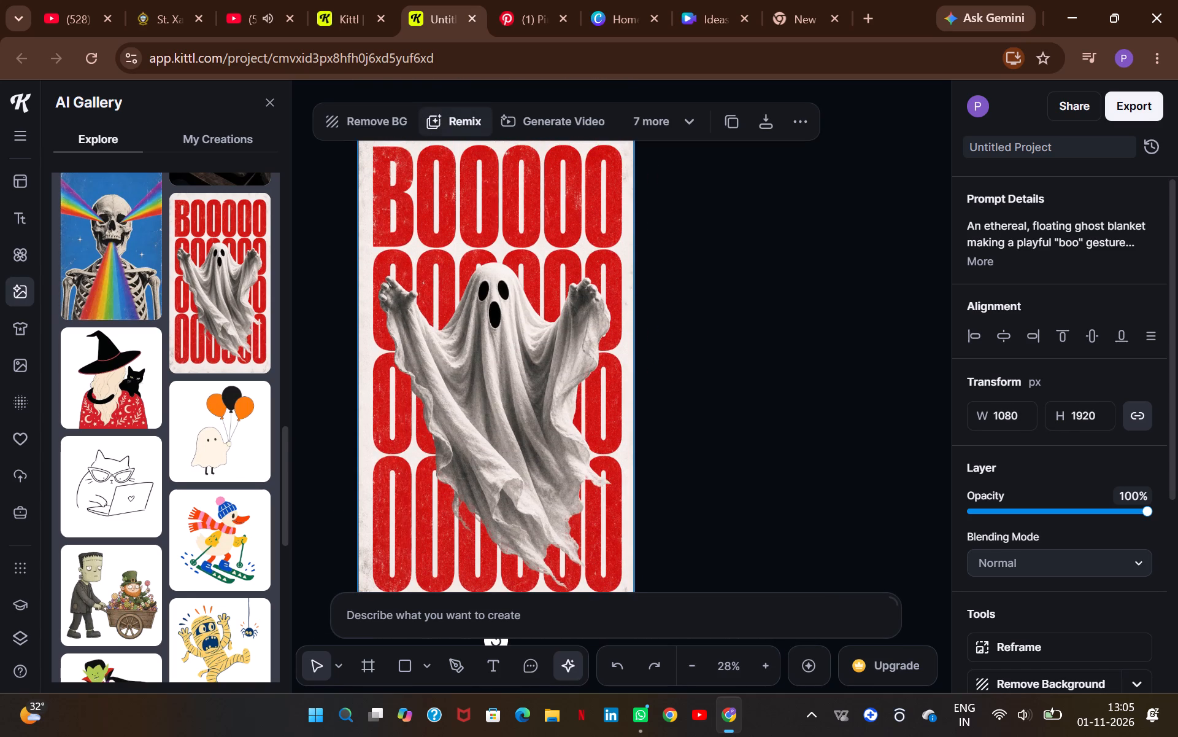
click(379, 133)
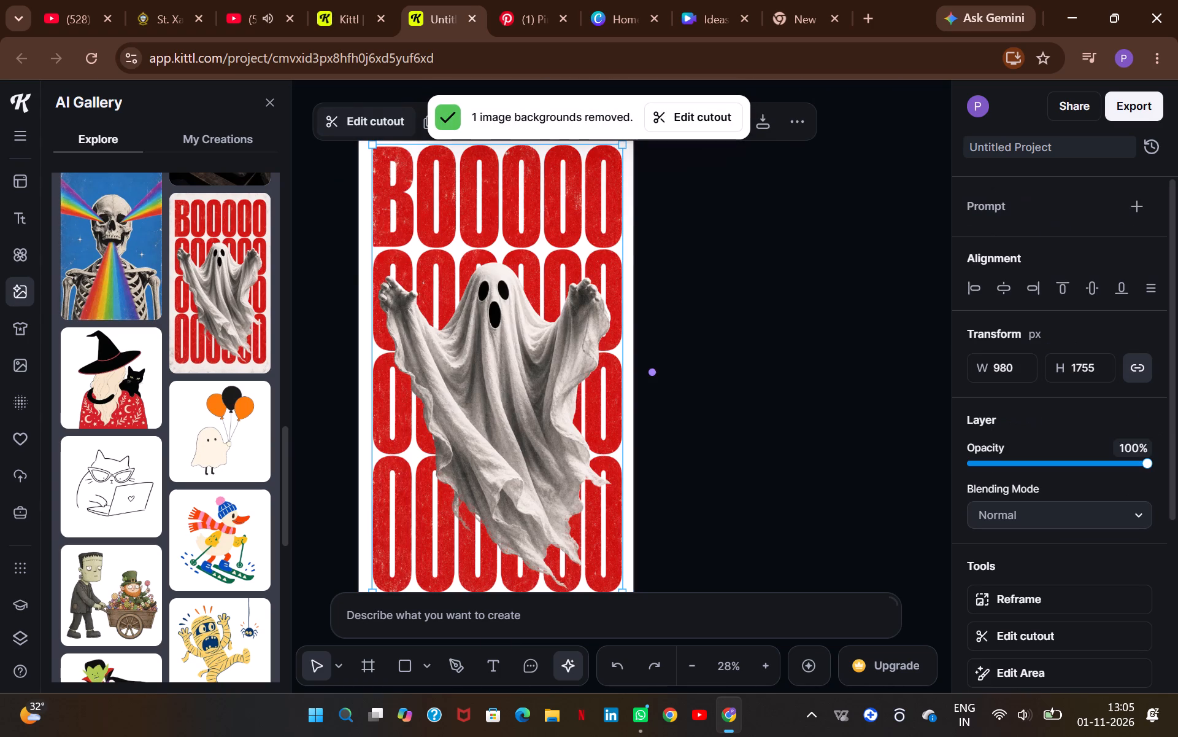
click(482, 289)
scroll(455, 257, up, 1)
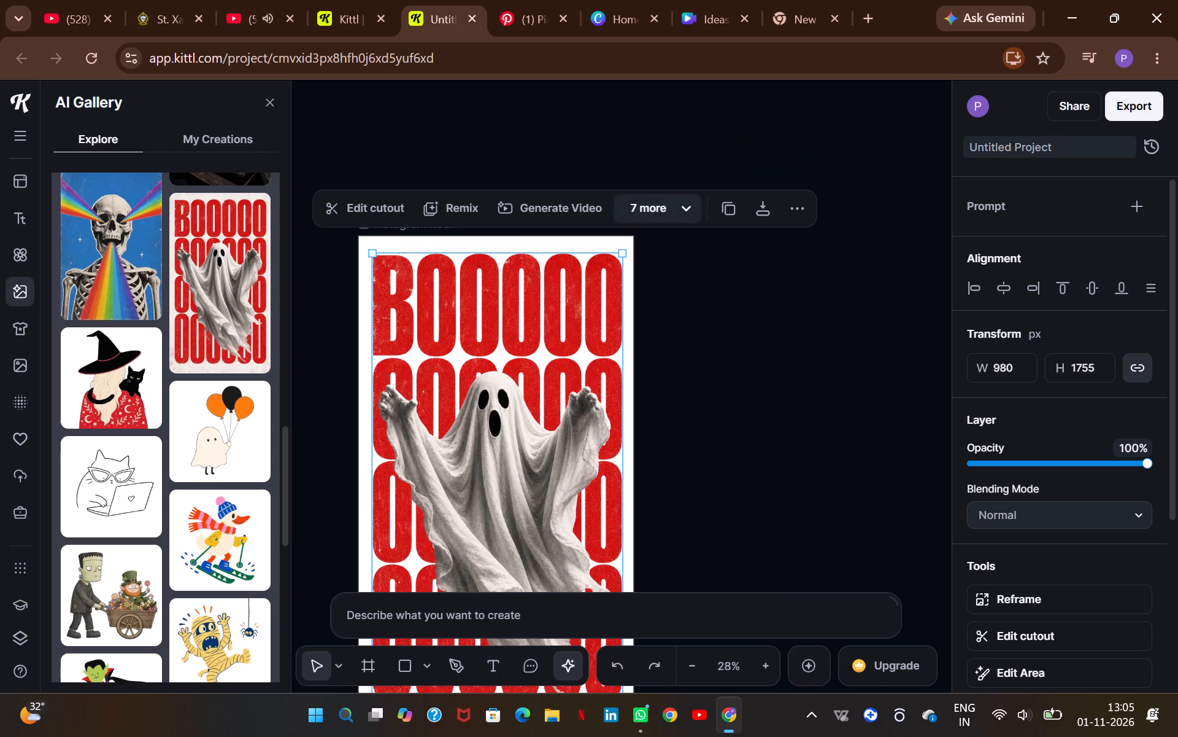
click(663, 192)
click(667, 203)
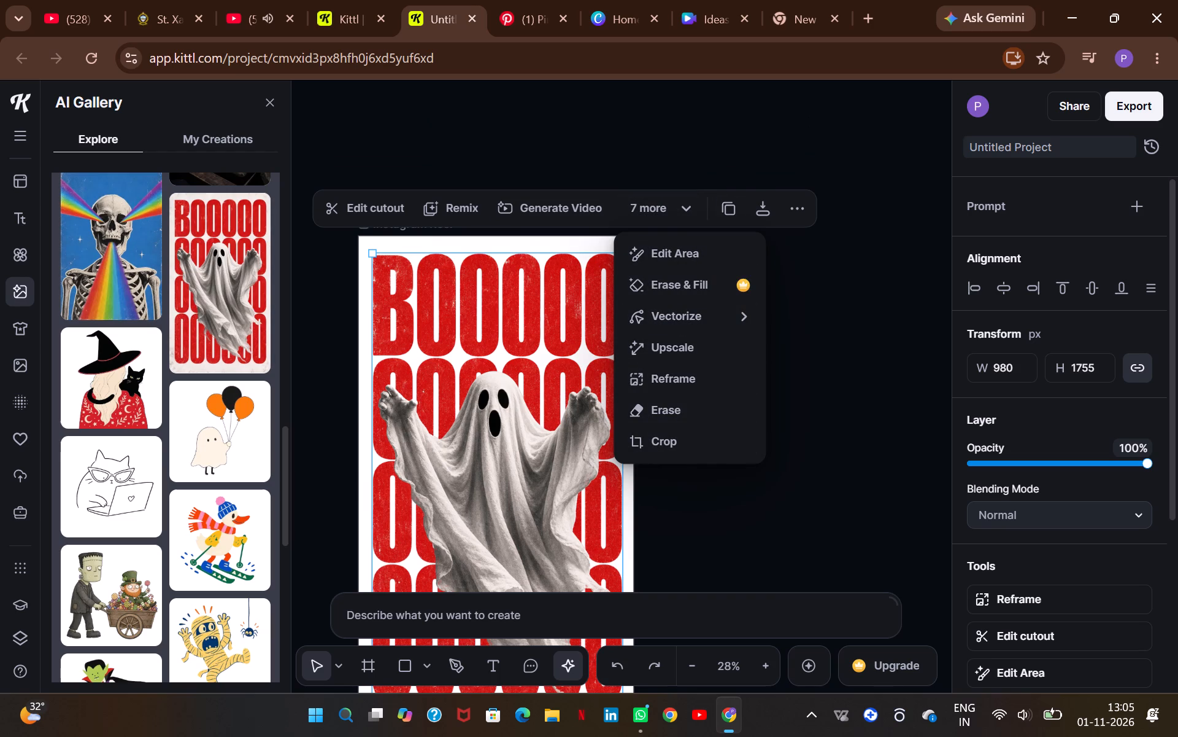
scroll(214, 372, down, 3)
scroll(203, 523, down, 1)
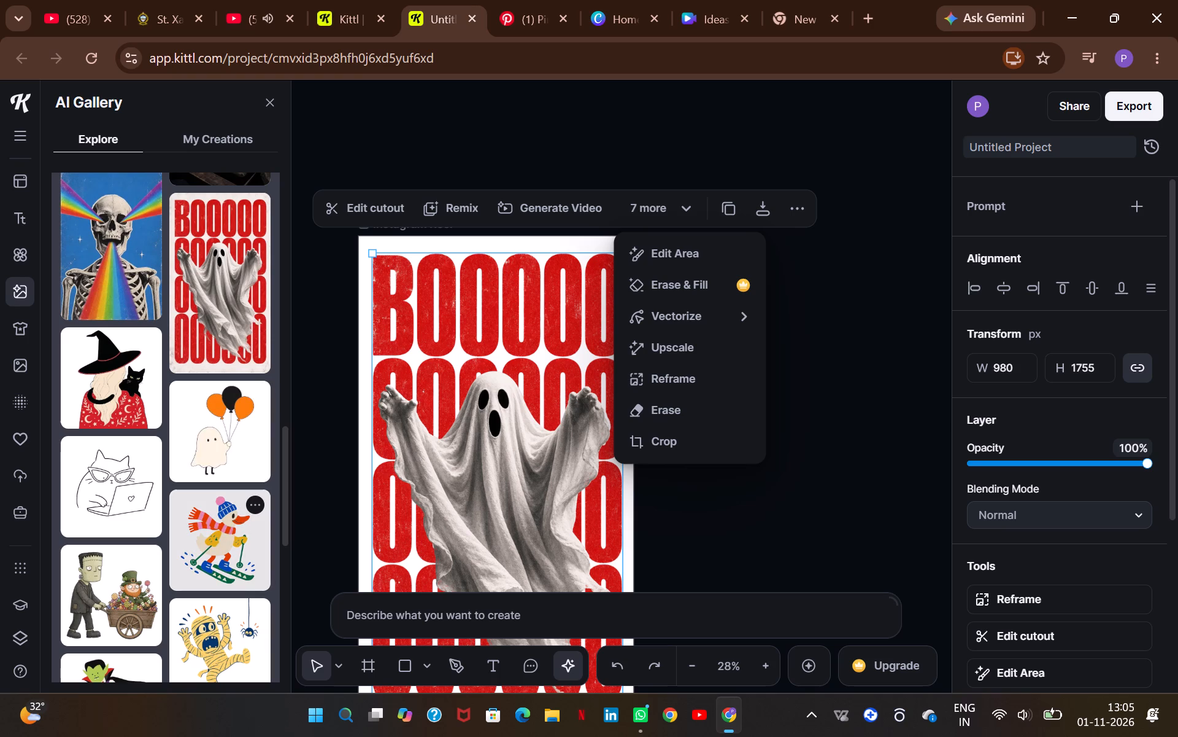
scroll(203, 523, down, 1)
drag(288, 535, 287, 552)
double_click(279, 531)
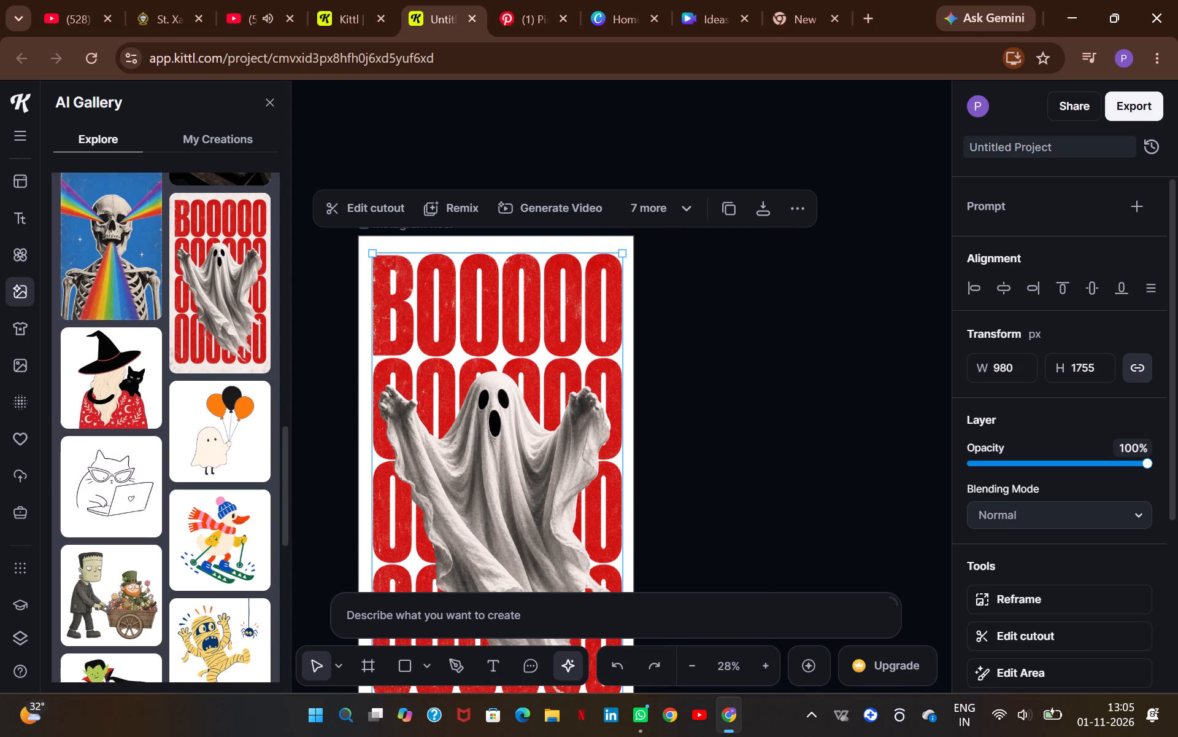
Search Kittl's AI Gallery for "PASTEL BLUE".
scroll(144, 196, up, 12)
click(147, 199)
key(o)
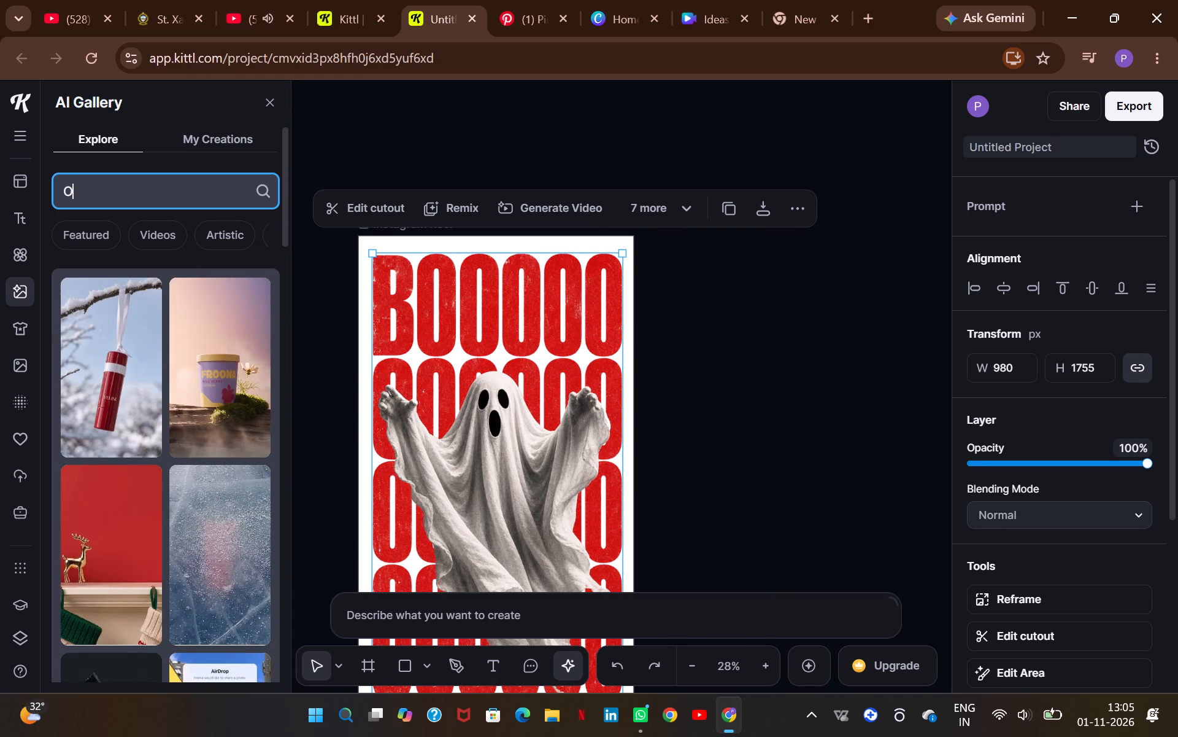
key(BackSpace)
text(PASTEL BLUE)
key(space)
key(Return)
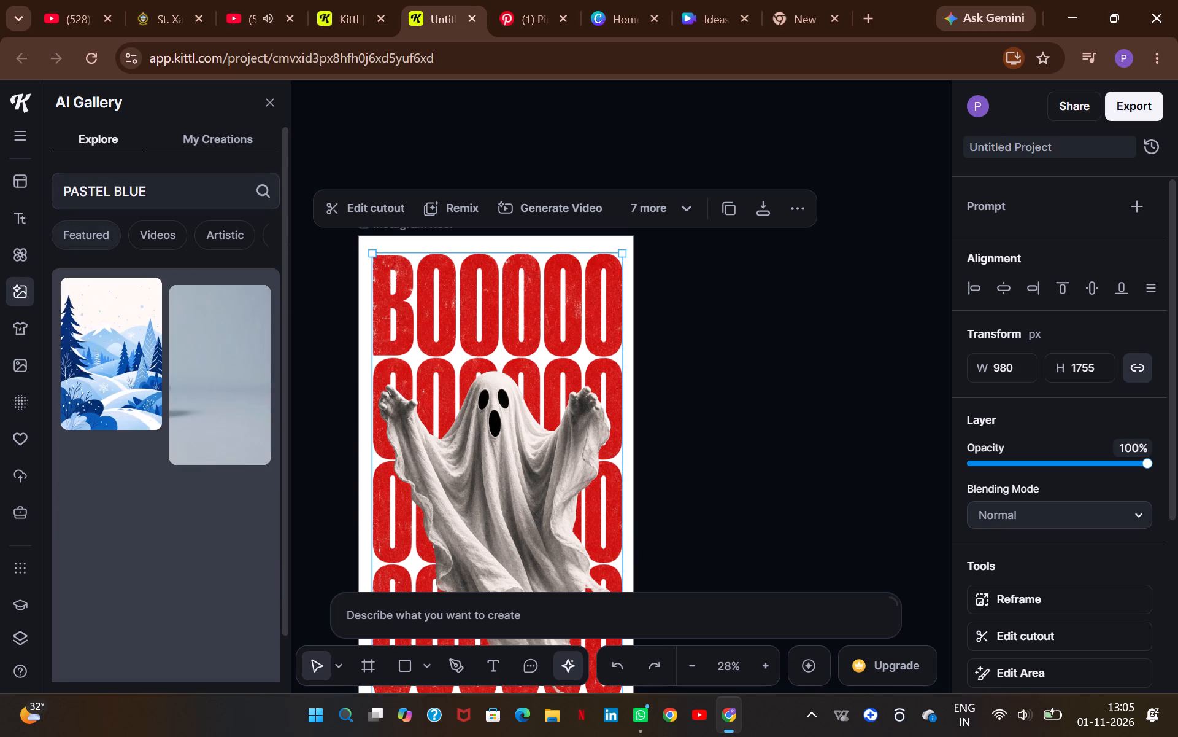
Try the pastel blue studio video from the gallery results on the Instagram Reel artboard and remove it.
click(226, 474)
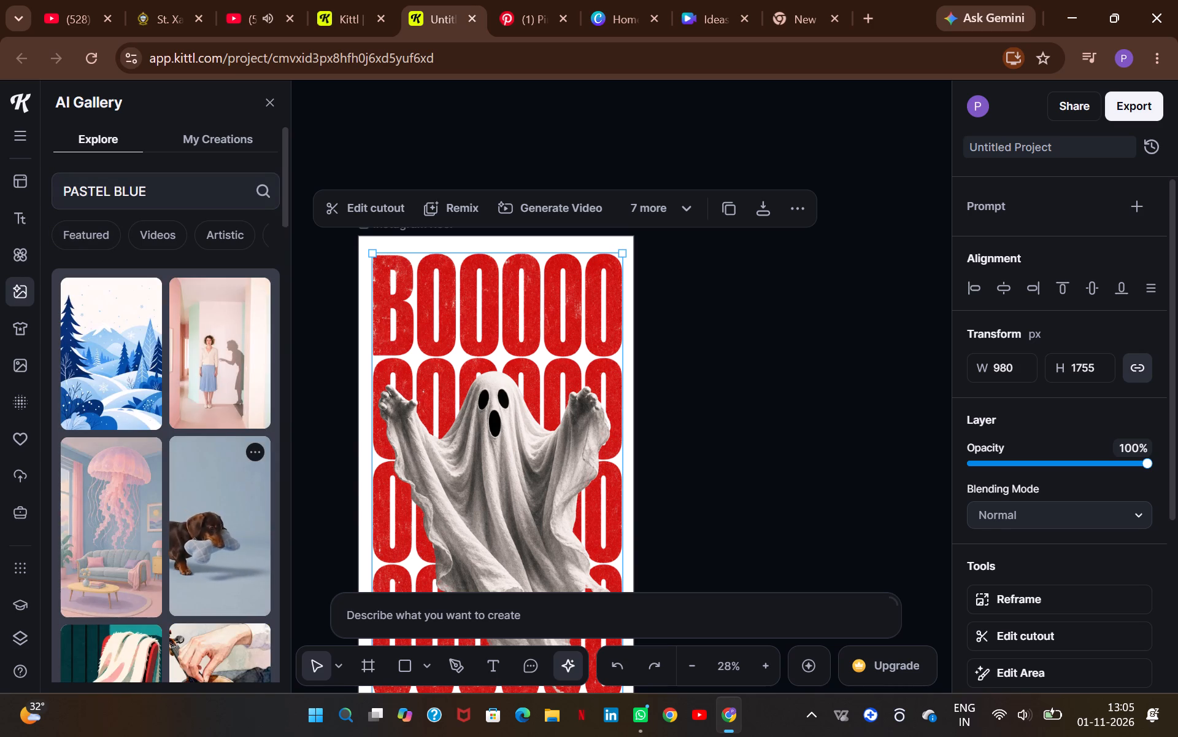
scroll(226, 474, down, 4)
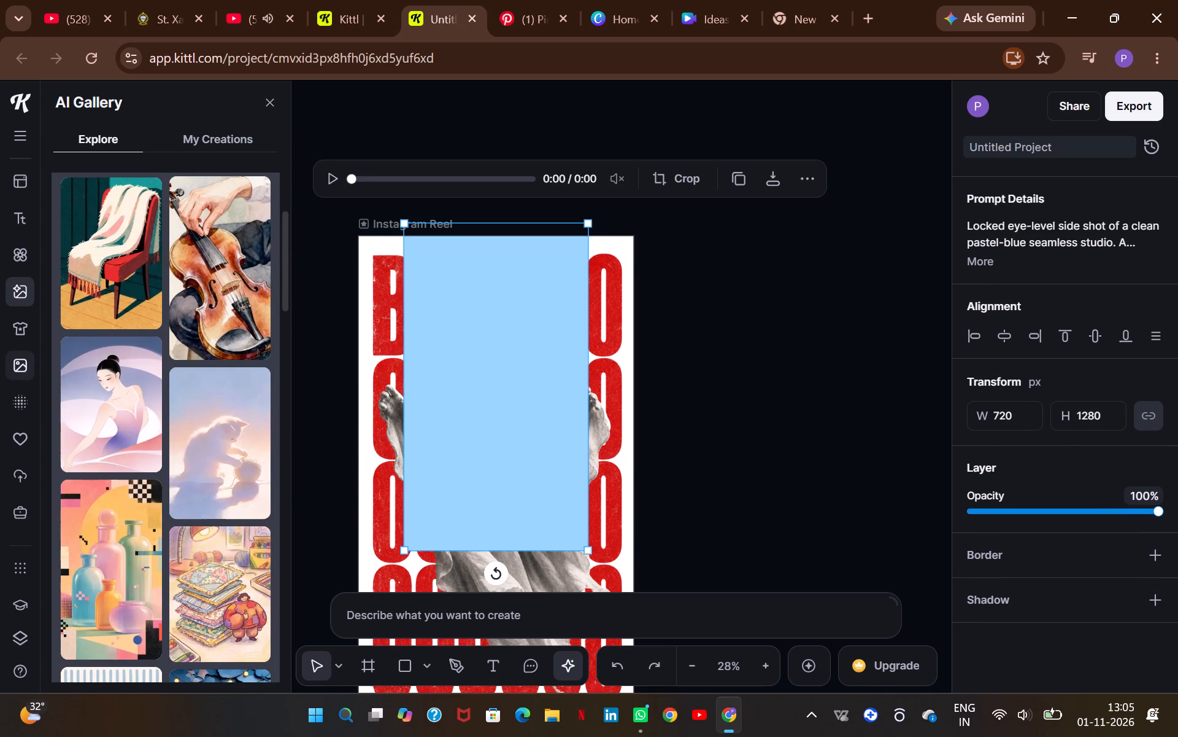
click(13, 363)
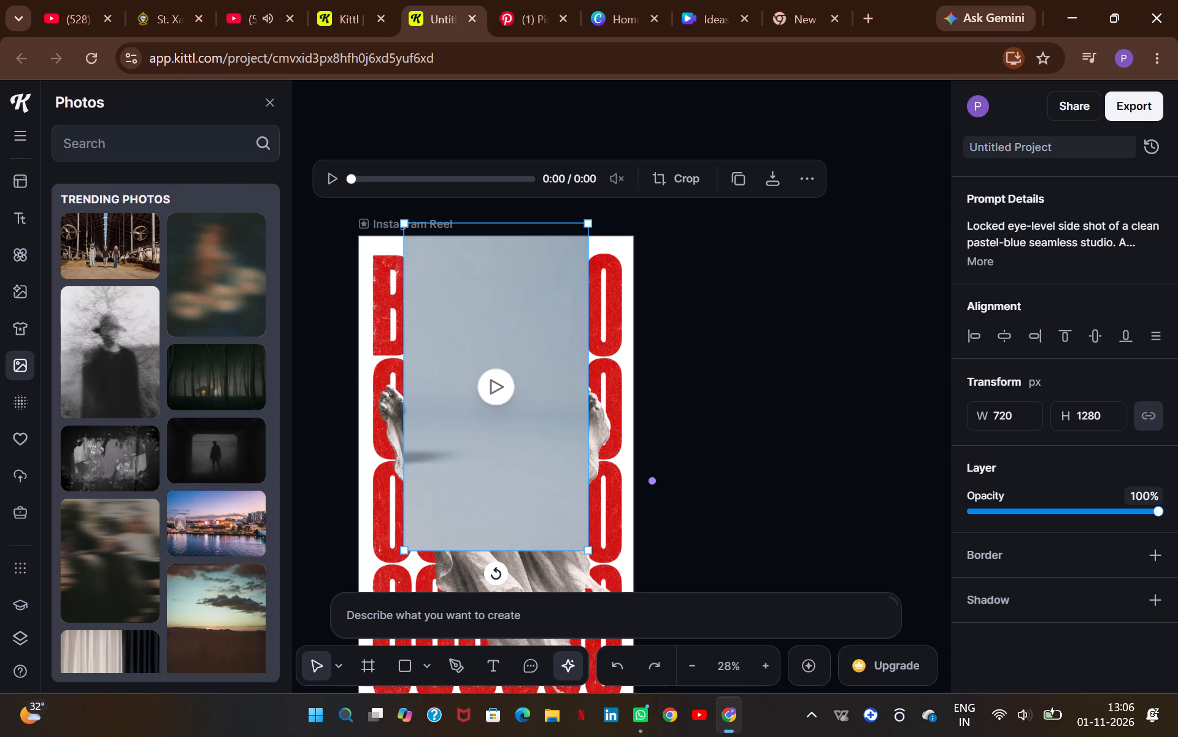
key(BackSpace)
Delete the red "BOOOOO" ghost image from the Instagram Reel artboard.
click(549, 359)
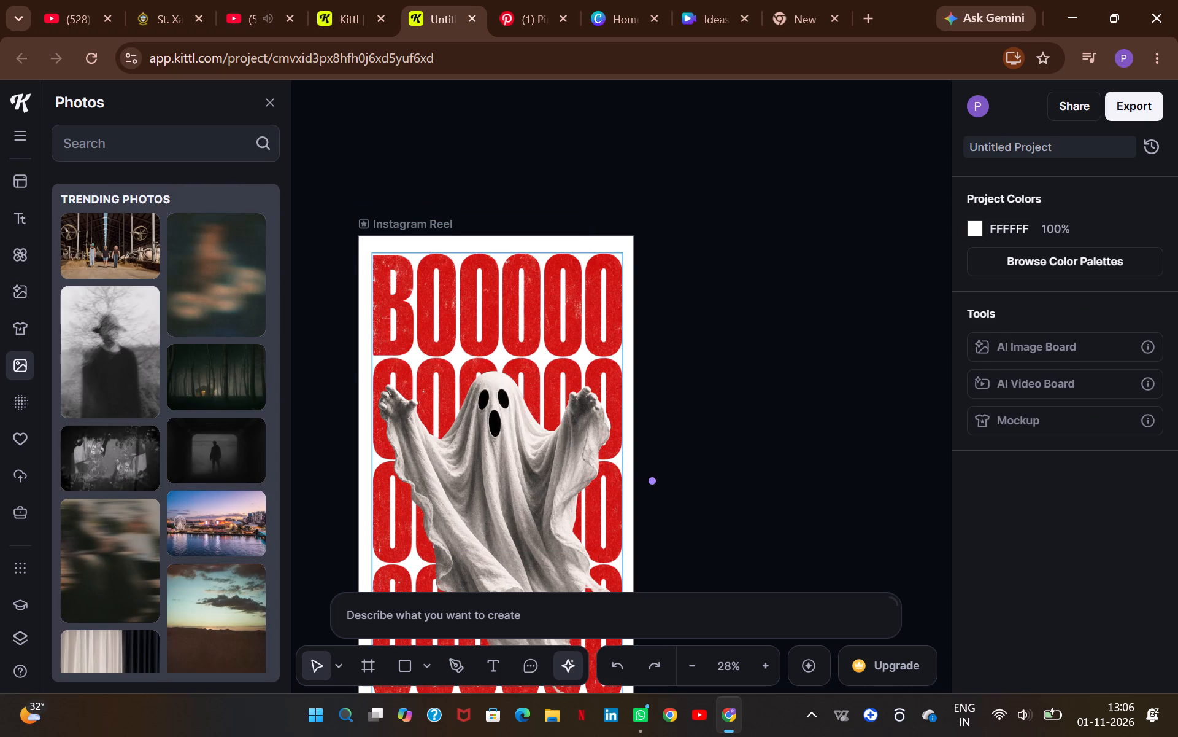
click(579, 390)
key(BackSpace)
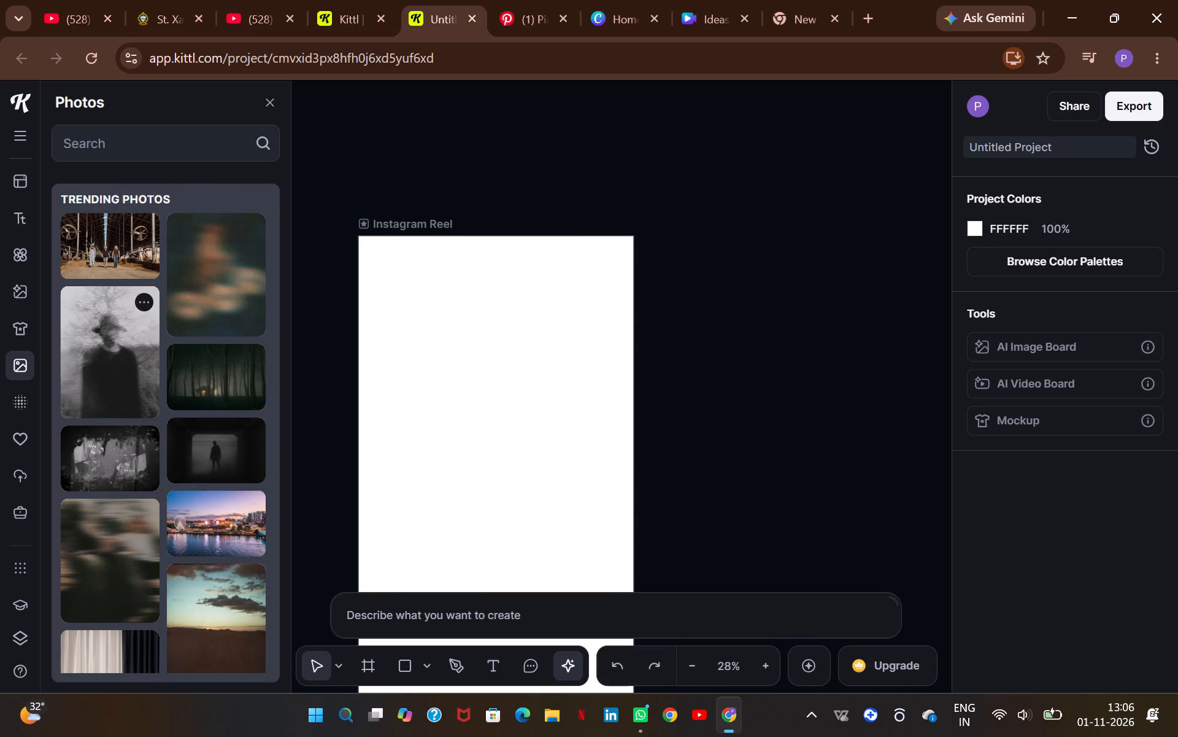
Search the Kittl photo library for "PASTEL BLUE".
scroll(153, 345, down, 9)
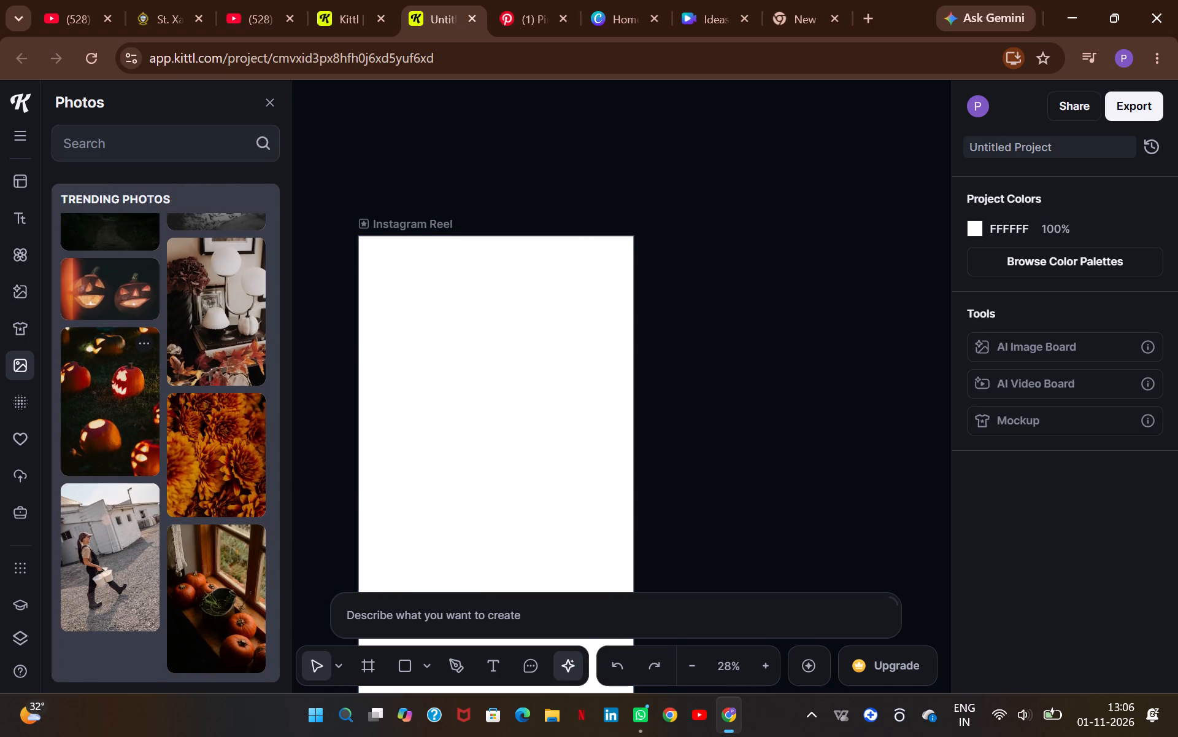
scroll(153, 345, down, 3)
drag(184, 160, 201, 139)
click(201, 139)
text(PASTEL BLUE)
key(space)
key(Return)
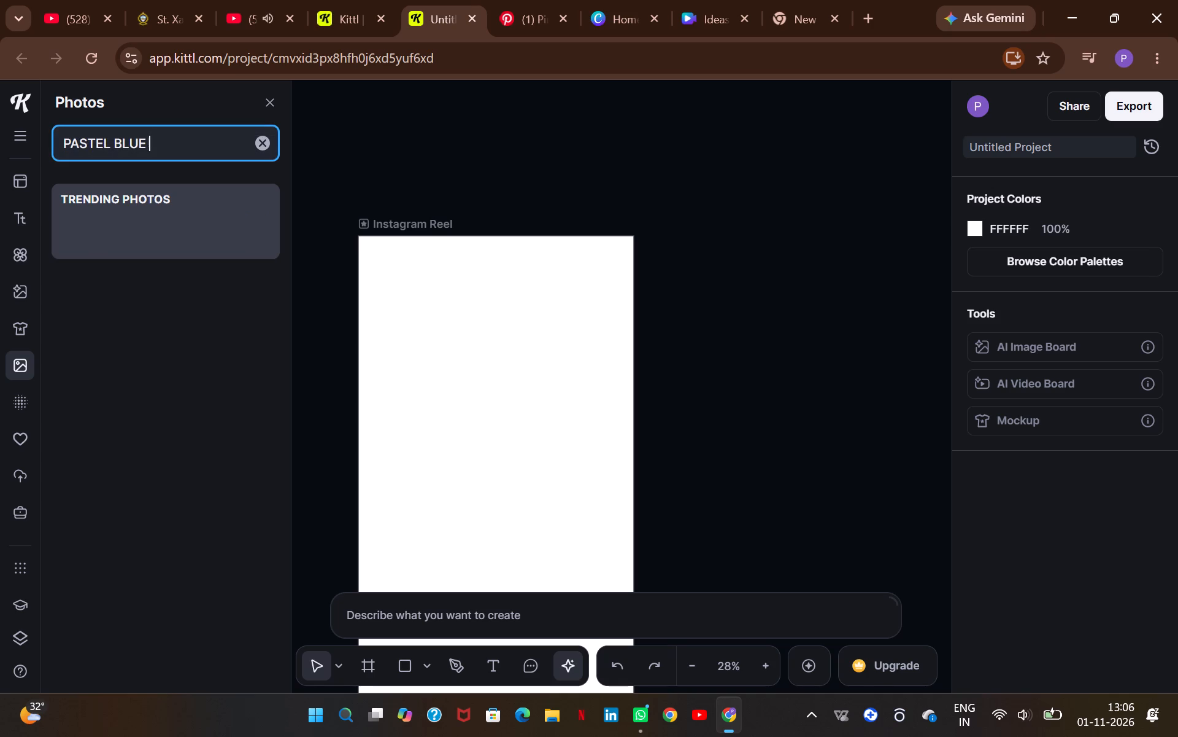
Examine the "PASTEL BLUE" photo results for a suitable reel background.
scroll(194, 461, down, 3)
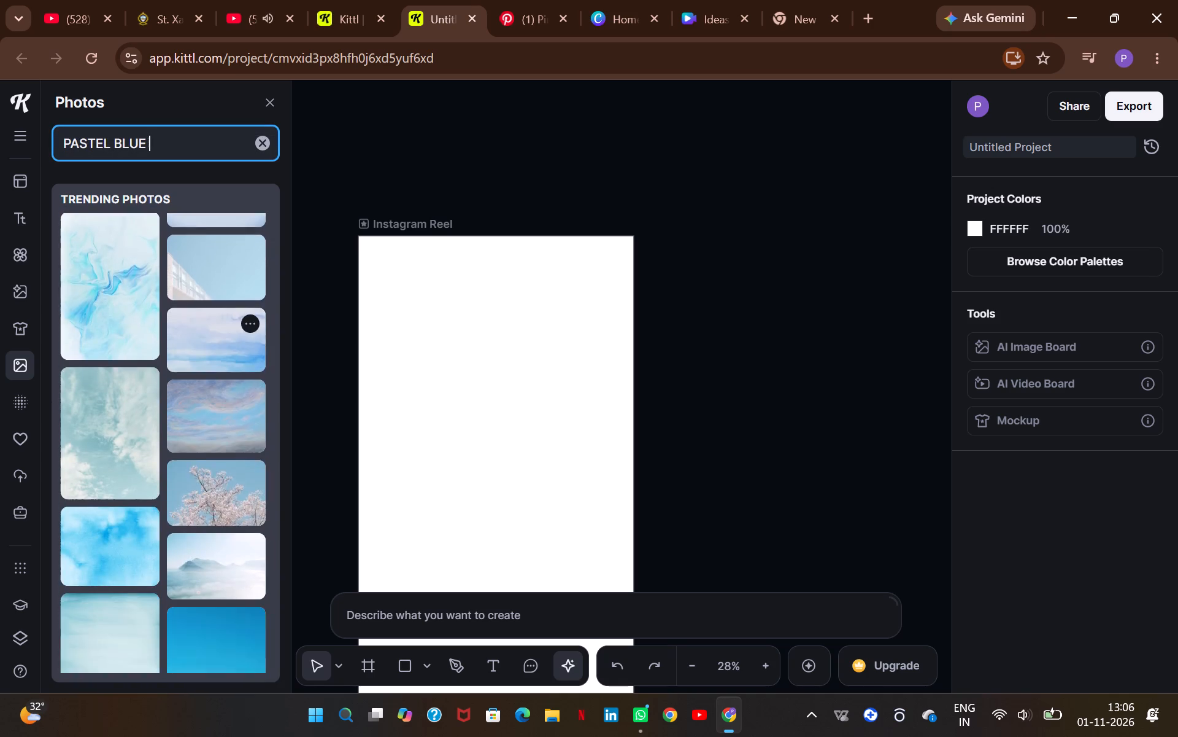
scroll(194, 461, down, 4)
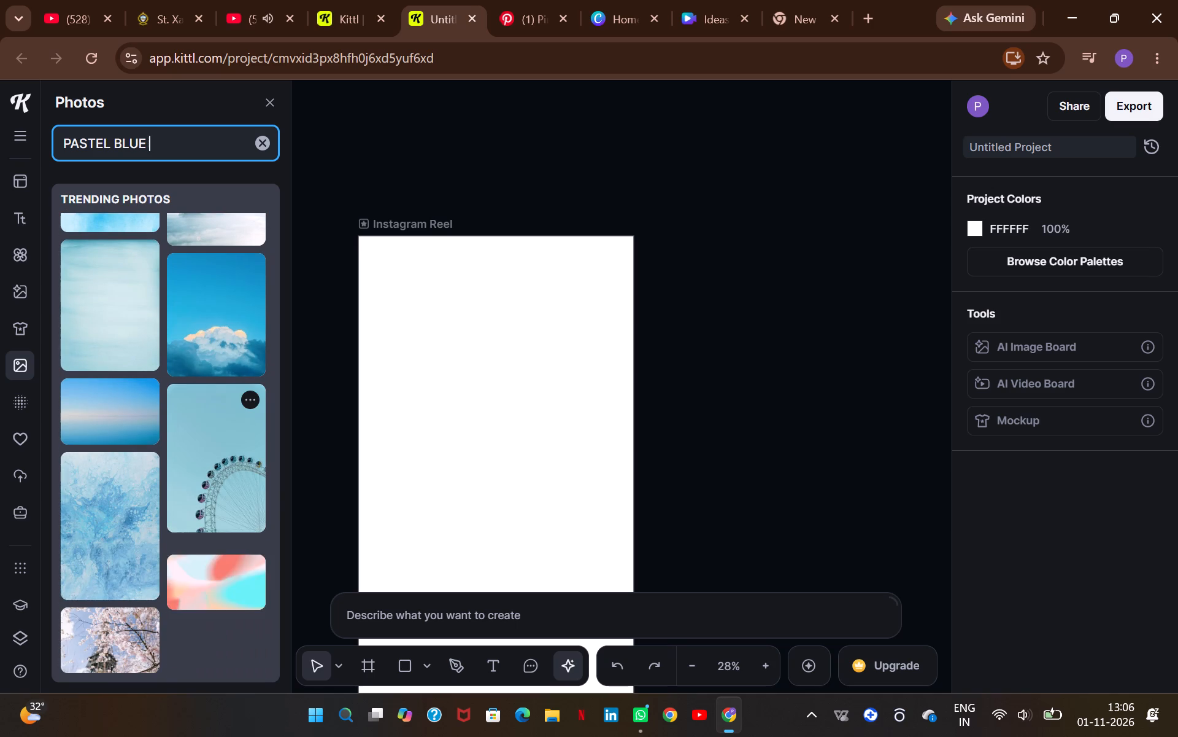
scroll(194, 461, down, 6)
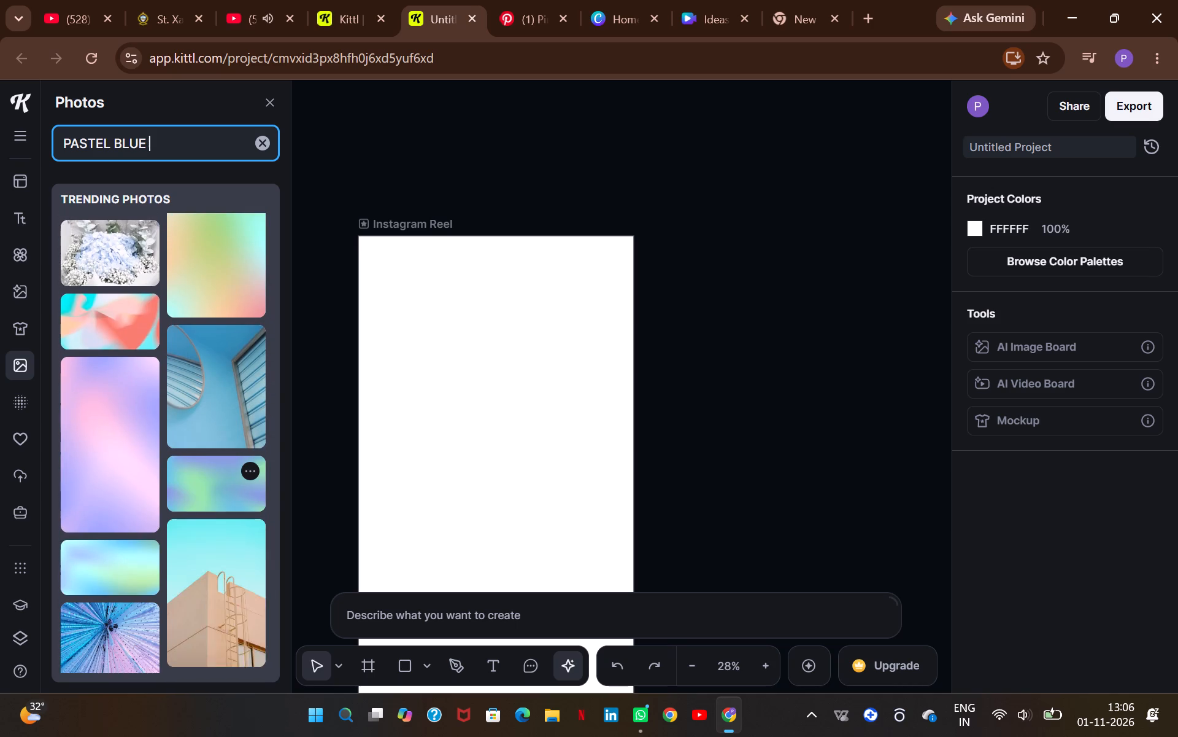
scroll(194, 461, down, 1)
Search the Kittl photo library for "PASTEL BLUE ASTHETIC" and examine the results for a reel background.
click(171, 136)
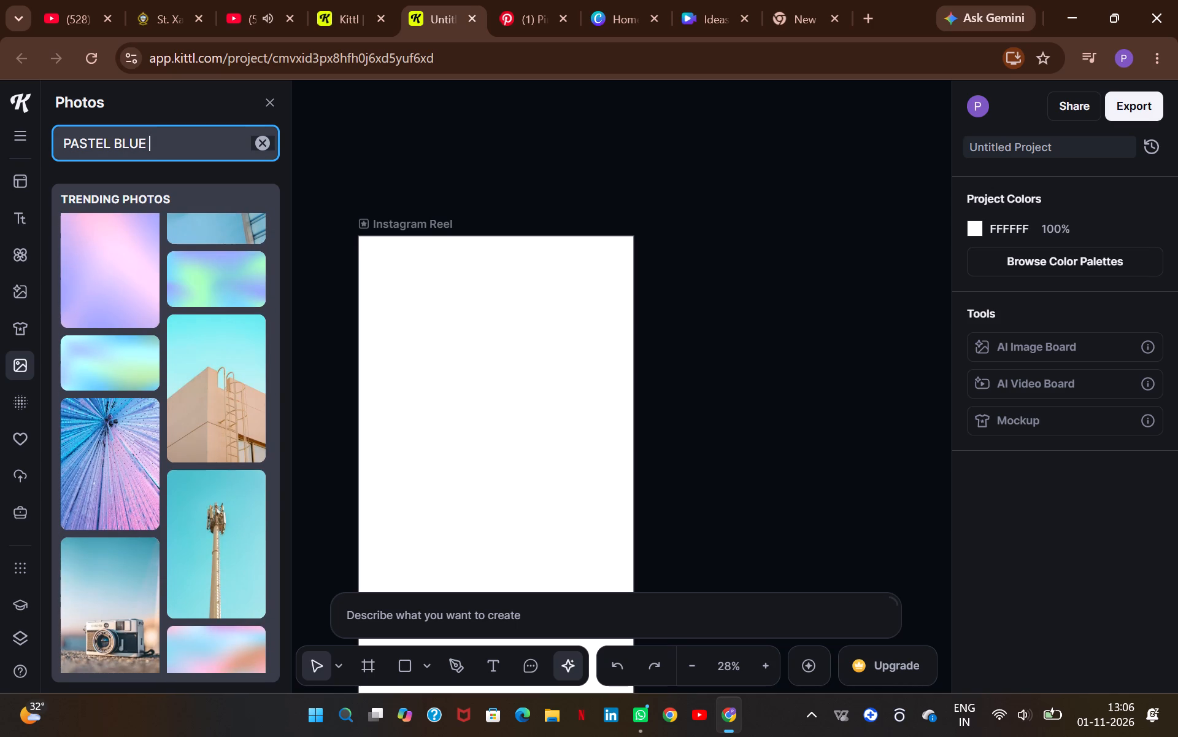
text(ASTHETIC)
key(Return)
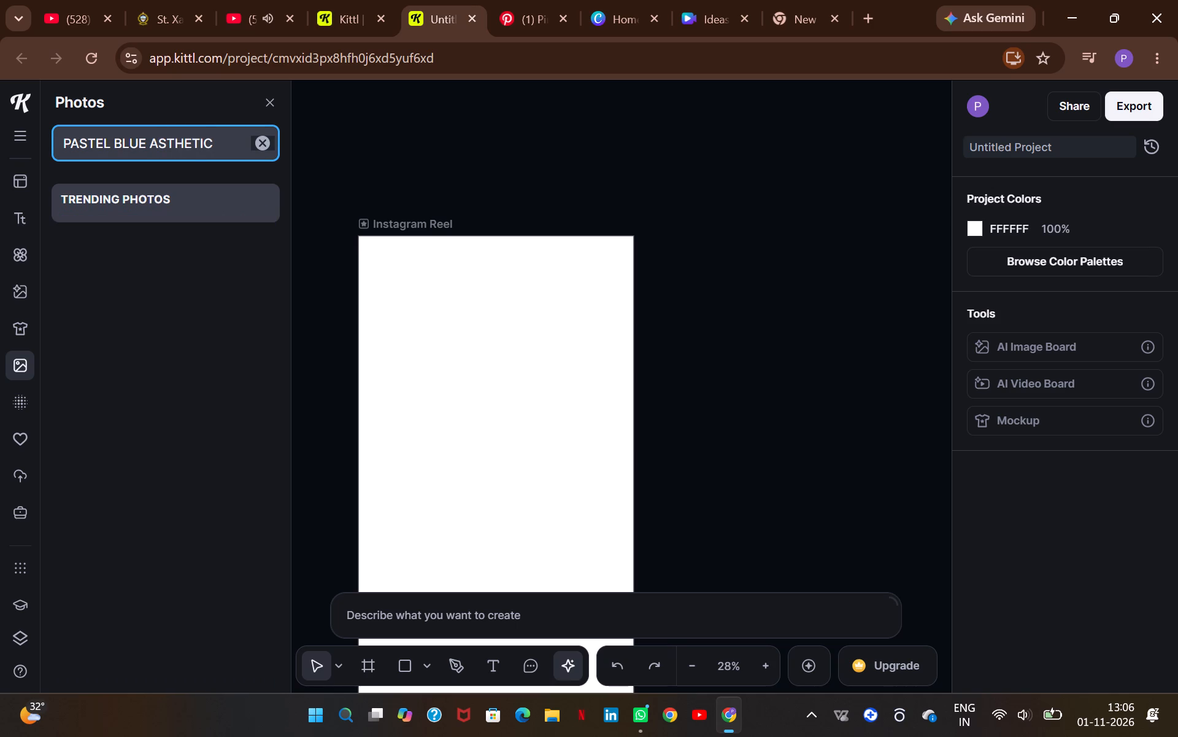
scroll(160, 330, down, 1)
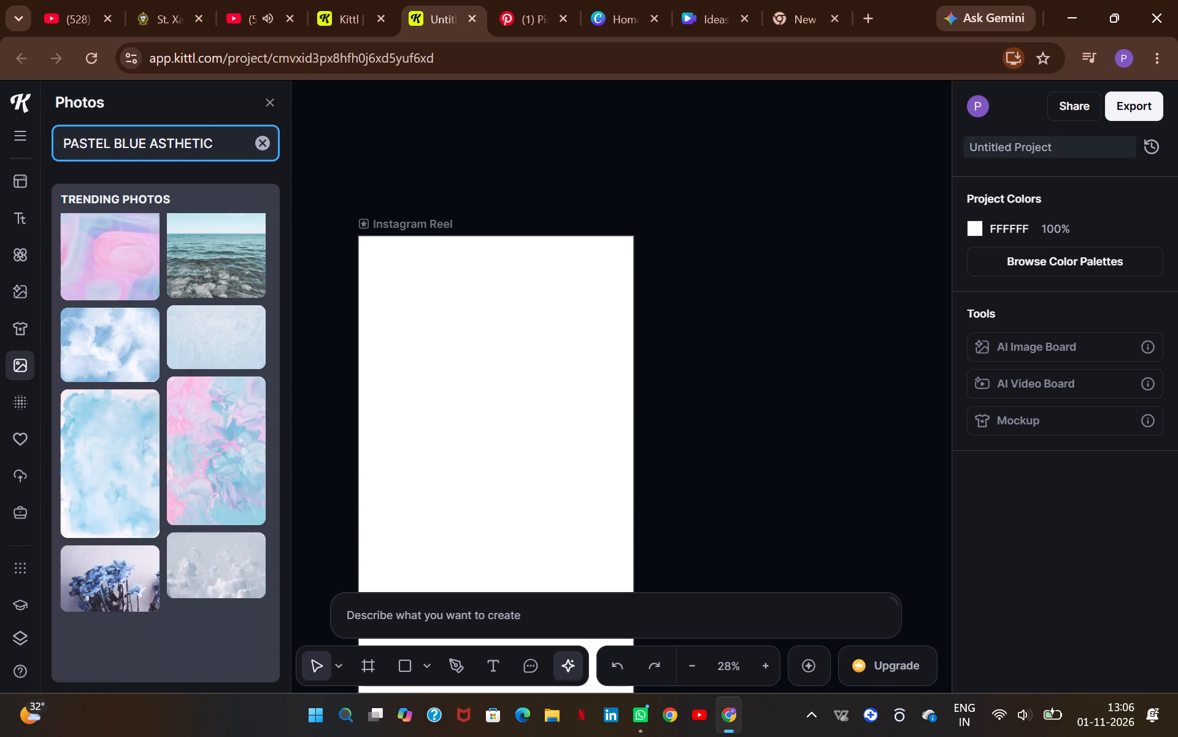
scroll(160, 330, down, 1)
scroll(160, 330, up, 4)
scroll(125, 309, down, 3)
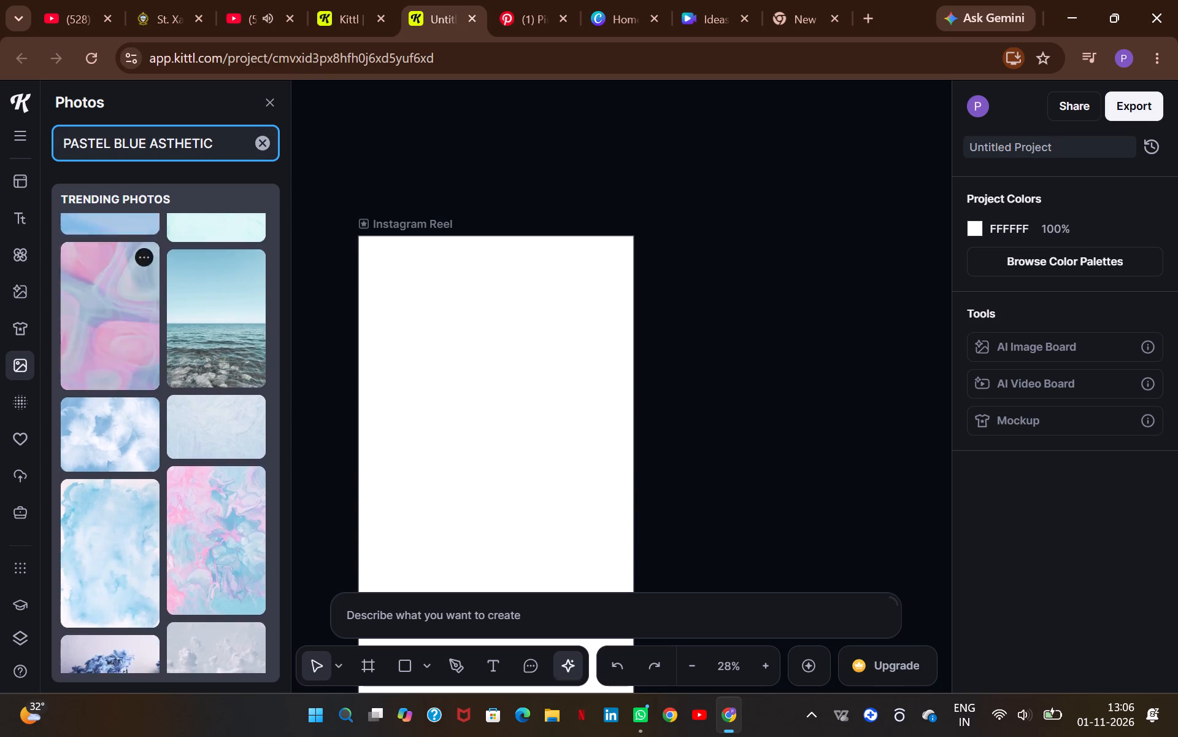
scroll(125, 309, down, 3)
scroll(147, 464, down, 6)
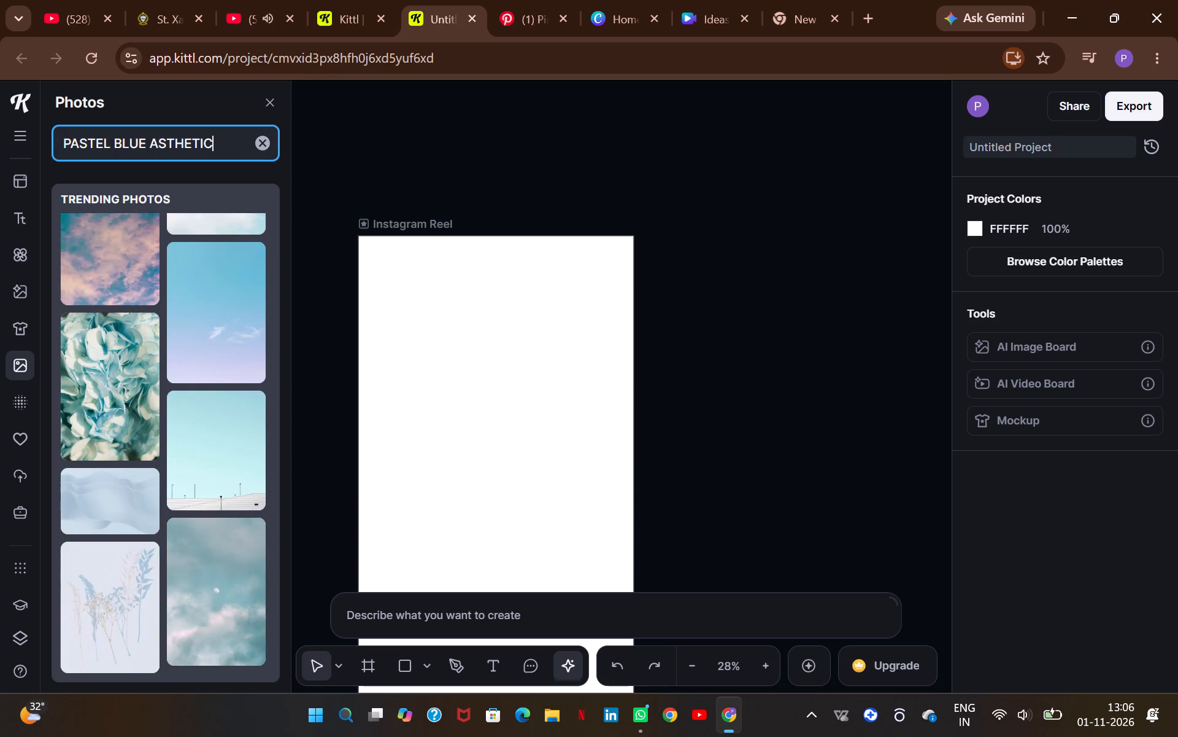
Look through the Kittl textures and uploaded images for a usable reel background.
click(34, 408)
click(27, 405)
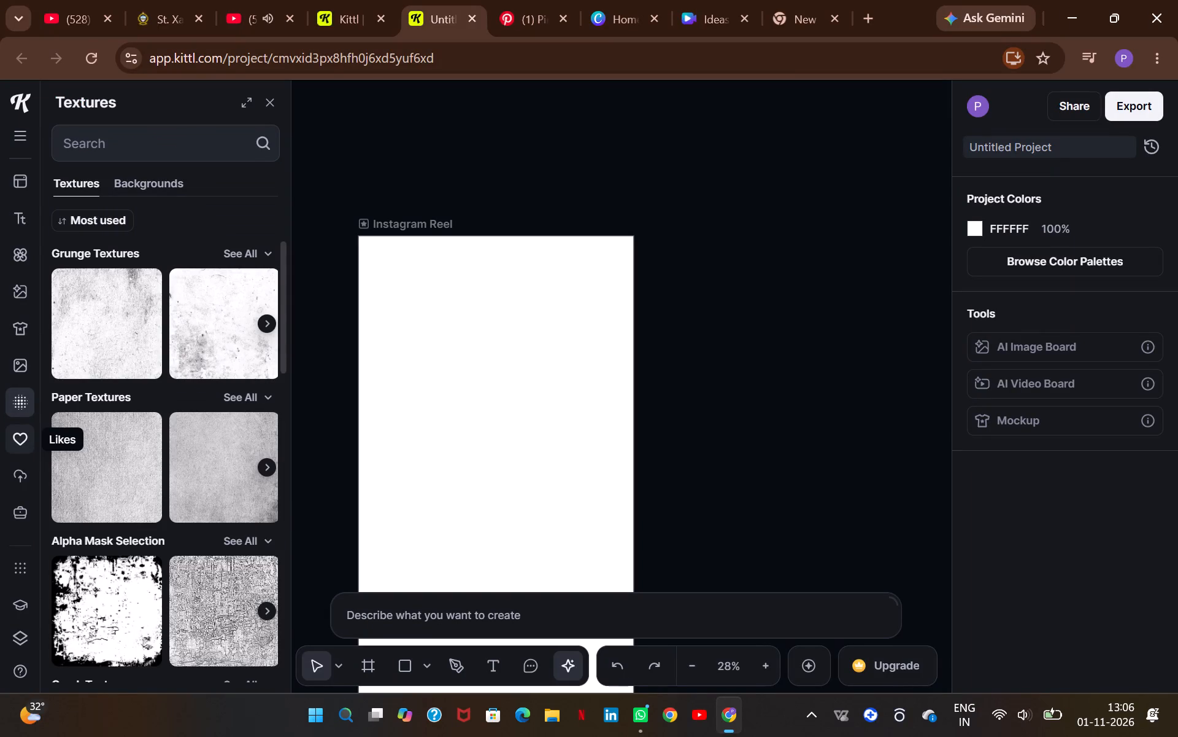
click(26, 429)
click(27, 472)
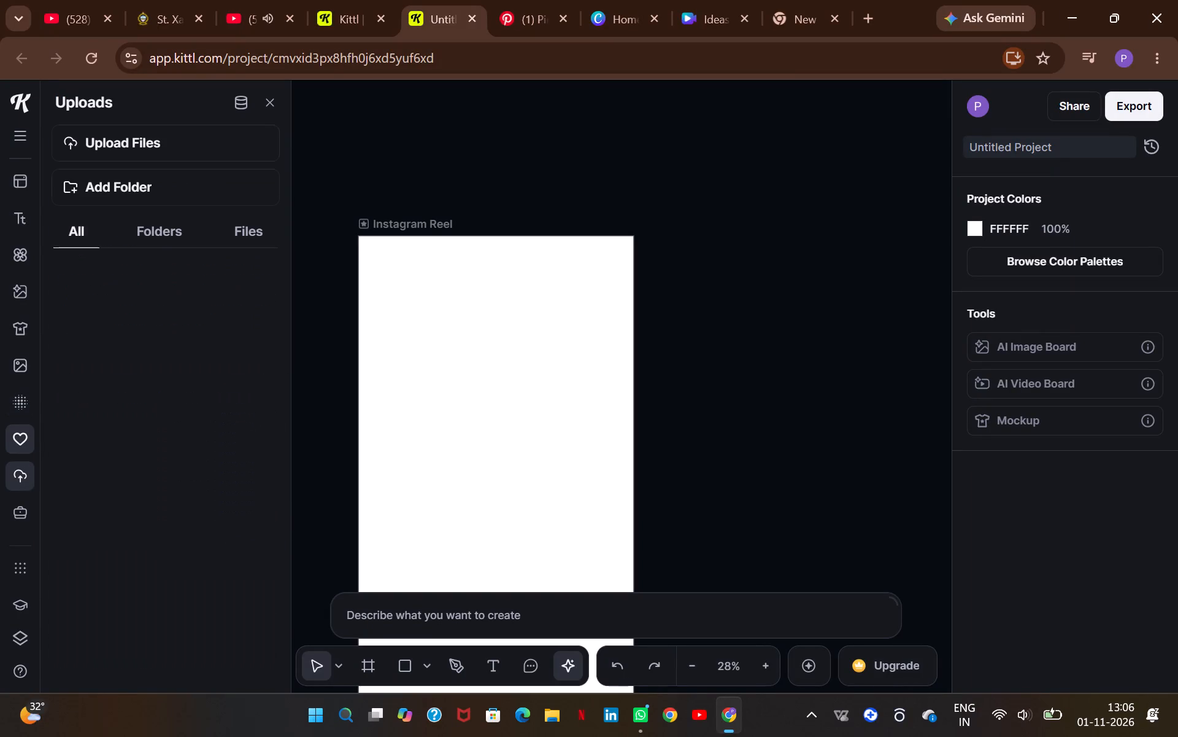
click(19, 524)
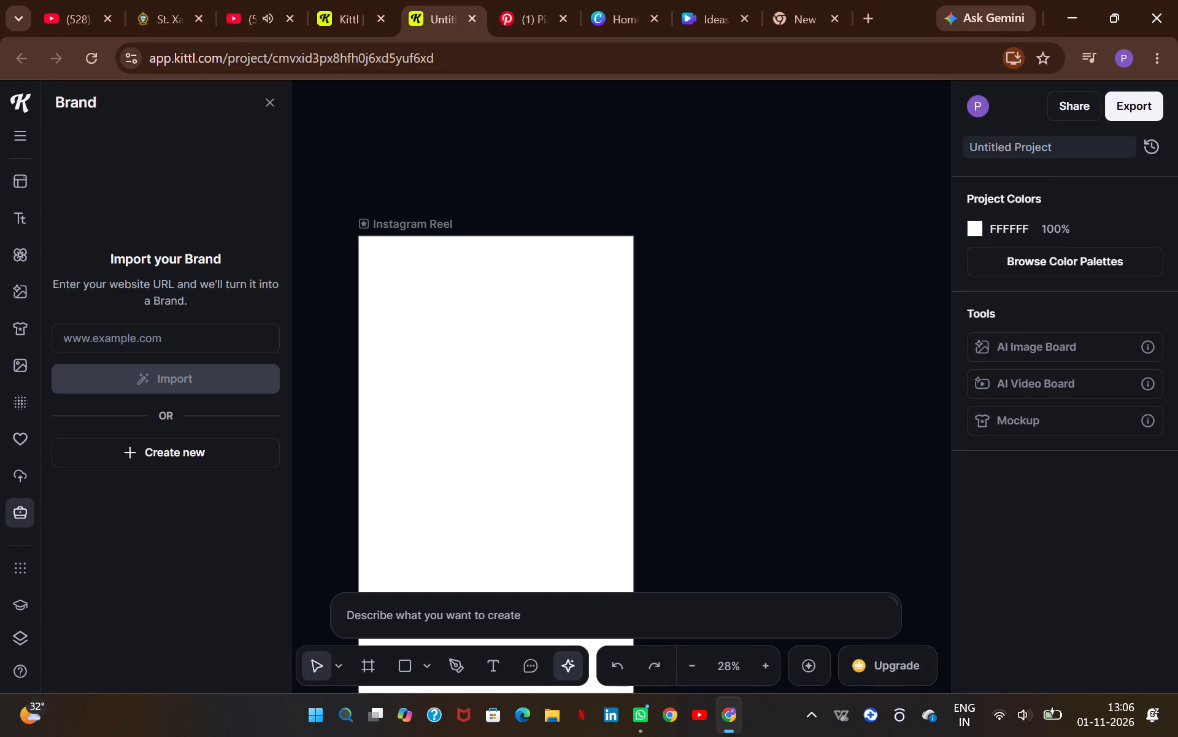
click(19, 478)
scroll(91, 536, down, 1)
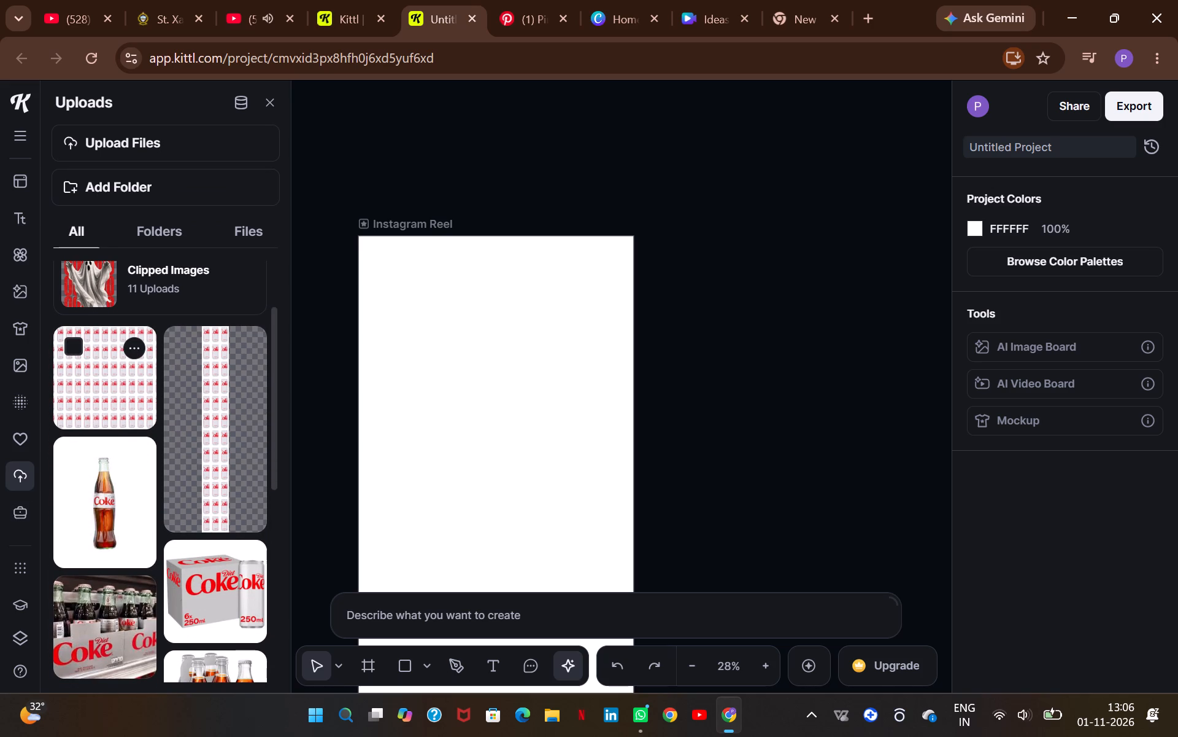
click(139, 343)
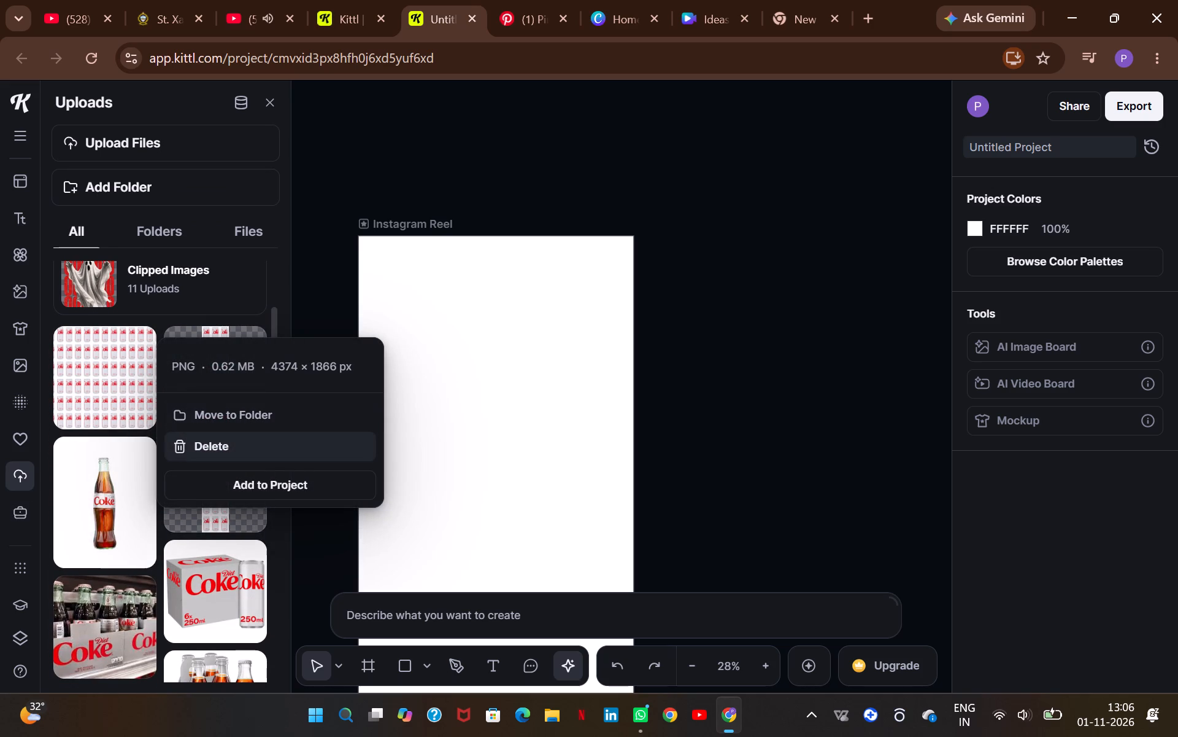
click(387, 194)
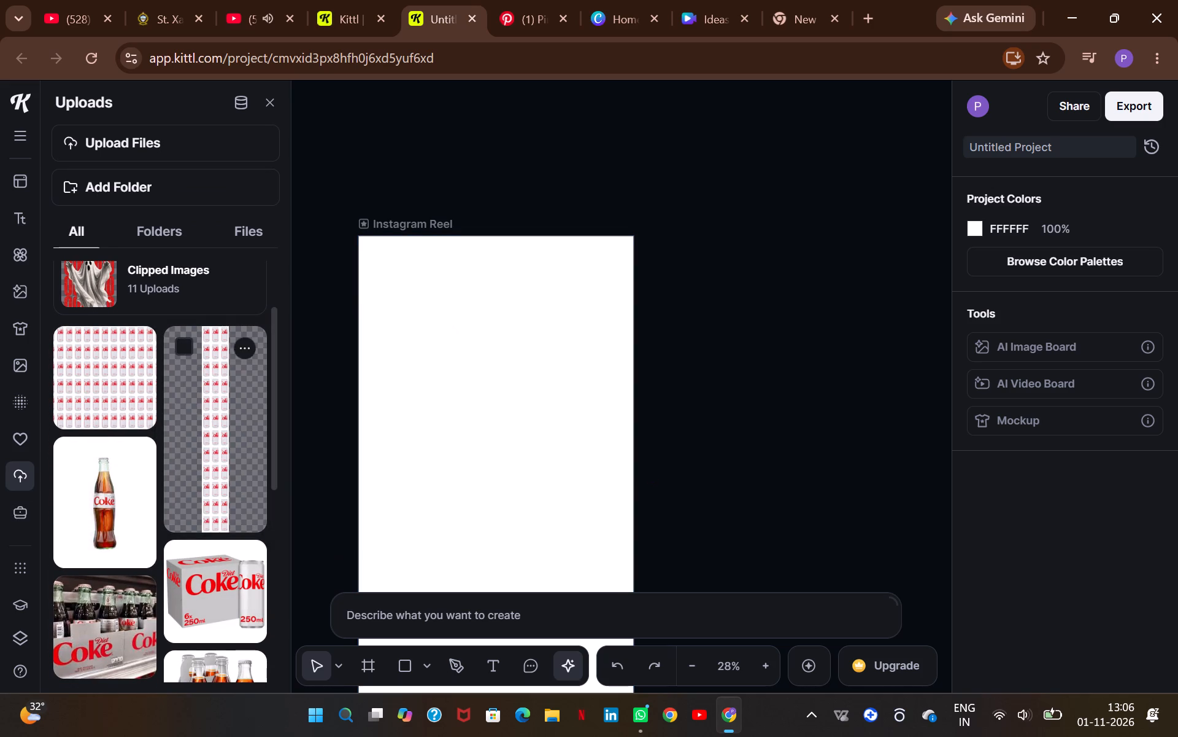
scroll(150, 475, down, 6)
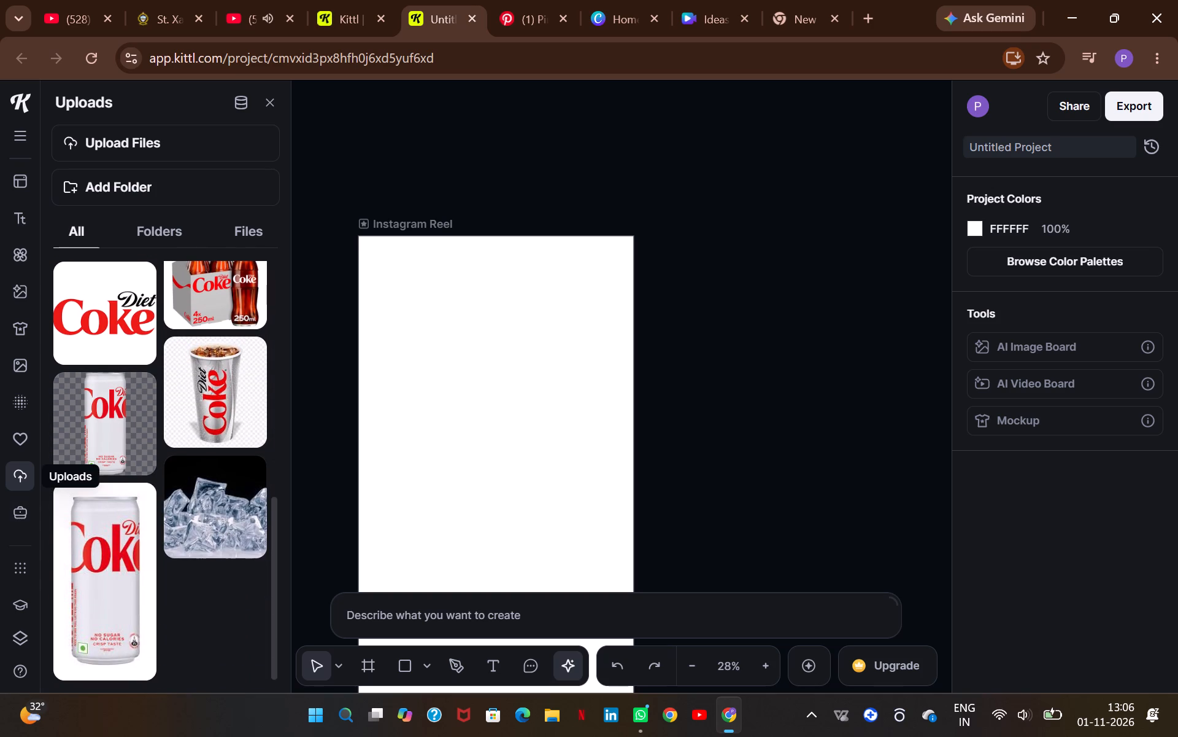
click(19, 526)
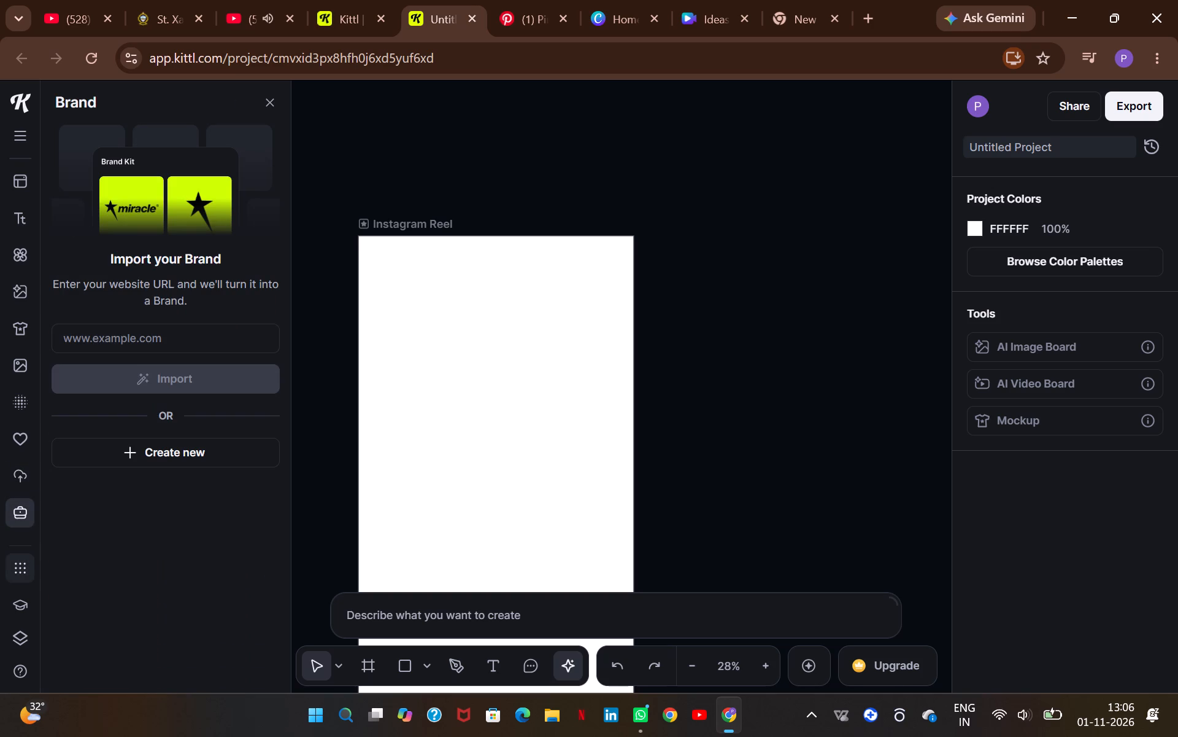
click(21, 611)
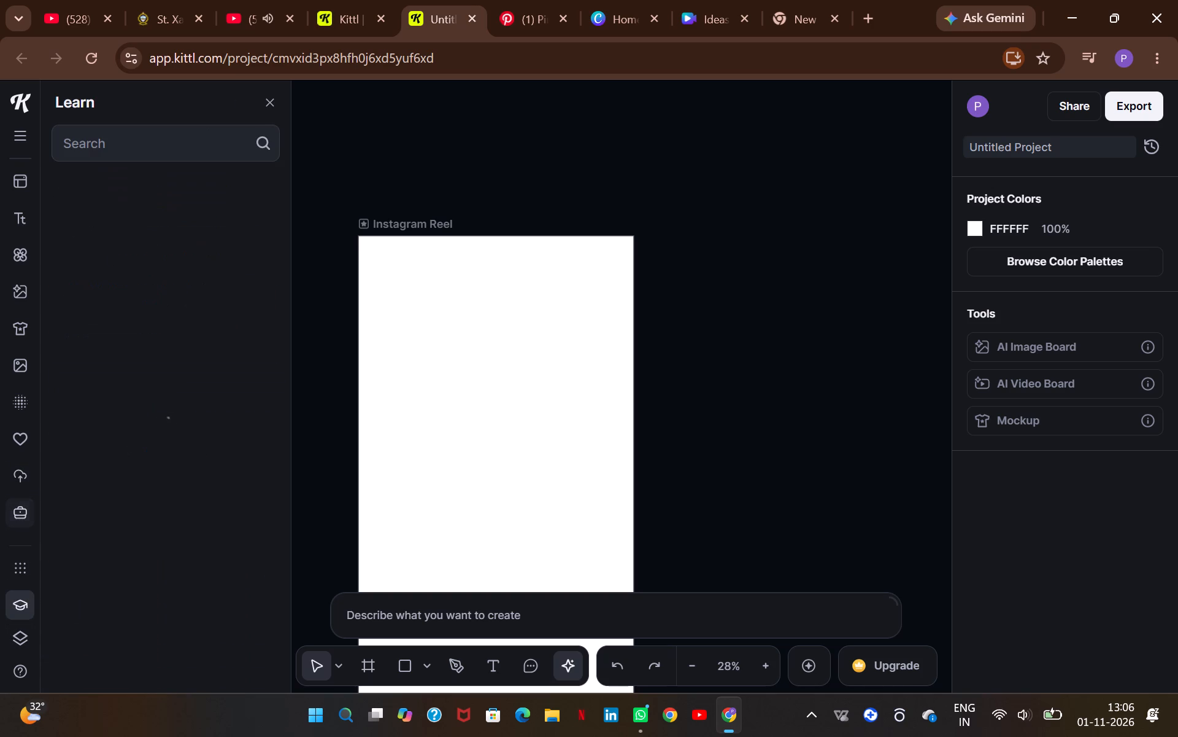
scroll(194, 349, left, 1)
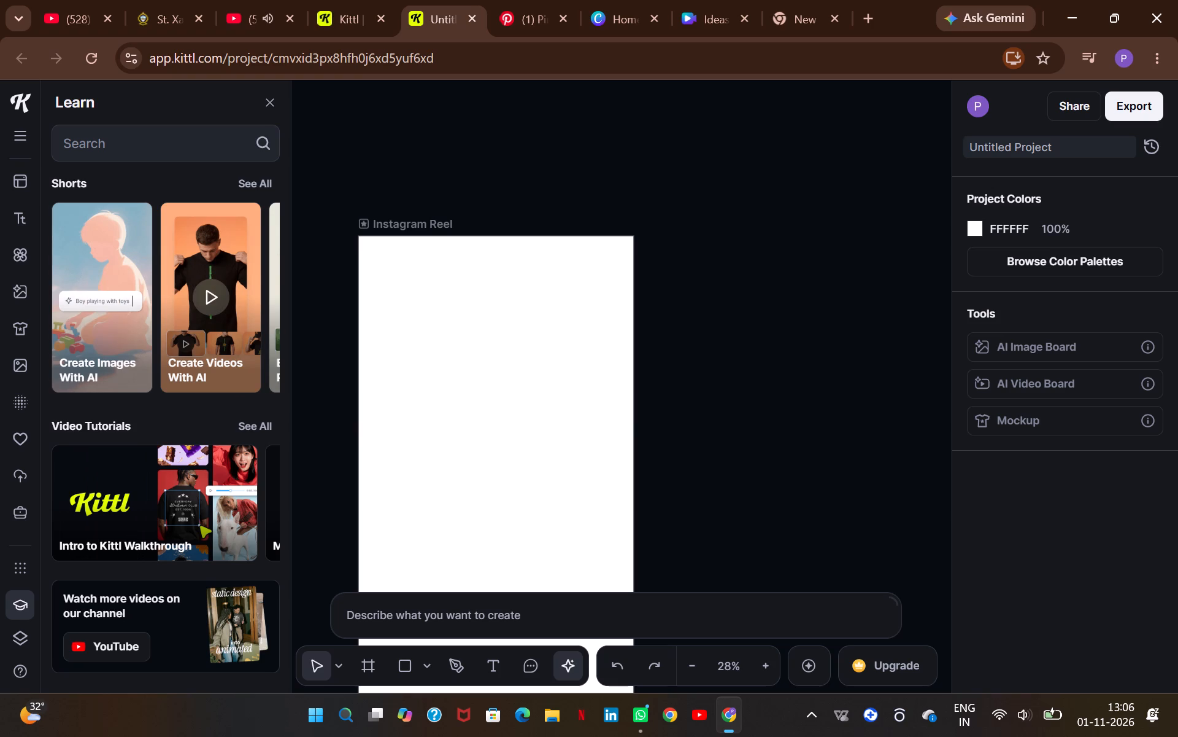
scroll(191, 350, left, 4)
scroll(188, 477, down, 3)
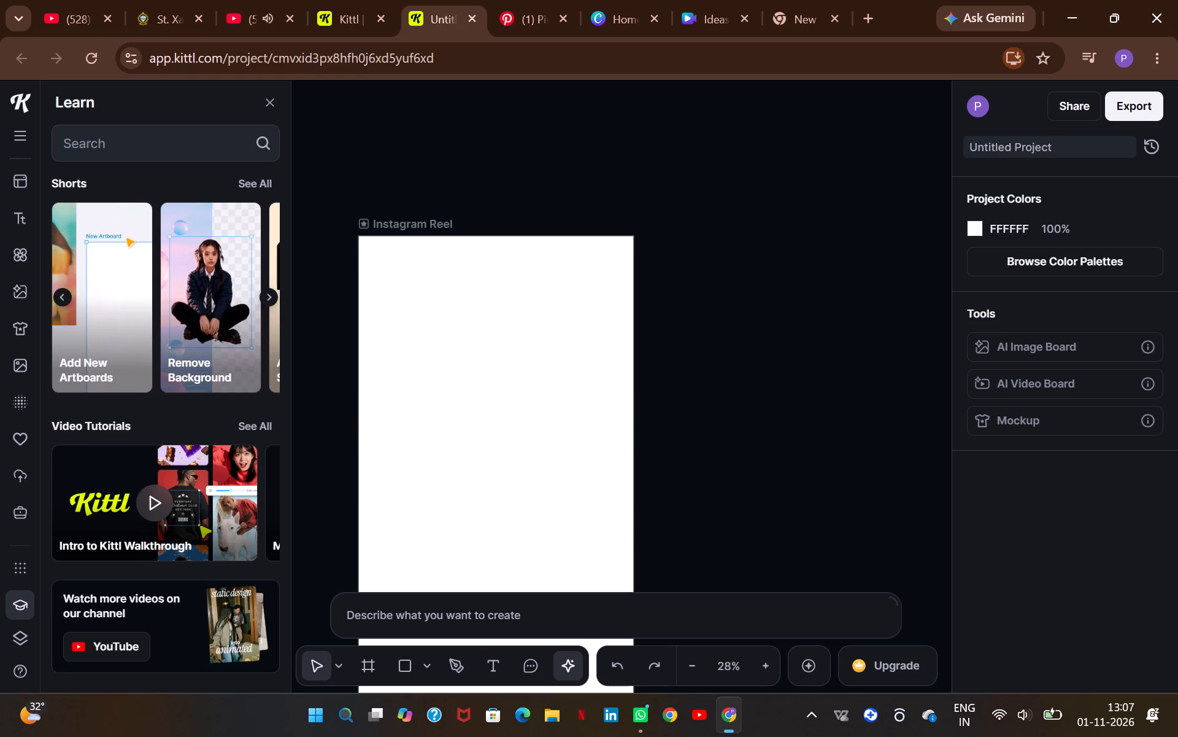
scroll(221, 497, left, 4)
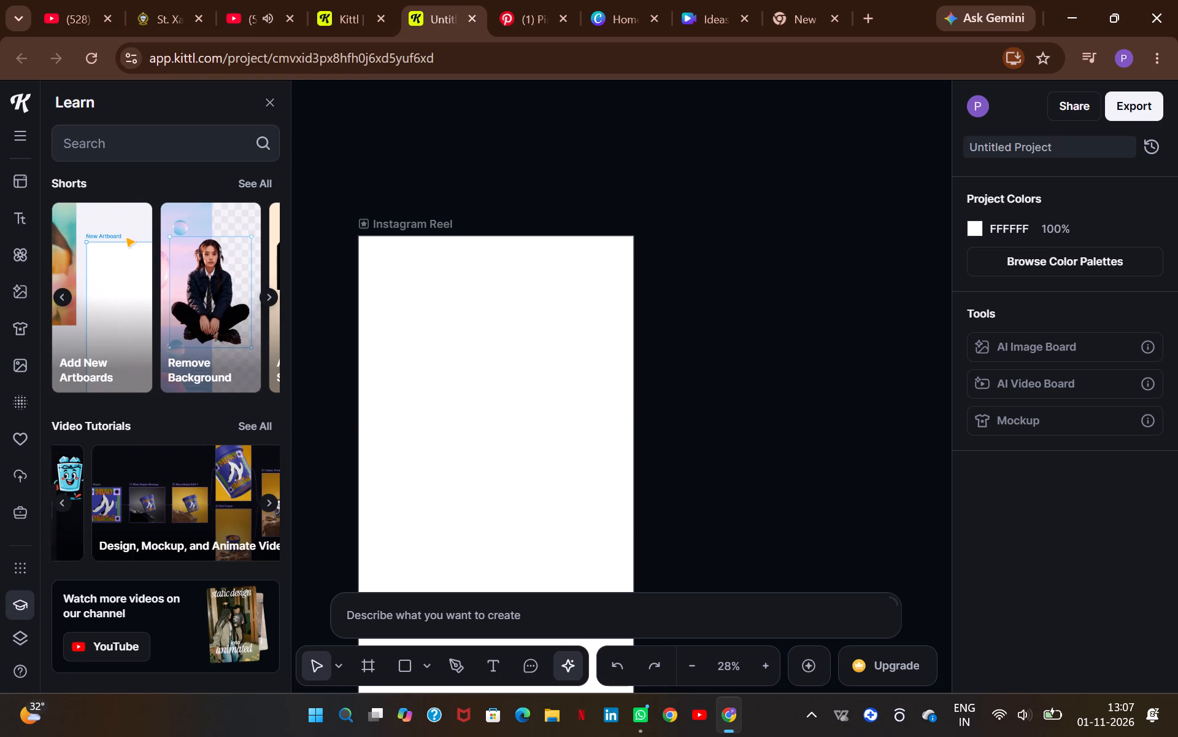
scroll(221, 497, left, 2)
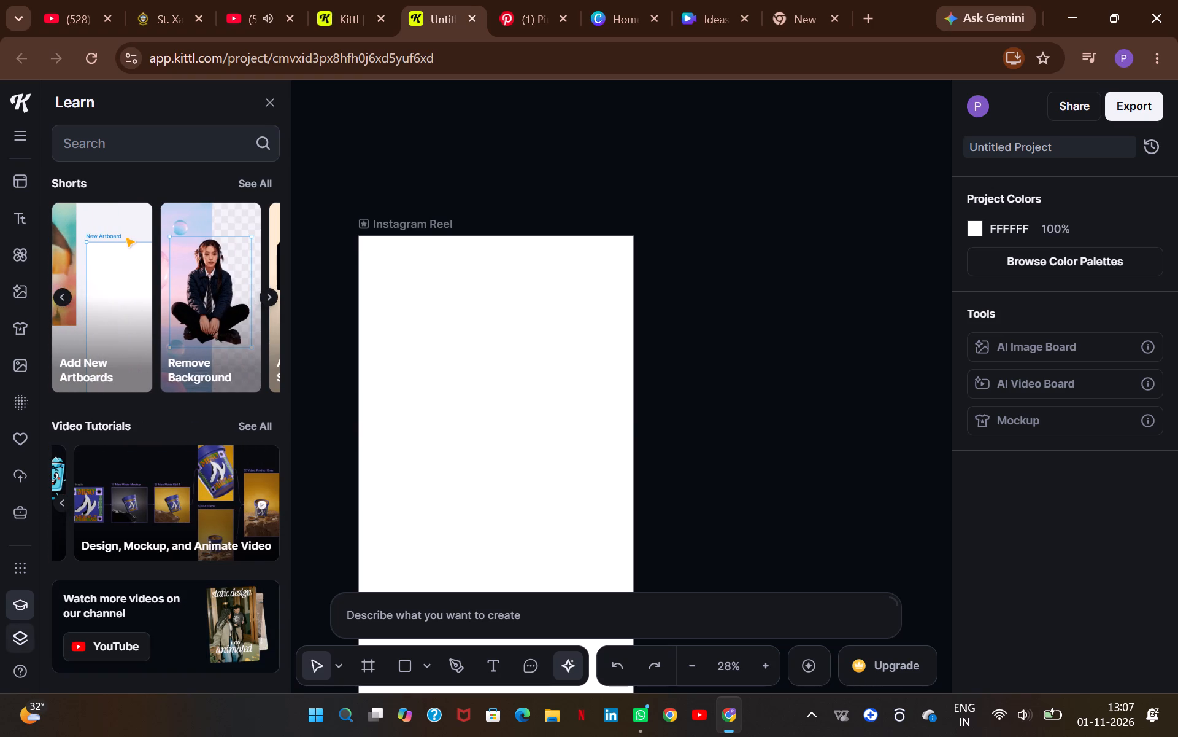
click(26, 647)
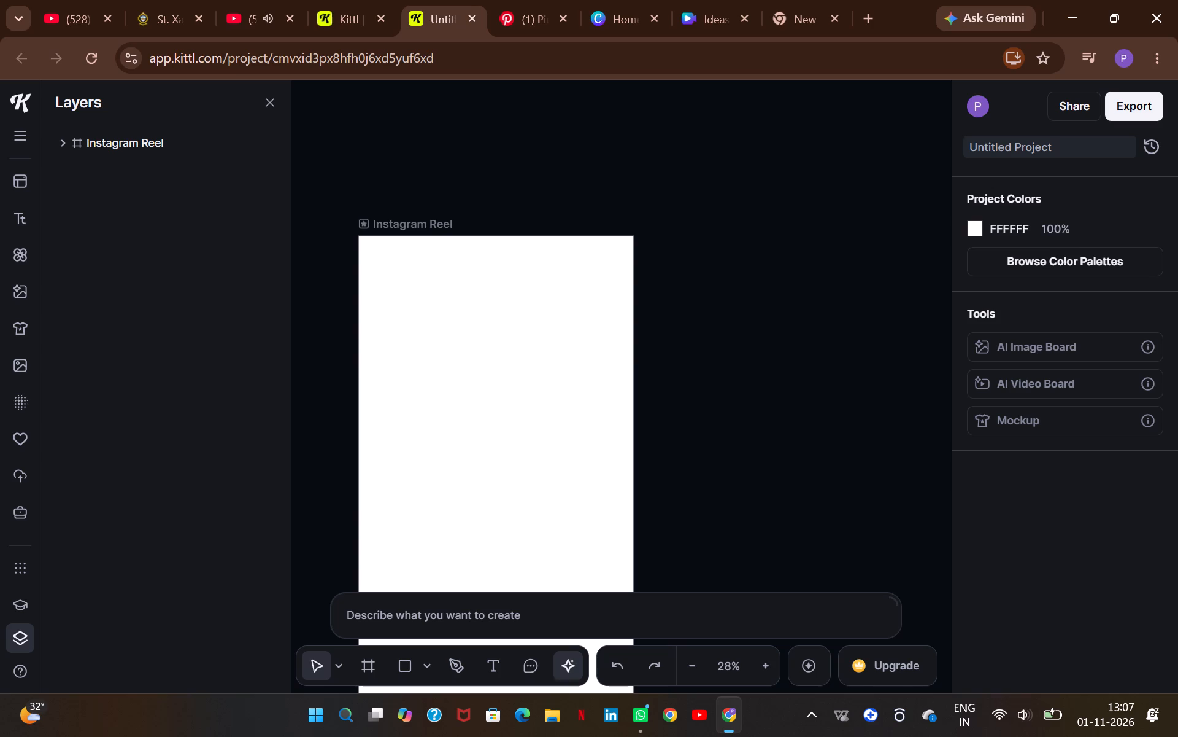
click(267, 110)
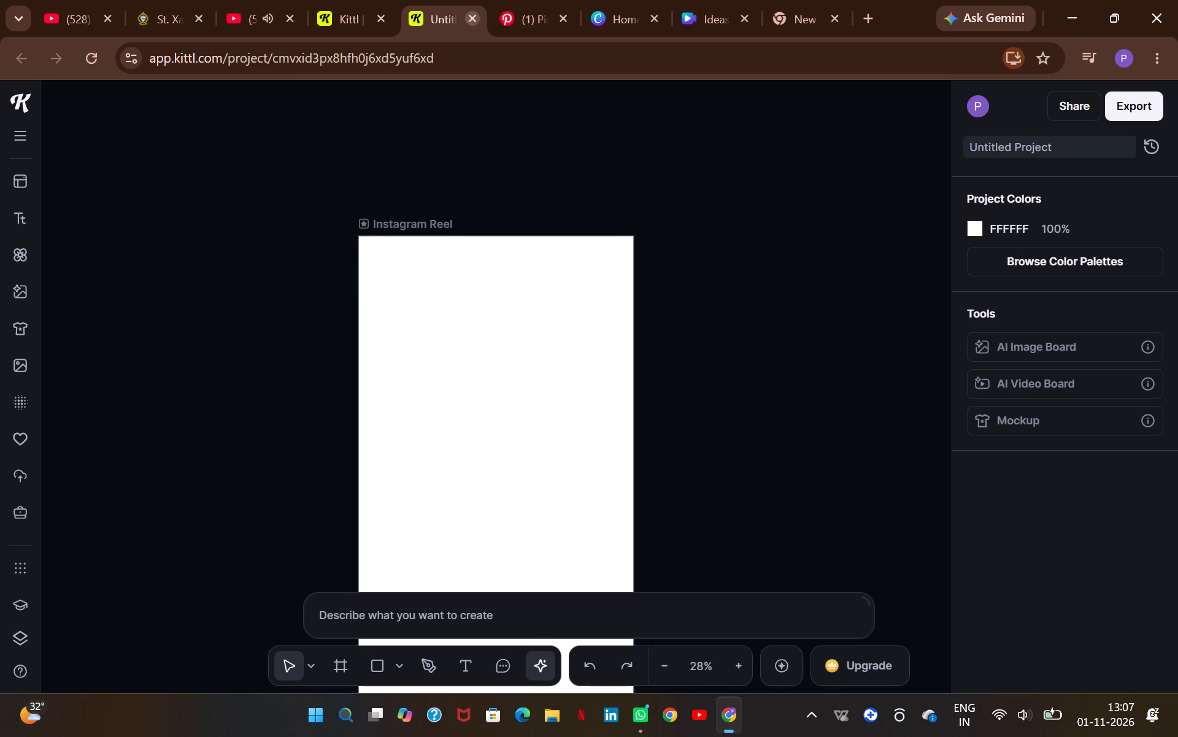
Close the Kittl project and examine the Pinterest home feed for background ideas.
click(465, 22)
scroll(440, 315, down, 1)
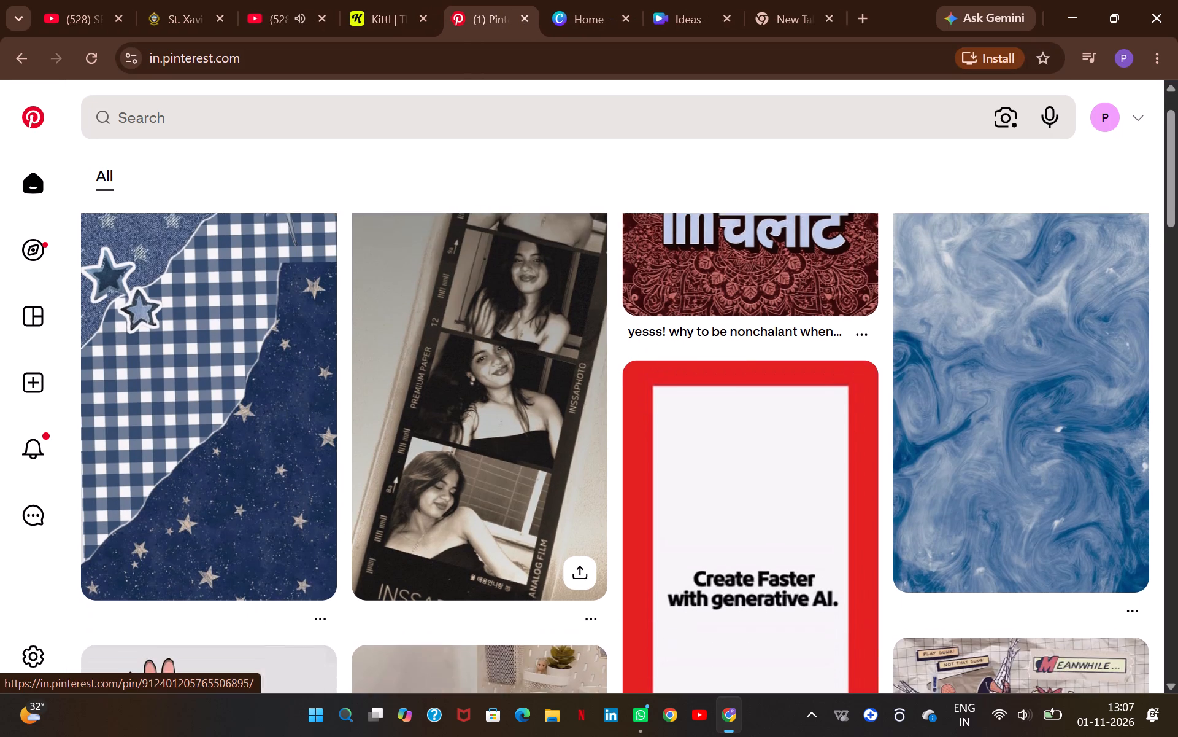
scroll(440, 315, down, 1)
scroll(799, 375, down, 2)
scroll(799, 375, up, 1)
scroll(799, 375, down, 4)
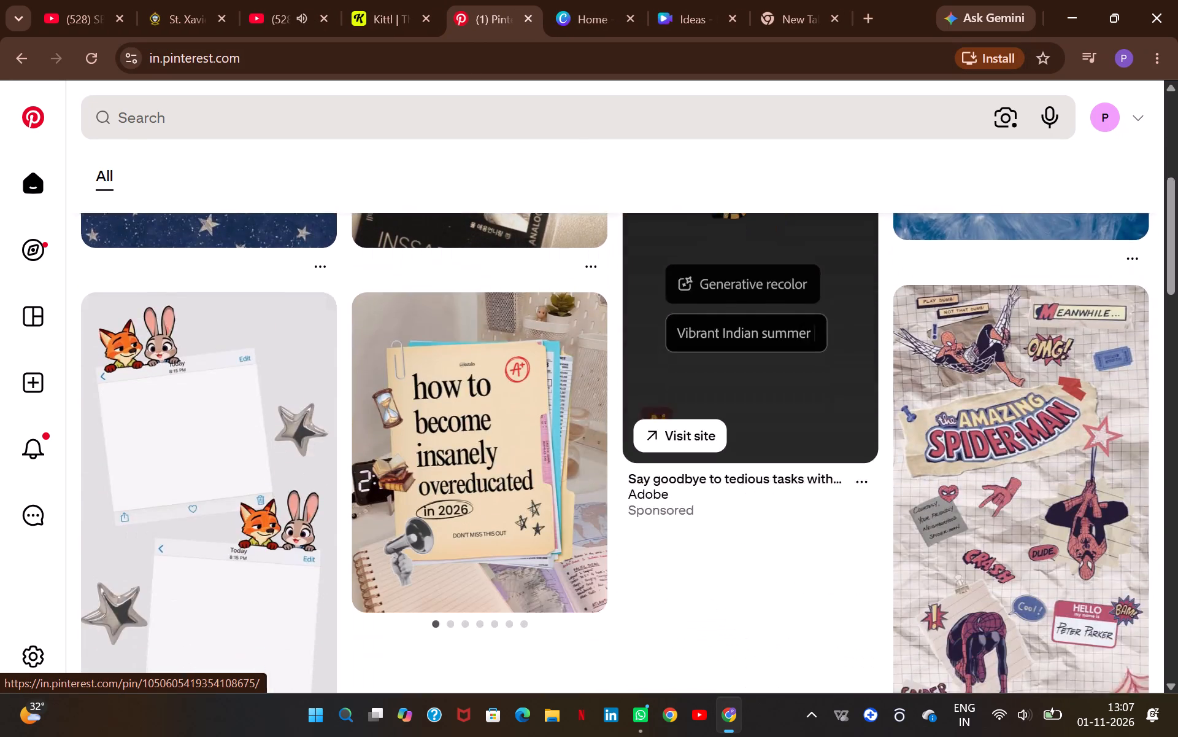
scroll(799, 375, down, 2)
scroll(799, 375, up, 1)
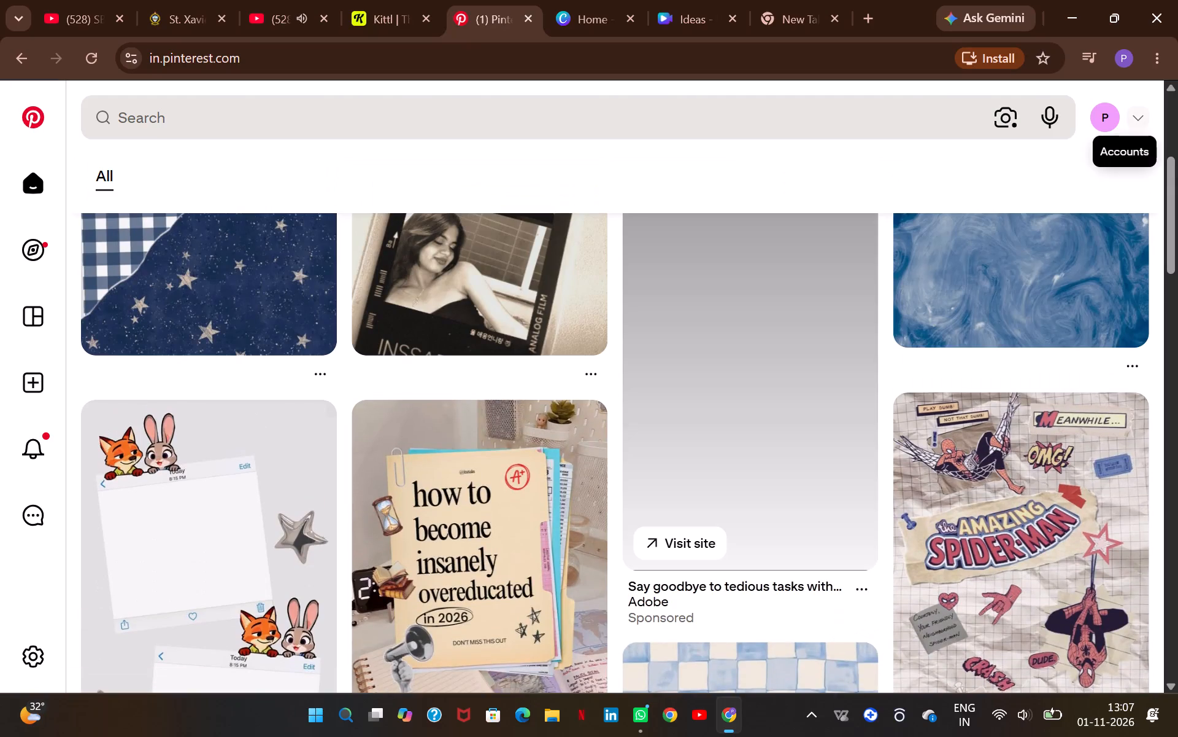
Search Pinterest for "ASTHETIC PASTEL BLUE".
click(1134, 119)
click(928, 127)
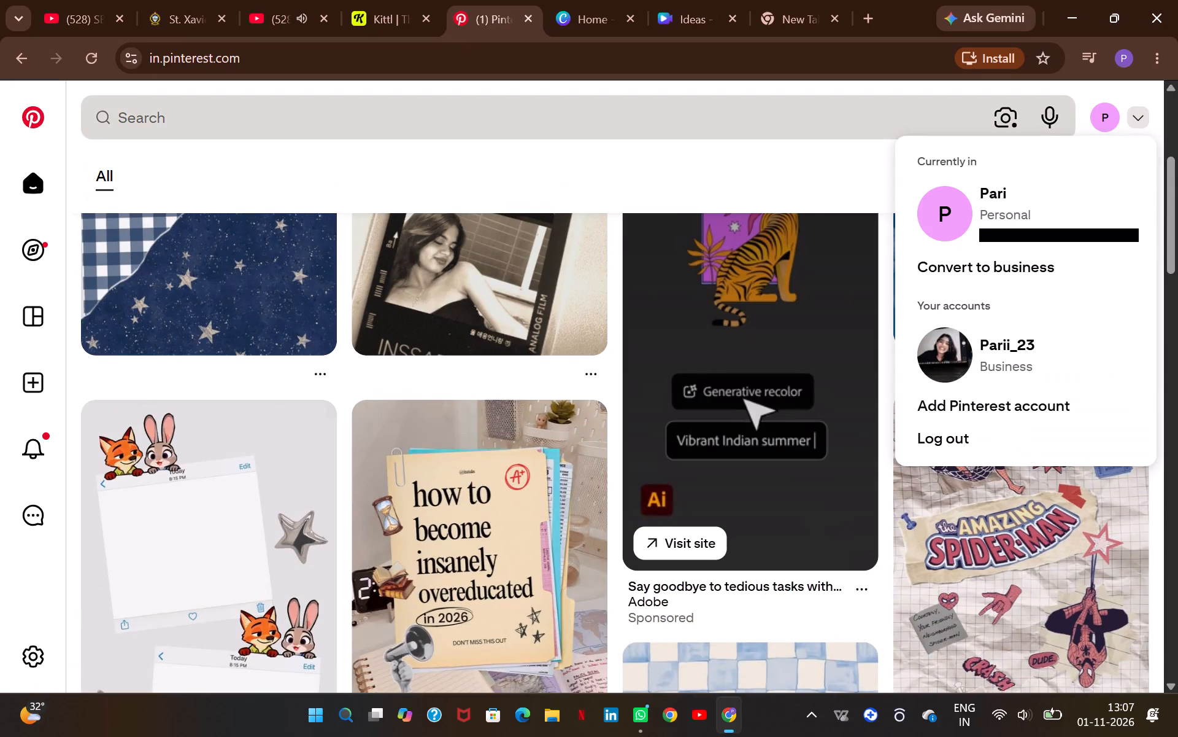
click(928, 127)
text(ASTHETIC PASTEL B)
text(LUE)
key(Return)
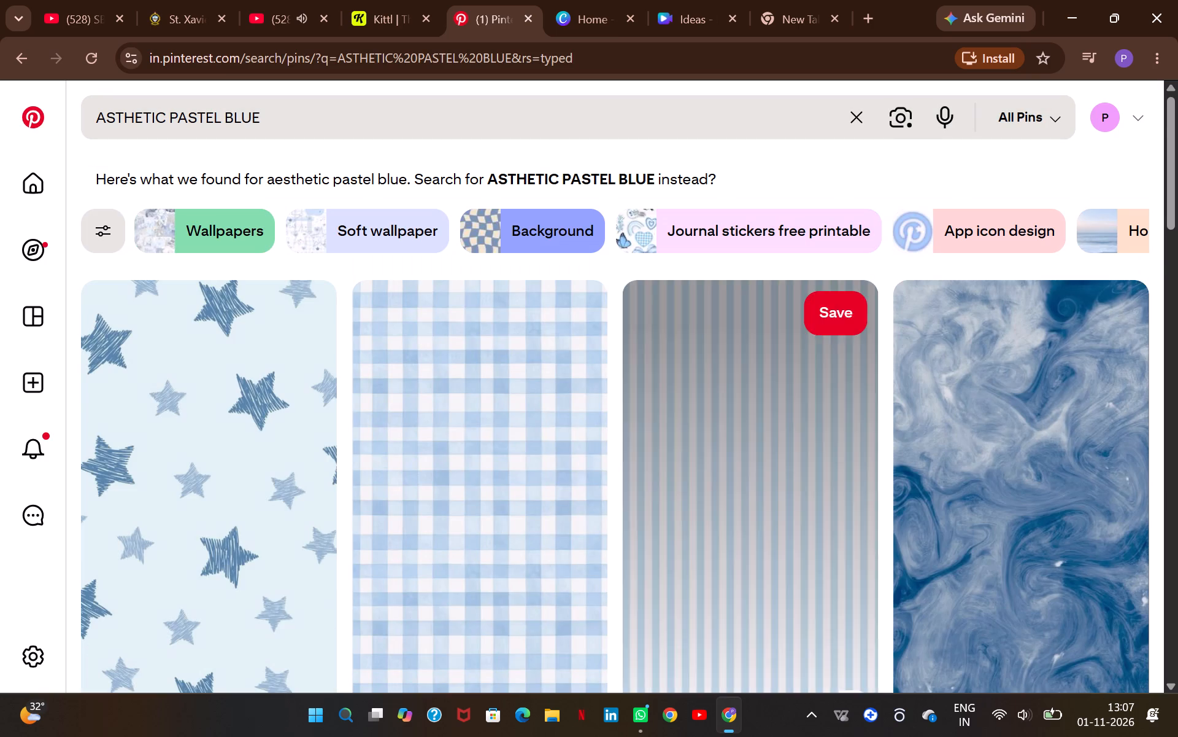
Open the pastel blue vertical-stripe pin from the results and copy its image.
scroll(625, 395, down, 1)
click(683, 417)
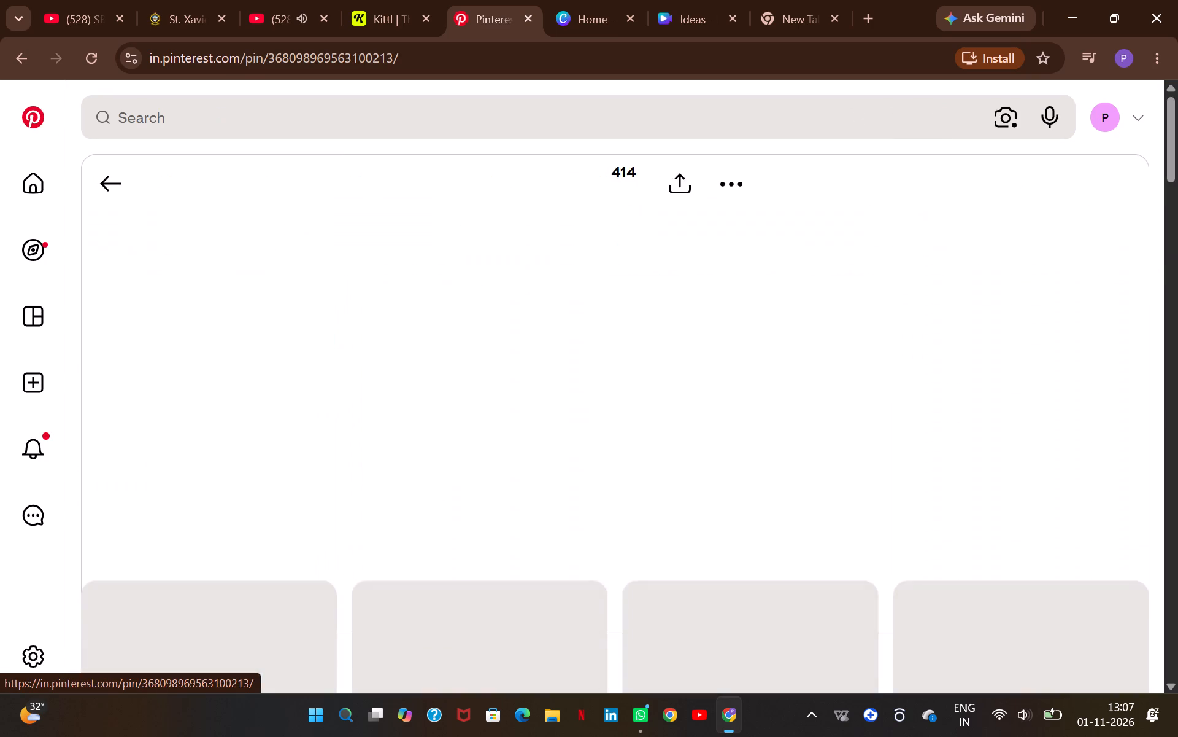
right_click(374, 399)
click(417, 458)
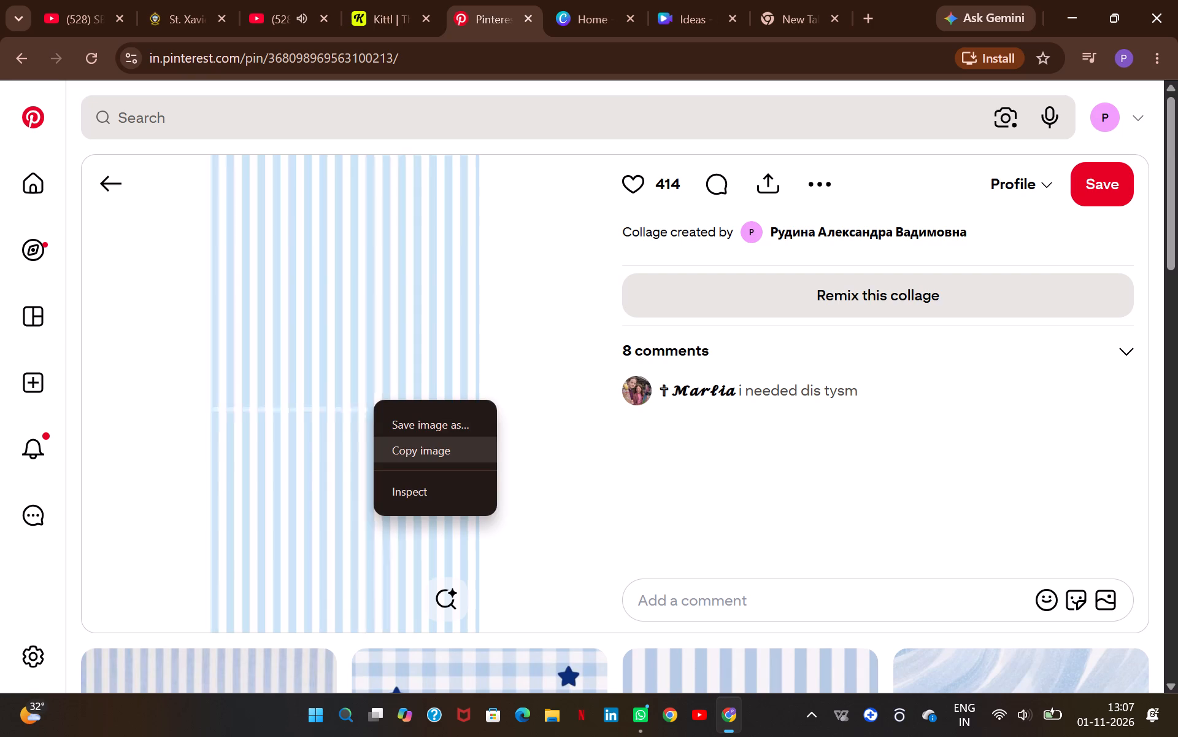
Examine the related pins below the blue striped collage for other pastel blue backgrounds.
scroll(417, 458, down, 3)
scroll(525, 461, down, 1)
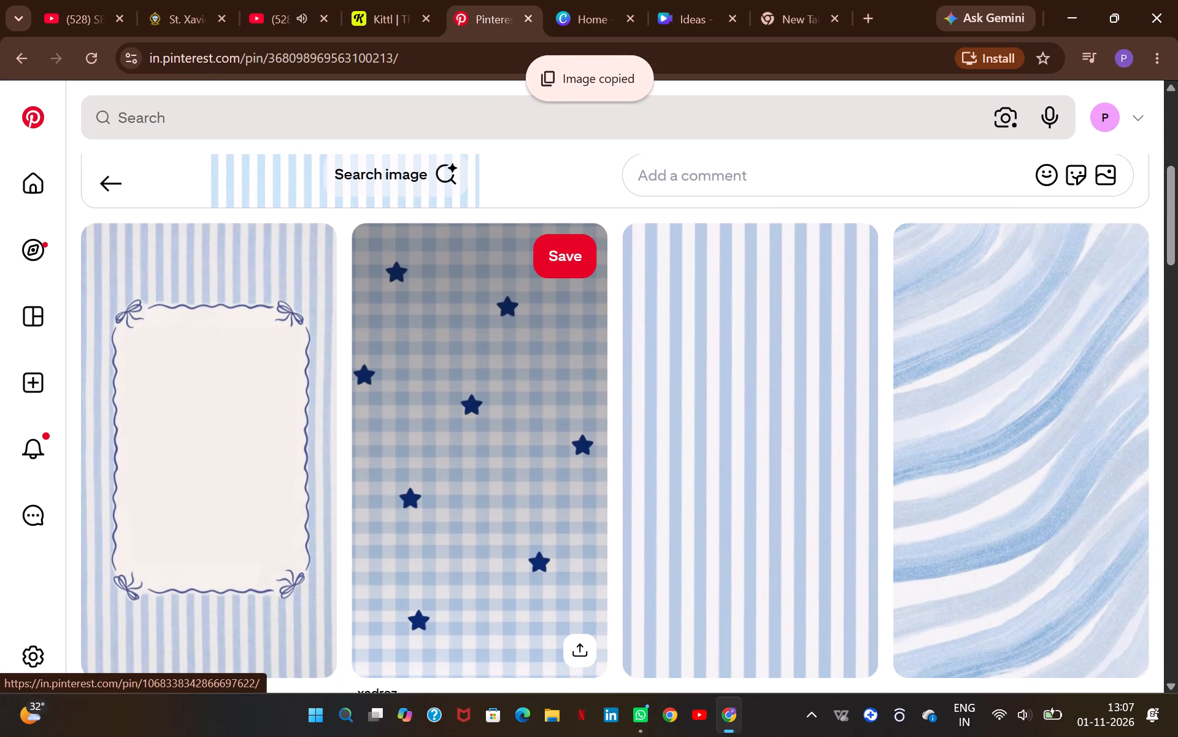
scroll(525, 461, up, 2)
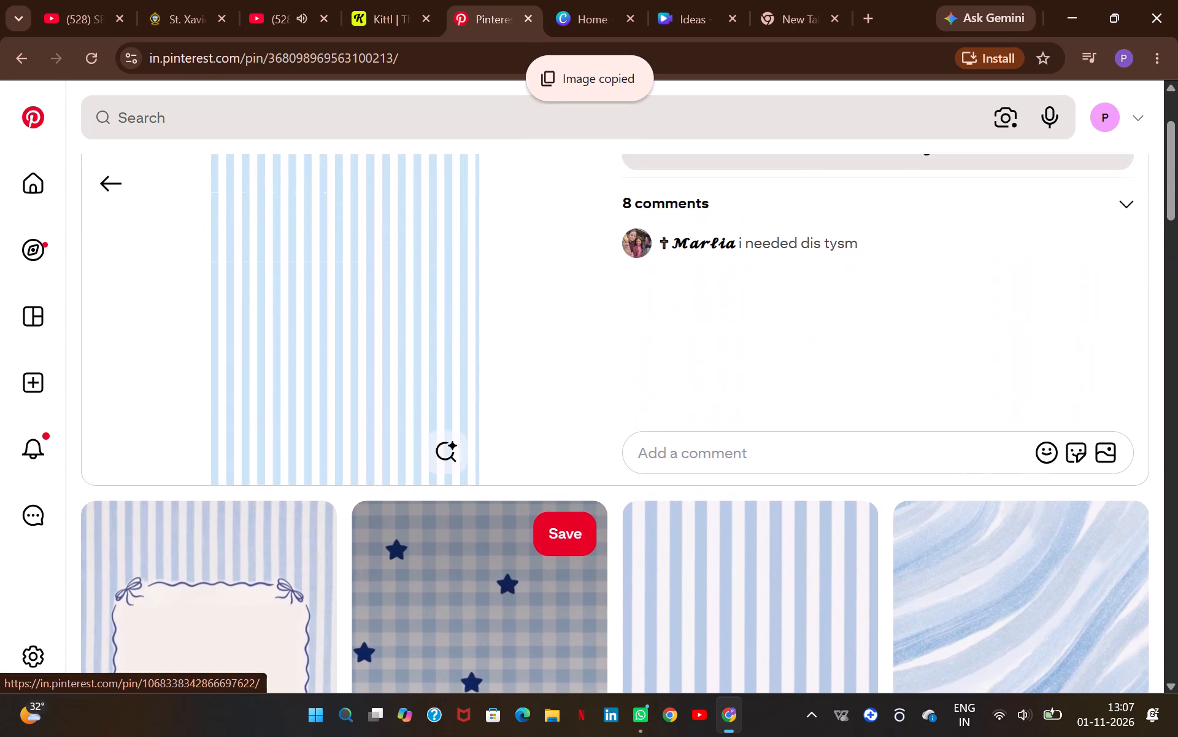
scroll(525, 461, down, 5)
scroll(525, 461, up, 1)
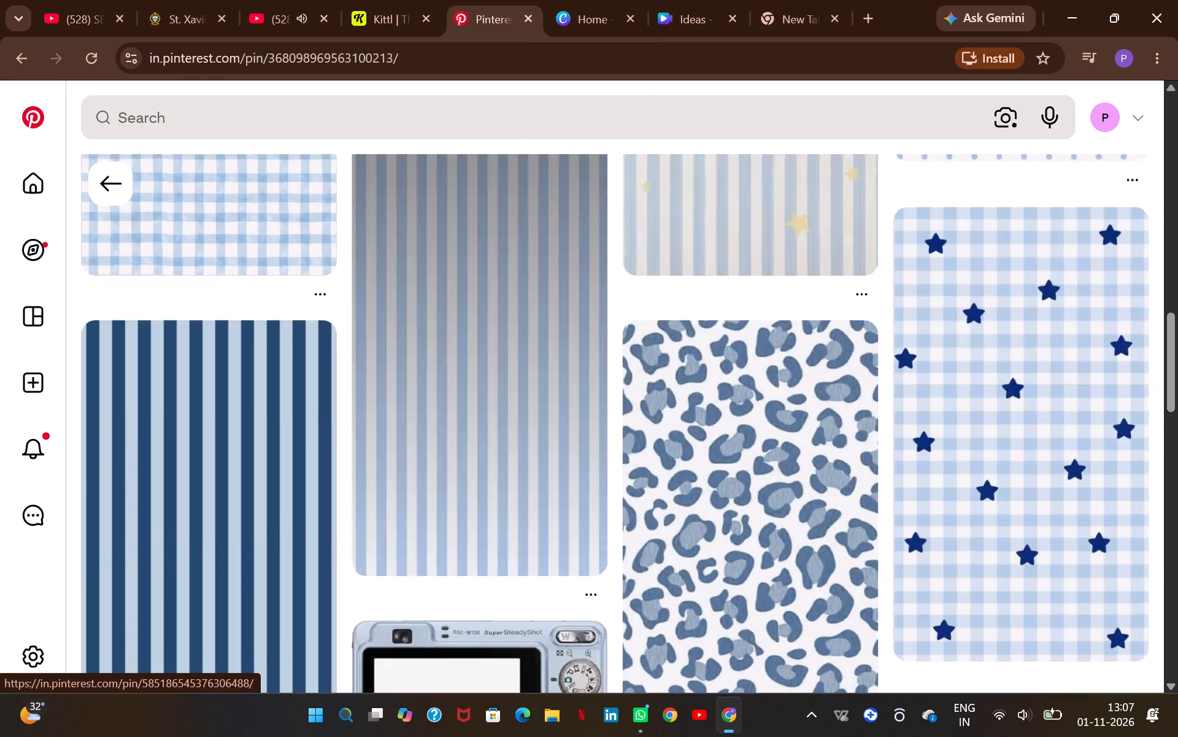
Open the grey-to-blue vertical-stripe pin from the related pins, look at it, and return to the previous pin.
scroll(525, 461, up, 1)
scroll(525, 461, down, 6)
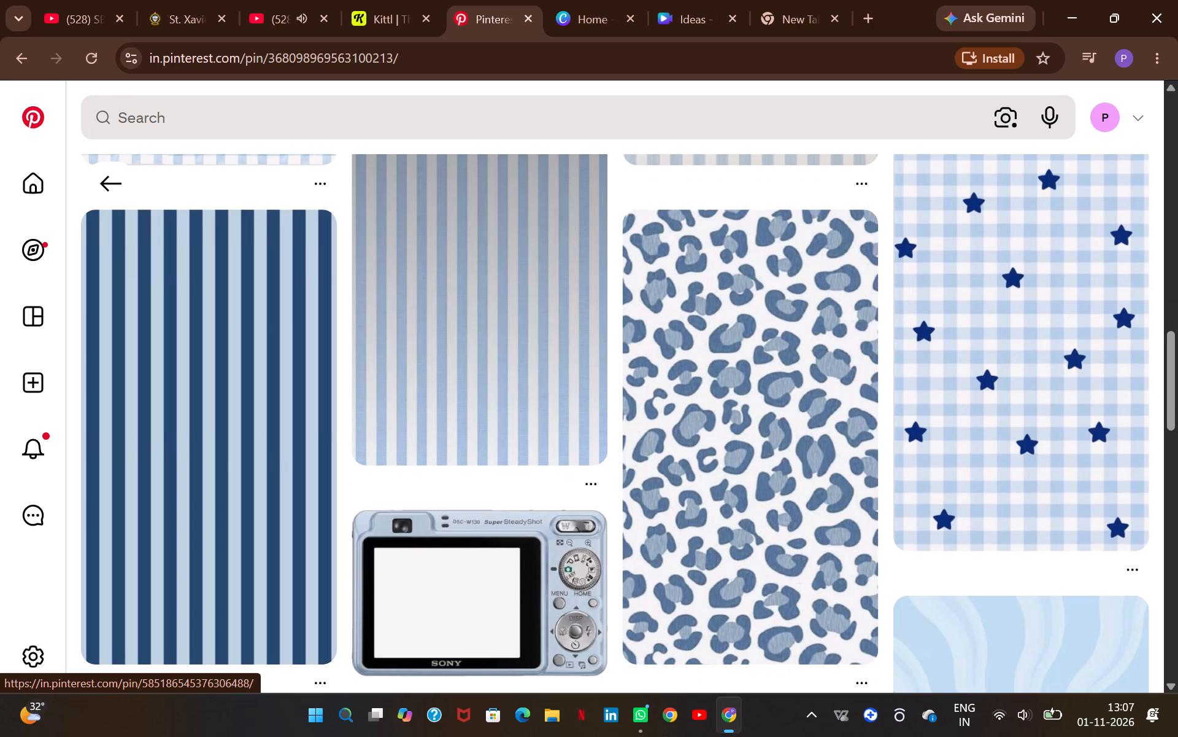
scroll(525, 461, up, 1)
click(520, 360)
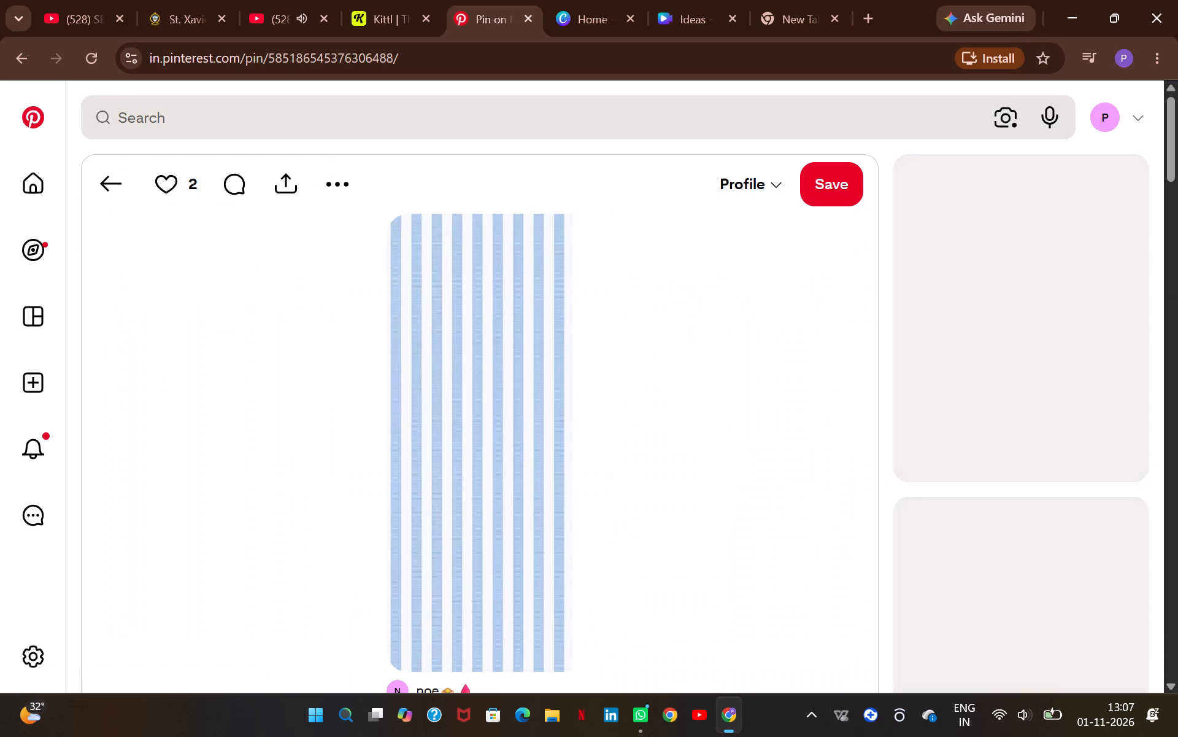
click(102, 185)
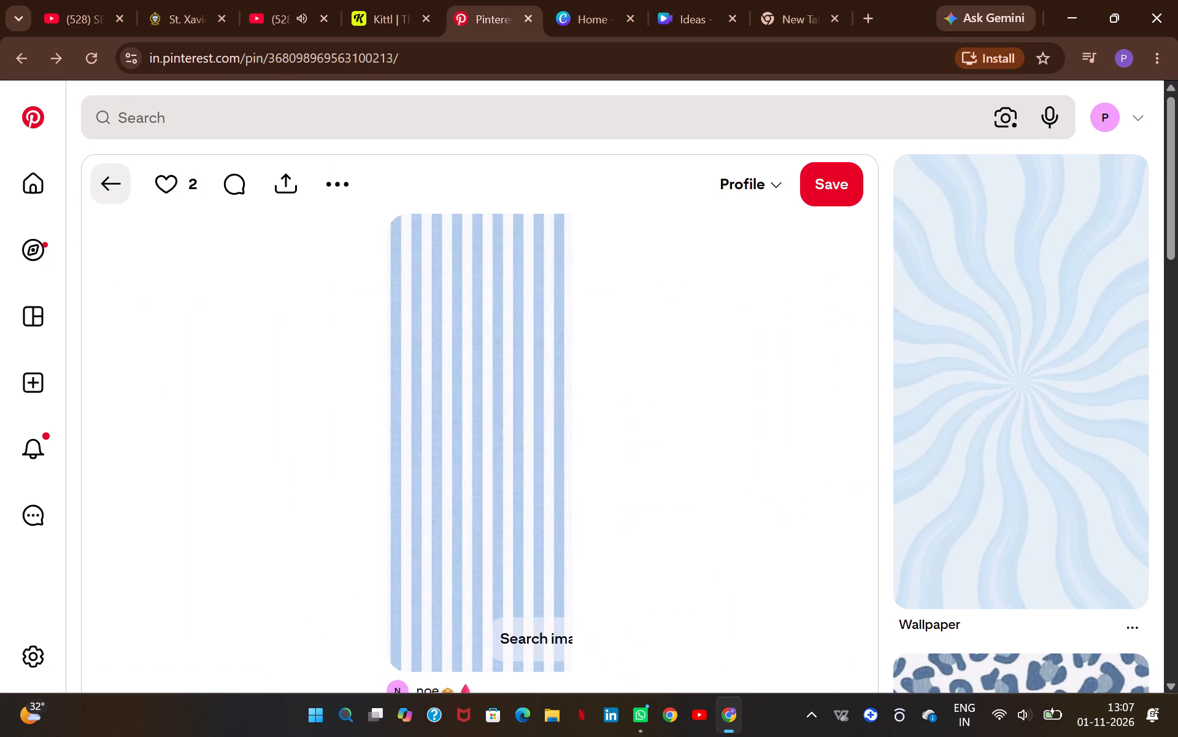
Open the light blue and white vertical-stripe pin from the related pins and copy its image.
scroll(365, 331, down, 4)
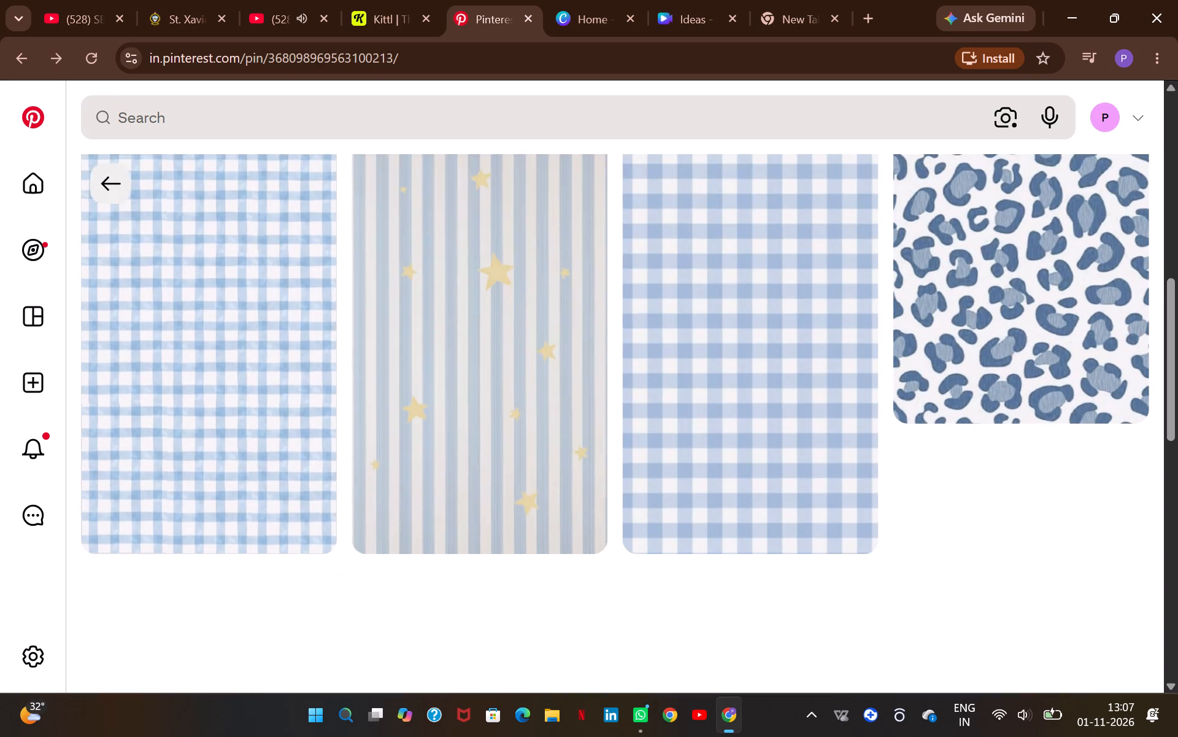
scroll(365, 331, up, 1)
scroll(365, 331, down, 5)
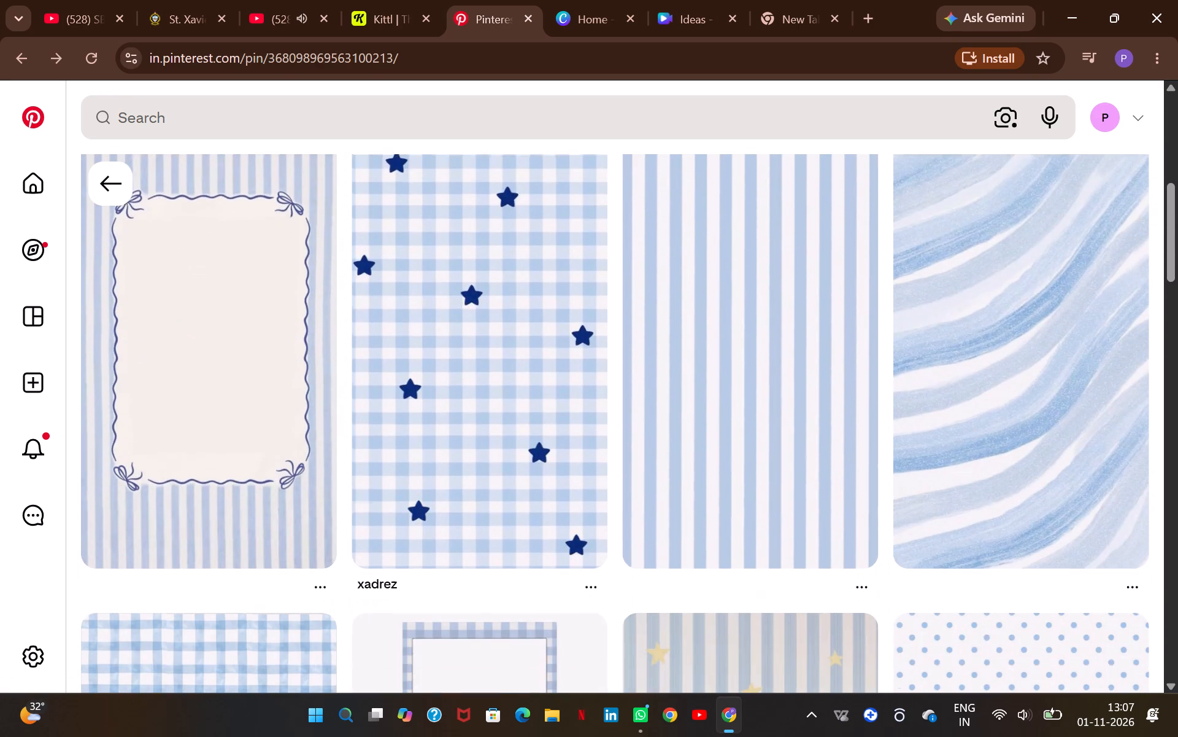
scroll(677, 309, up, 3)
scroll(677, 309, down, 1)
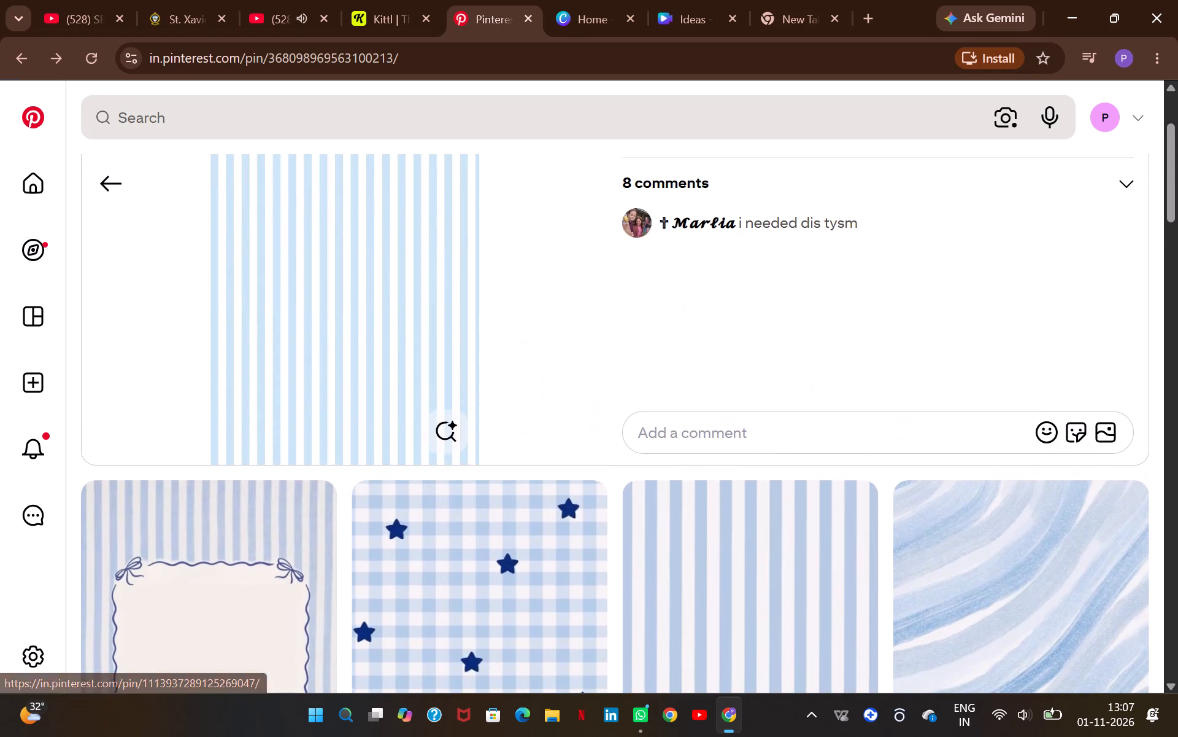
scroll(677, 309, down, 1)
click(709, 381)
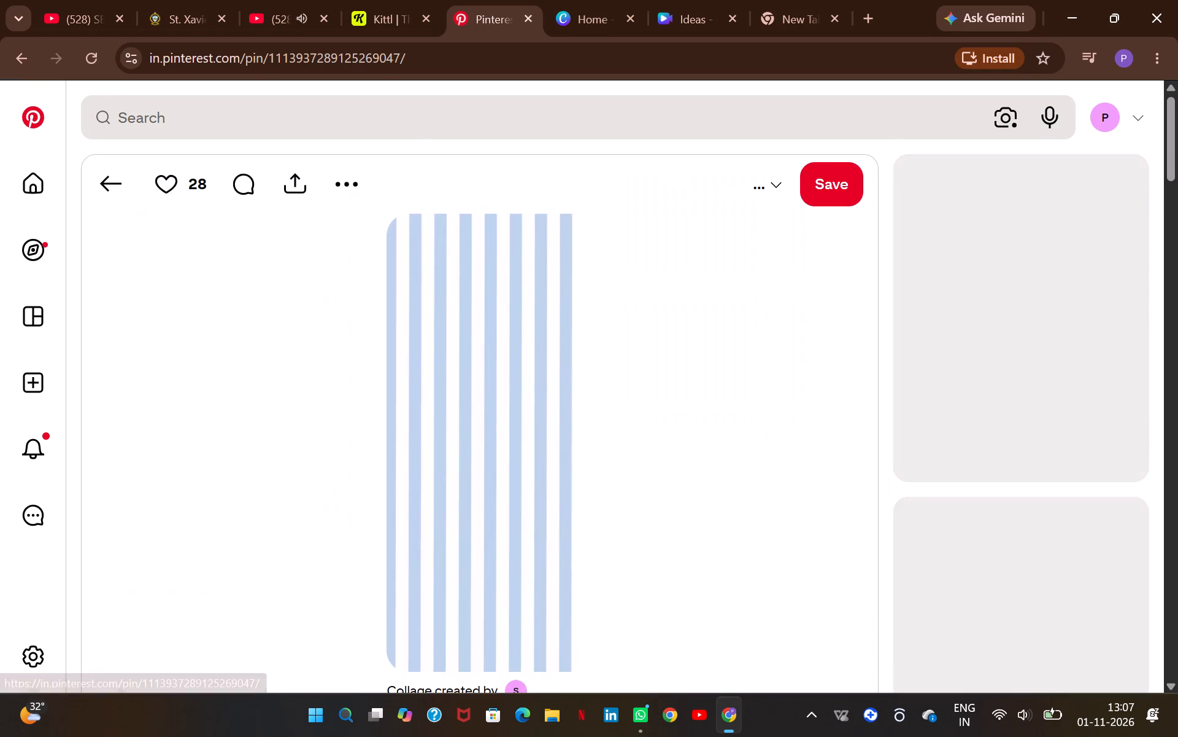
right_click(483, 384)
click(506, 443)
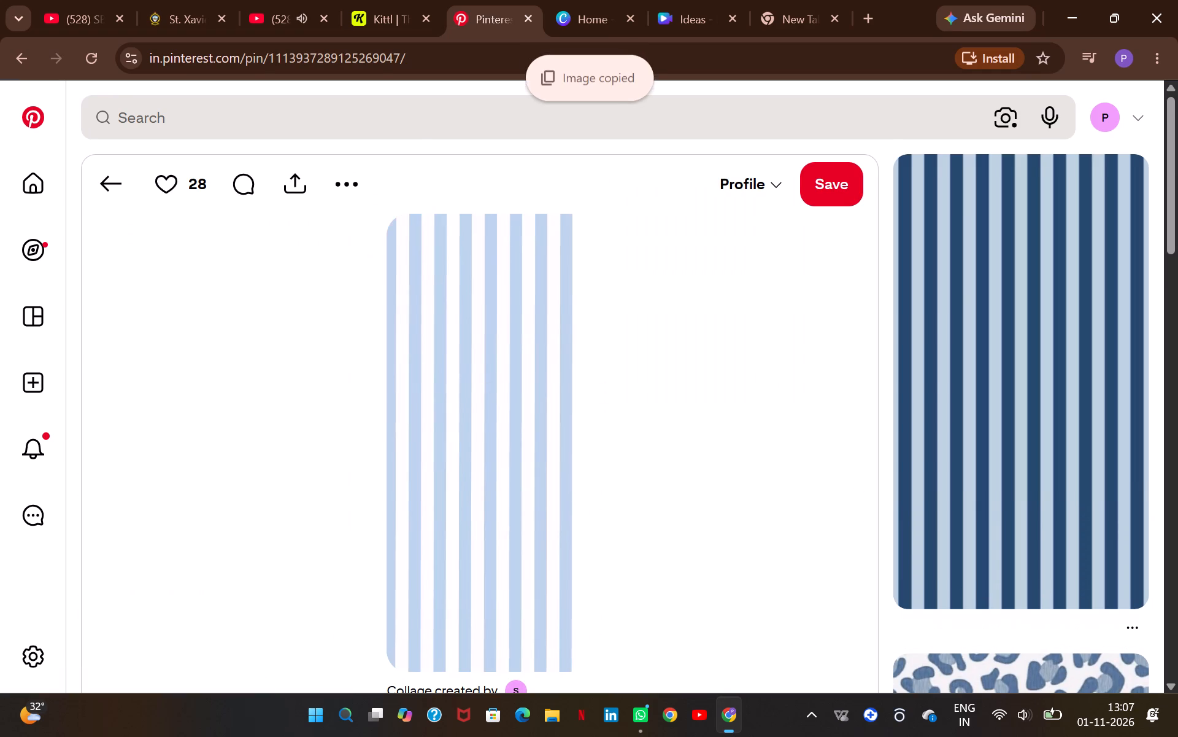
Switch to the "Ideas" design in Canva and paste the copied blue-stripe image onto the "Outfit Ideas" cover.
click(675, 0)
click(560, 0)
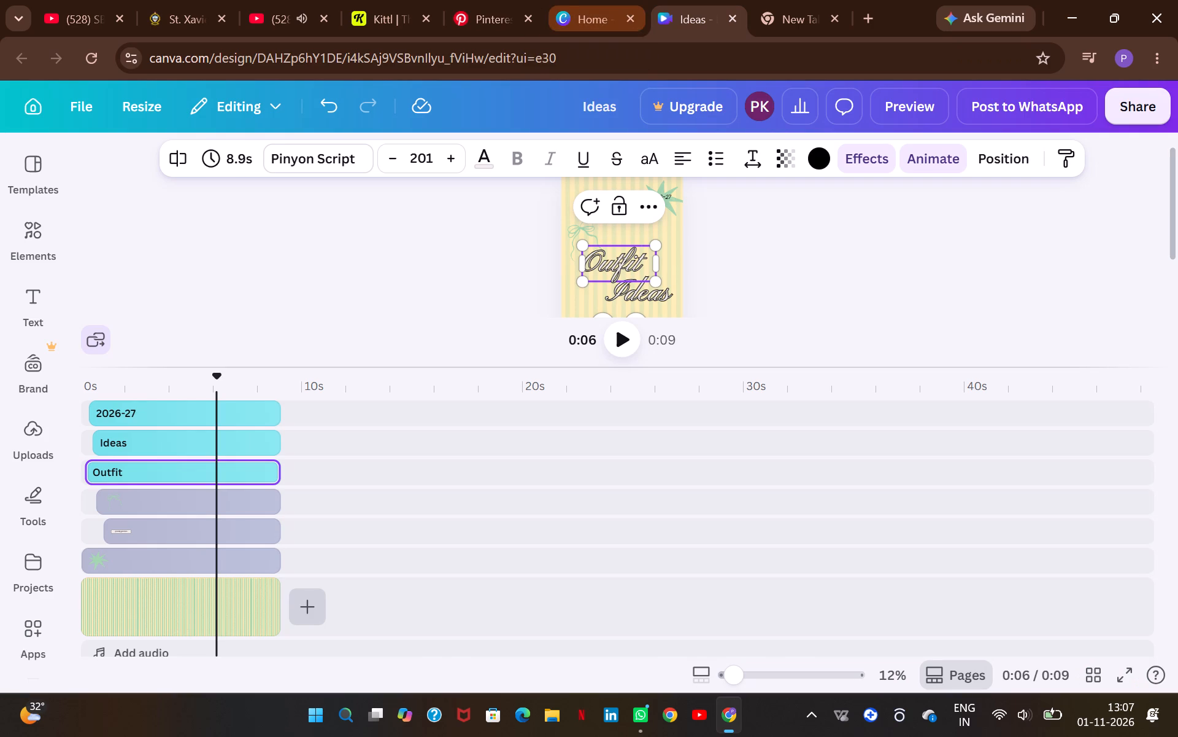
click(685, 0)
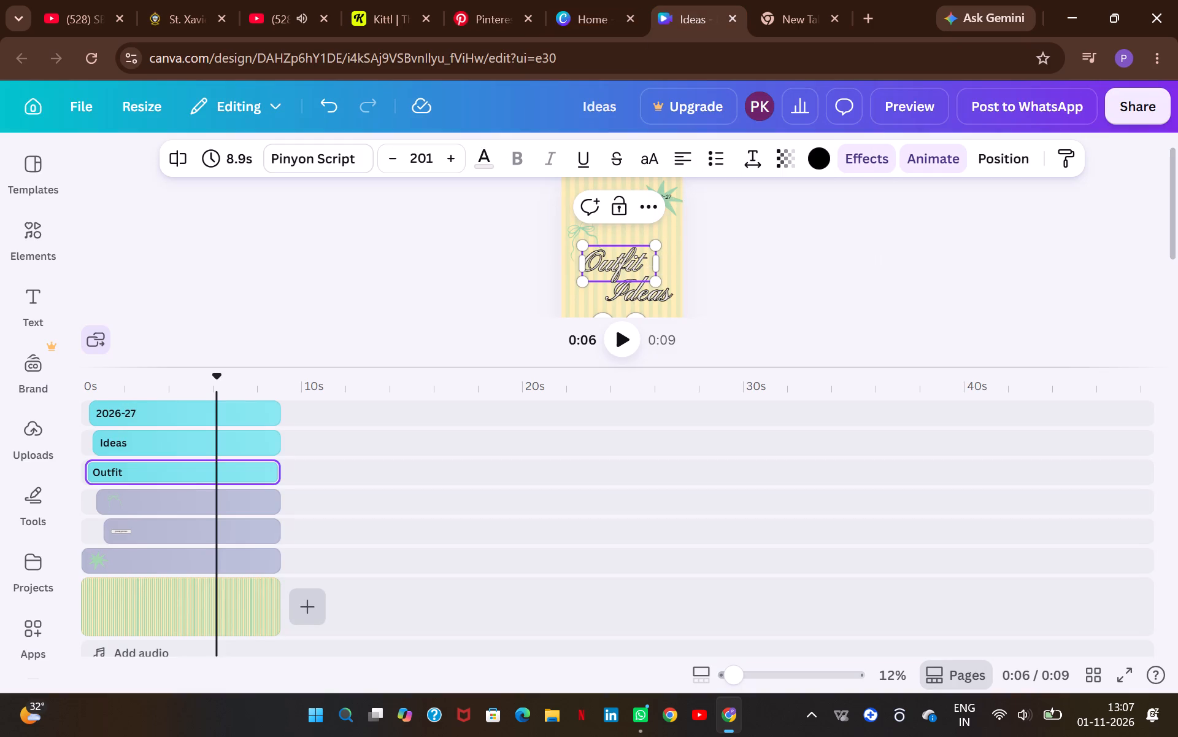
click(661, 241)
click(666, 236)
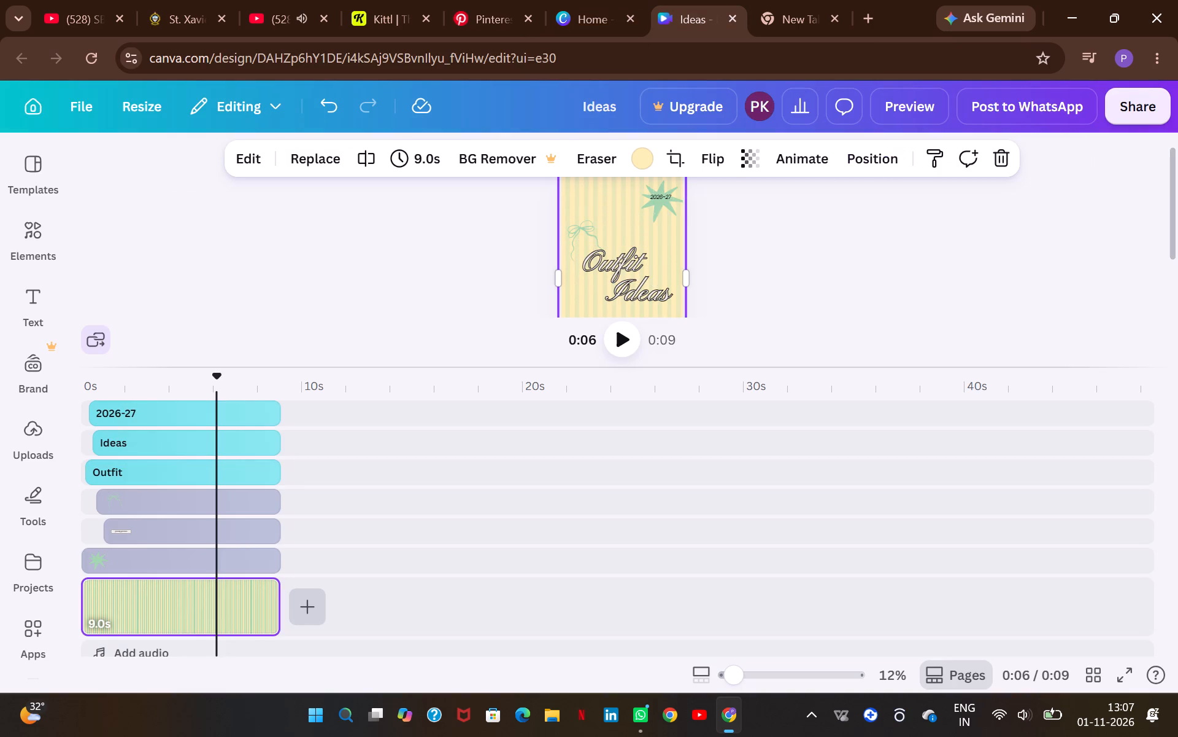
scroll(666, 236, up, 1)
key(ctrl+v)
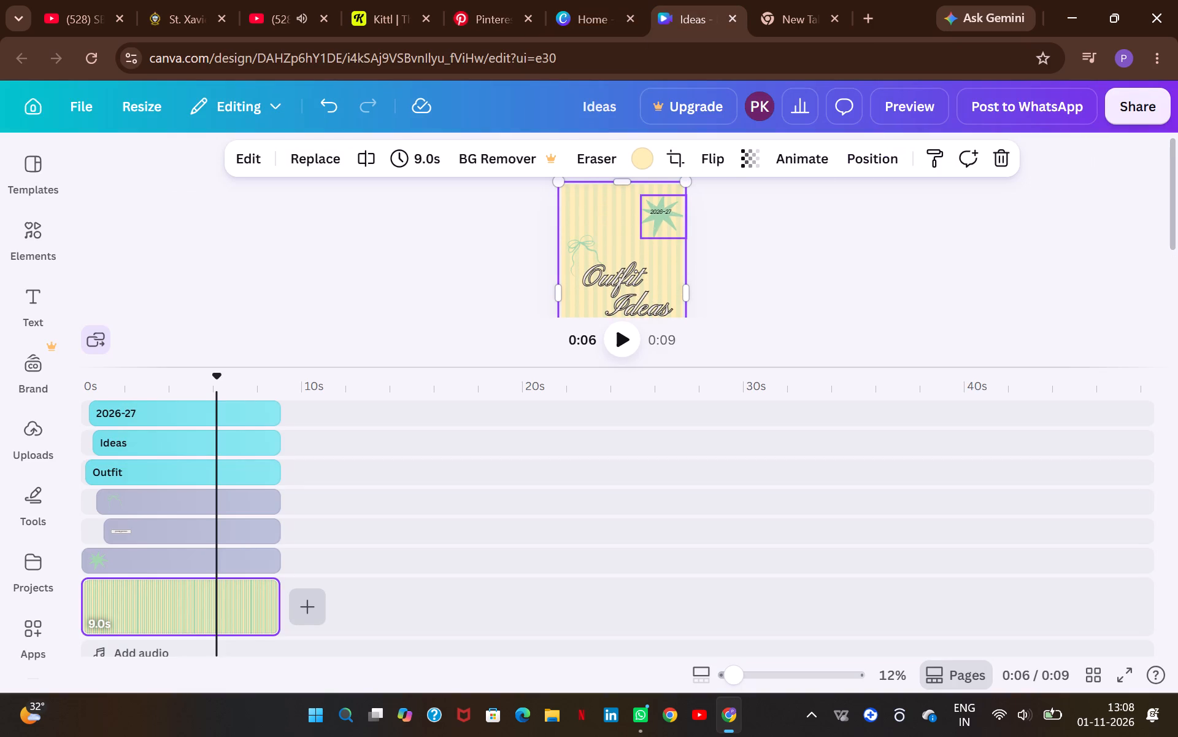
Select the pasted blue-stripe image on the cover and open its context options.
click(574, 227)
click(595, 241)
right_click(595, 241)
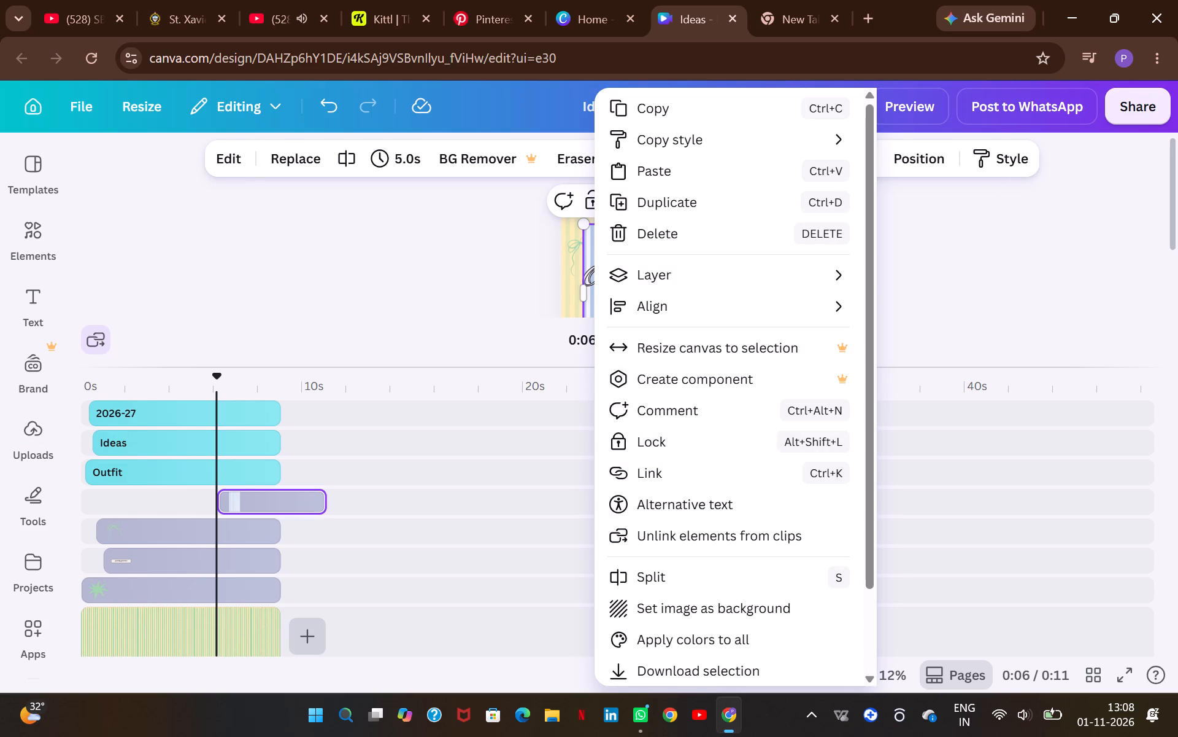
Set the pasted blue striped image as a background in the Canva "Ideas" design.
click(681, 601)
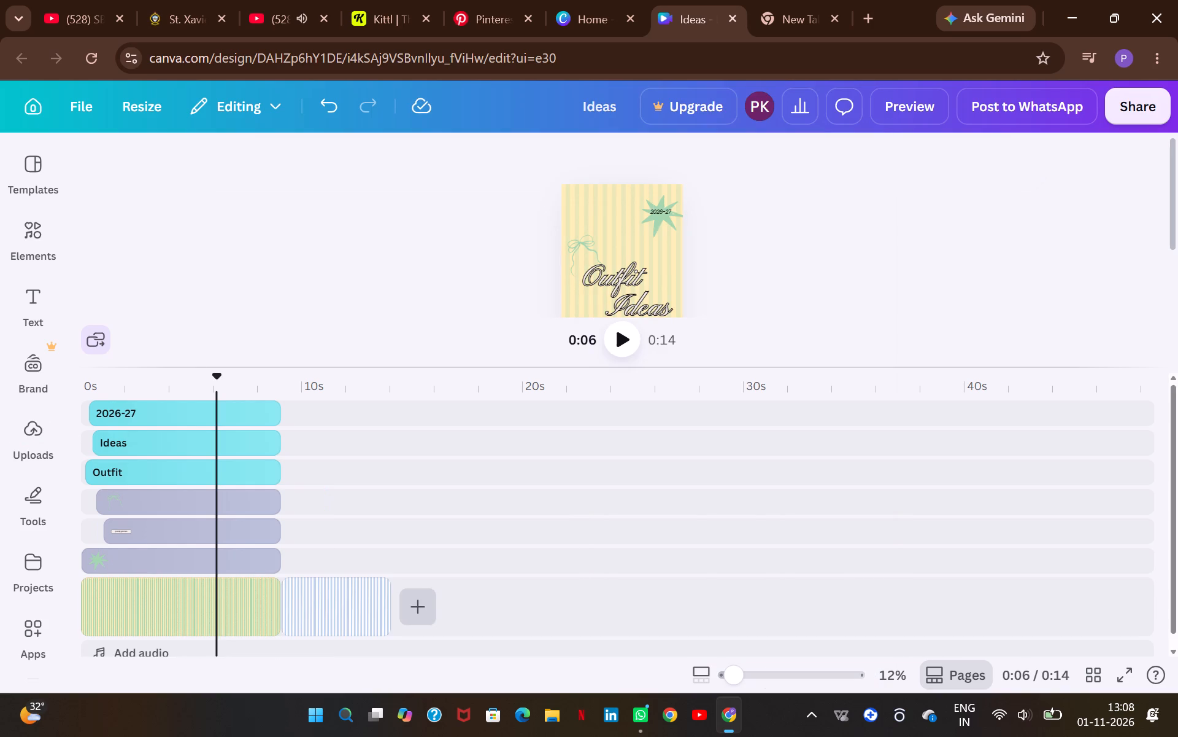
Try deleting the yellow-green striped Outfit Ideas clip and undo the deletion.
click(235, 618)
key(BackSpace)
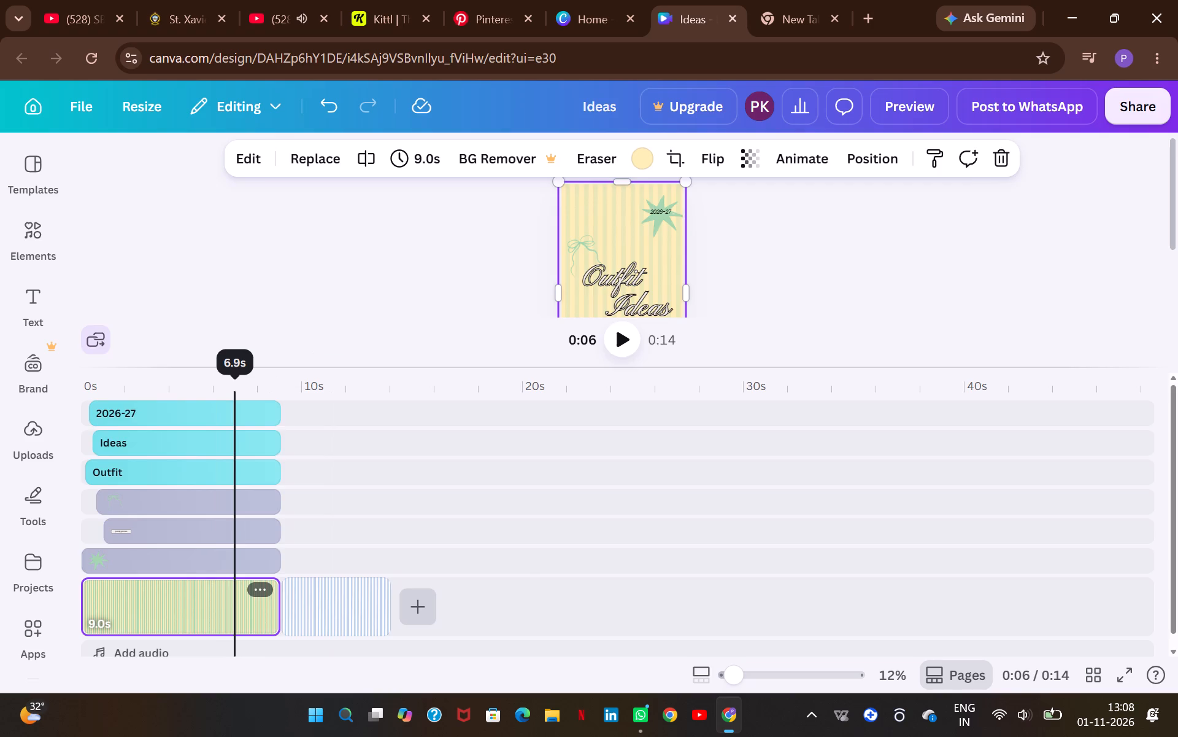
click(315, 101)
Move the blue striped clip ahead of the yellow-green Outfit Ideas clip in the timeline.
drag(332, 602, 159, 606)
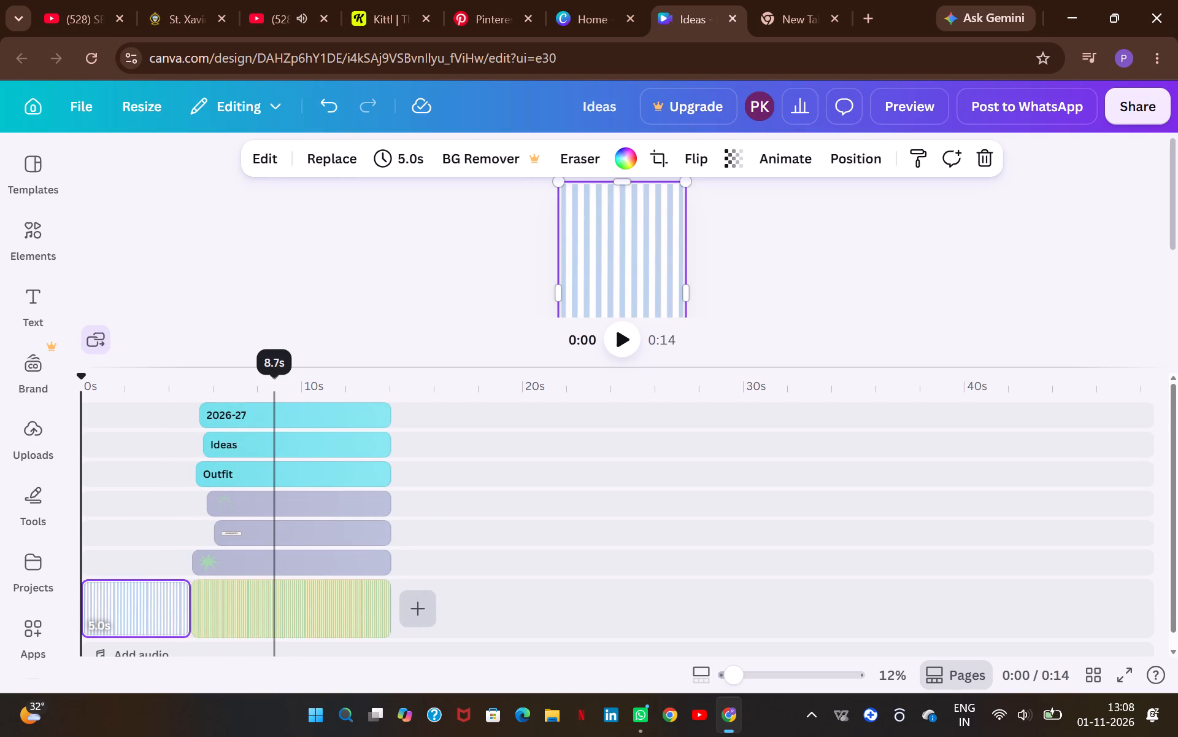
Detach the green striped image from the background of the Outfit Ideas clip.
double_click(277, 596)
click(371, 588)
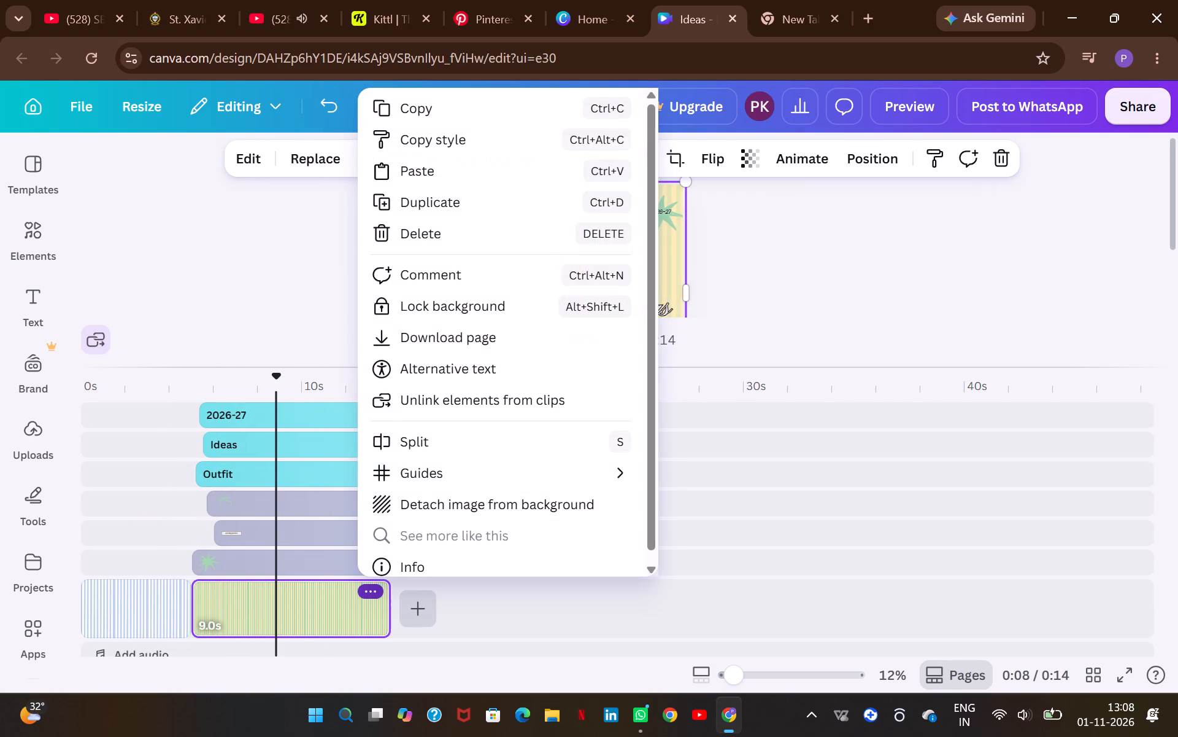
click(458, 502)
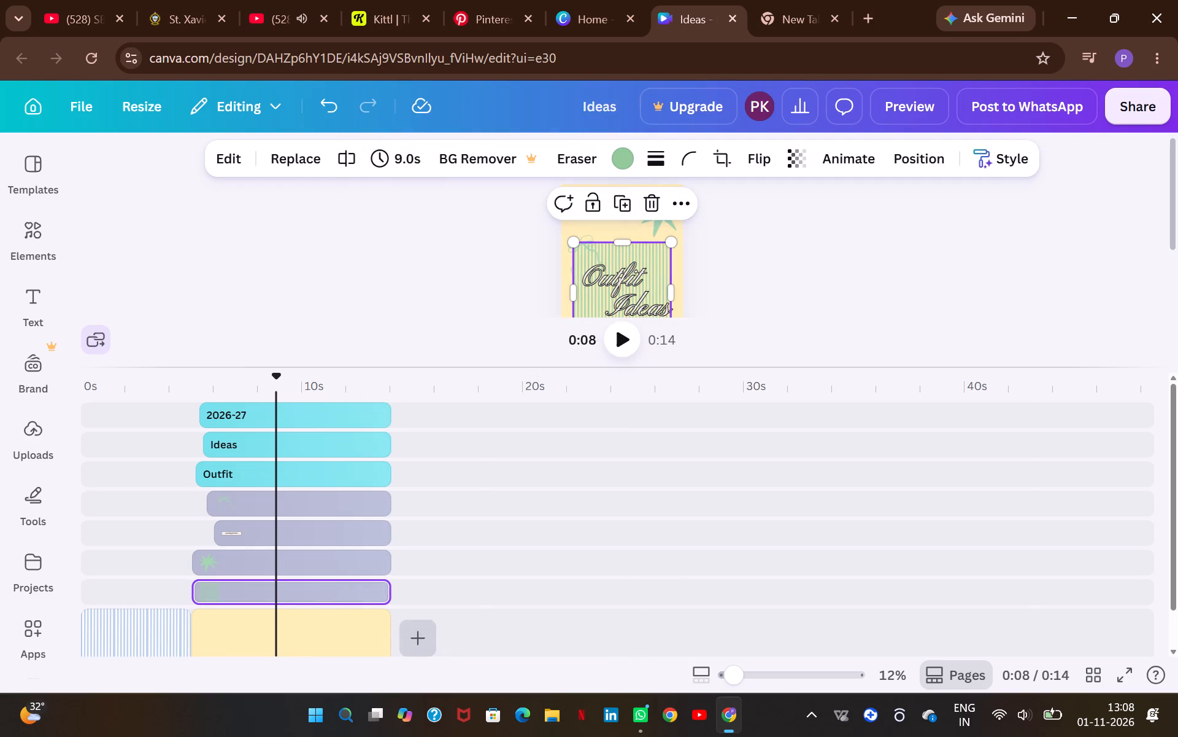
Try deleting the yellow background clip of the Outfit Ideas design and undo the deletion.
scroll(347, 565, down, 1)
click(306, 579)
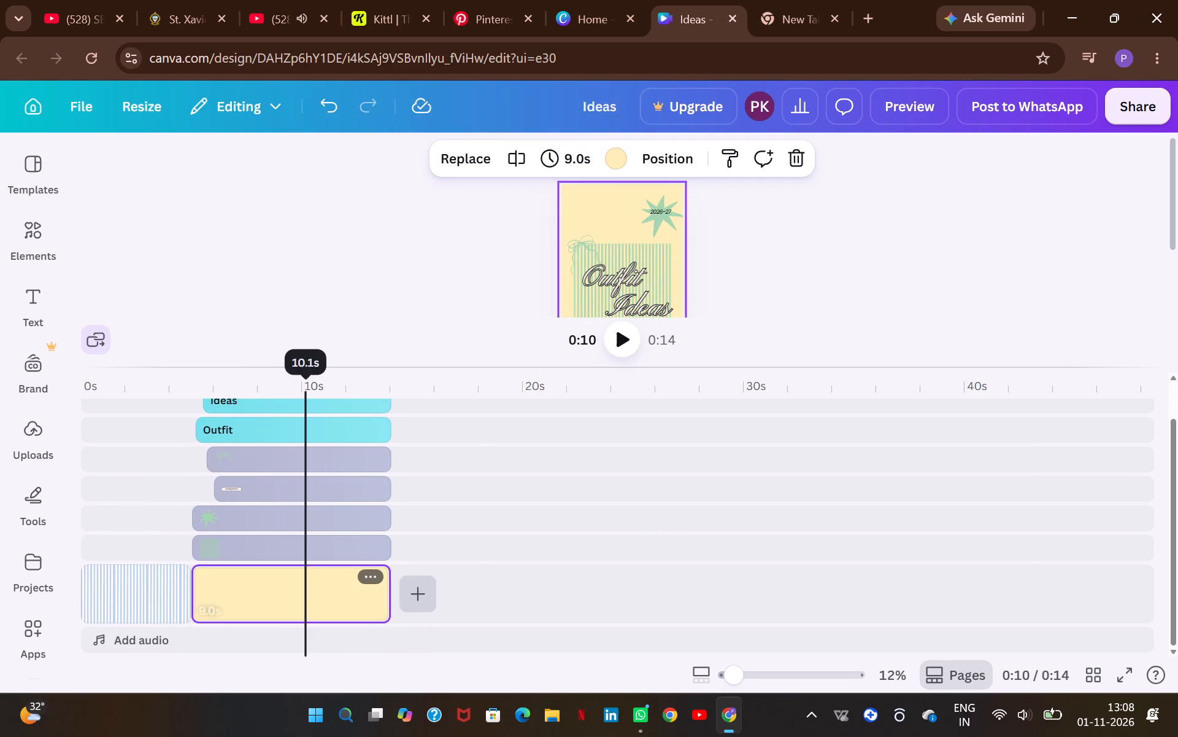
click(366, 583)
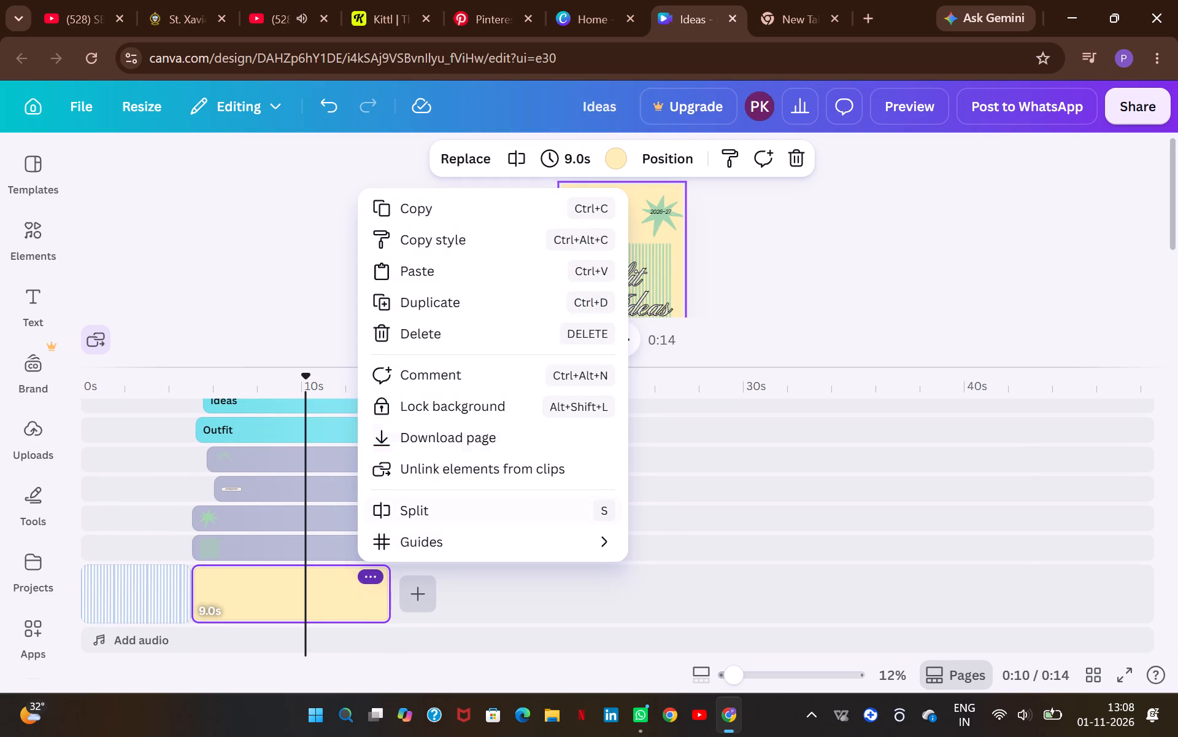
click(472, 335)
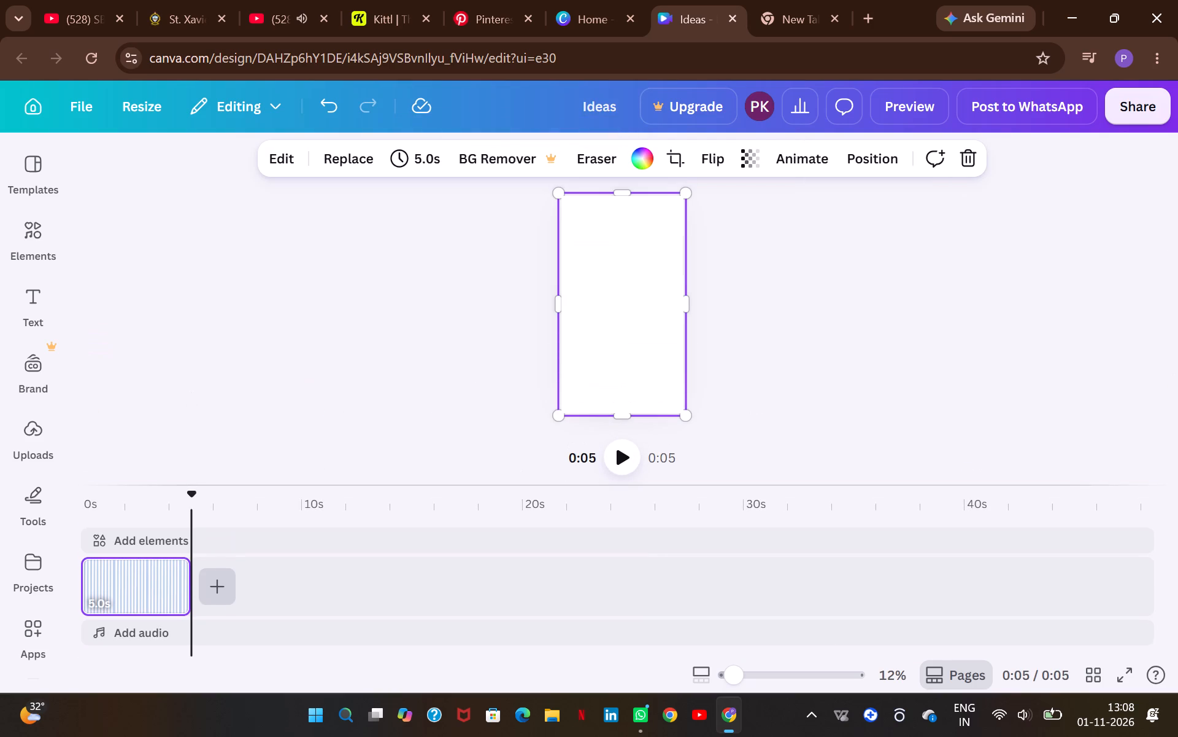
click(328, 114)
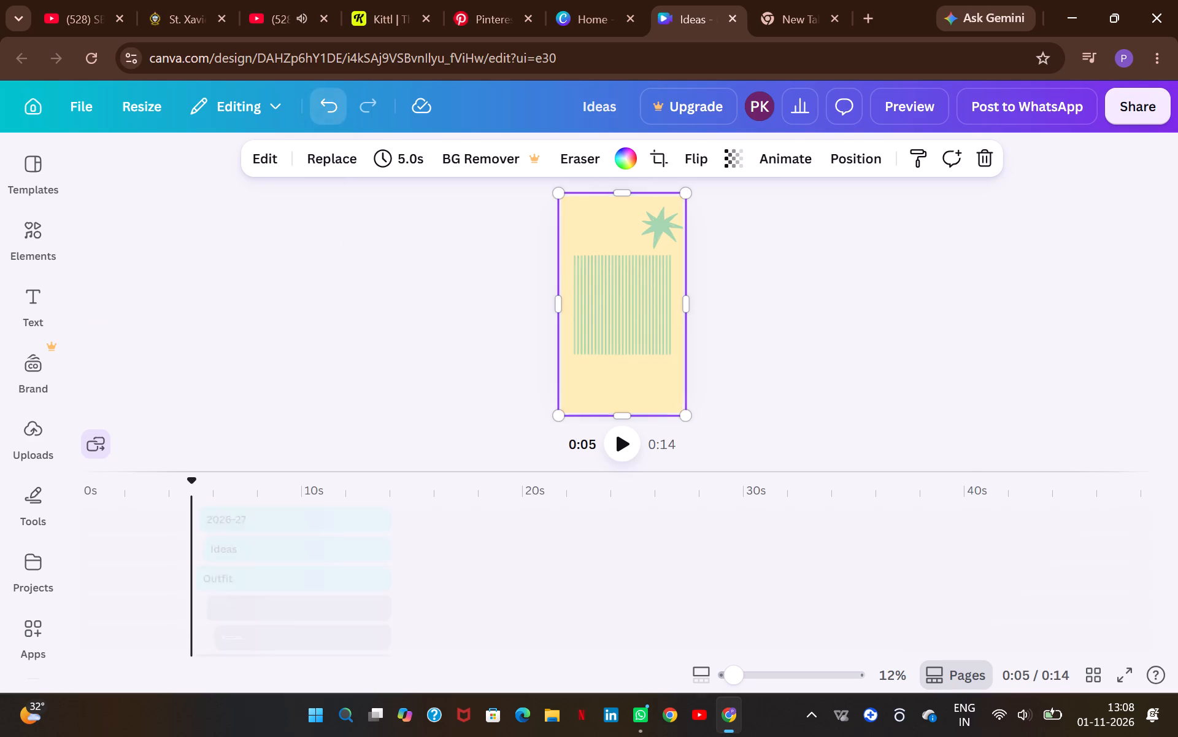
Move the blue striped clip behind the yellow Outfit Ideas clip in the timeline.
click(148, 646)
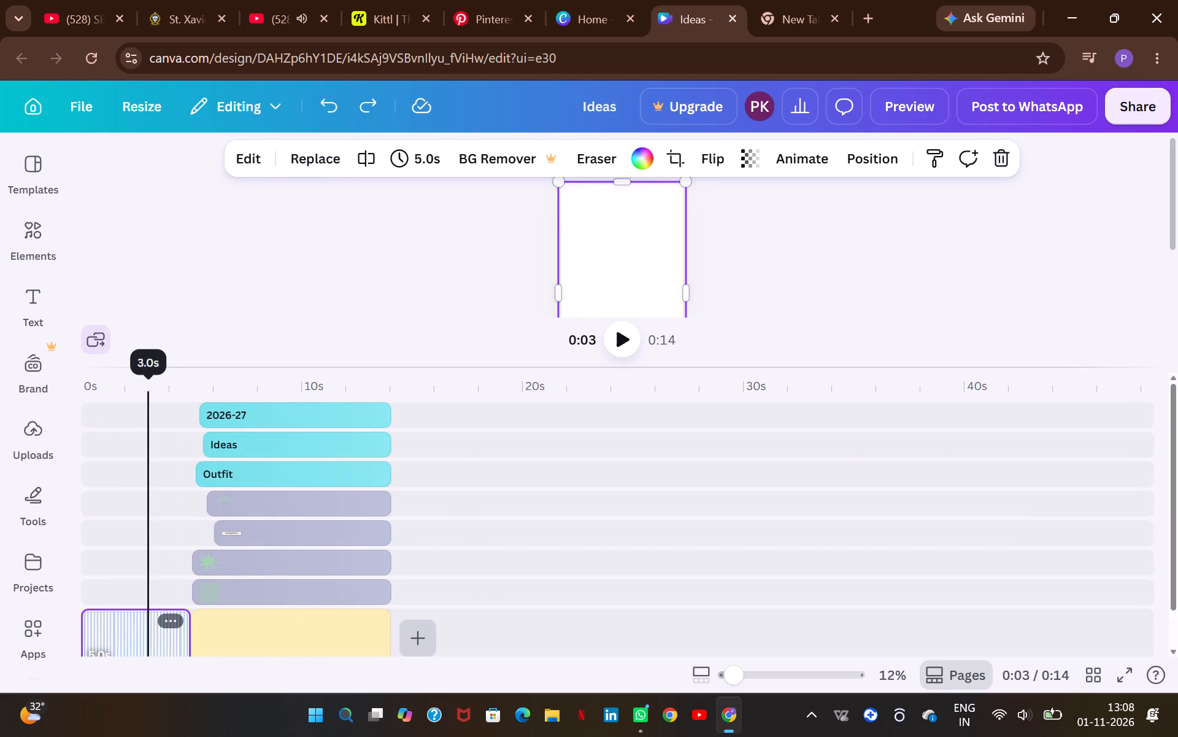
drag(120, 631, 126, 629)
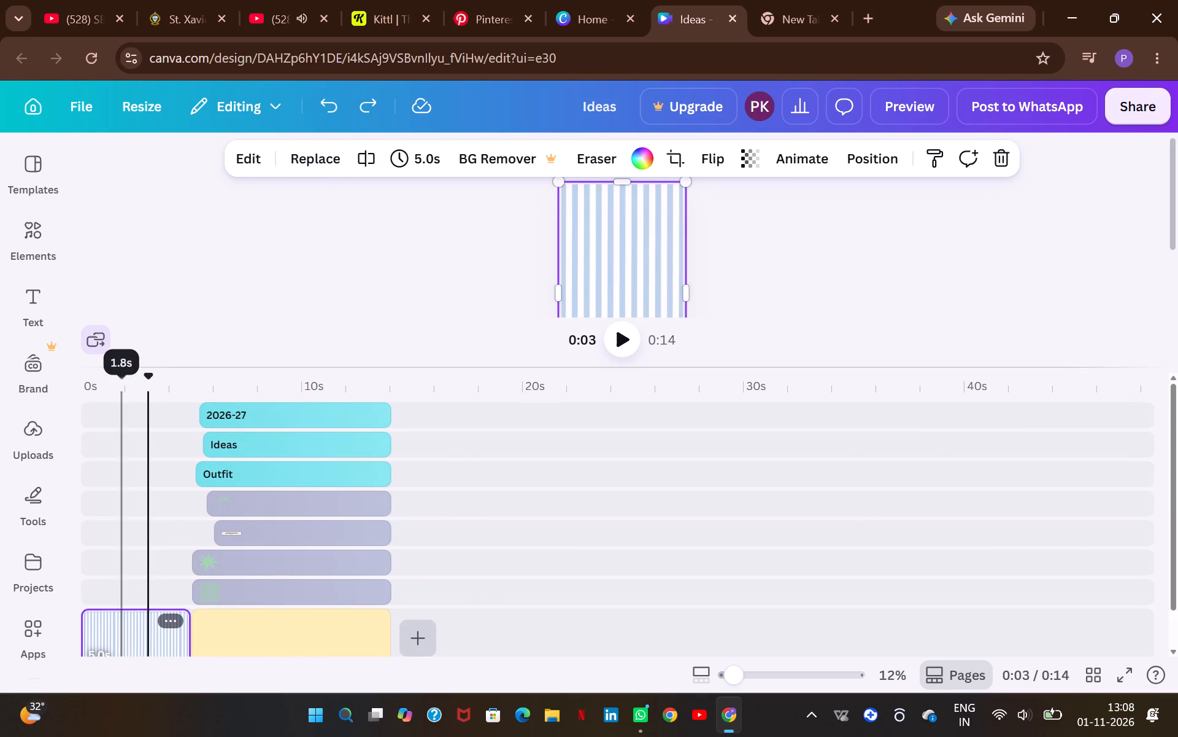
drag(126, 629, 272, 639)
drag(160, 579, 115, 582)
drag(115, 583, 218, 617)
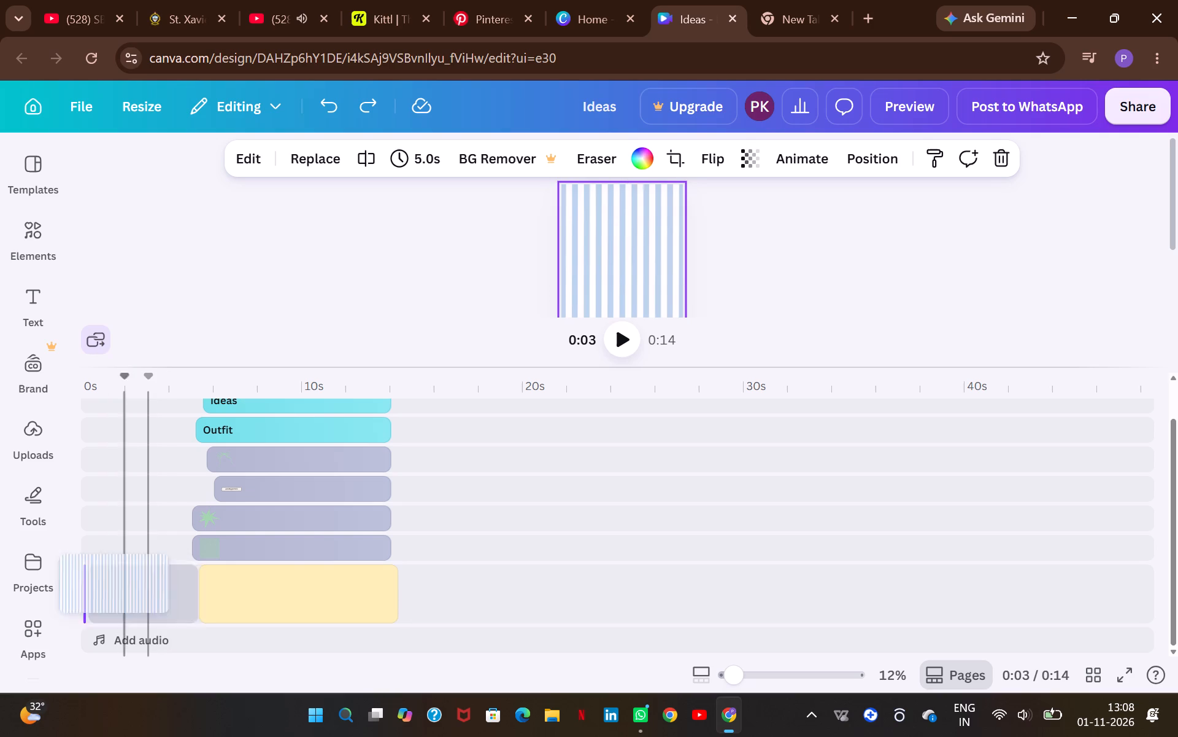
drag(218, 617, 466, 589)
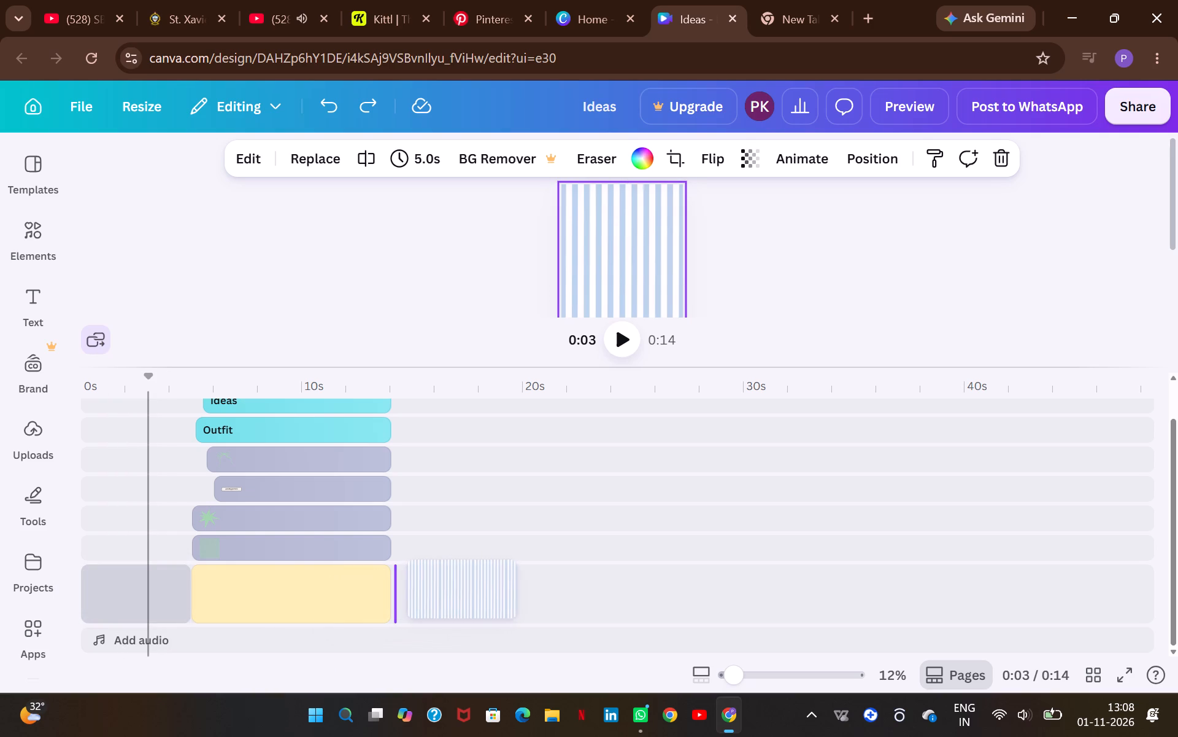
drag(466, 589, 310, 591)
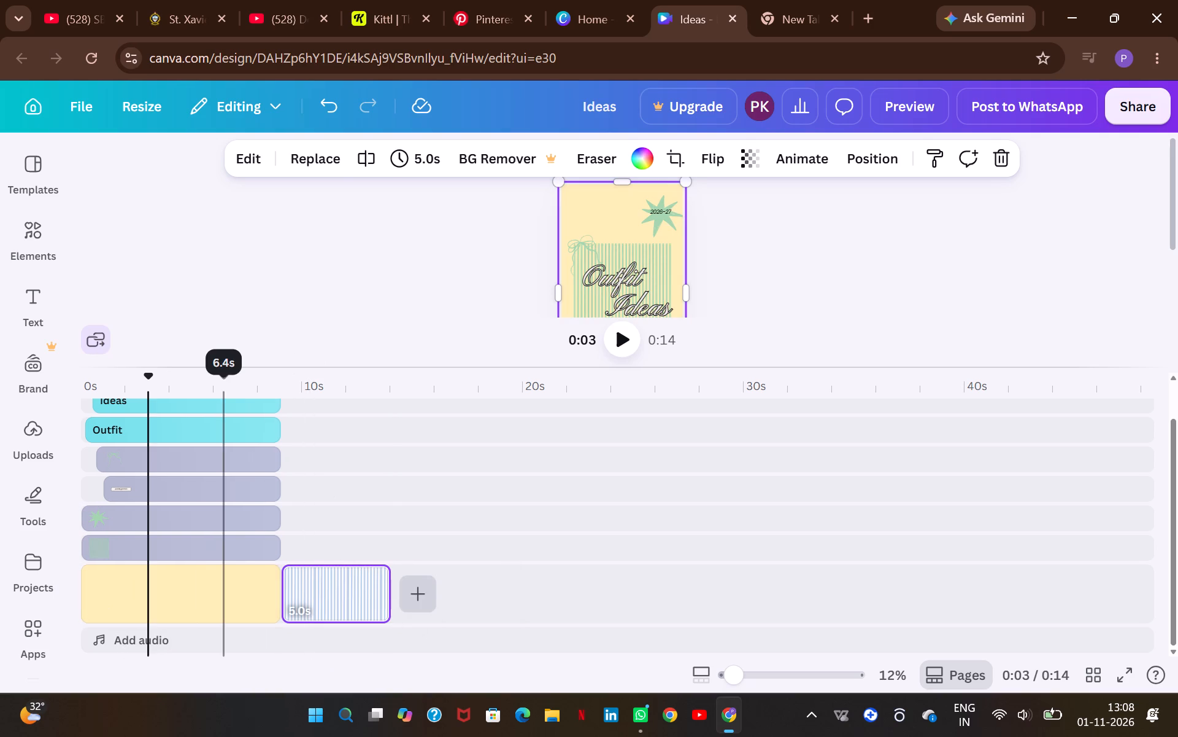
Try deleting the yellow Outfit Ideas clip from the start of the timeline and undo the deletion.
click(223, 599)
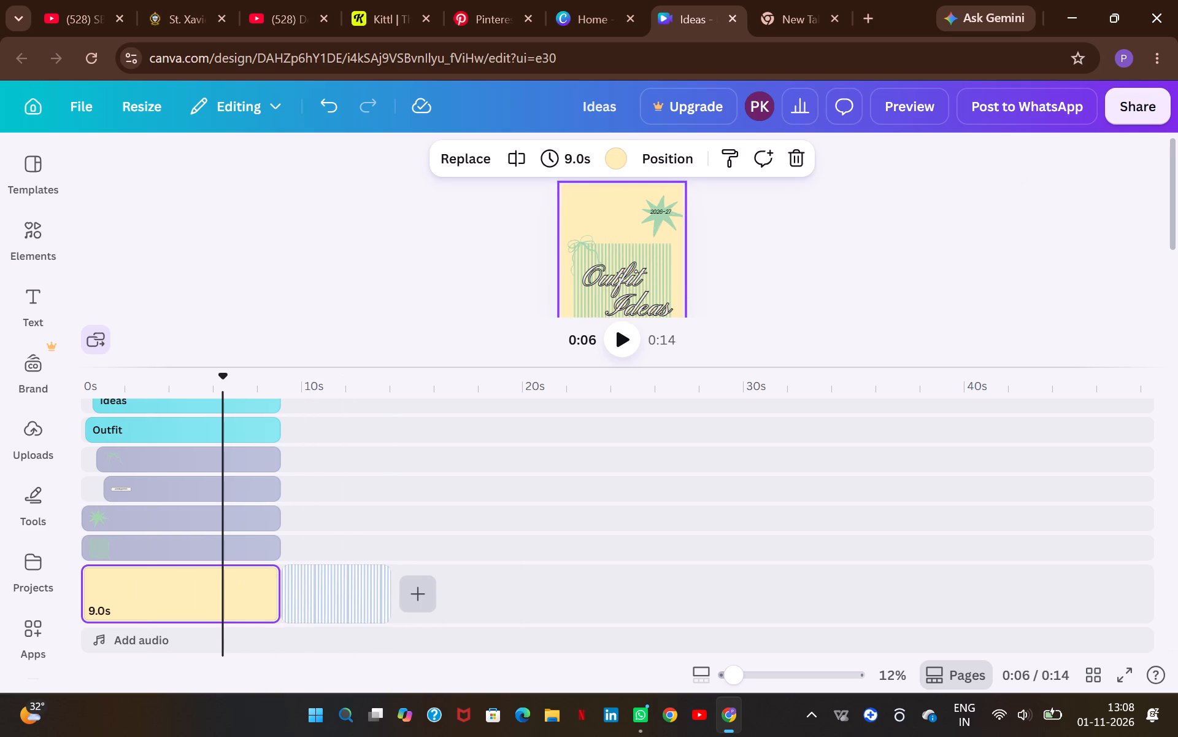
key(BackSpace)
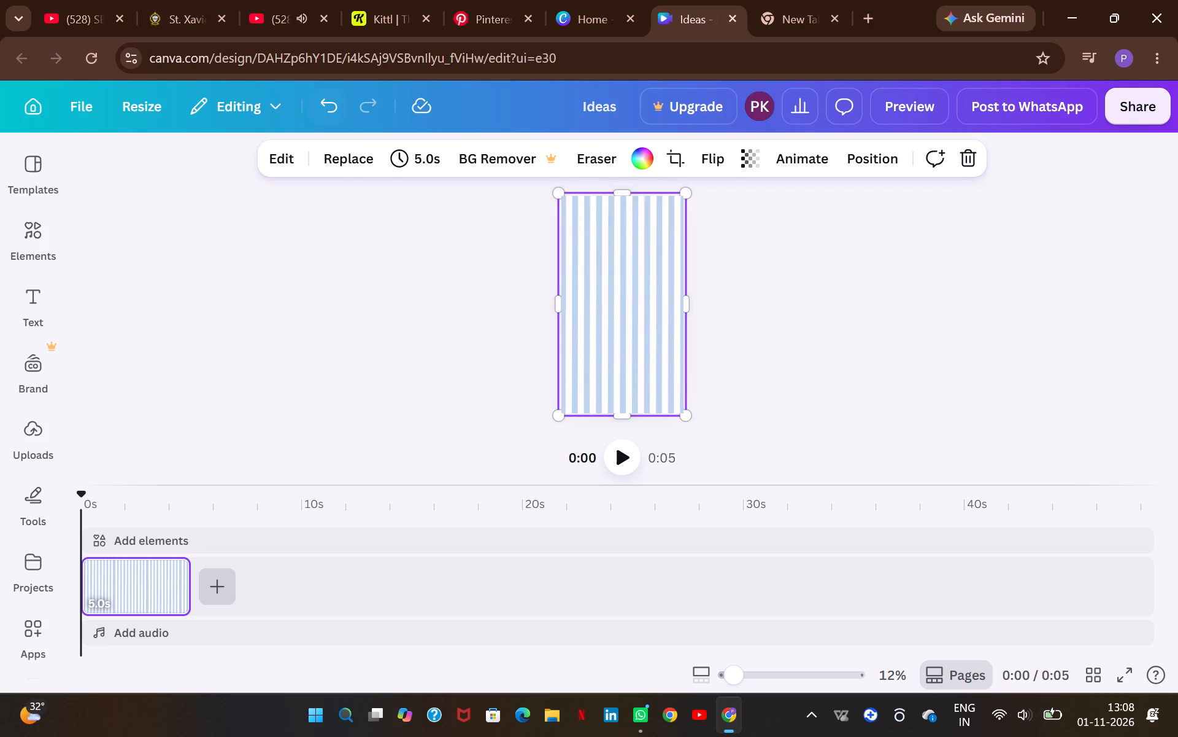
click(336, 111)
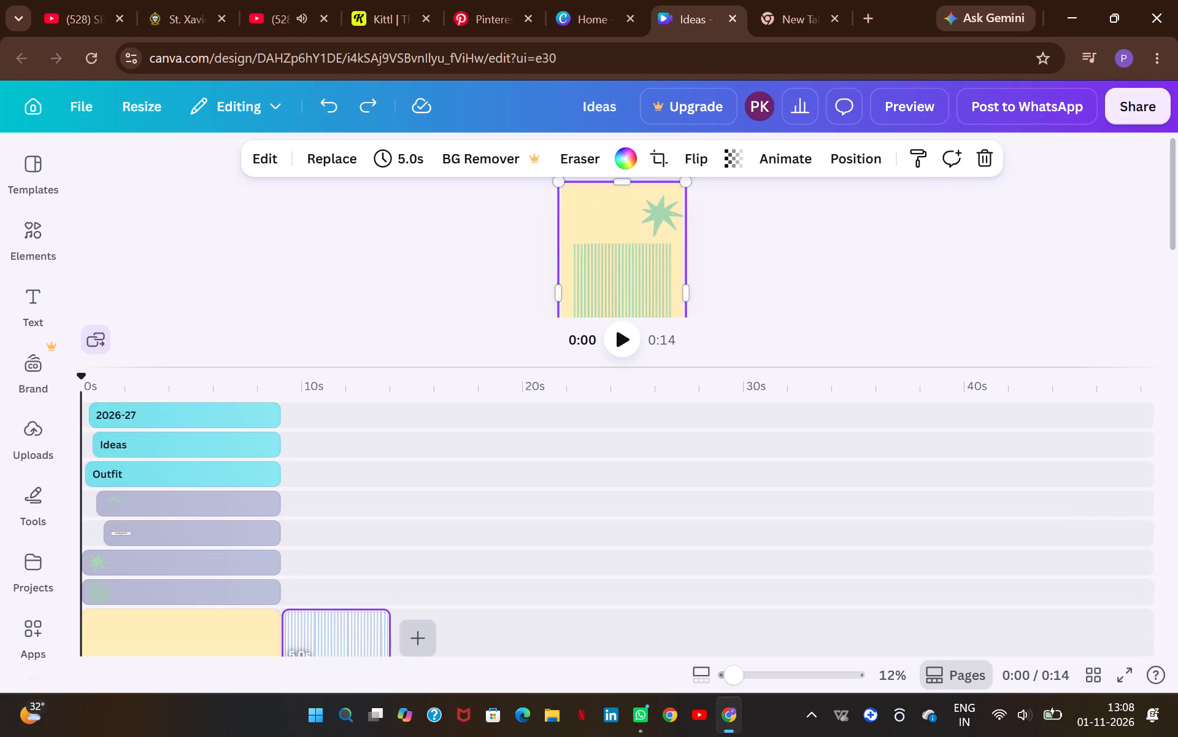
Delete the green striped image from the Outfit Ideas clip.
click(598, 260)
scroll(598, 260, down, 1)
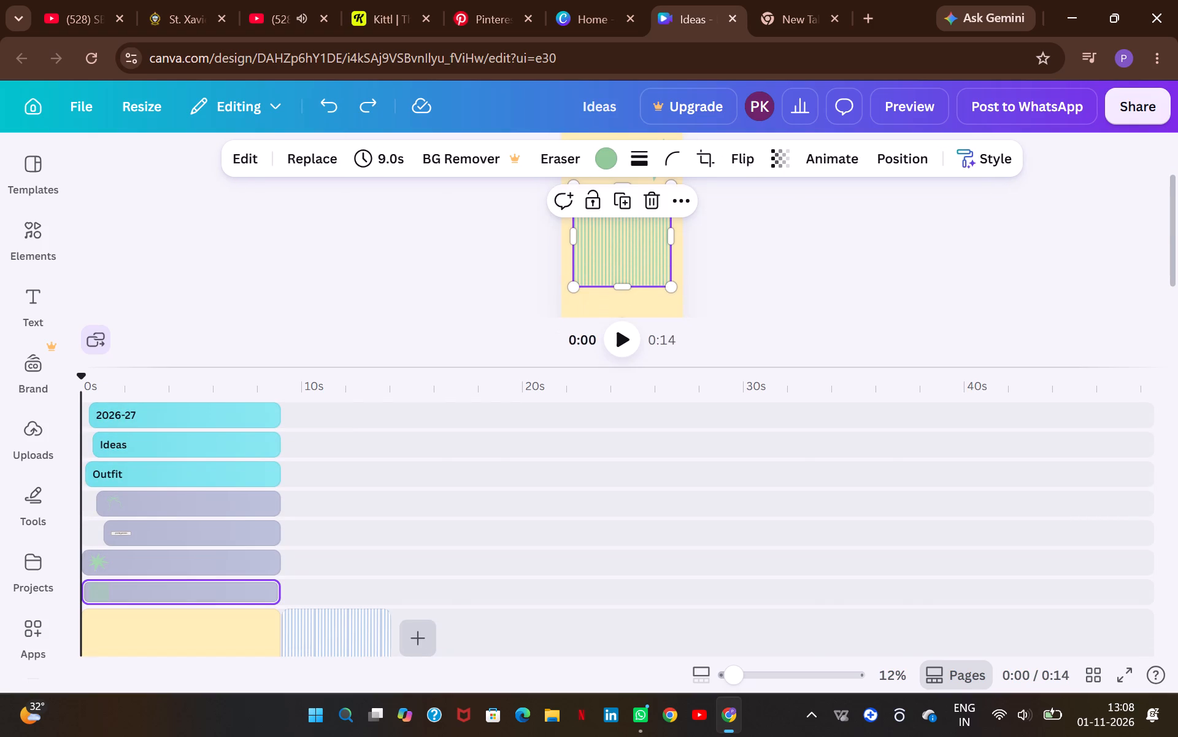
click(655, 200)
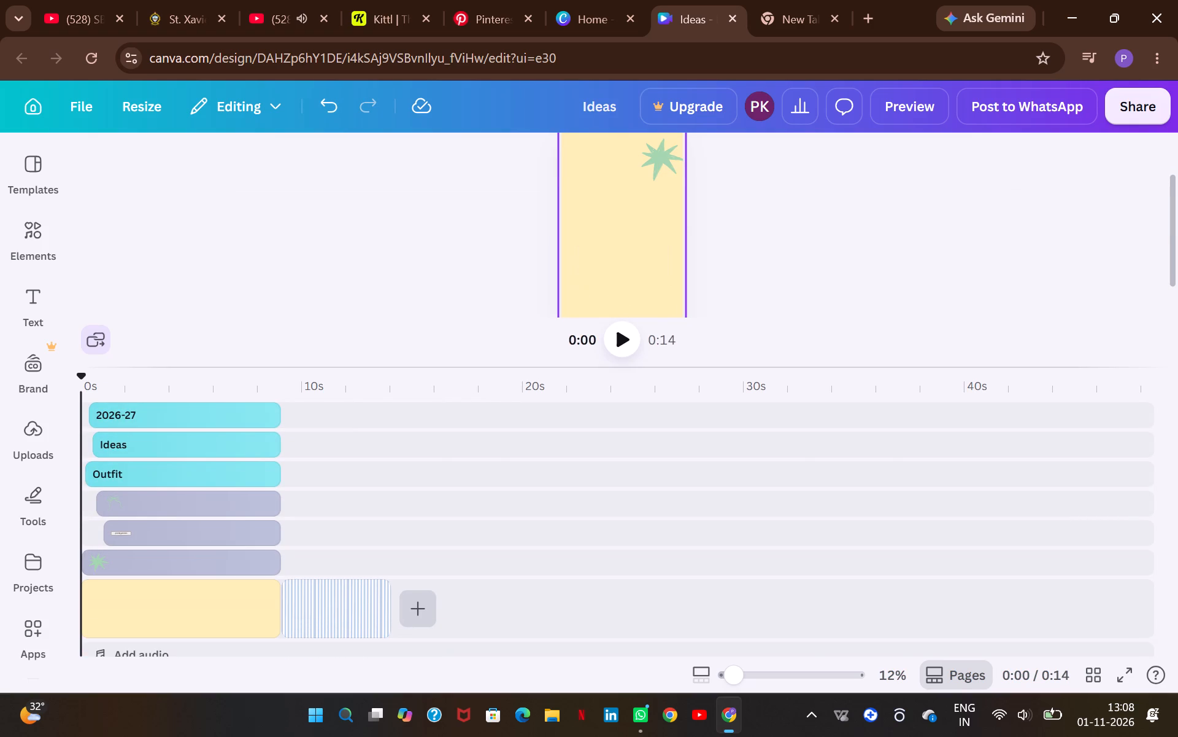
Detach the blue striped image from the background of the second clip.
click(605, 231)
click(339, 580)
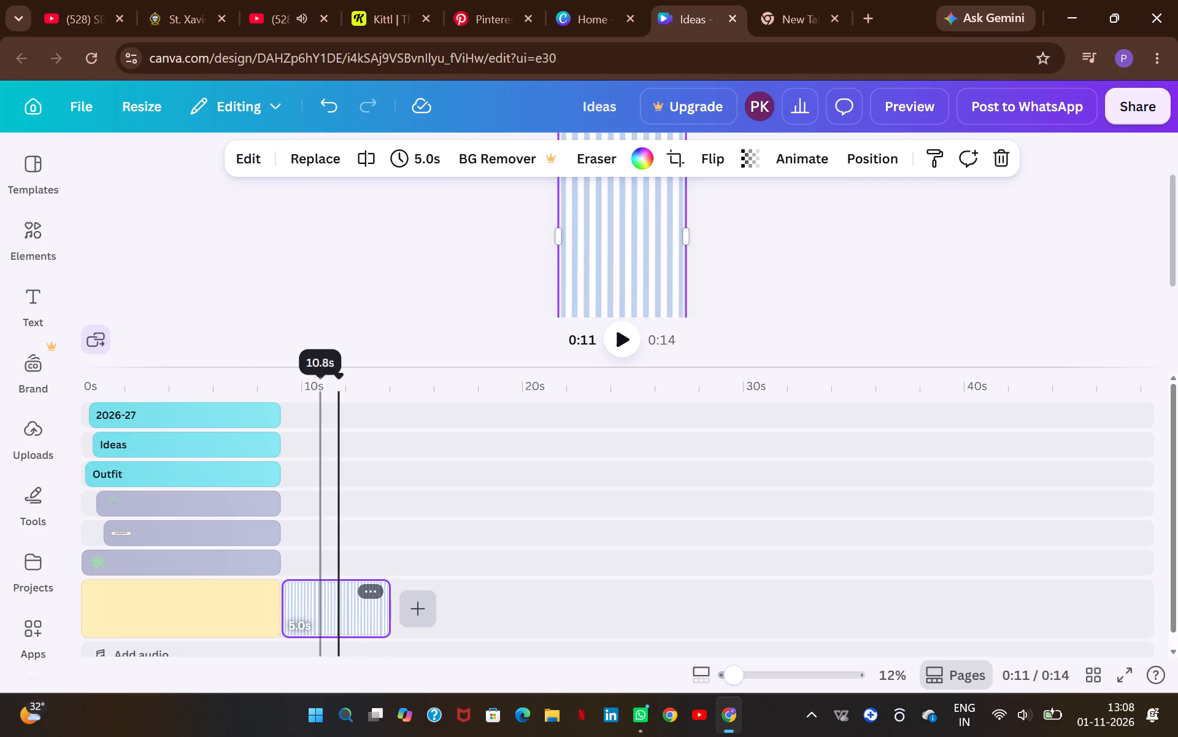
right_click(320, 604)
click(441, 499)
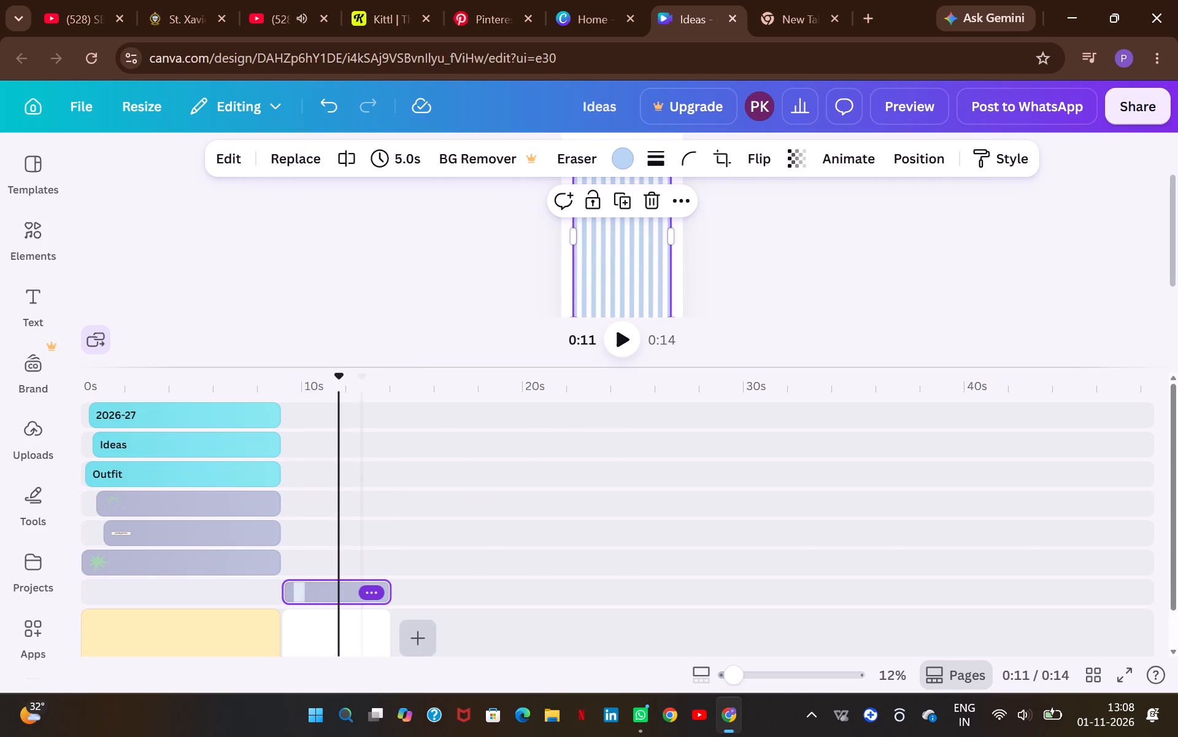
Move the blue striped image's track under the Outfit Ideas clip and stretch it to span the clip's full 9.0 seconds.
drag(317, 591, 185, 587)
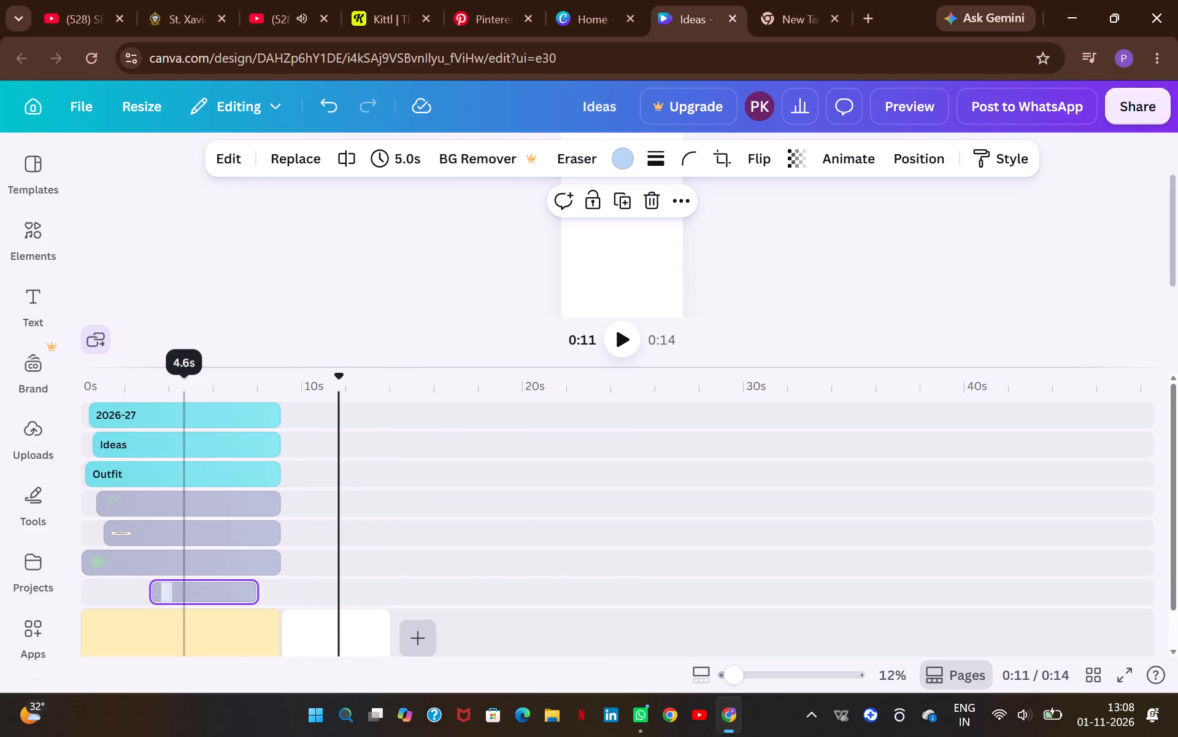
drag(158, 591, 81, 599)
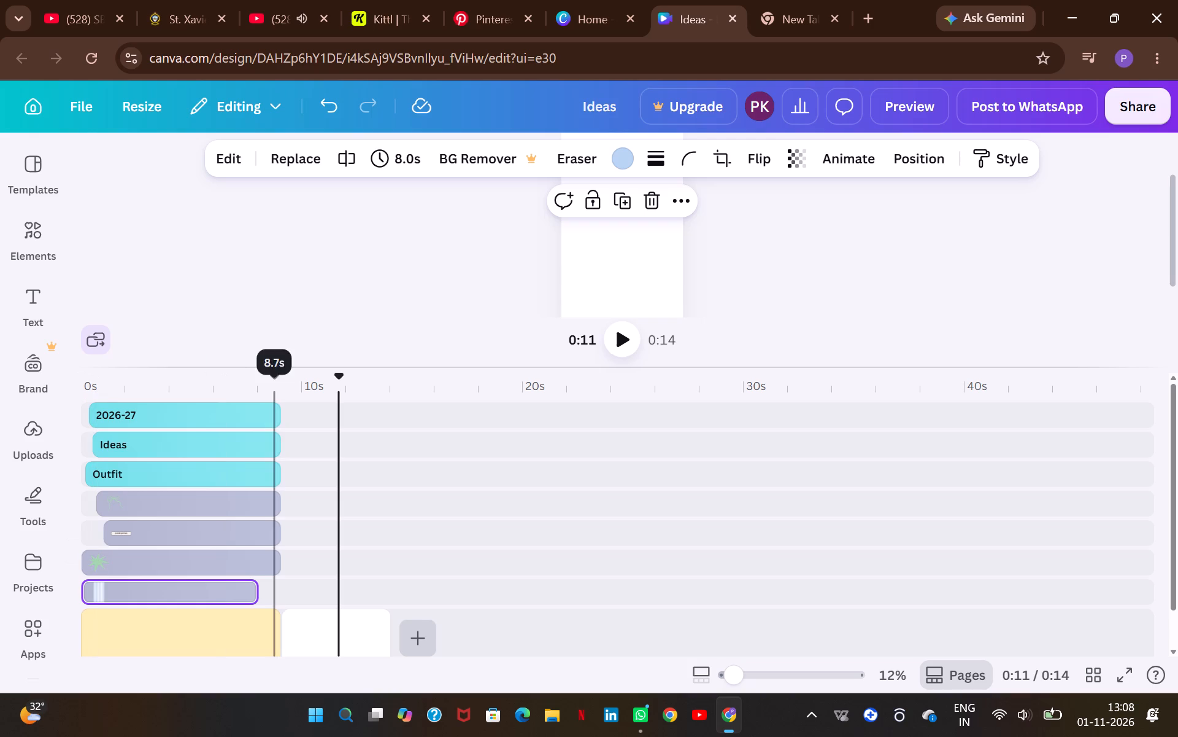
drag(250, 588, 275, 590)
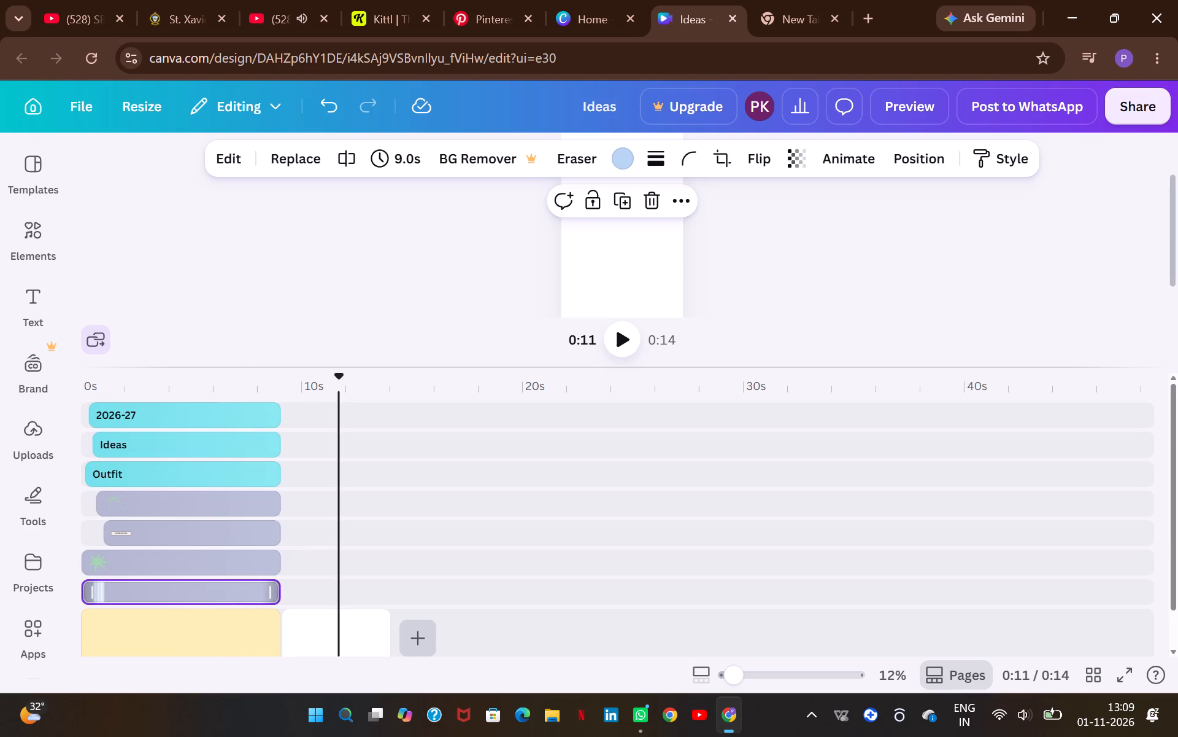
Reposition and enlarge the blue striped image on the Outfit Ideas page until it covers the whole page.
scroll(480, 399, up, 1)
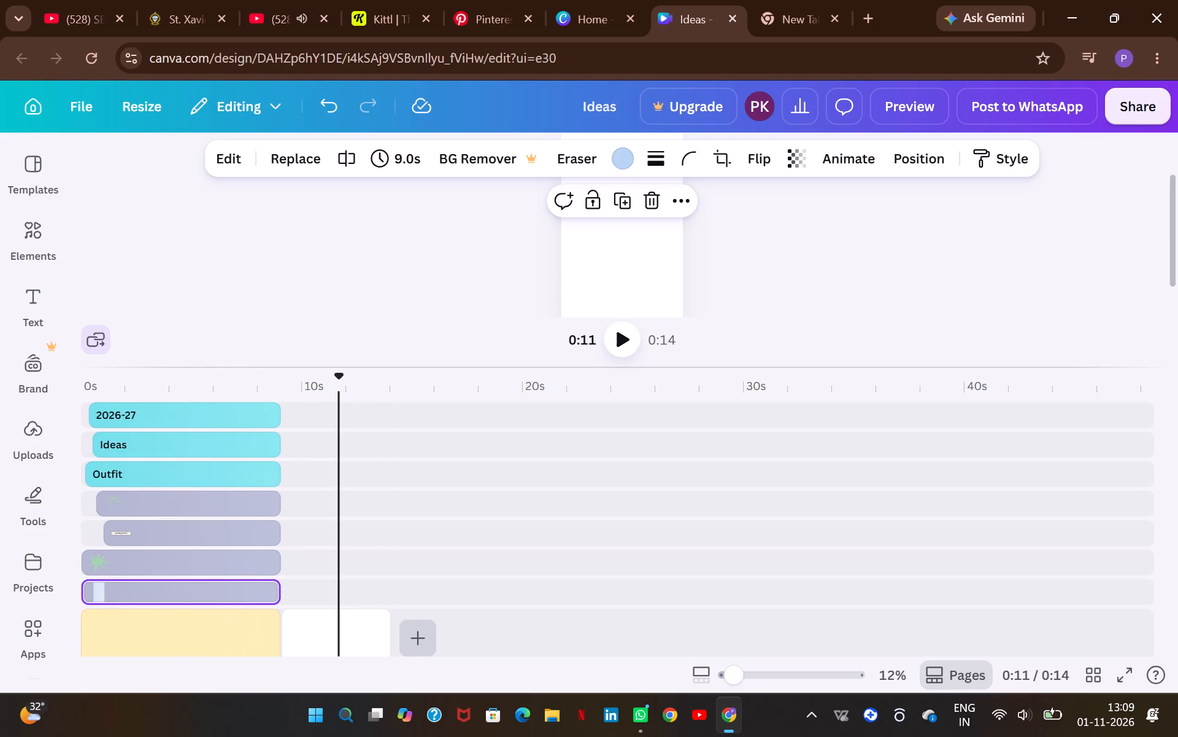
scroll(792, 268, up, 1)
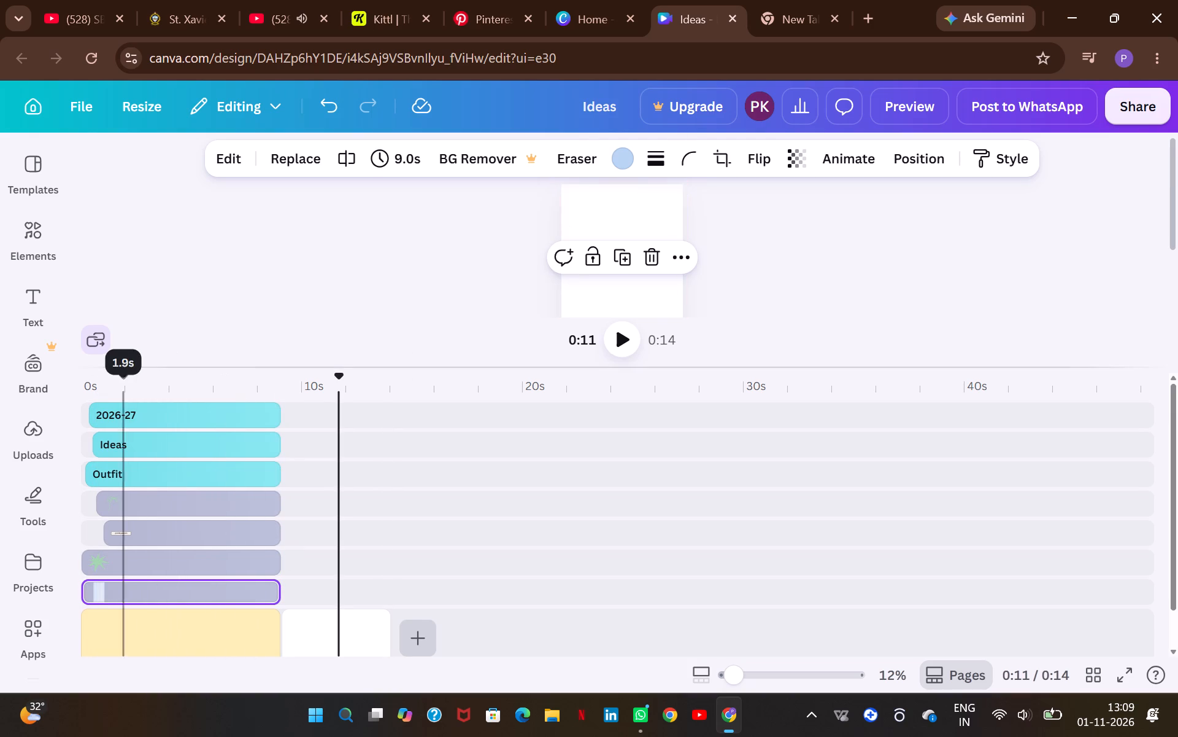
click(118, 590)
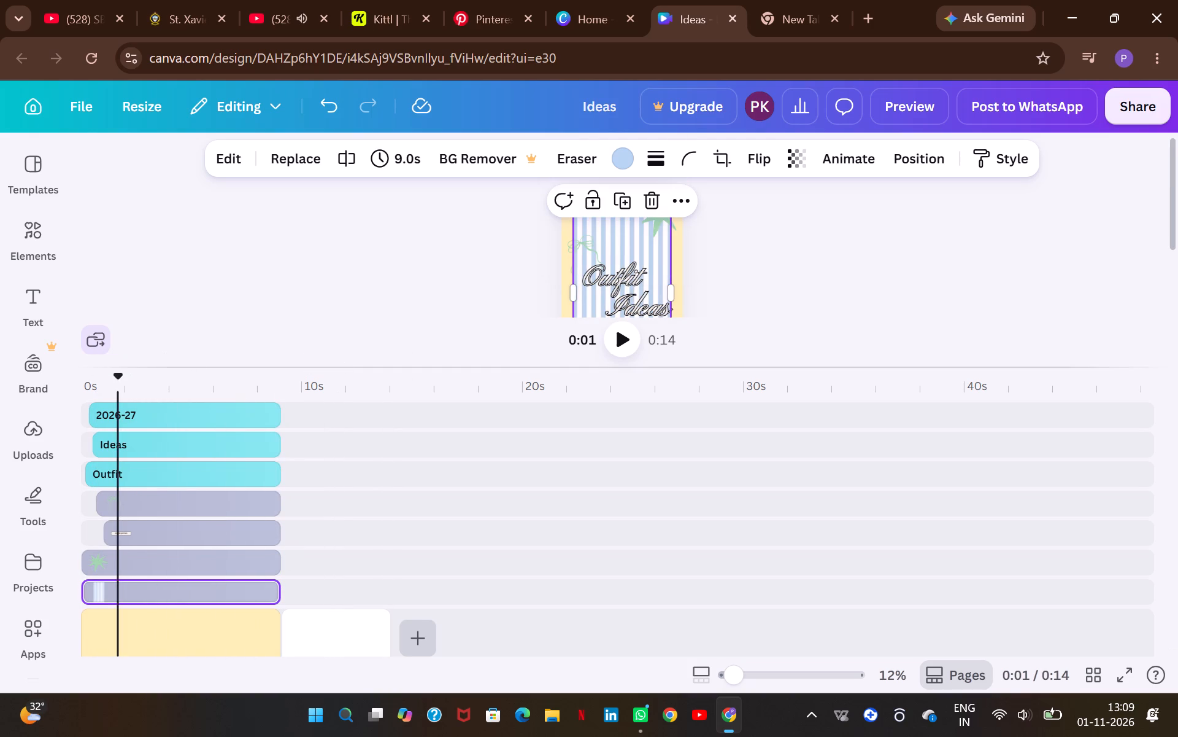
drag(617, 239, 601, 238)
drag(601, 238, 607, 218)
scroll(702, 236, down, 1)
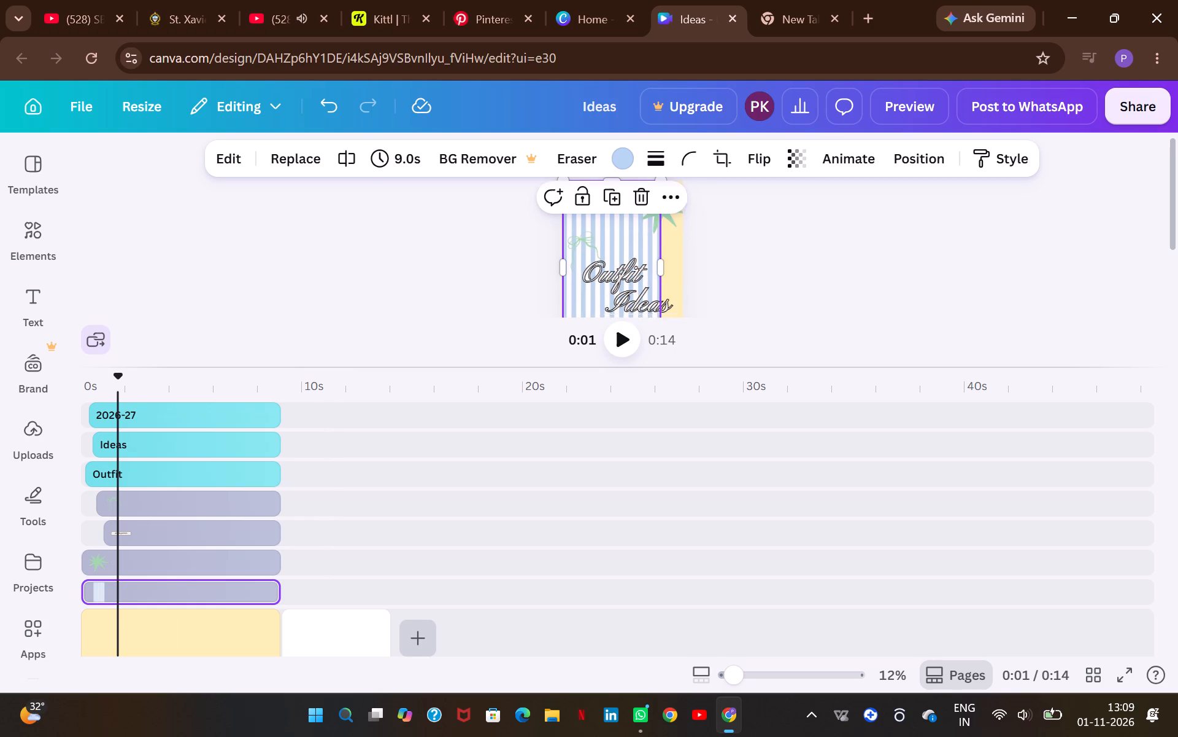
scroll(702, 236, down, 1)
drag(658, 281, 673, 307)
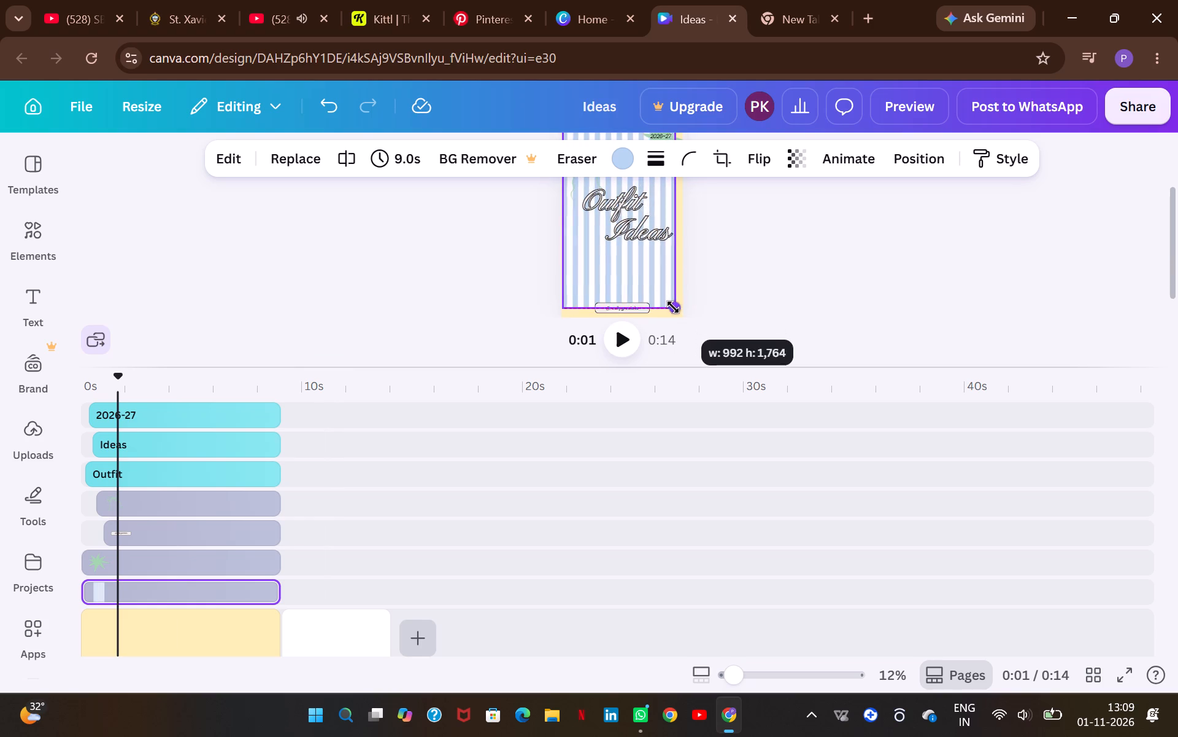
drag(673, 307, 681, 318)
click(799, 222)
scroll(799, 222, down, 1)
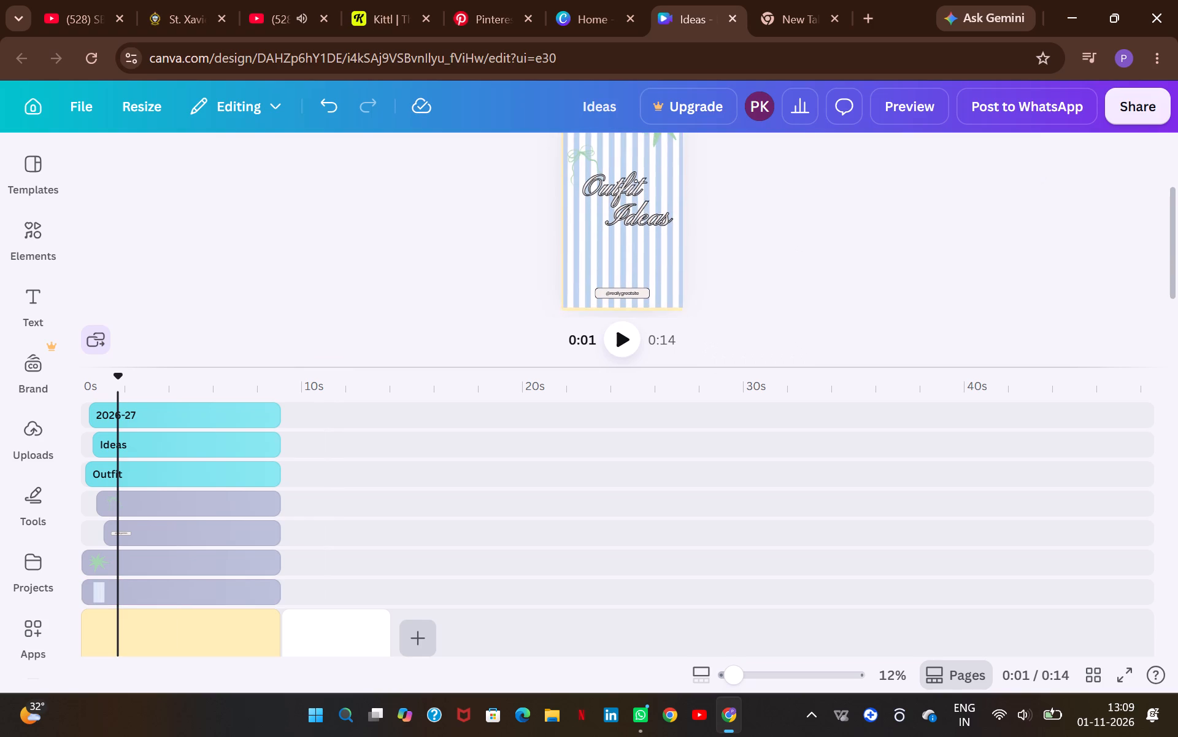
click(656, 256)
drag(567, 306, 566, 308)
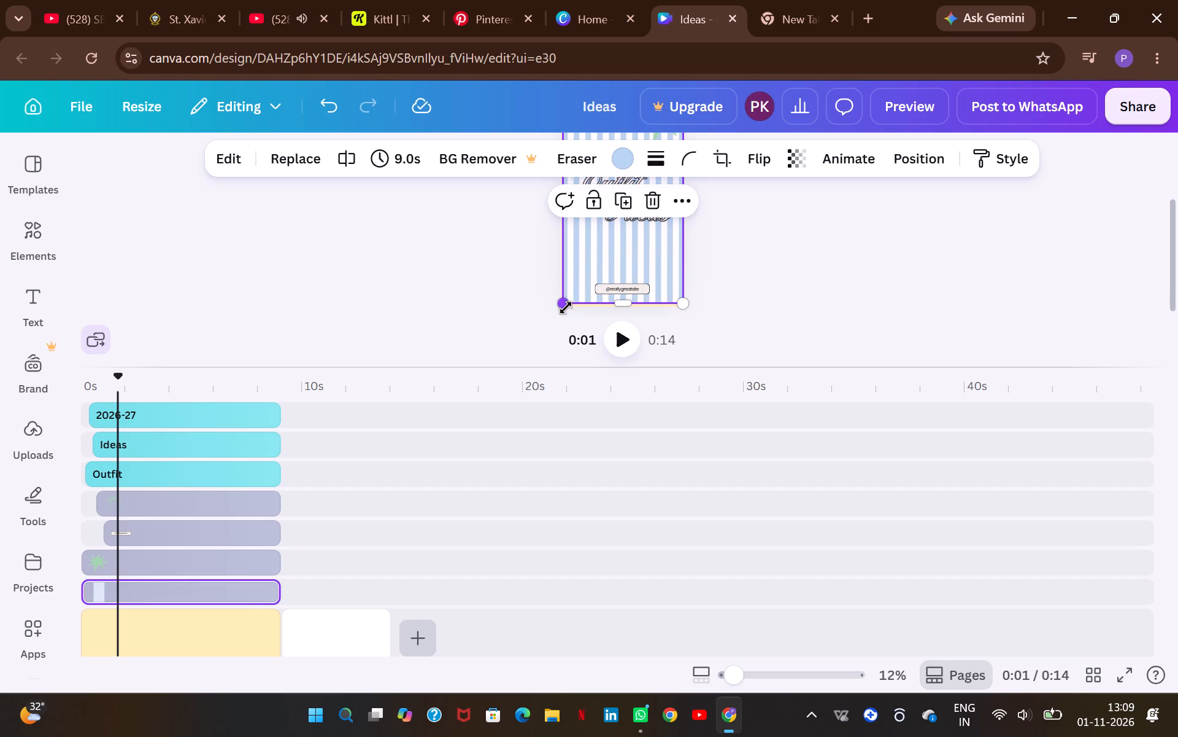
drag(566, 308, 557, 305)
click(761, 287)
scroll(761, 287, up, 1)
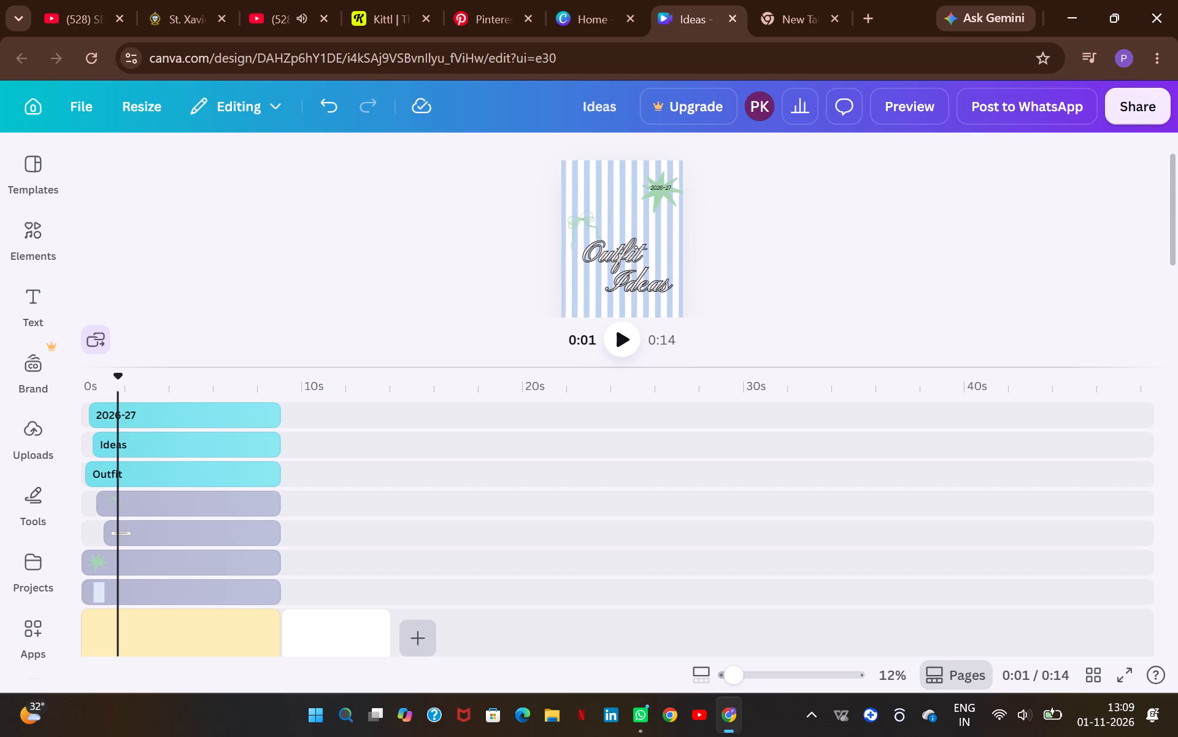
scroll(764, 225, down, 2)
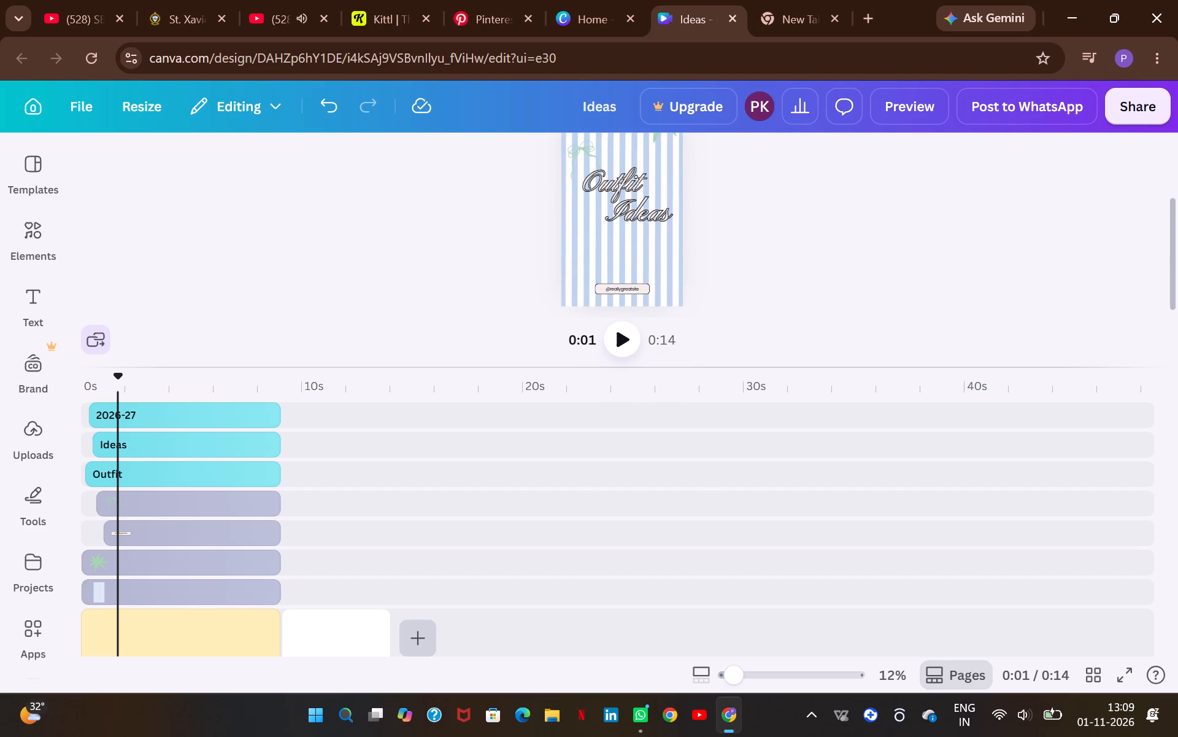
Change the Outfit Ideas clip's yellow background colour to white.
click(257, 628)
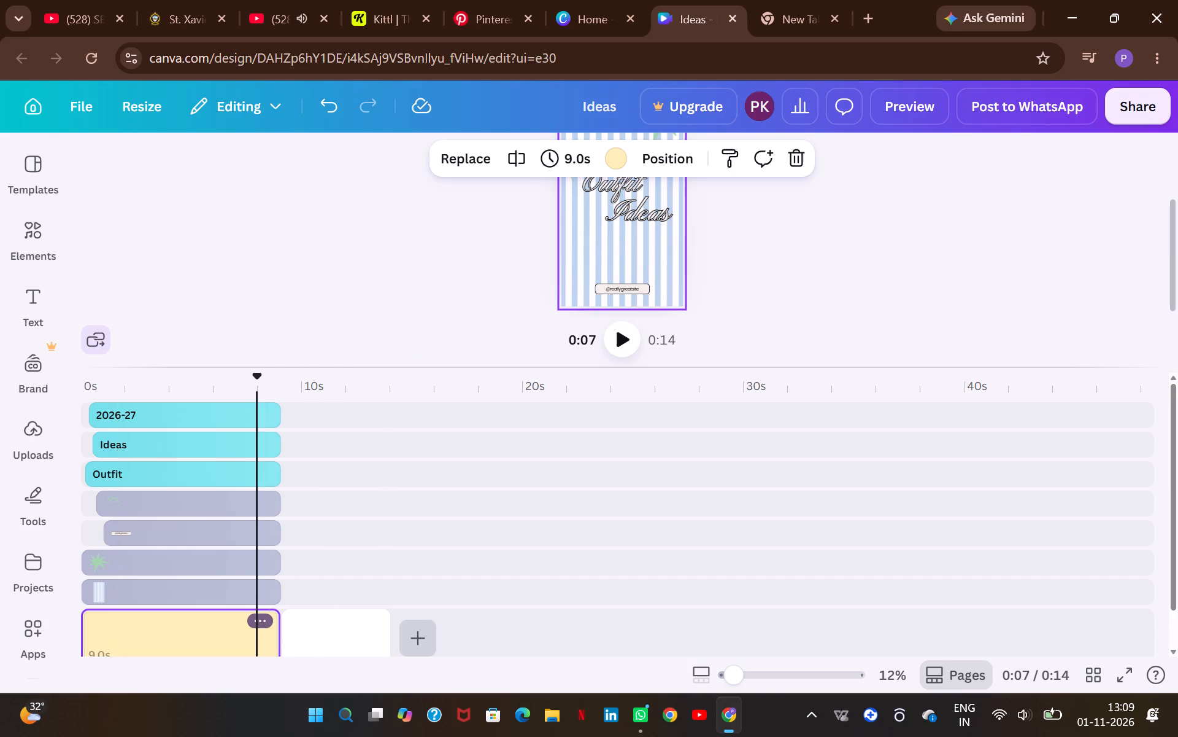
click(623, 152)
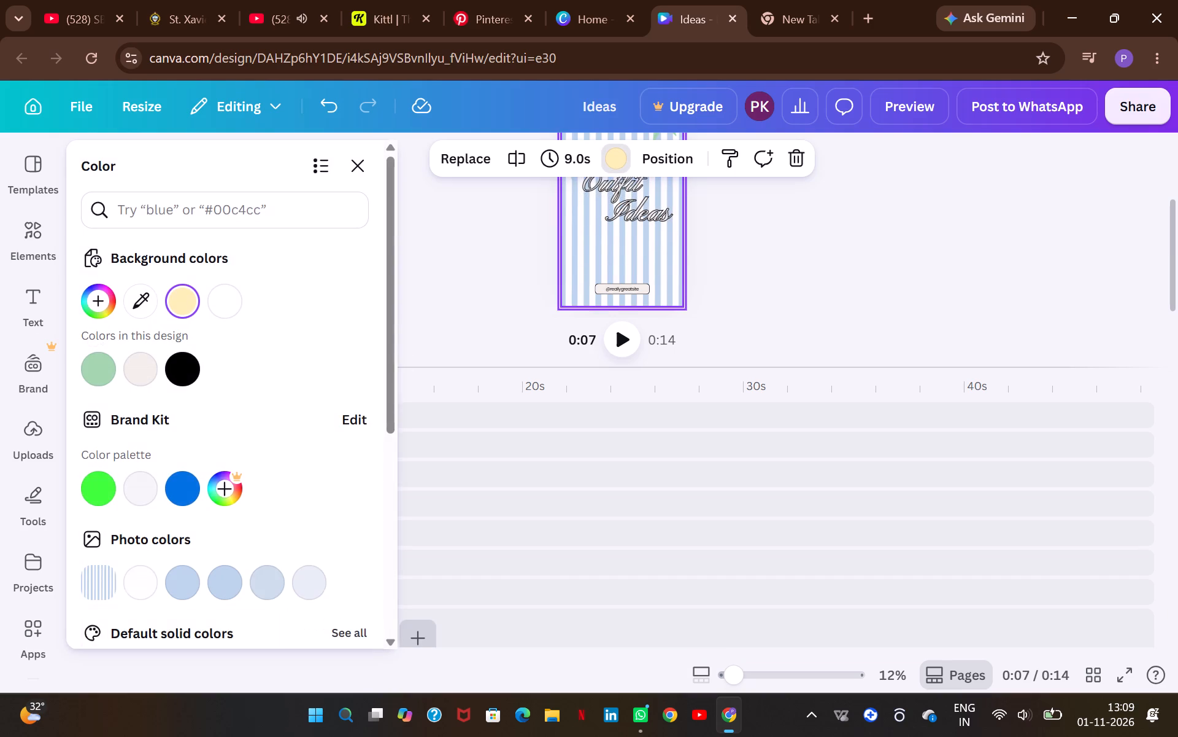
click(229, 306)
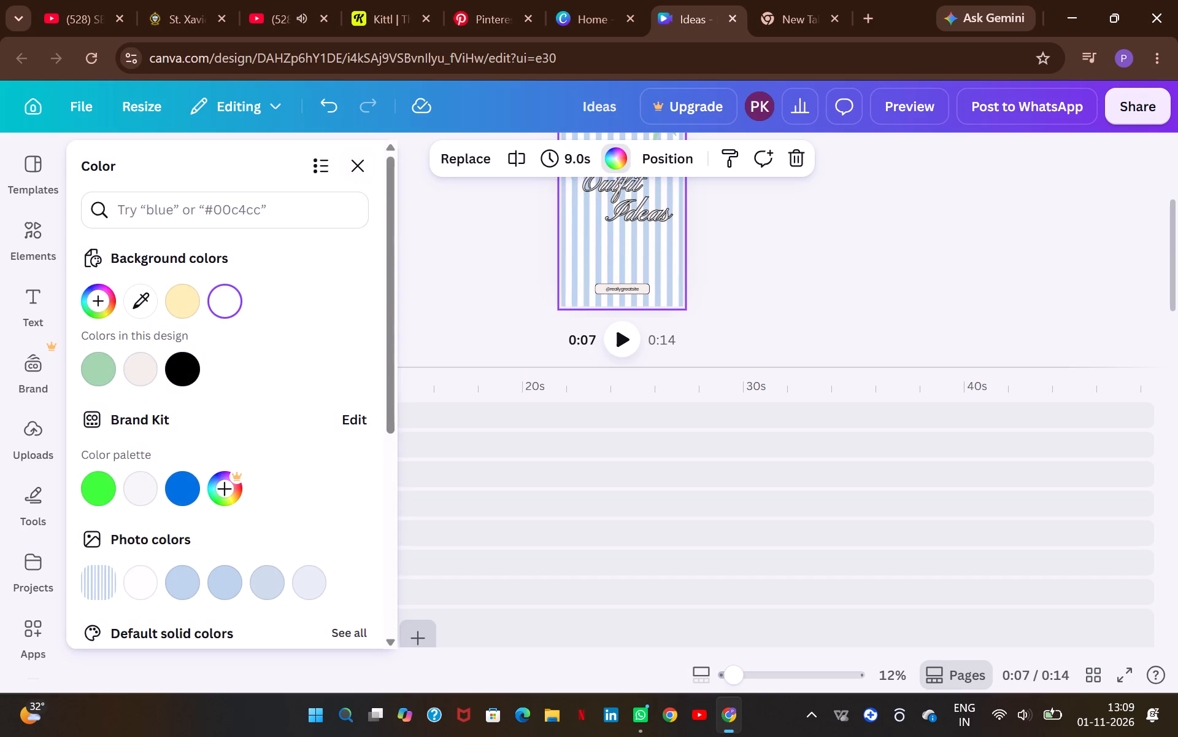
click(360, 175)
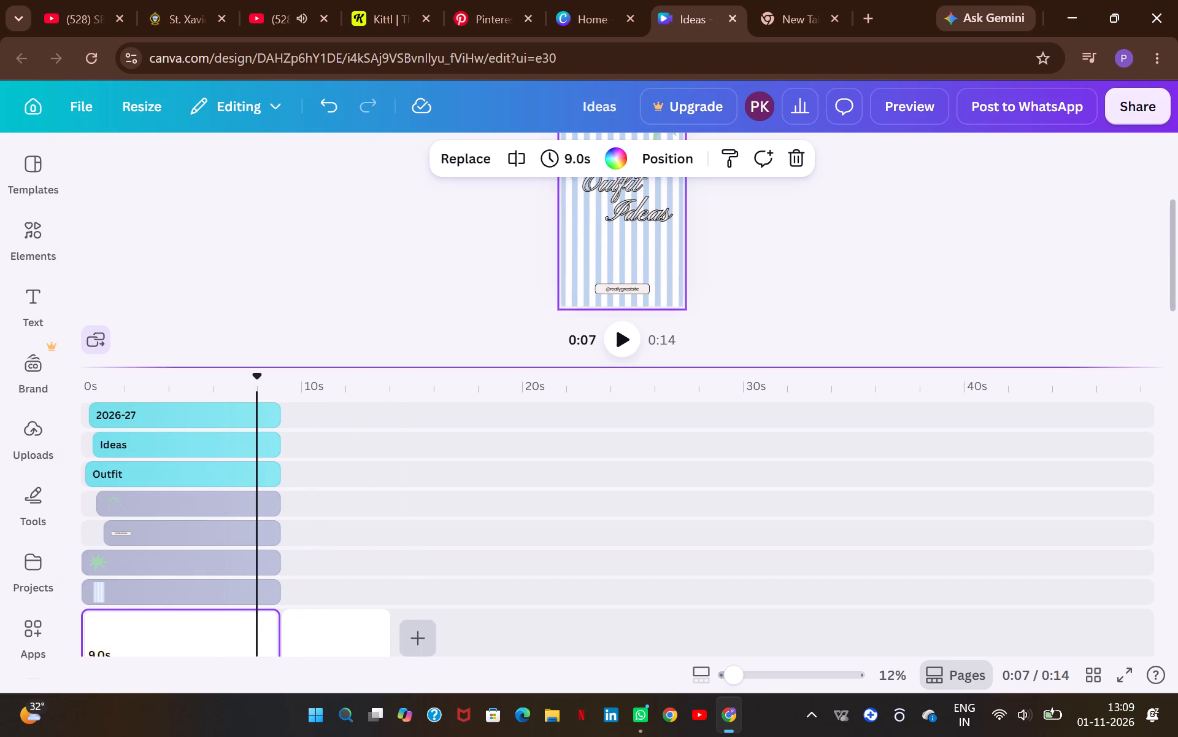
Set the blue striped image as the background of the Outfit Ideas clip.
click(587, 255)
right_click(587, 255)
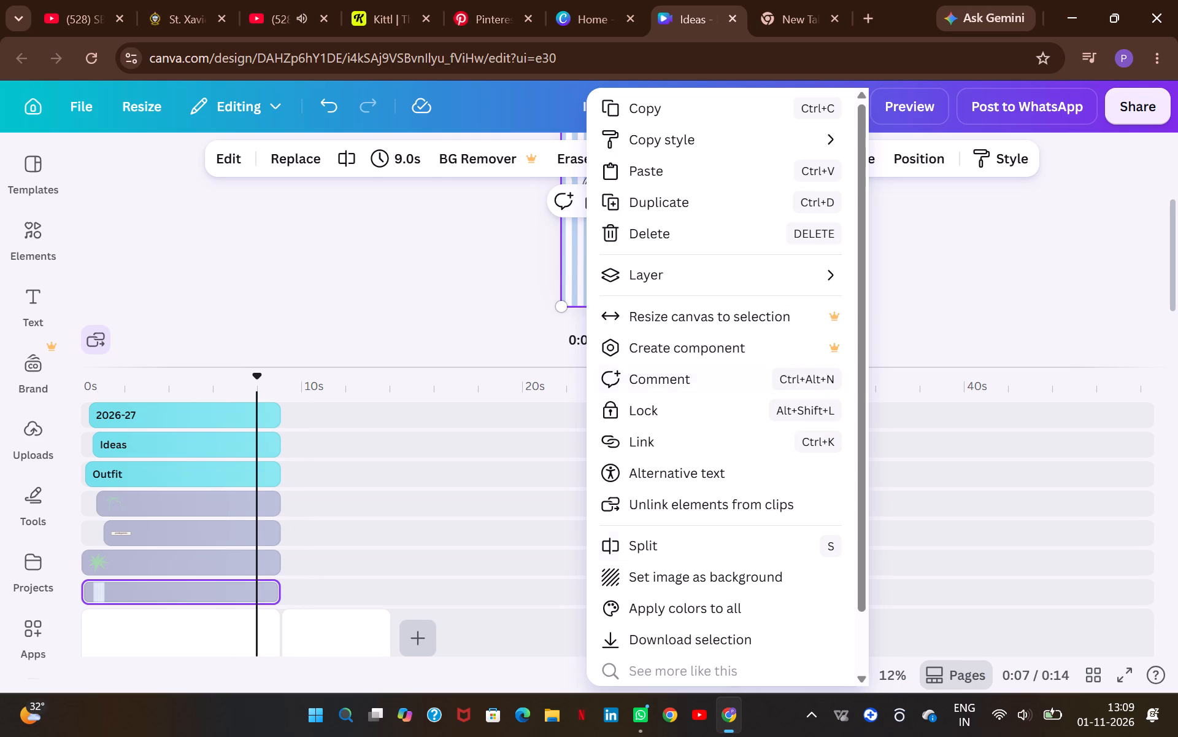
click(682, 574)
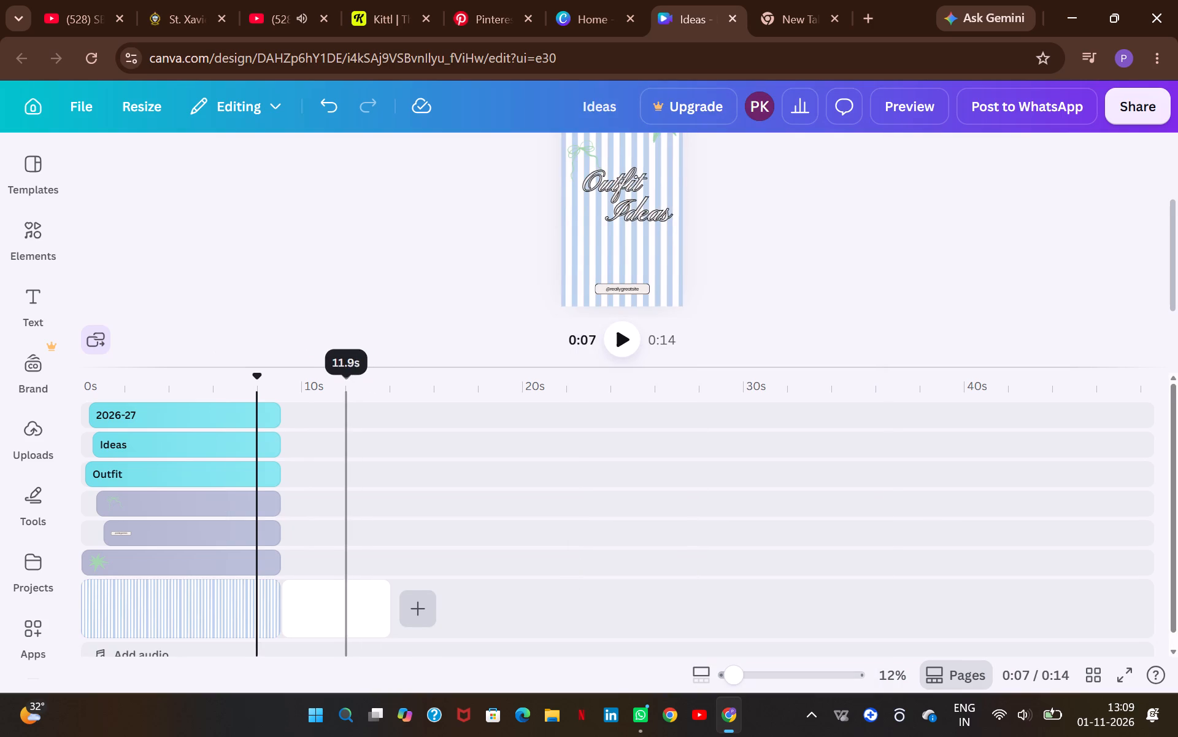
Delete the empty white 5.0-second clip that follows the Outfit Ideas clip.
click(339, 596)
click(361, 589)
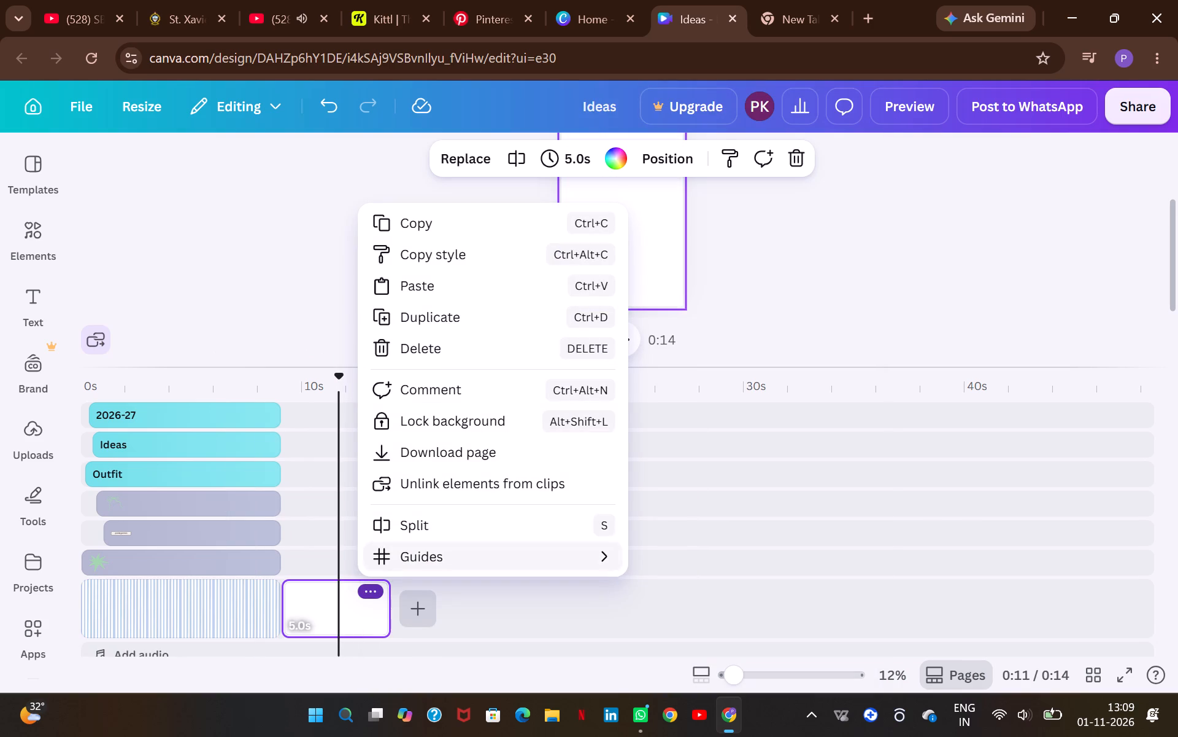
click(482, 357)
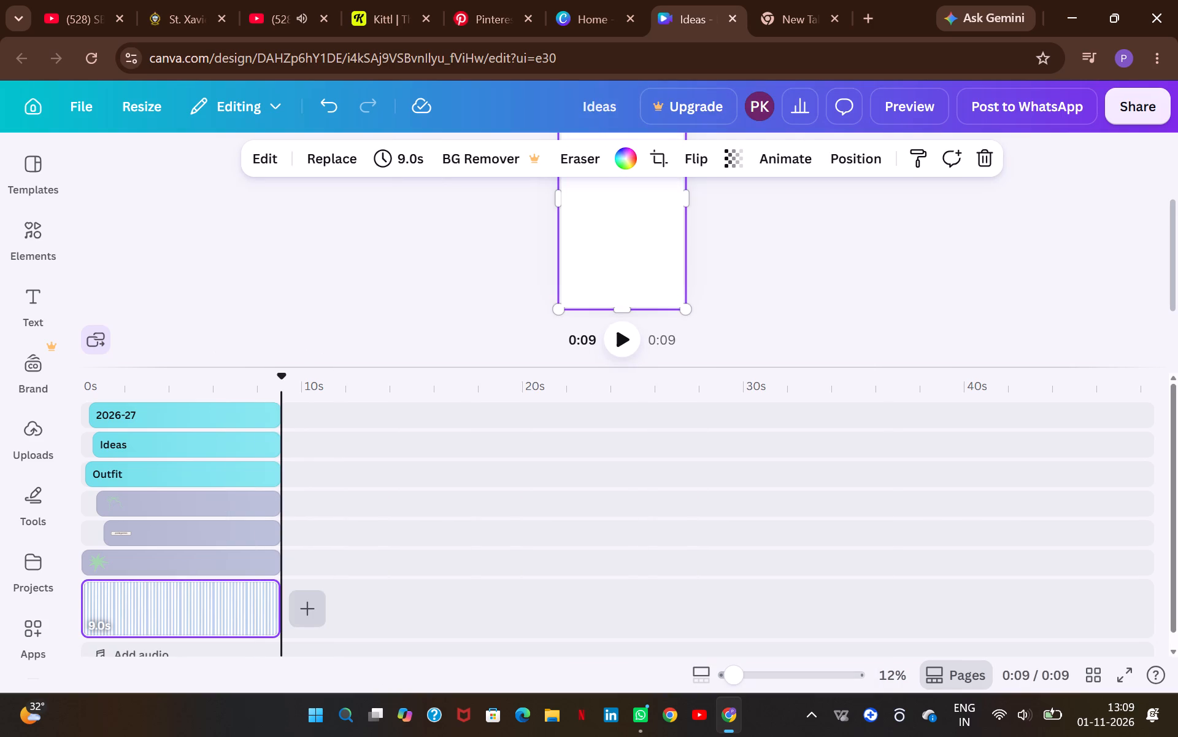
scroll(558, 423, up, 1)
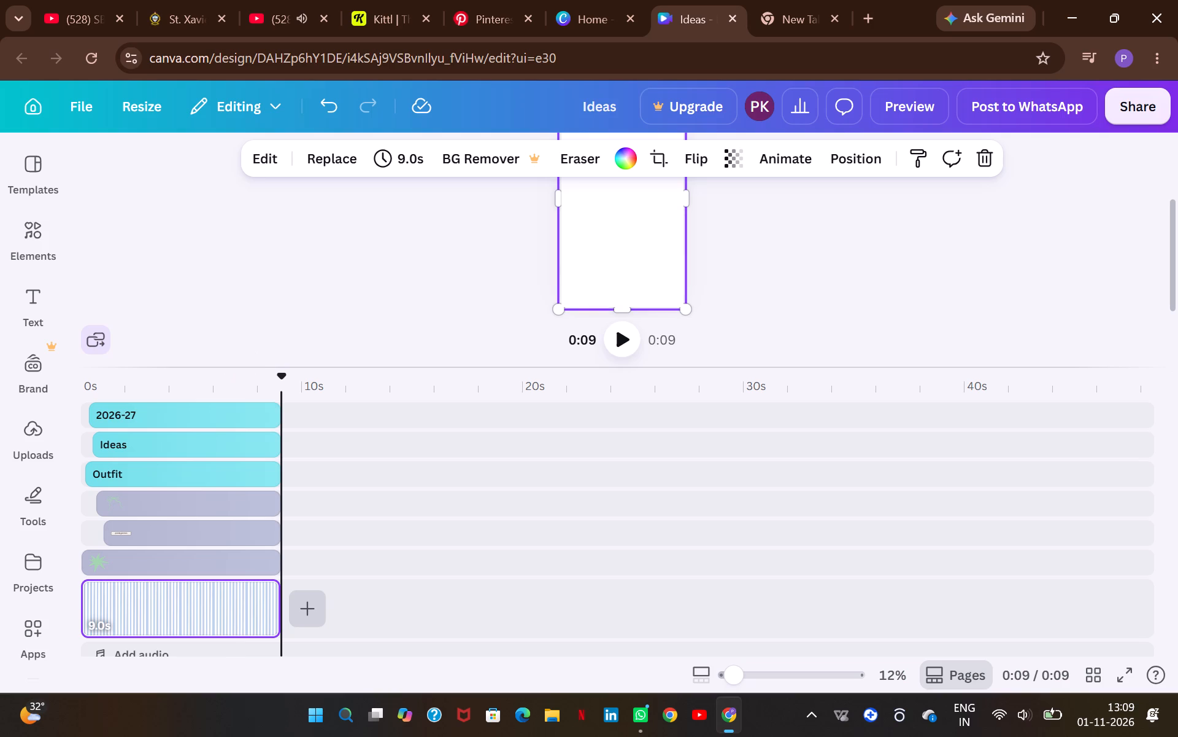
click(622, 287)
click(618, 256)
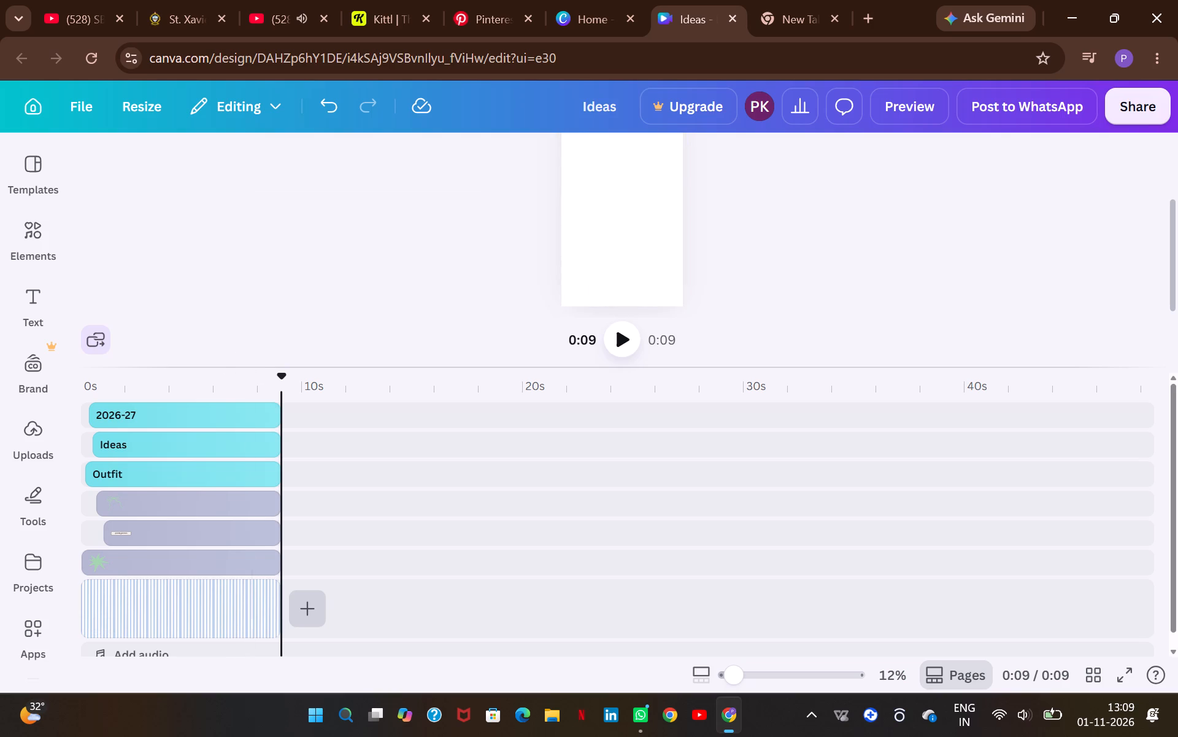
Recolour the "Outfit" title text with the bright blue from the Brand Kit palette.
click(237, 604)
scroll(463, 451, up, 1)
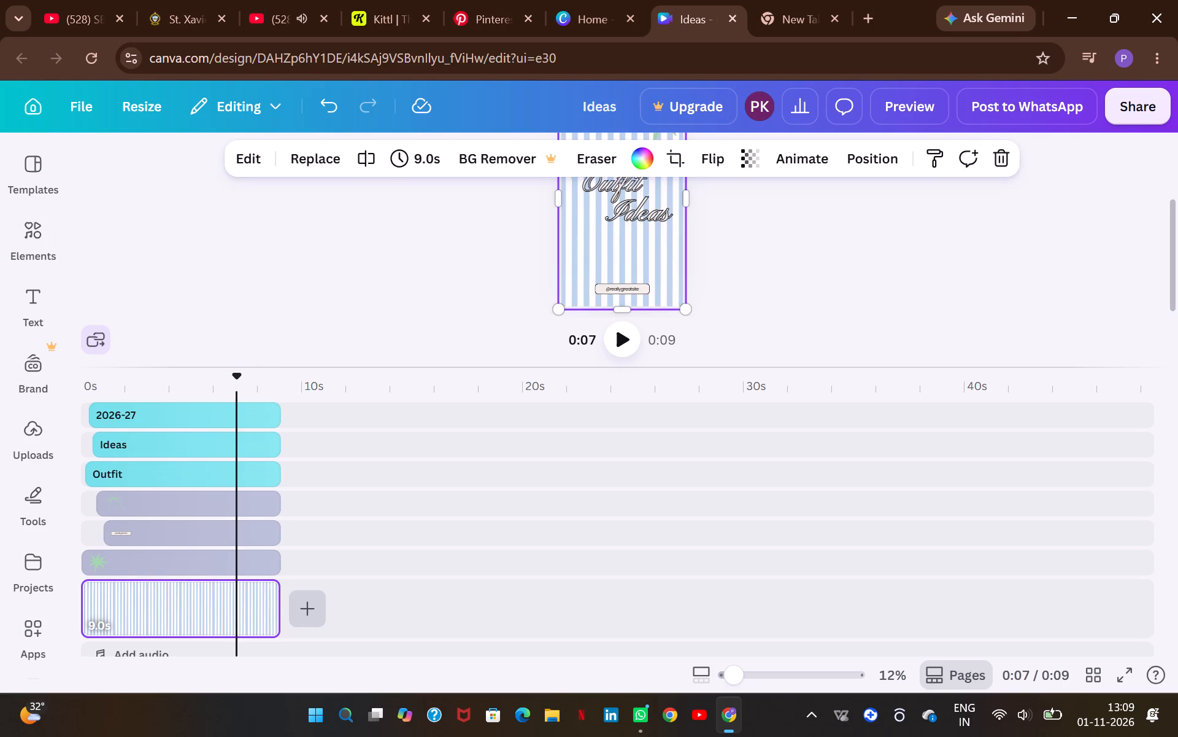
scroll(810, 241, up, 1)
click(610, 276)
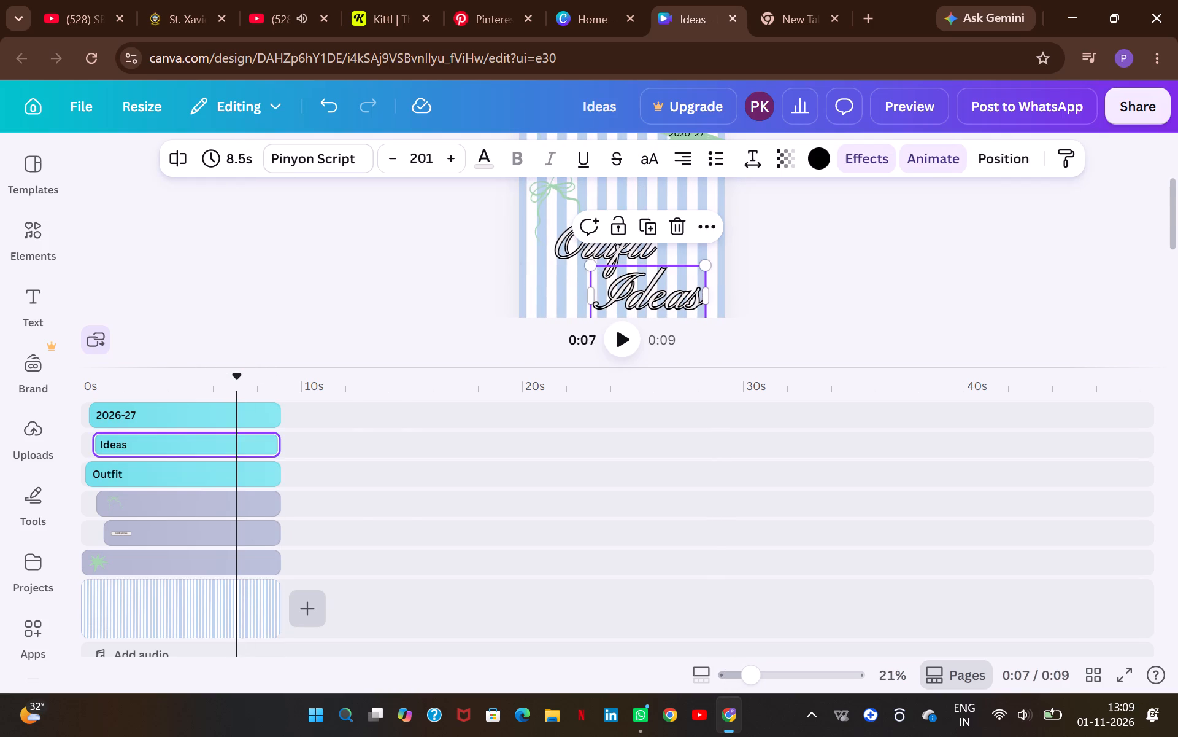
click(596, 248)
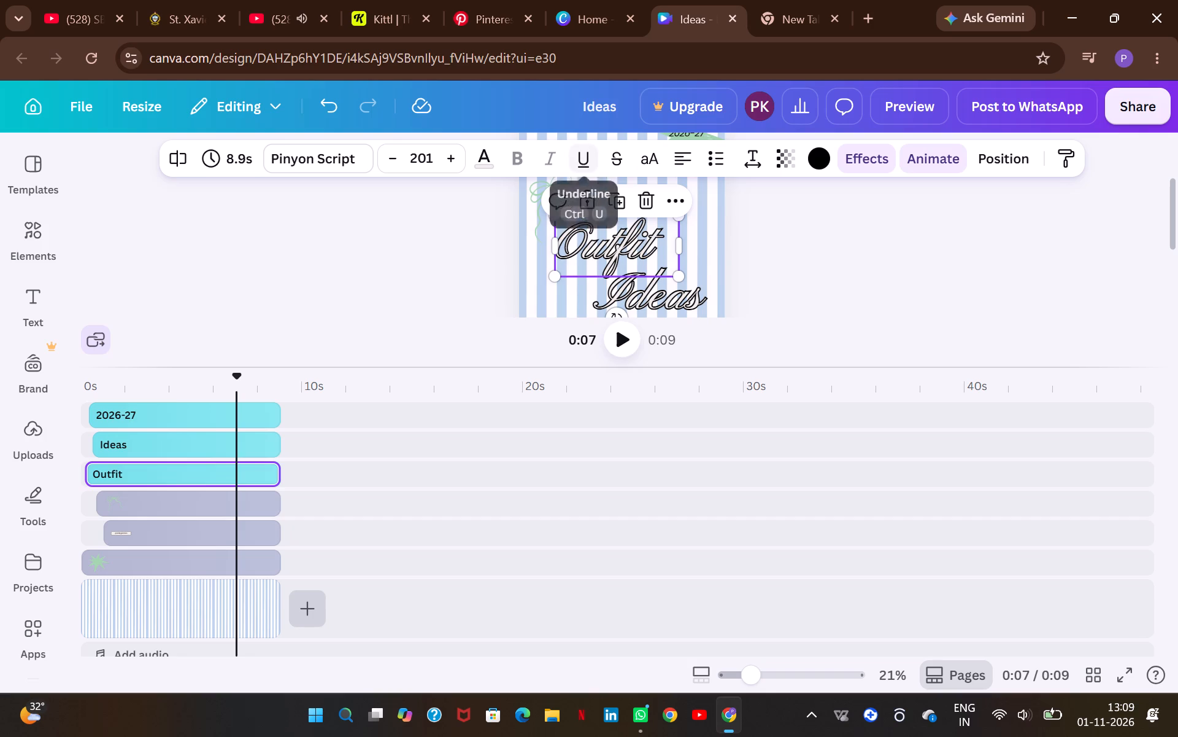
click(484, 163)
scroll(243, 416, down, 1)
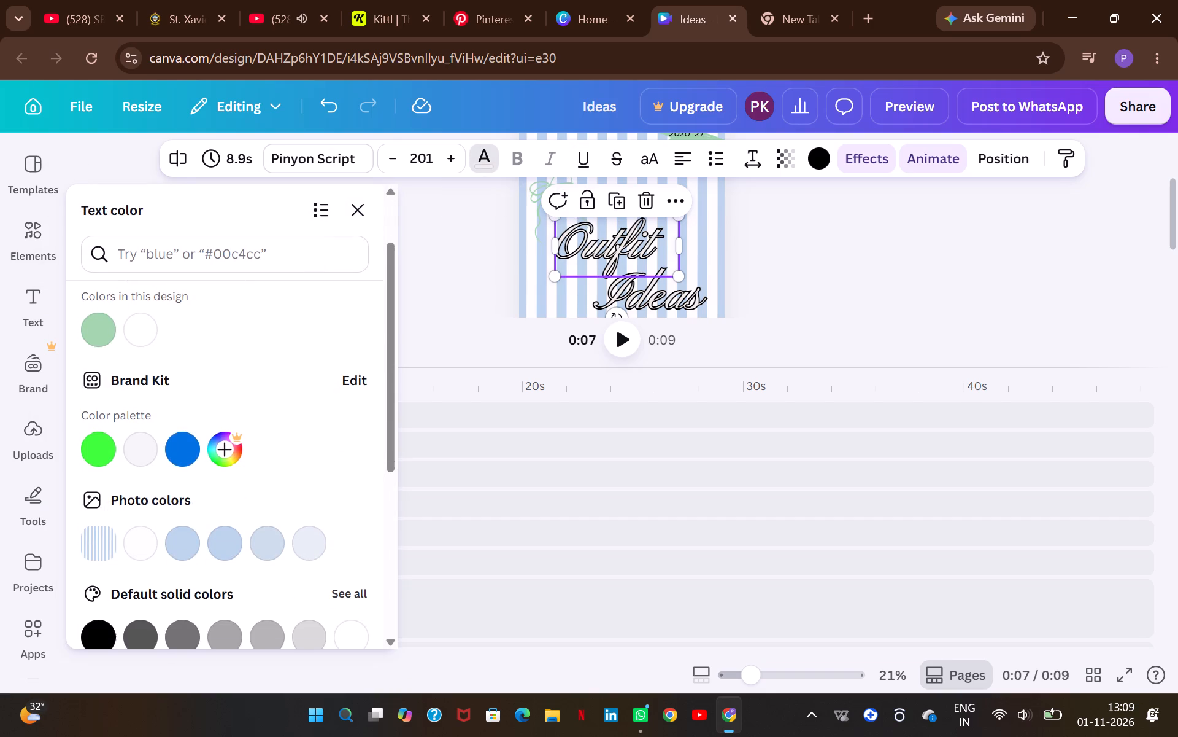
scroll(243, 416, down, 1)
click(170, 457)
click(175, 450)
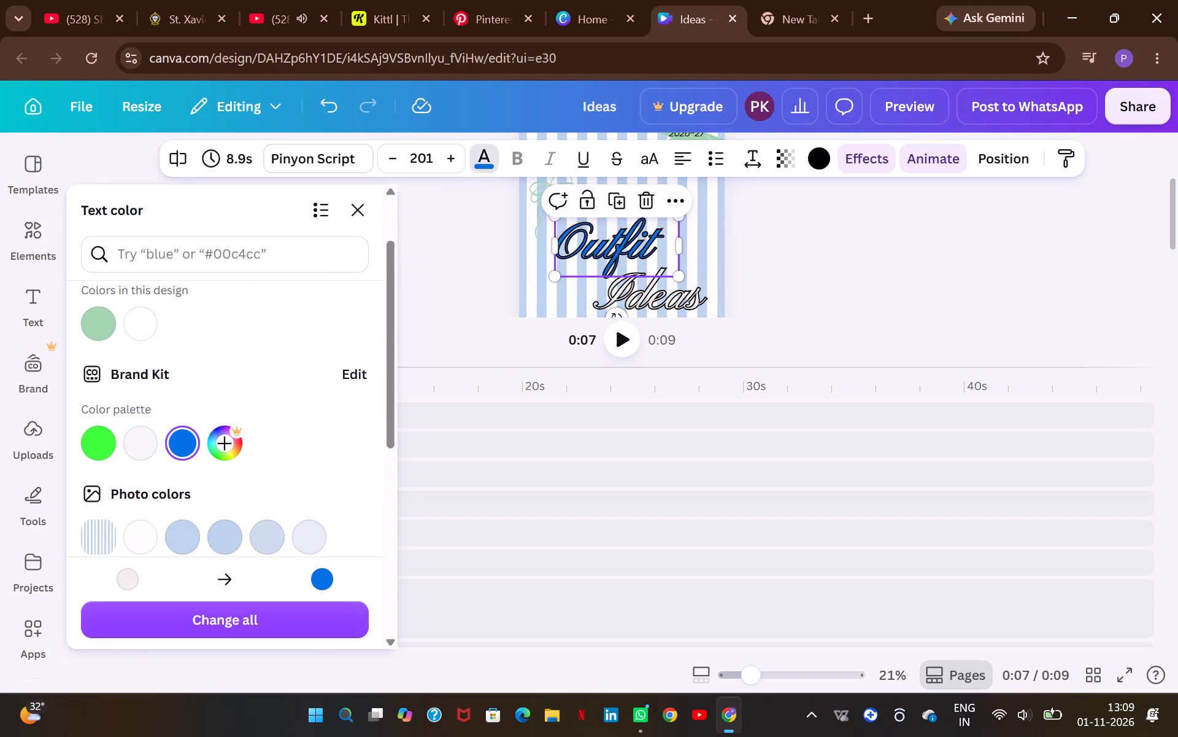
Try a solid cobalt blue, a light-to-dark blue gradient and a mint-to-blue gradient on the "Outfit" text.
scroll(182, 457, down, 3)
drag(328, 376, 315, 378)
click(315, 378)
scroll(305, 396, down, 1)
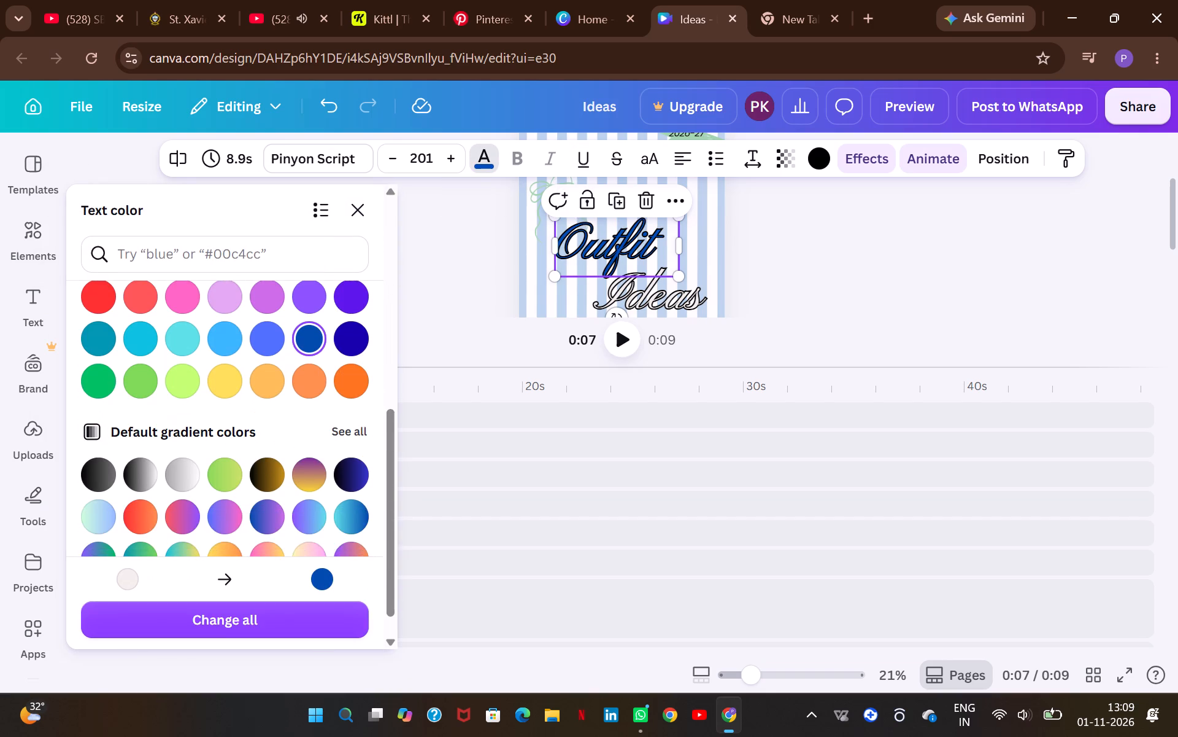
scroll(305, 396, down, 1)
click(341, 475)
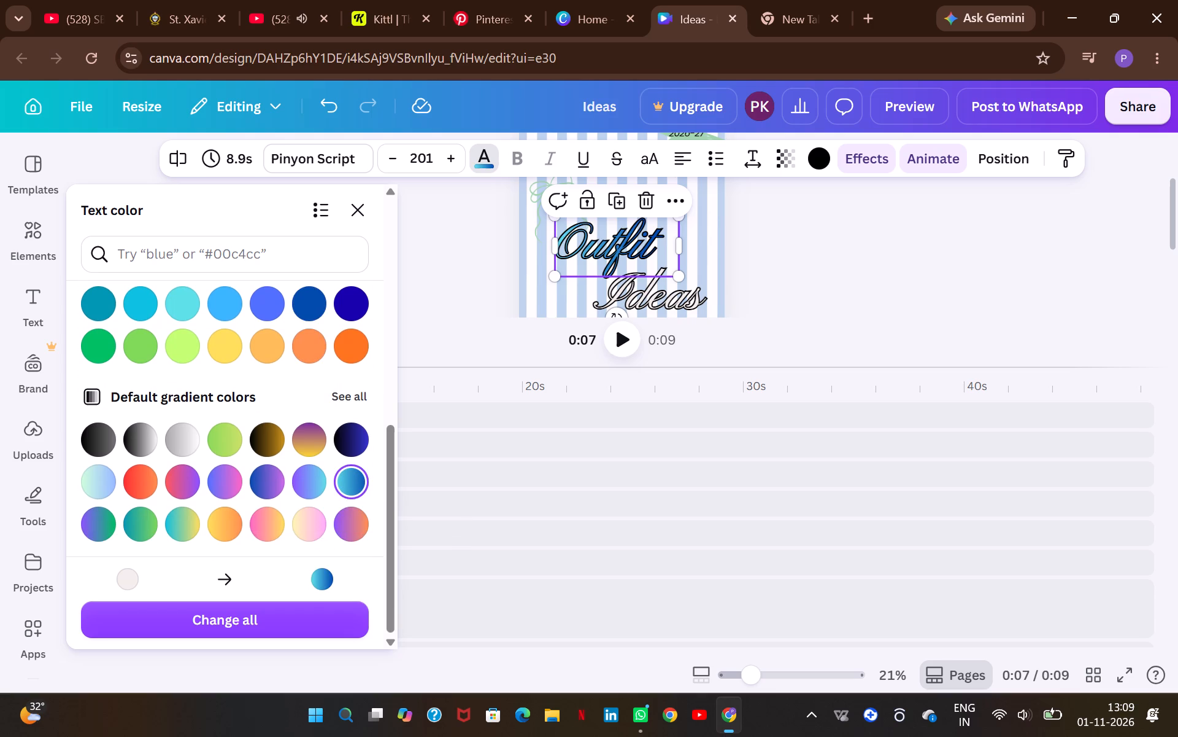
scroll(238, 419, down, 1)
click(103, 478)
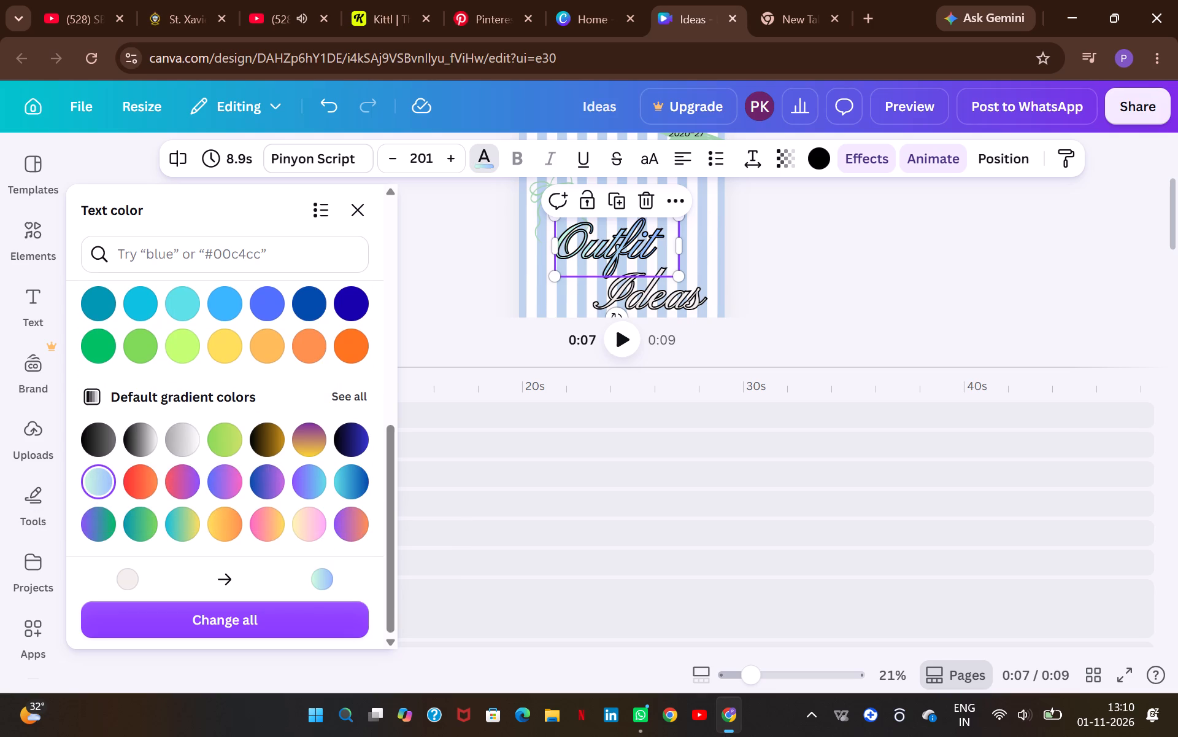
Compare the default solid blues on the "Outfit" text and set it to the darkest navy blue.
click(307, 286)
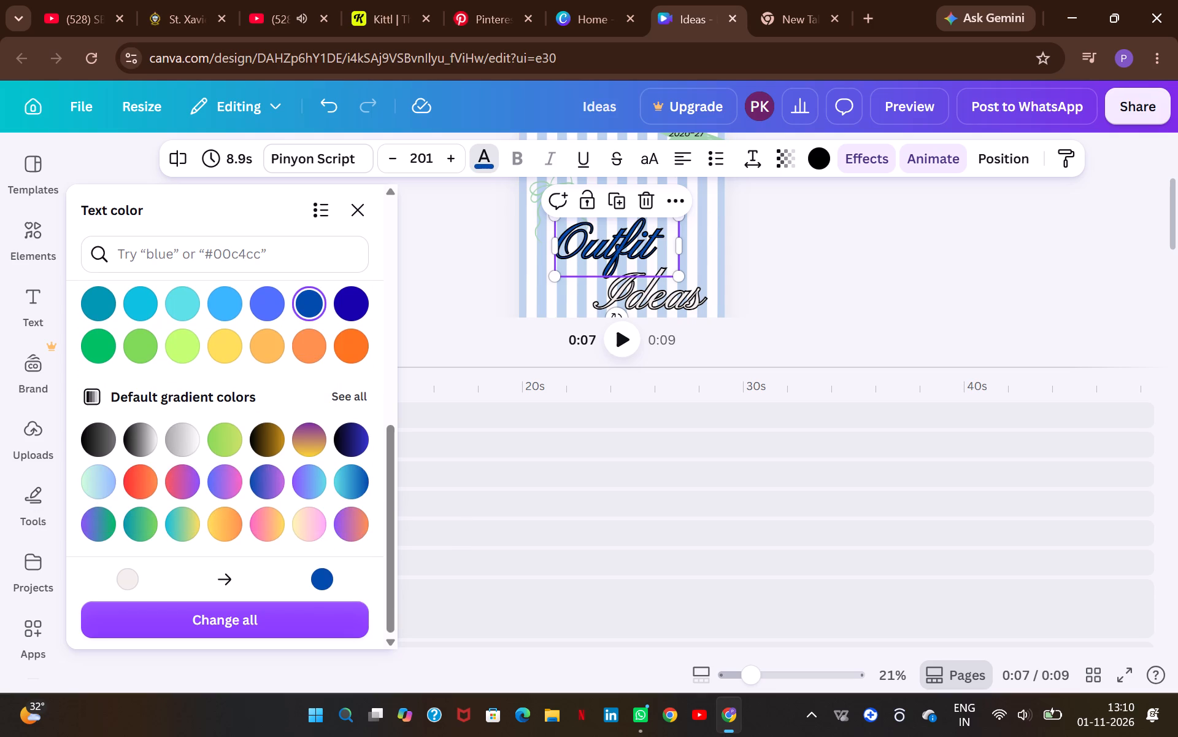
click(352, 295)
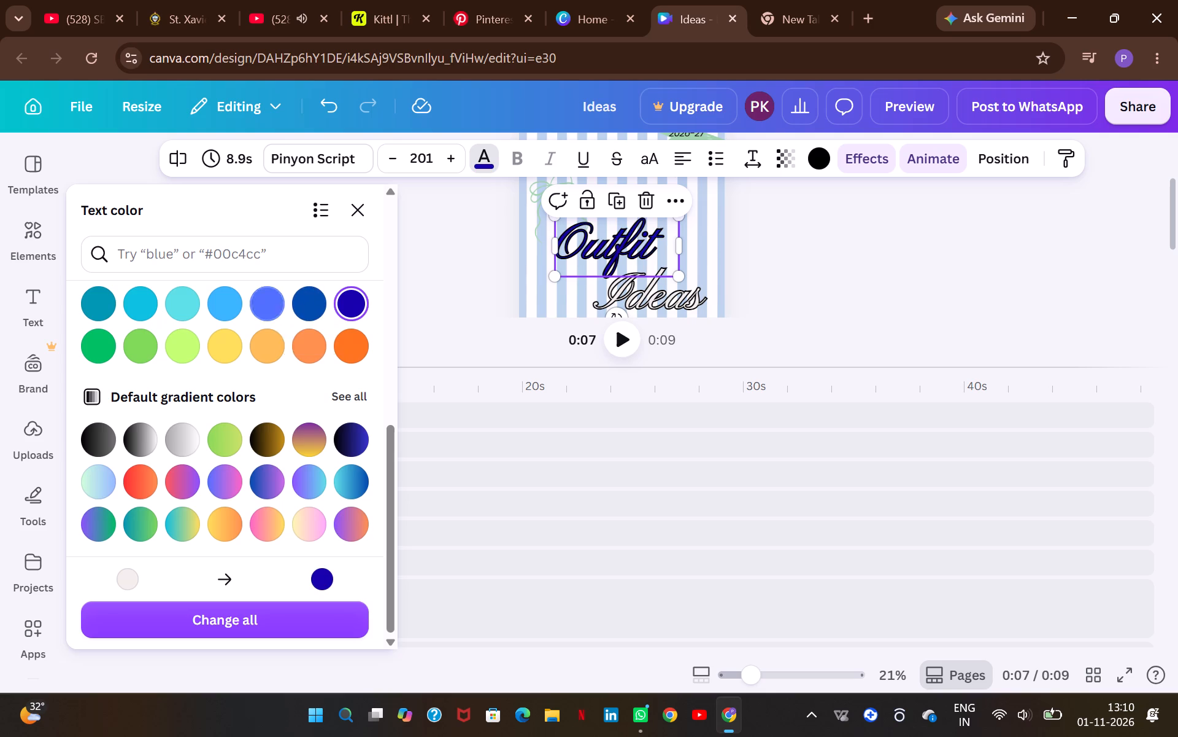
click(268, 307)
click(304, 307)
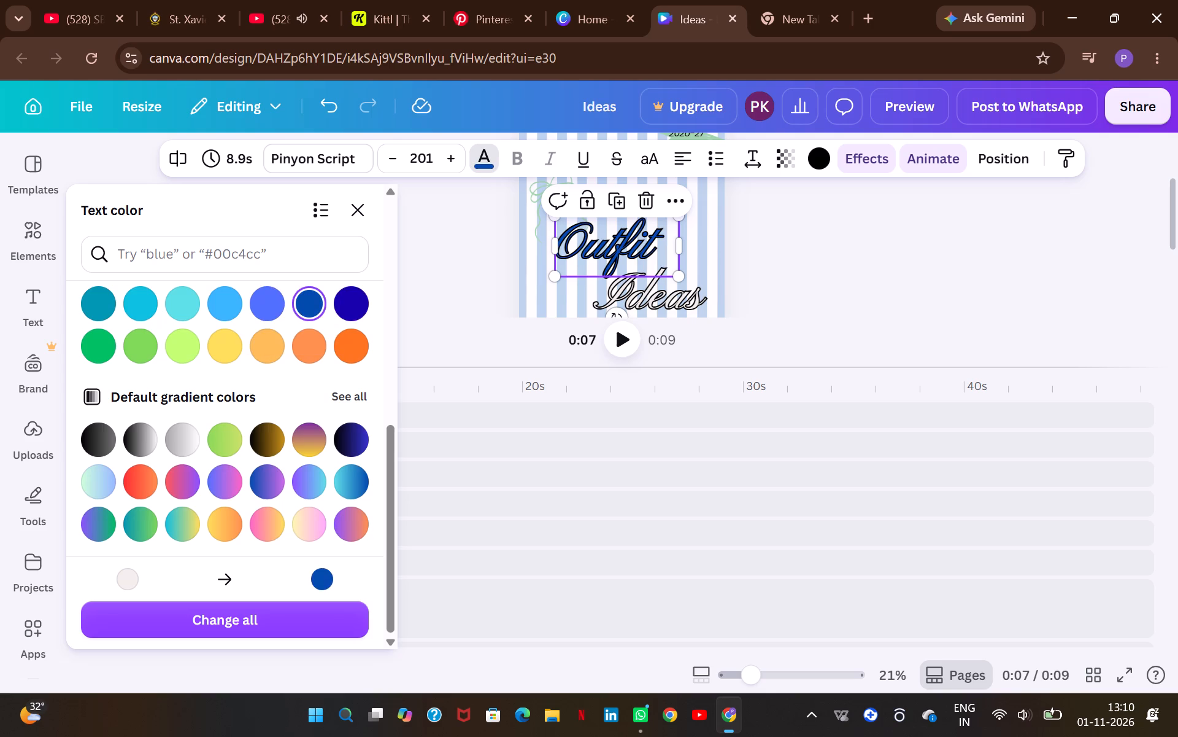
click(351, 297)
click(355, 212)
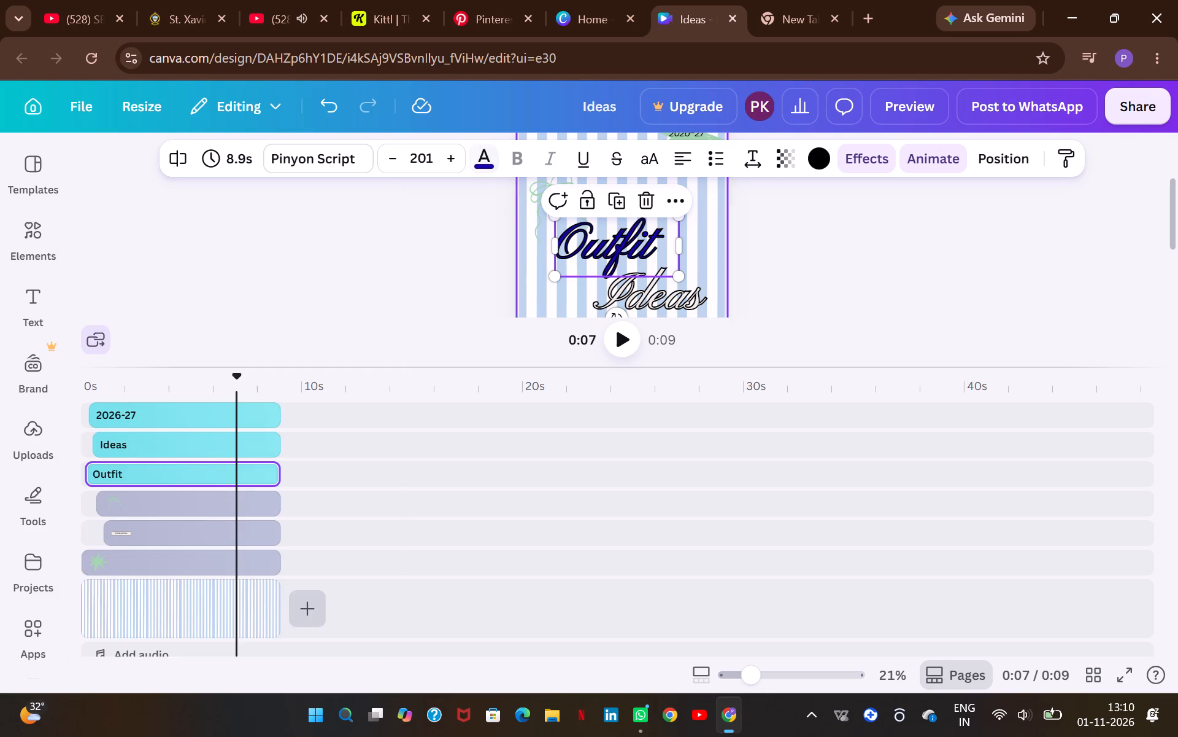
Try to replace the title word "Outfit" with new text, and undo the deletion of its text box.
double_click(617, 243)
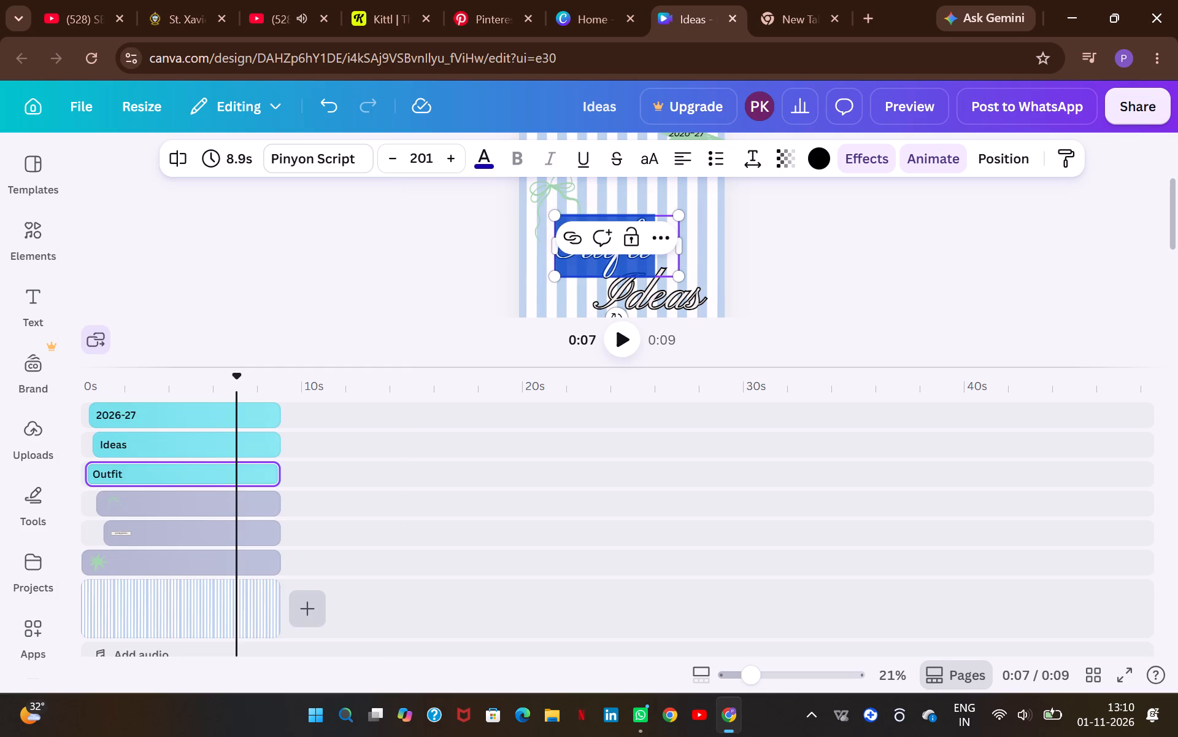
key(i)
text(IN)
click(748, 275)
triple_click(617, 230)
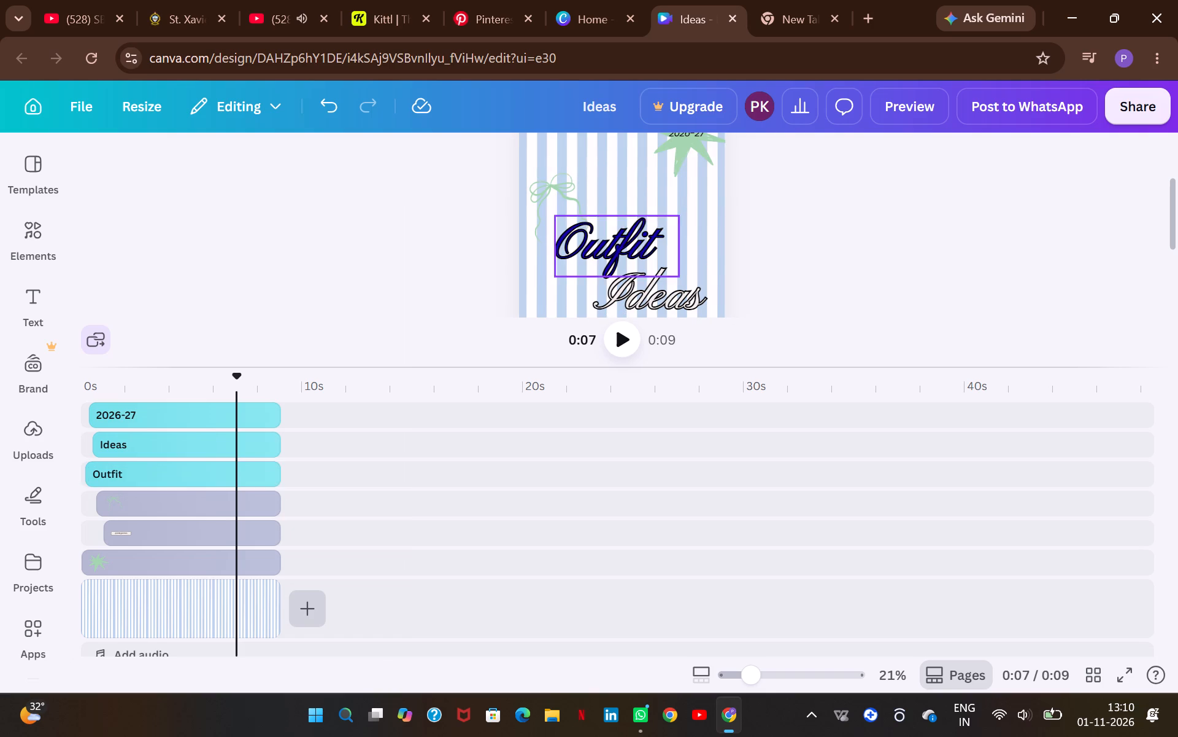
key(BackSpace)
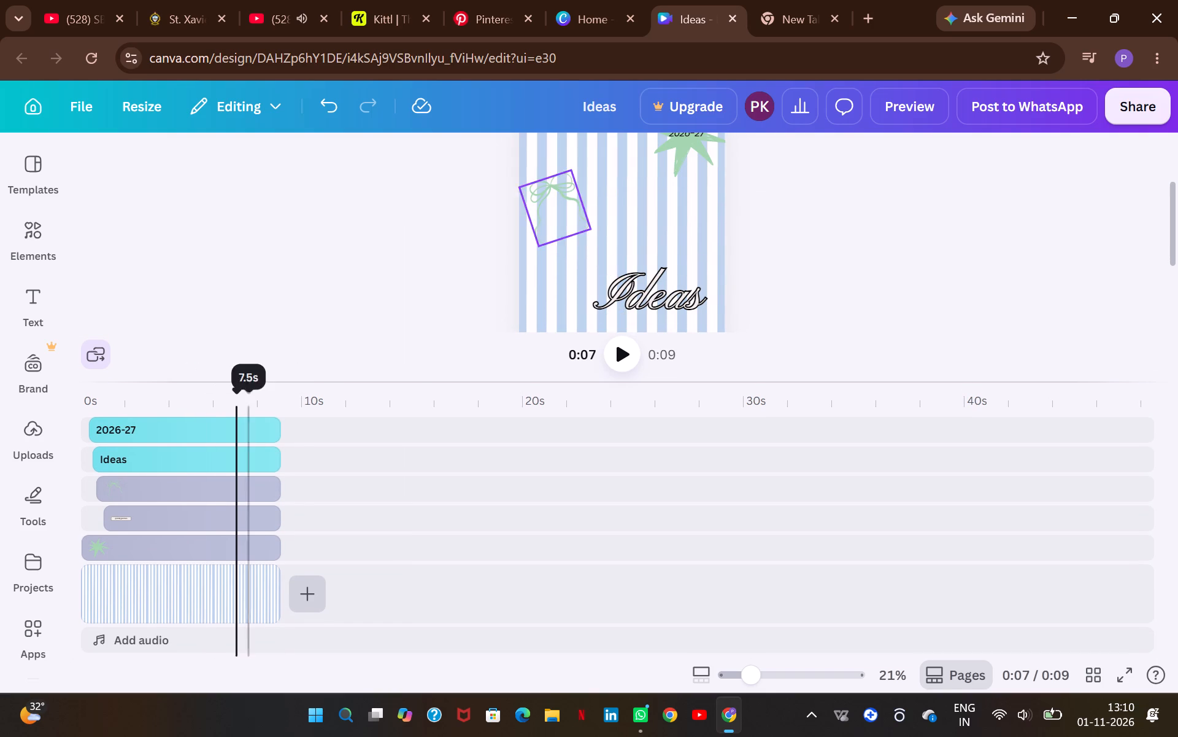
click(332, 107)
Clear the word "Outfit" inside its text box and enter "INVESTI" in its place.
triple_click(595, 240)
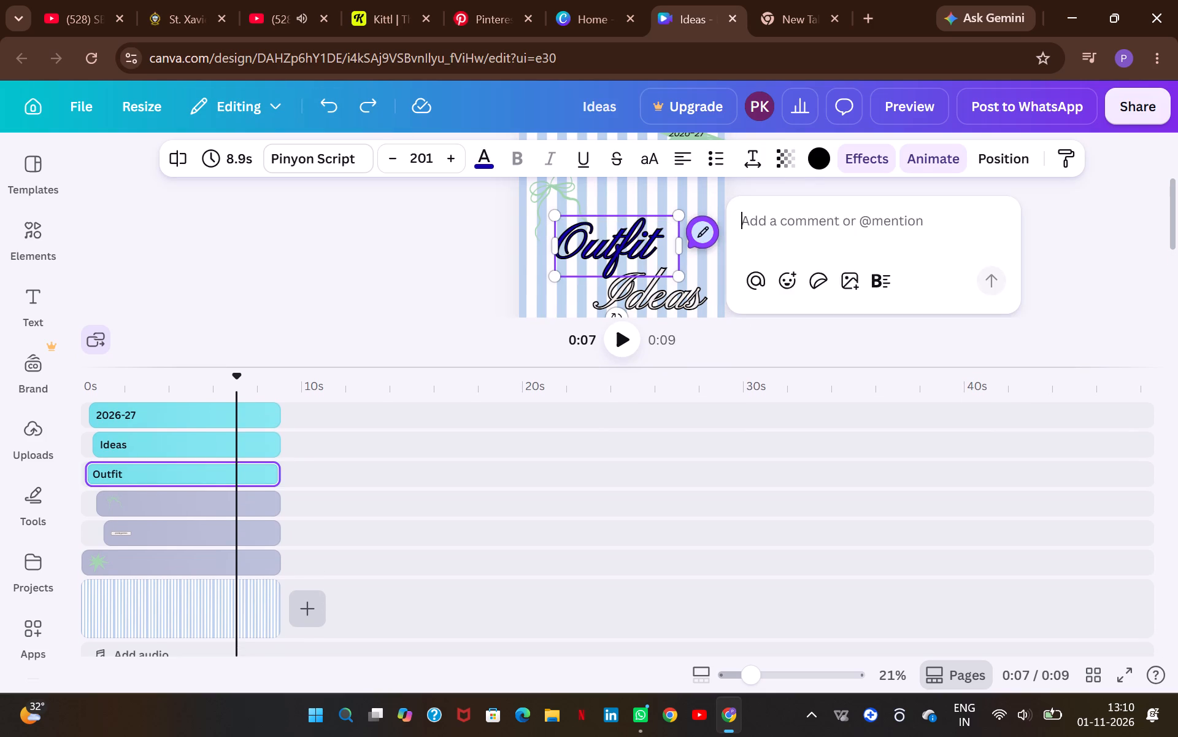
click(649, 259)
key(BackSpace)
key(BackSpace)
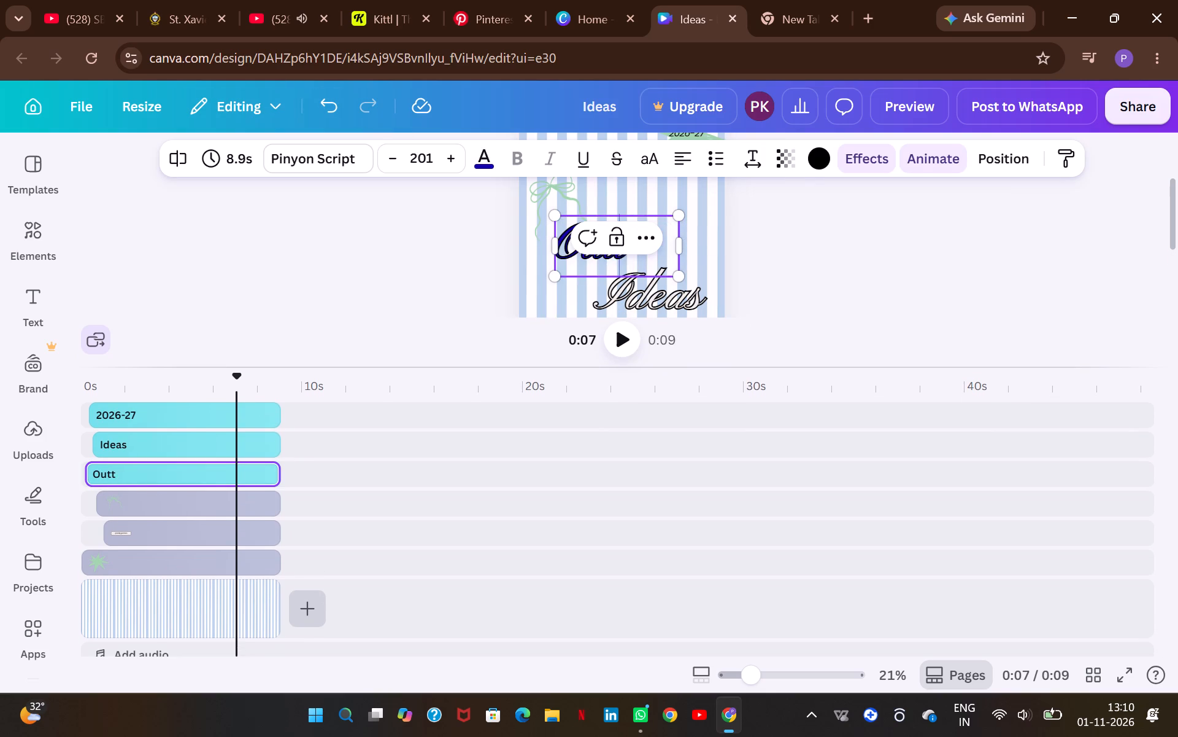
key(BackSpace)
key(BackSpace)
key(BackSpace)
key(BackSpace)
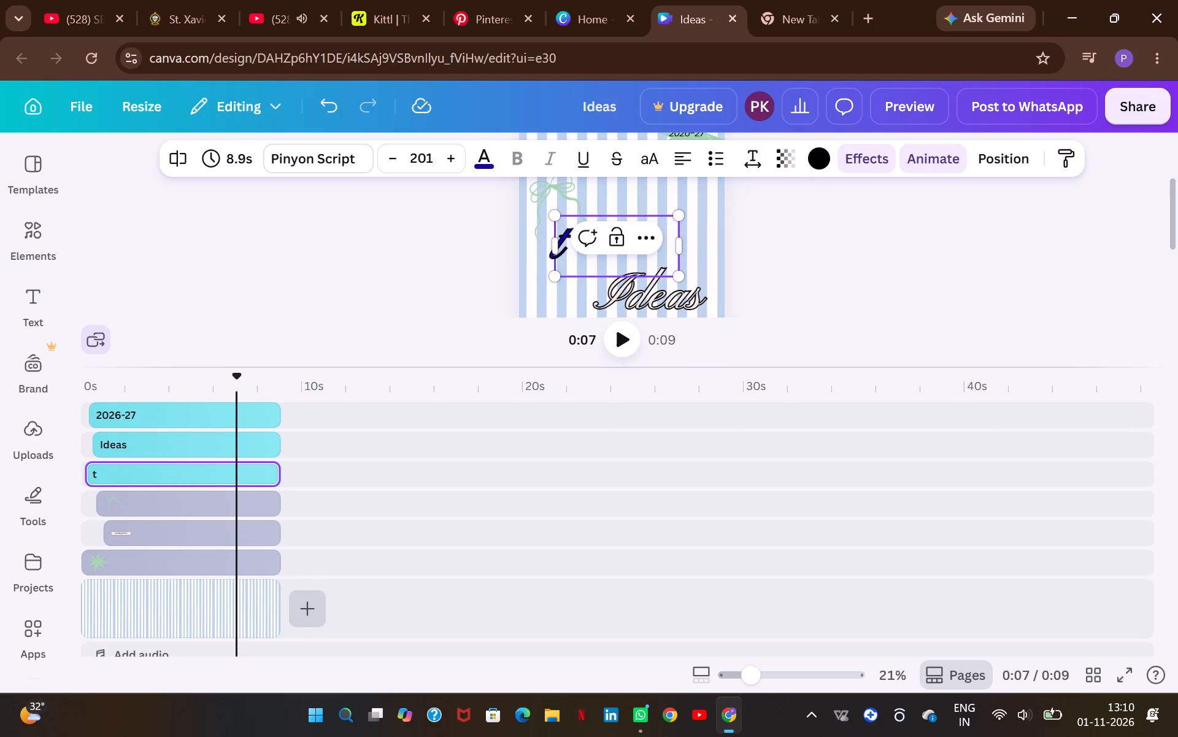
double_click(586, 265)
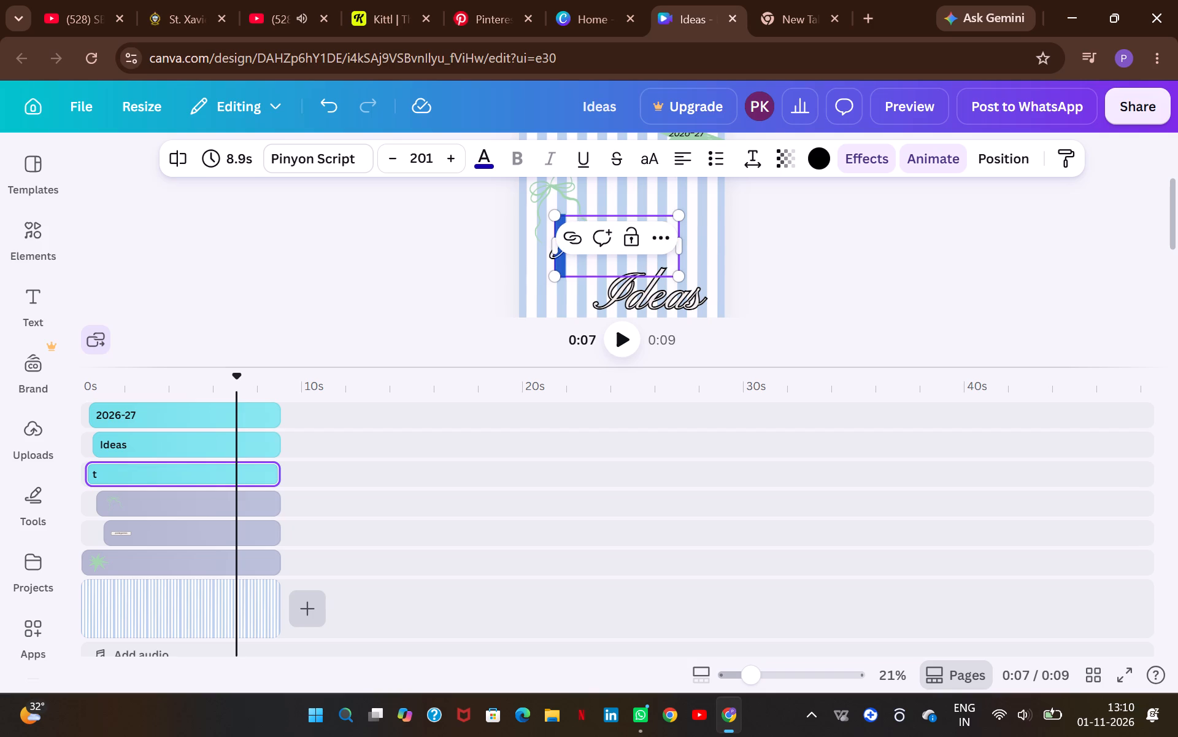
click(586, 265)
key(BackSpace)
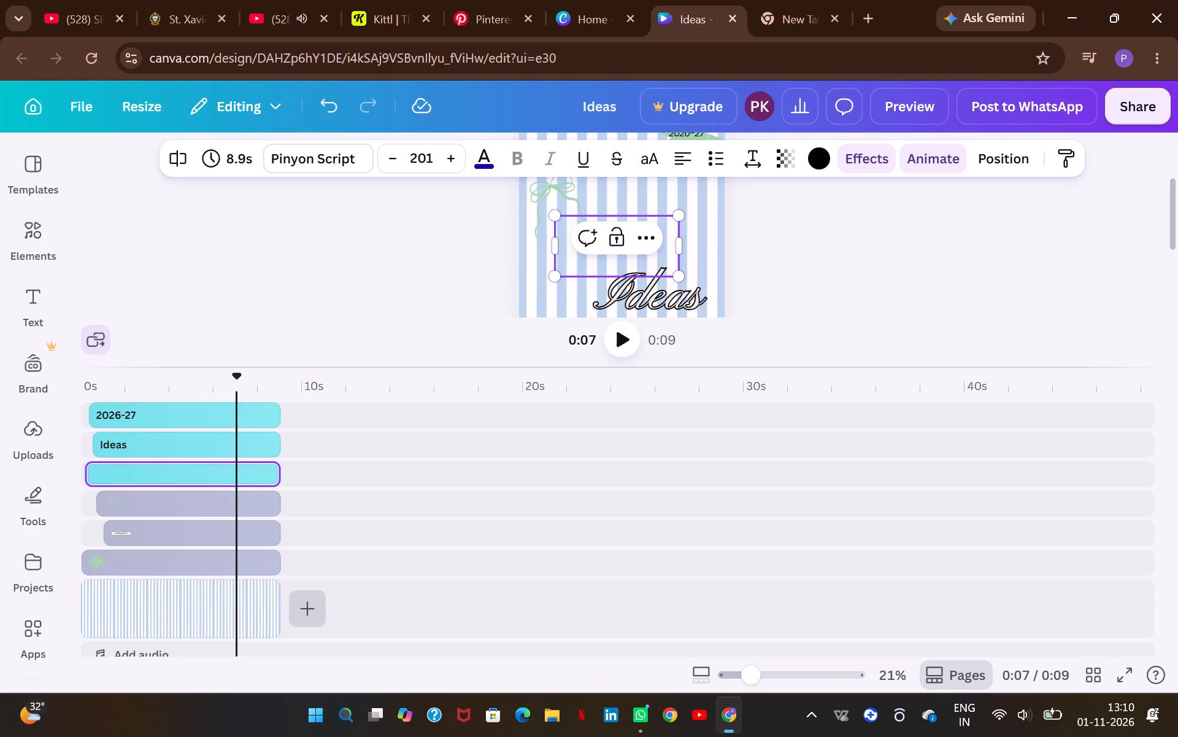
text(IN)
text(VESTI)
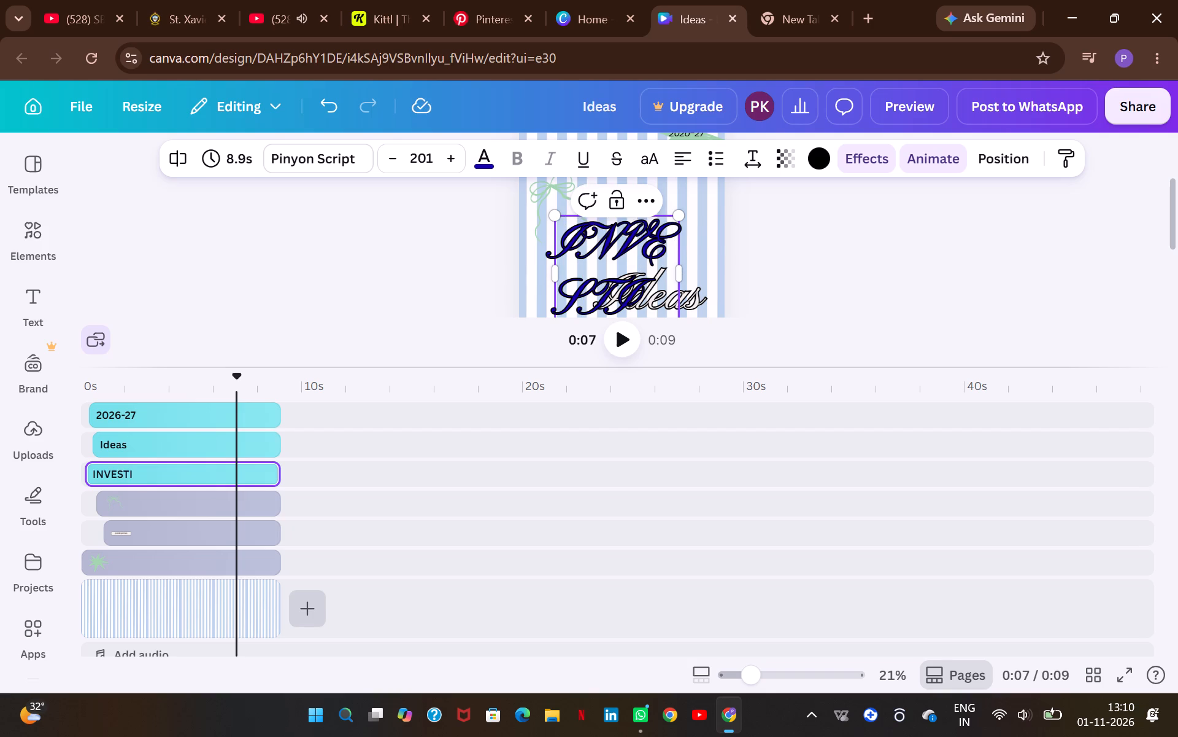
Look through the open Kittl template results, the St. Xavier's University site and the Canva home page.
click(464, 0)
click(361, 0)
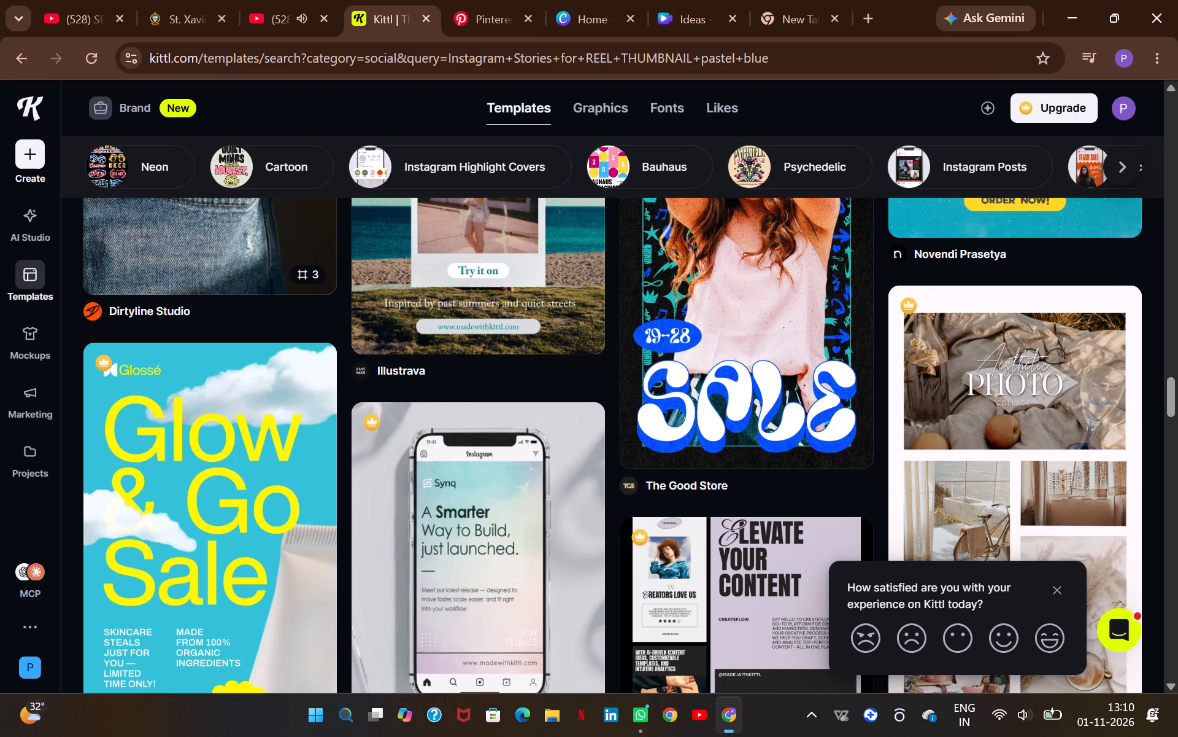
click(296, 0)
click(210, 0)
click(553, 1)
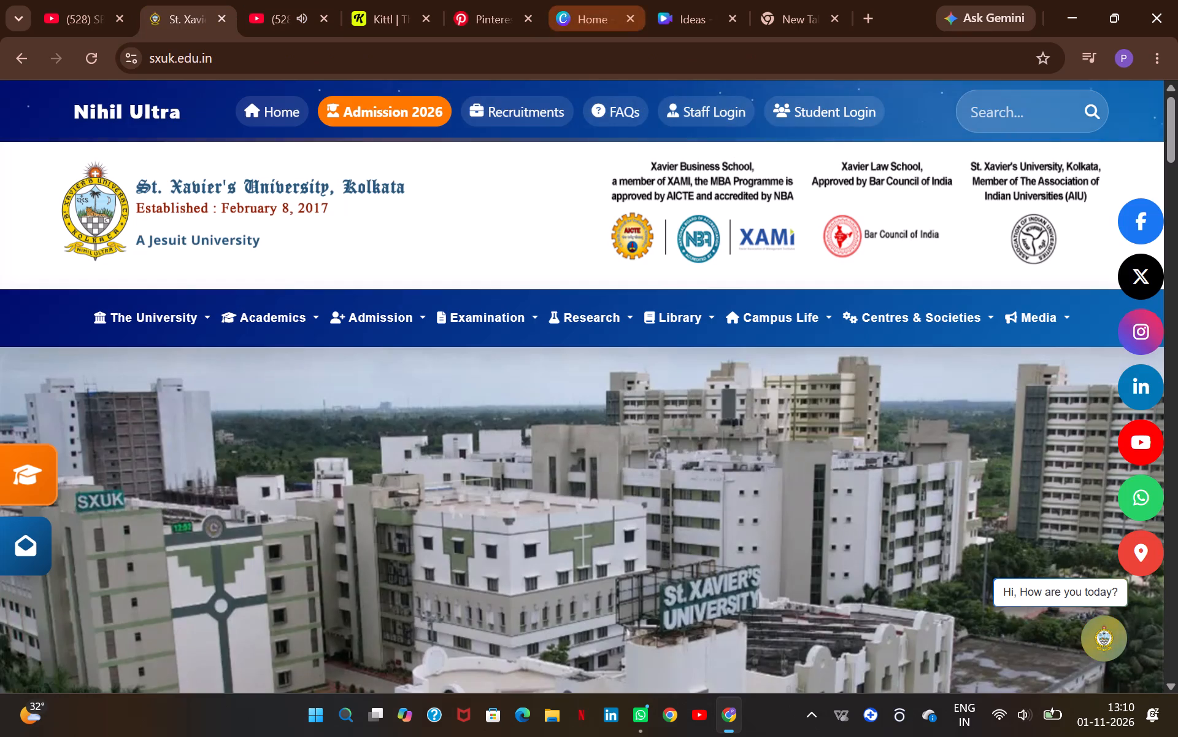
click(493, 0)
click(420, 0)
scroll(518, 268, up, 4)
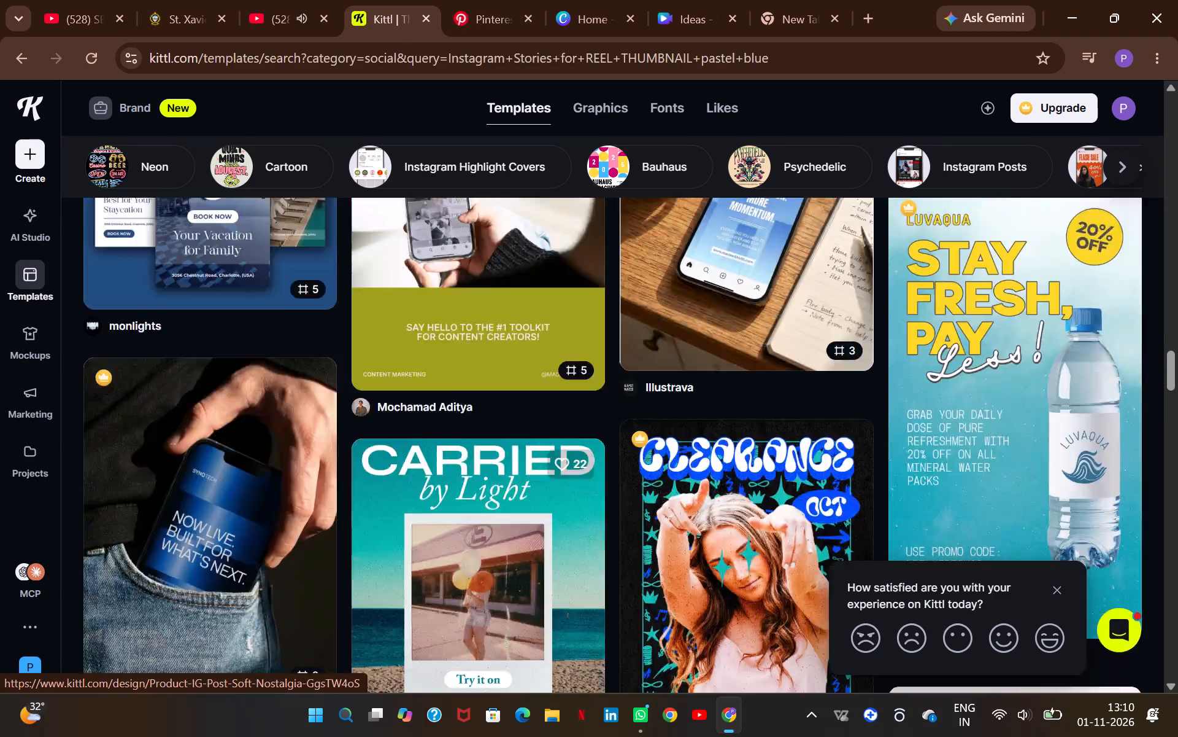
scroll(518, 268, up, 9)
click(601, 0)
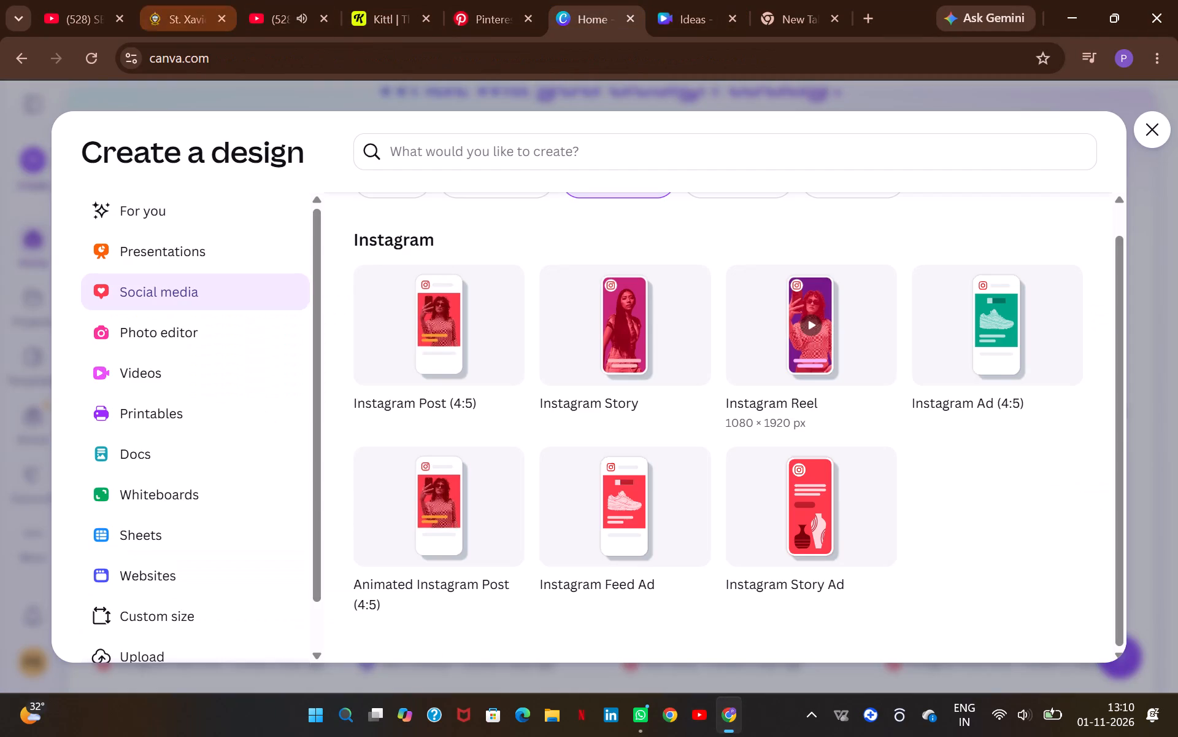
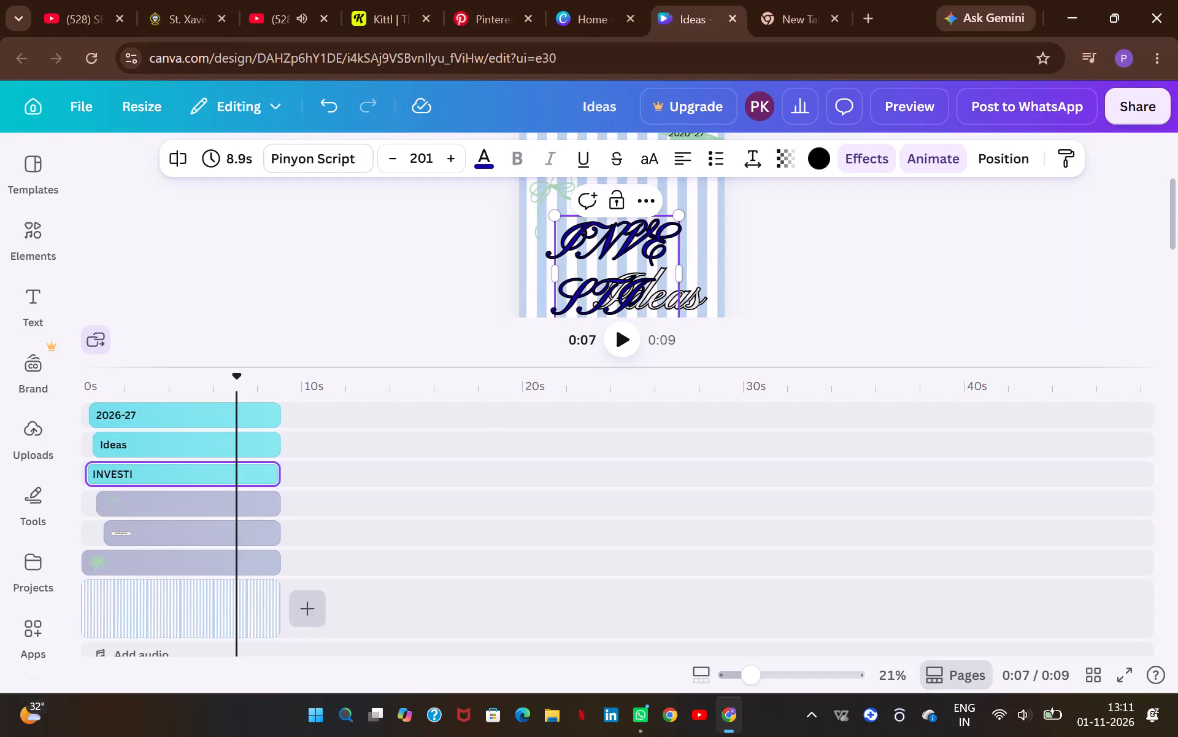
Replace the title text "INVESTI" with "Investiture", starting with a capital I.
double_click(655, 230)
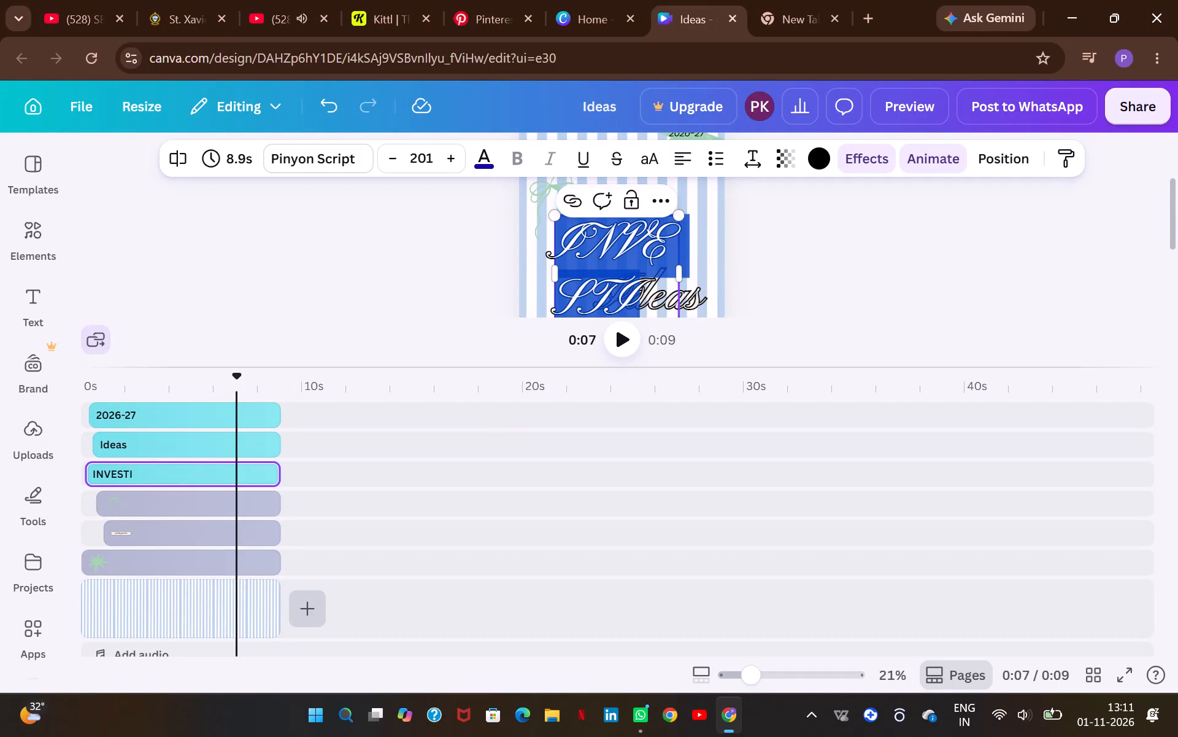
key(ctrl+v)
click(568, 249)
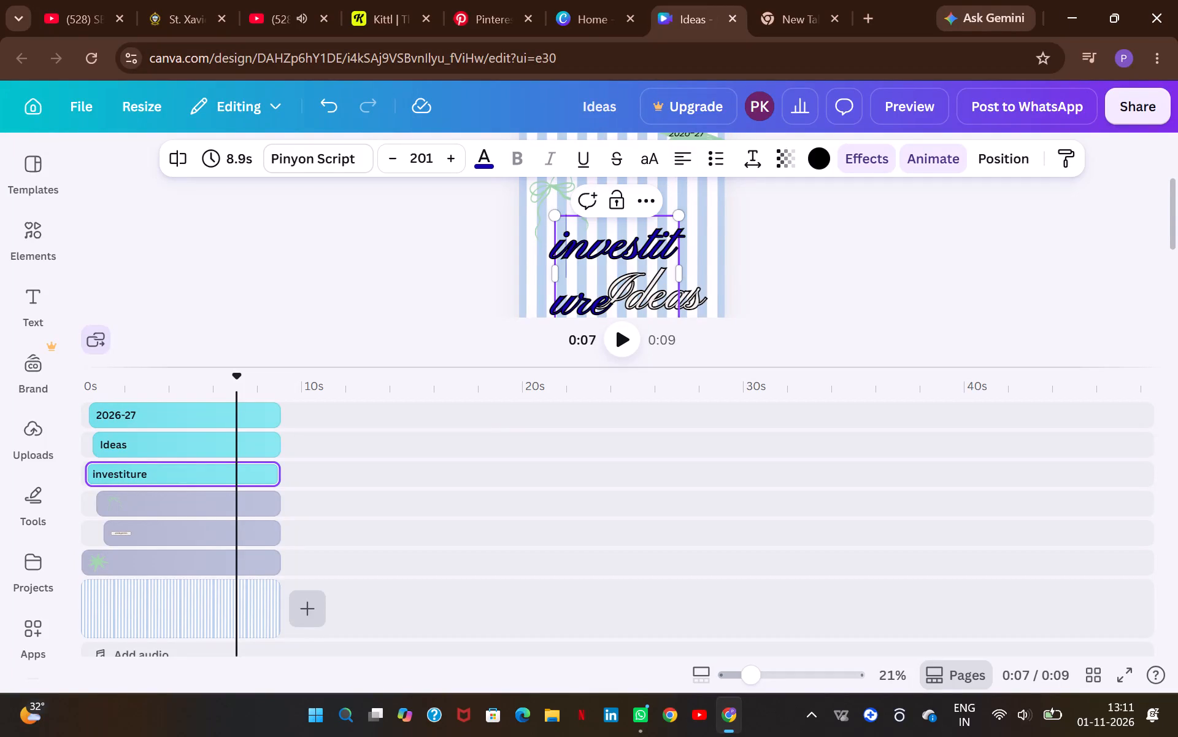
key(BackSpace)
key(i)
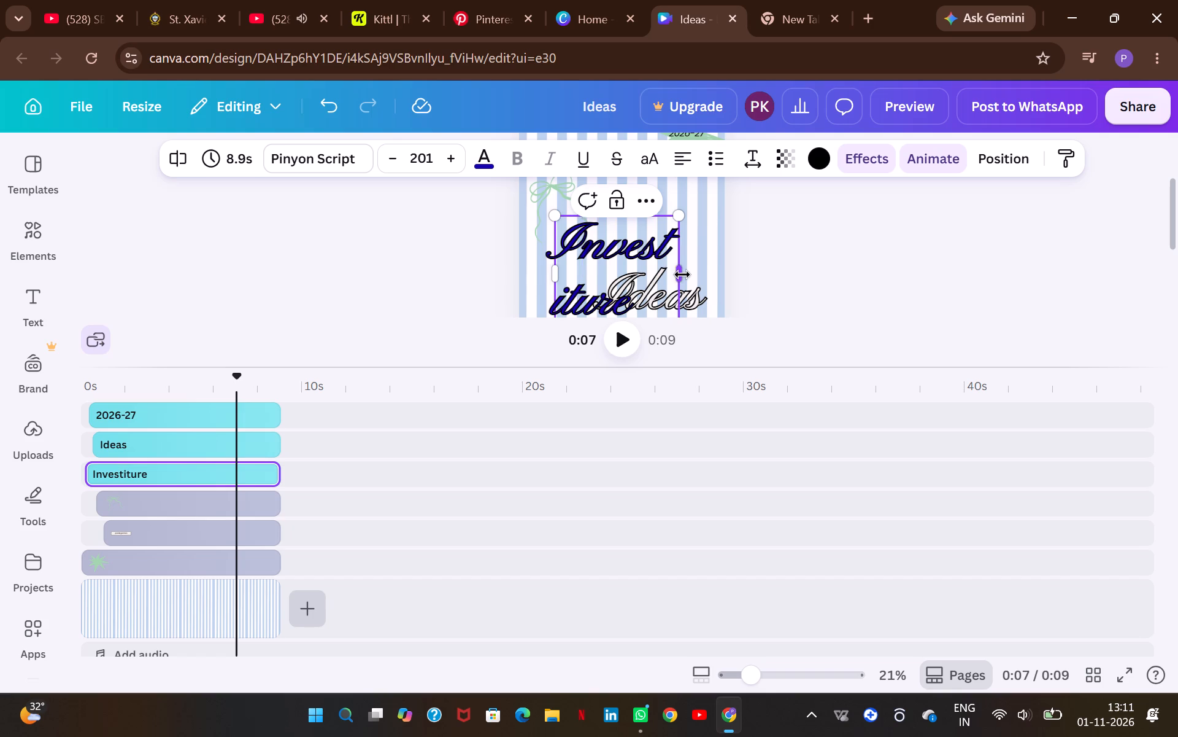
Resize the "Investiture" text and its box so the word fits on one line at font size 175.
drag(682, 275, 727, 267)
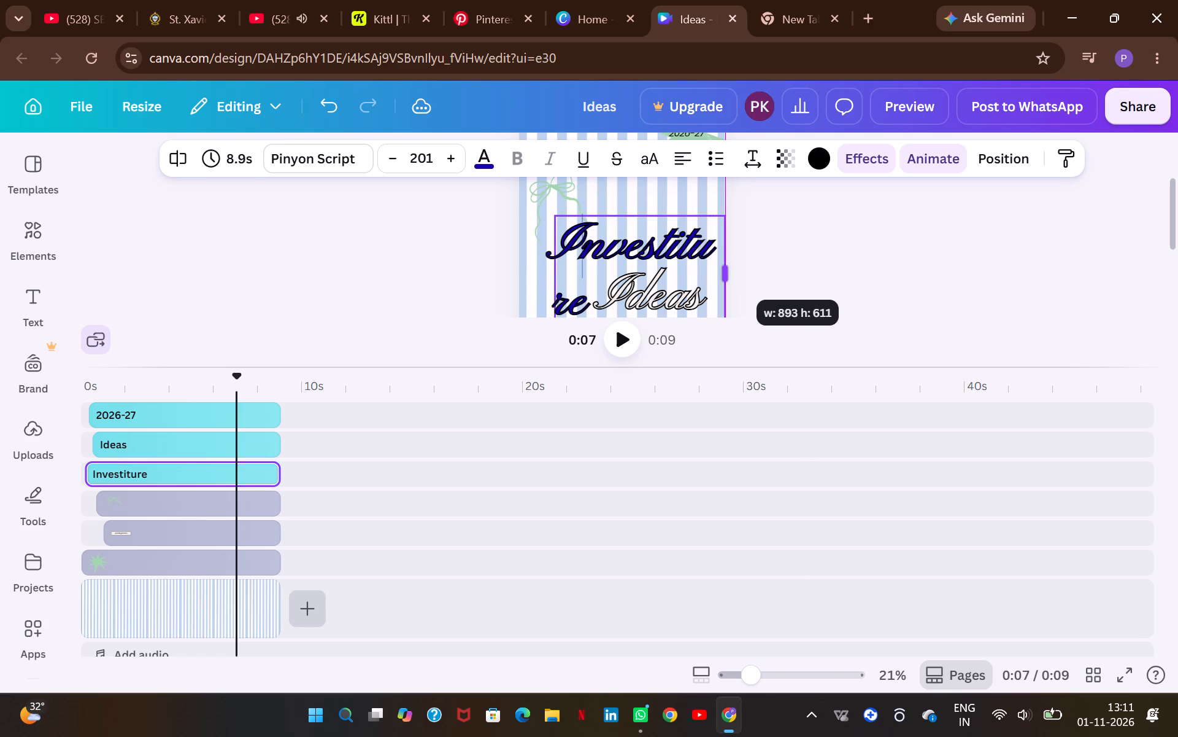
drag(727, 267, 703, 265)
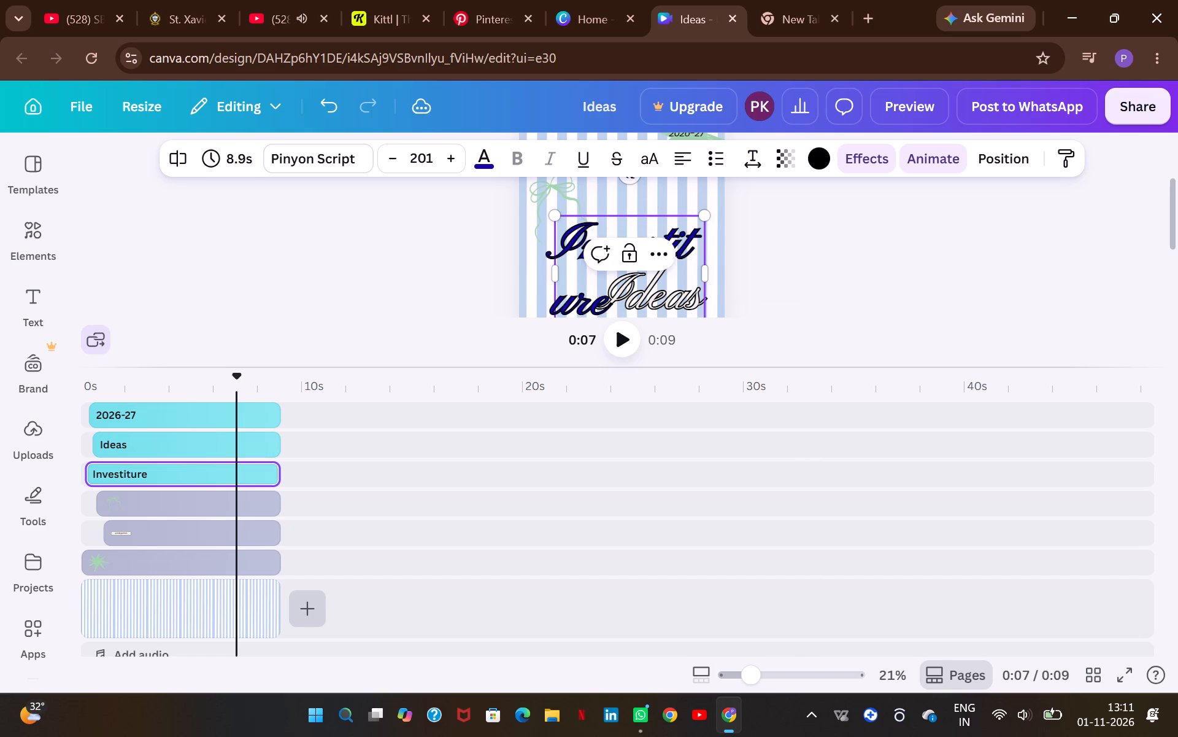
drag(625, 311, 555, 221)
click(393, 159)
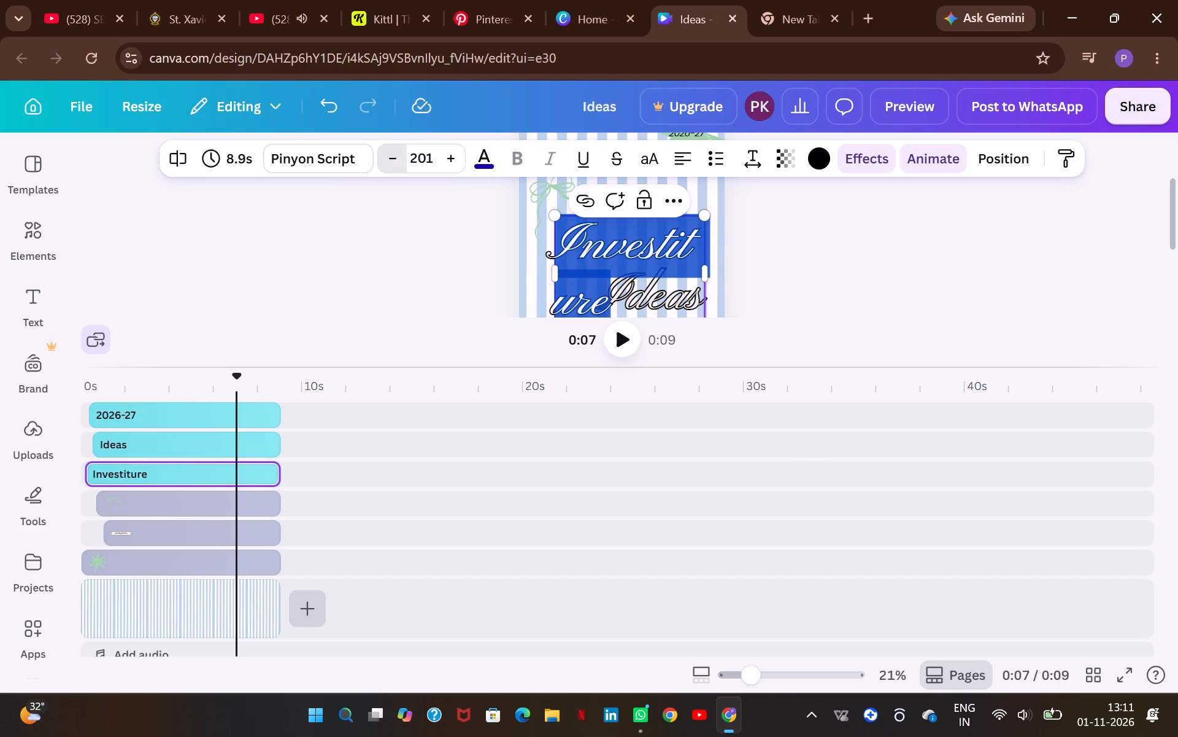
click(393, 159)
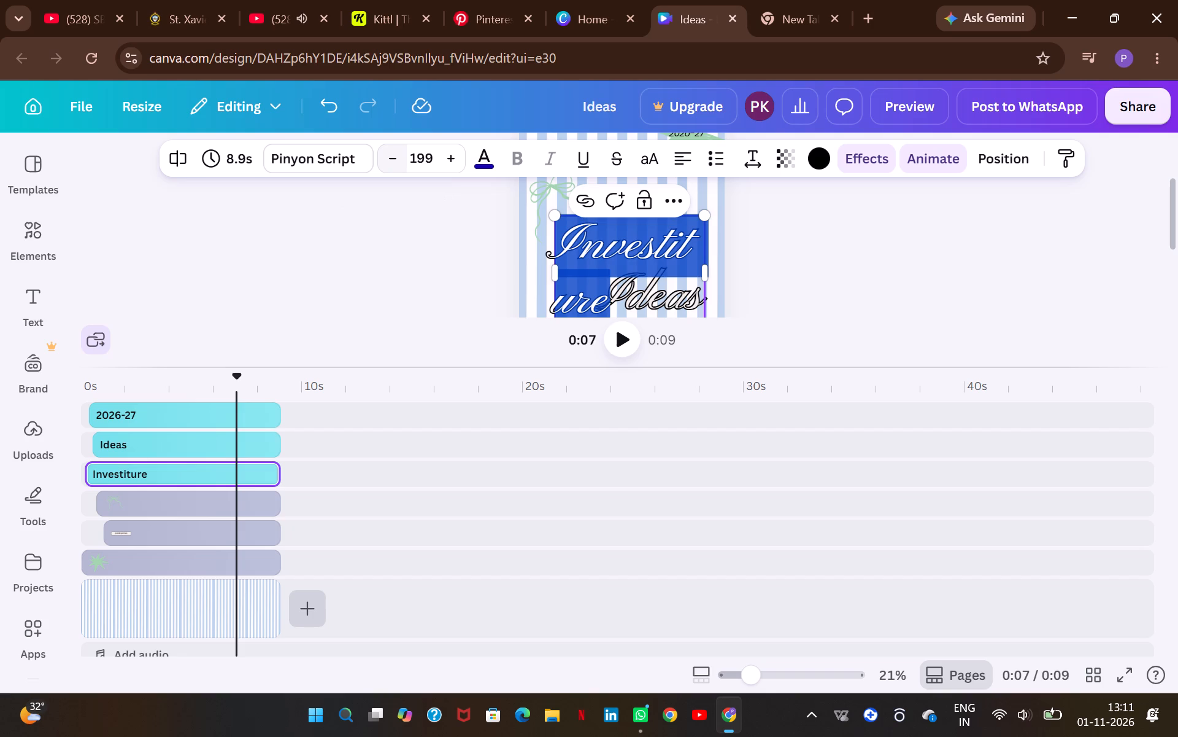
triple_click(399, 159)
click(399, 158)
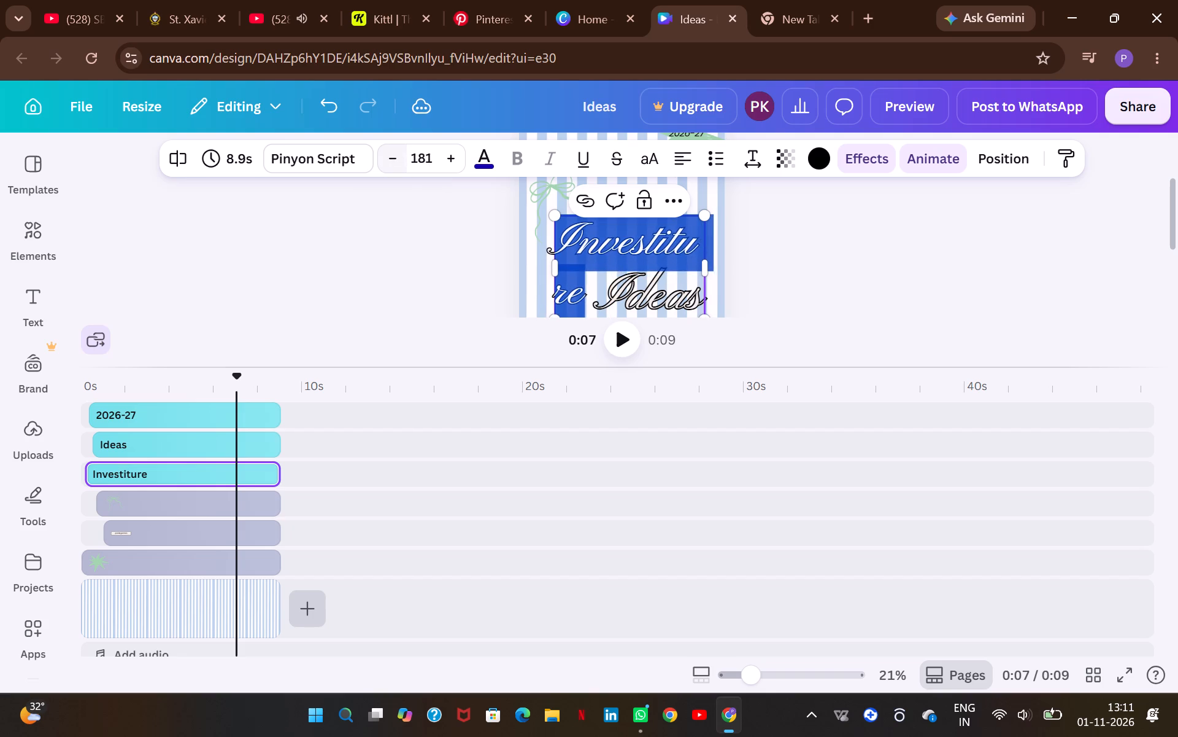
triple_click(399, 158)
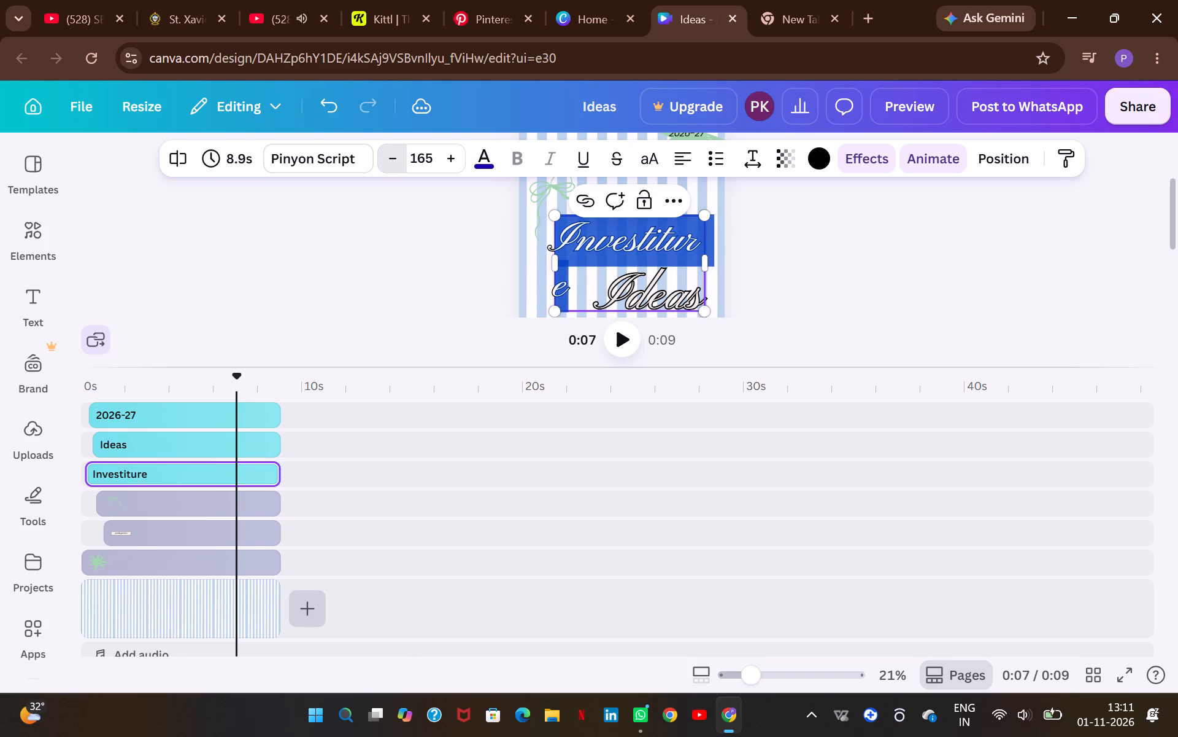
triple_click(399, 158)
triple_click(399, 158)
triple_click(399, 158)
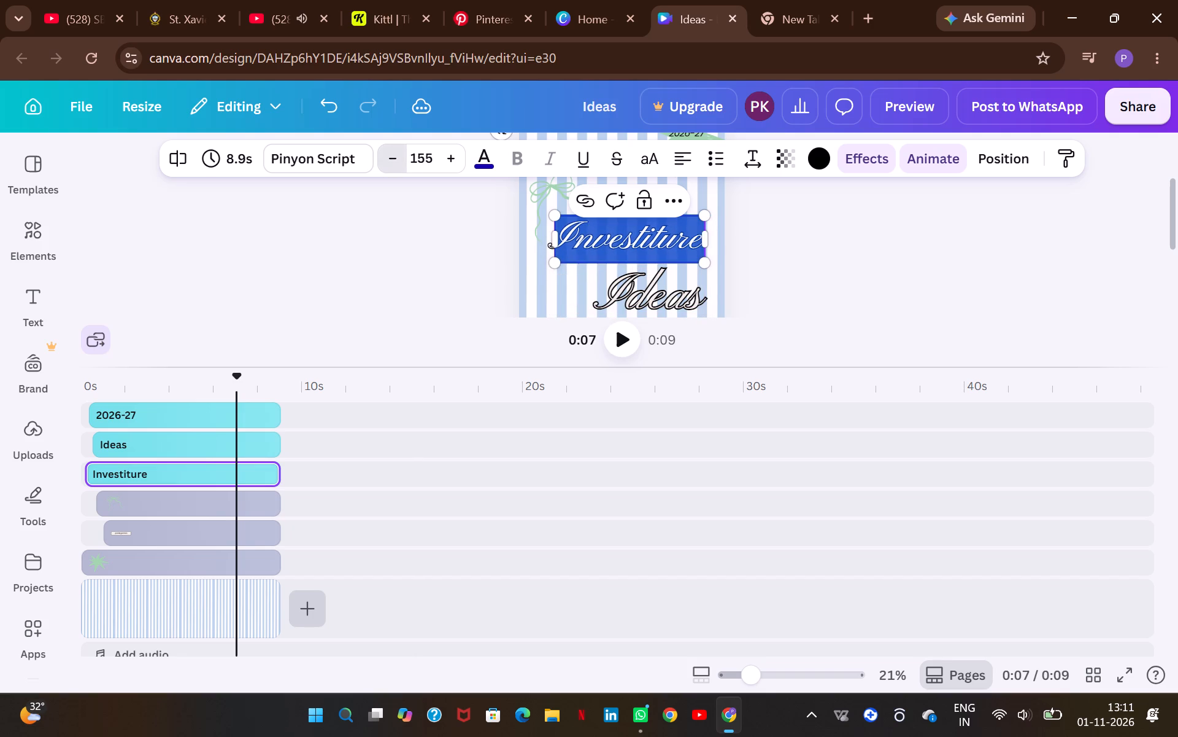
double_click(399, 158)
drag(554, 263, 536, 283)
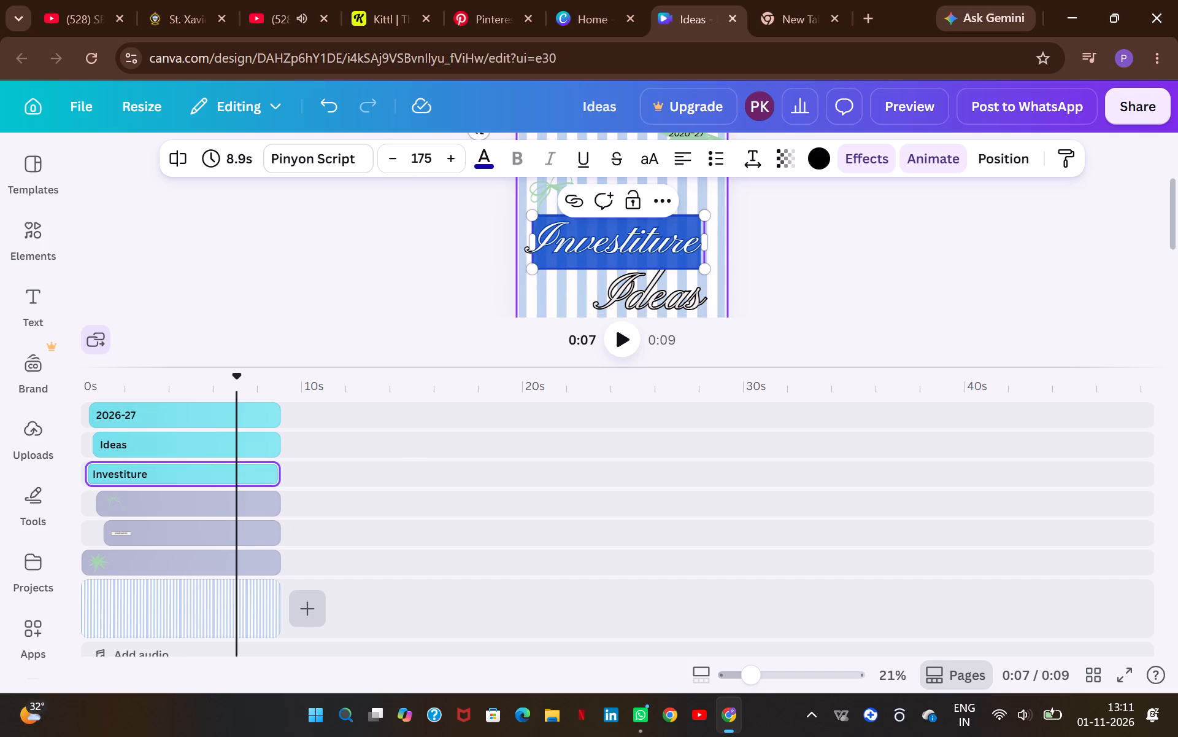
click(772, 267)
Move the "Investiture" title slightly down, closer to the word "Ideas".
drag(628, 246, 628, 254)
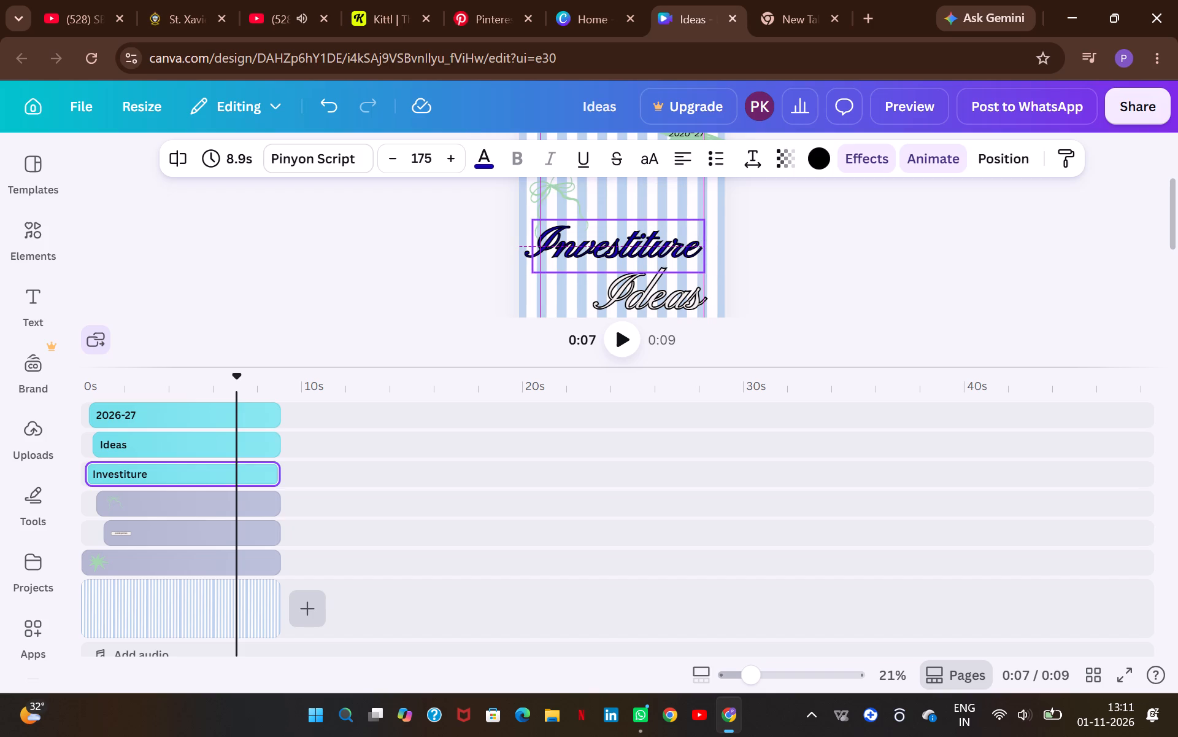
drag(628, 254, 626, 256)
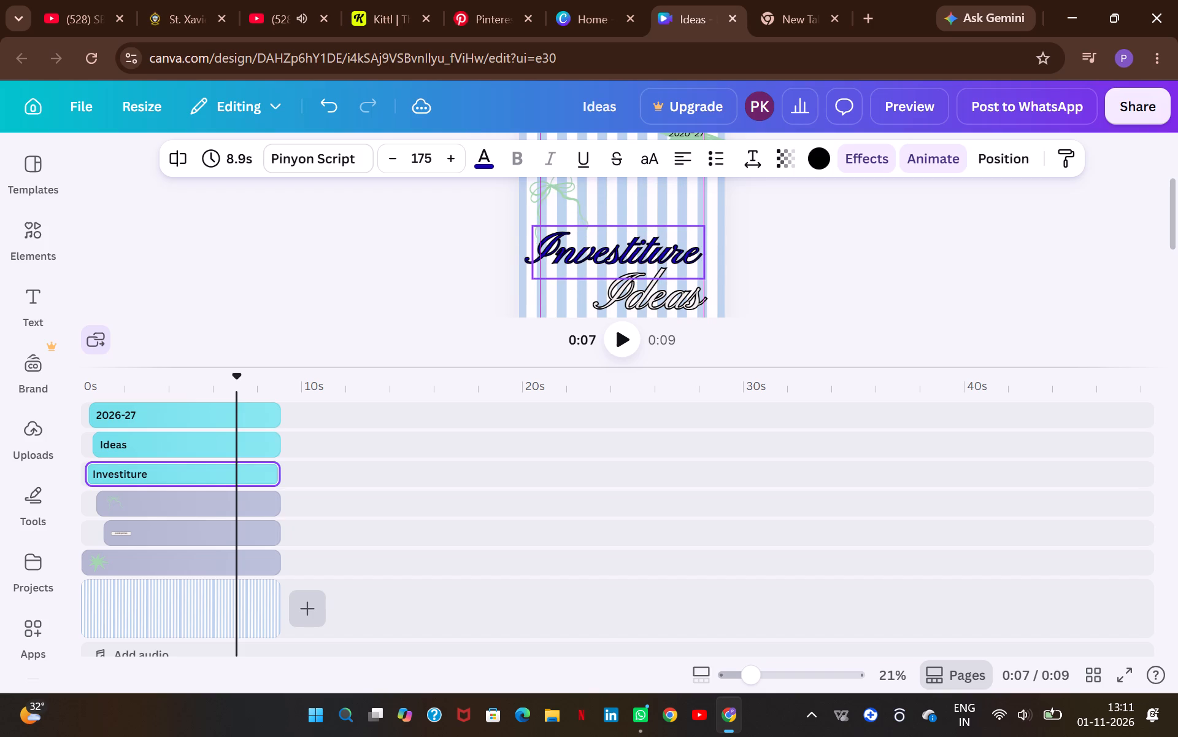
drag(626, 256, 626, 253)
click(825, 267)
Replace the word "Ideas" with "Ceremony".
scroll(825, 267, down, 1)
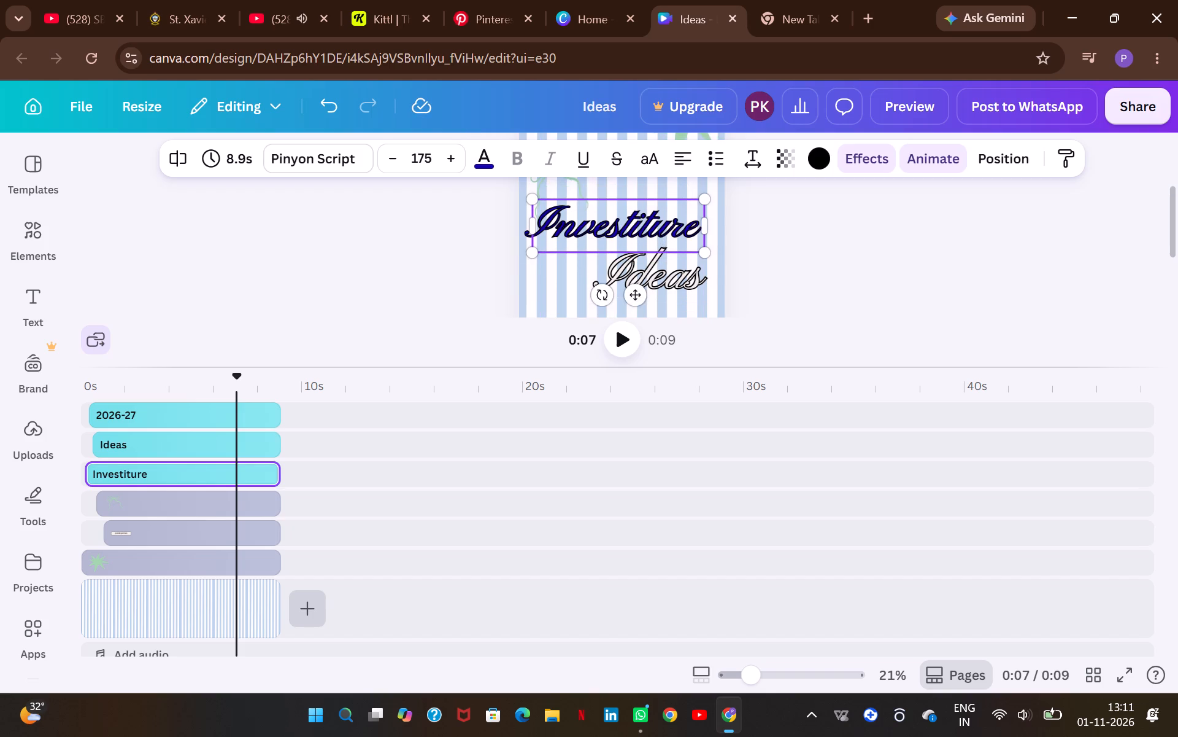
scroll(825, 267, down, 1)
double_click(669, 276)
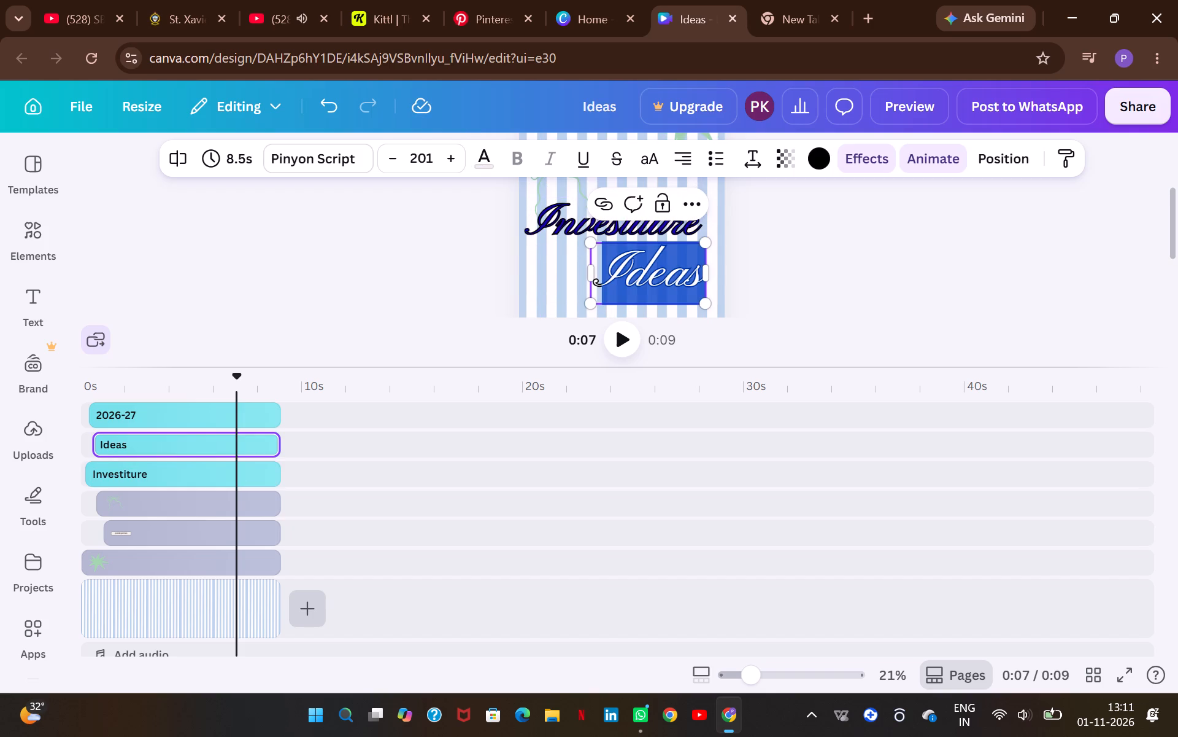
text(eremony)
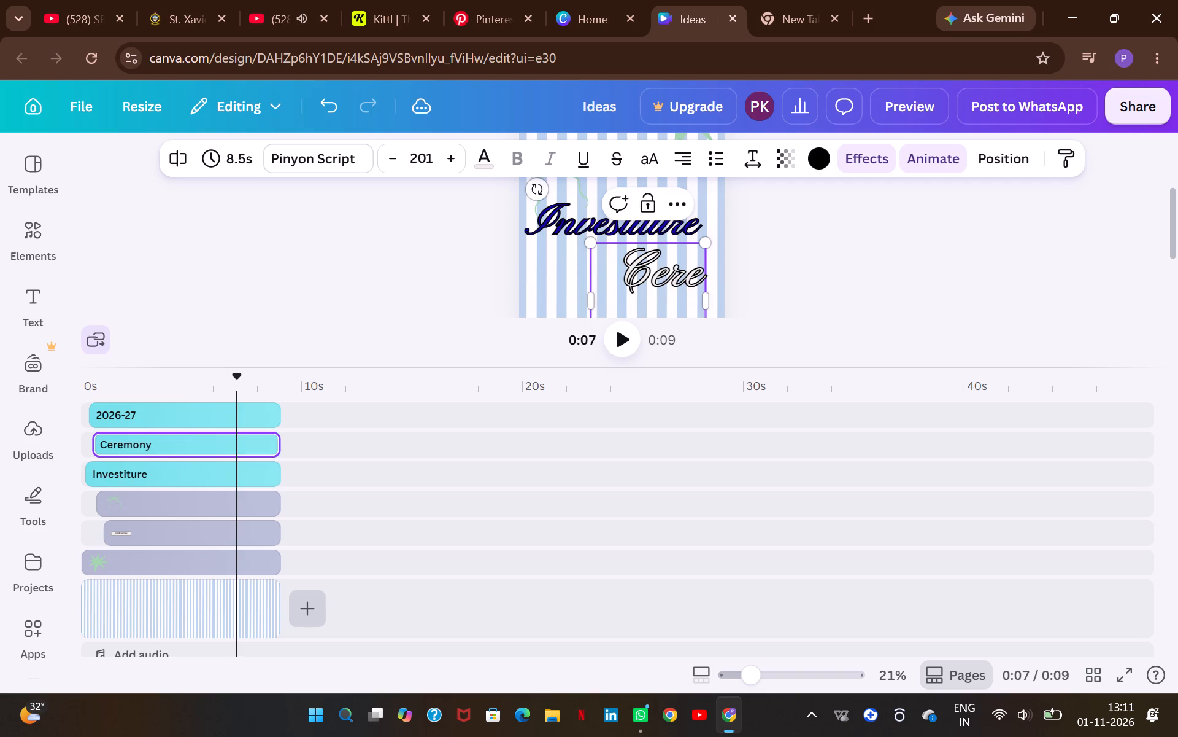
Set the "Ceremony" text to font size 162 and widen its box so the word fits on one line.
drag(626, 273, 652, 299)
drag(652, 299, 688, 362)
click(415, 162)
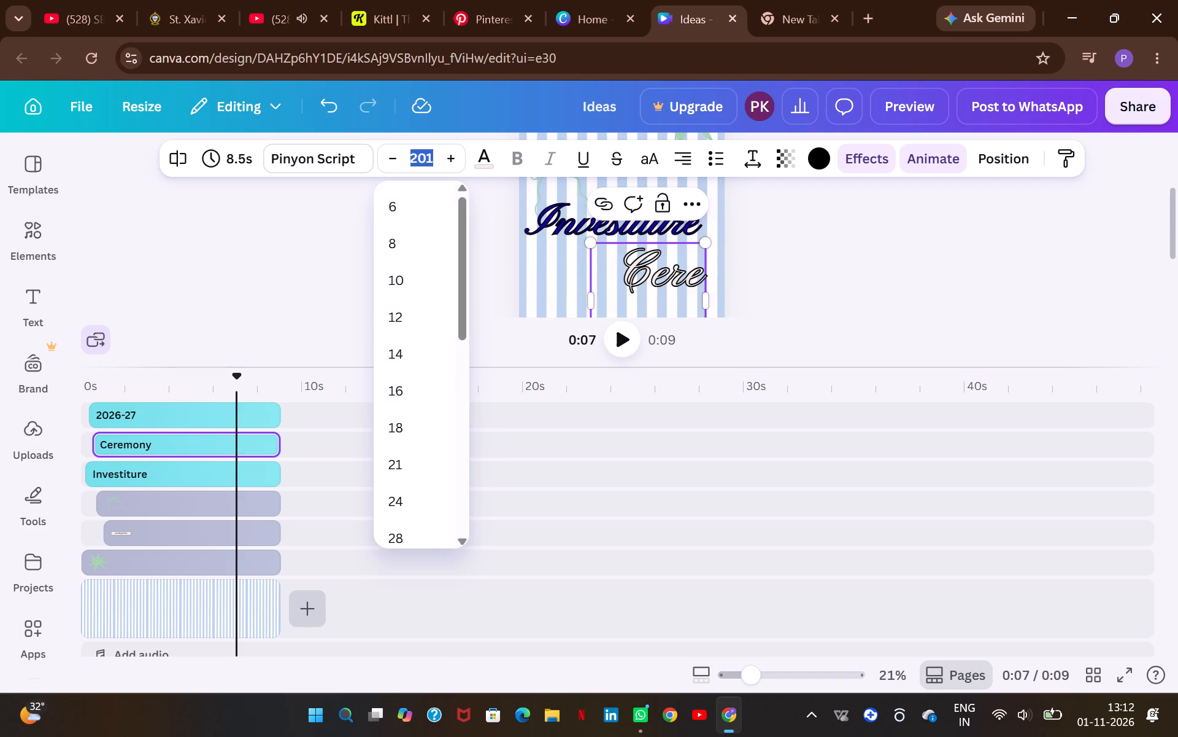
text(170)
key(Return)
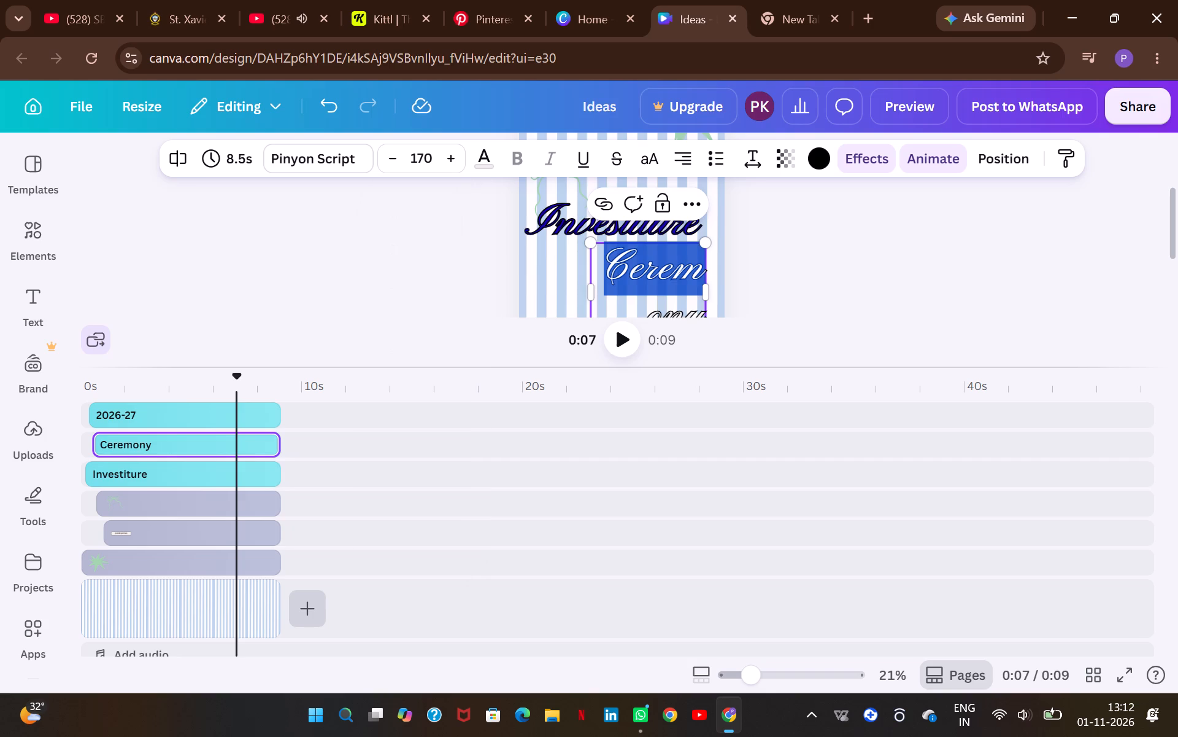
scroll(602, 270, down, 1)
drag(698, 278, 606, 212)
triple_click(390, 153)
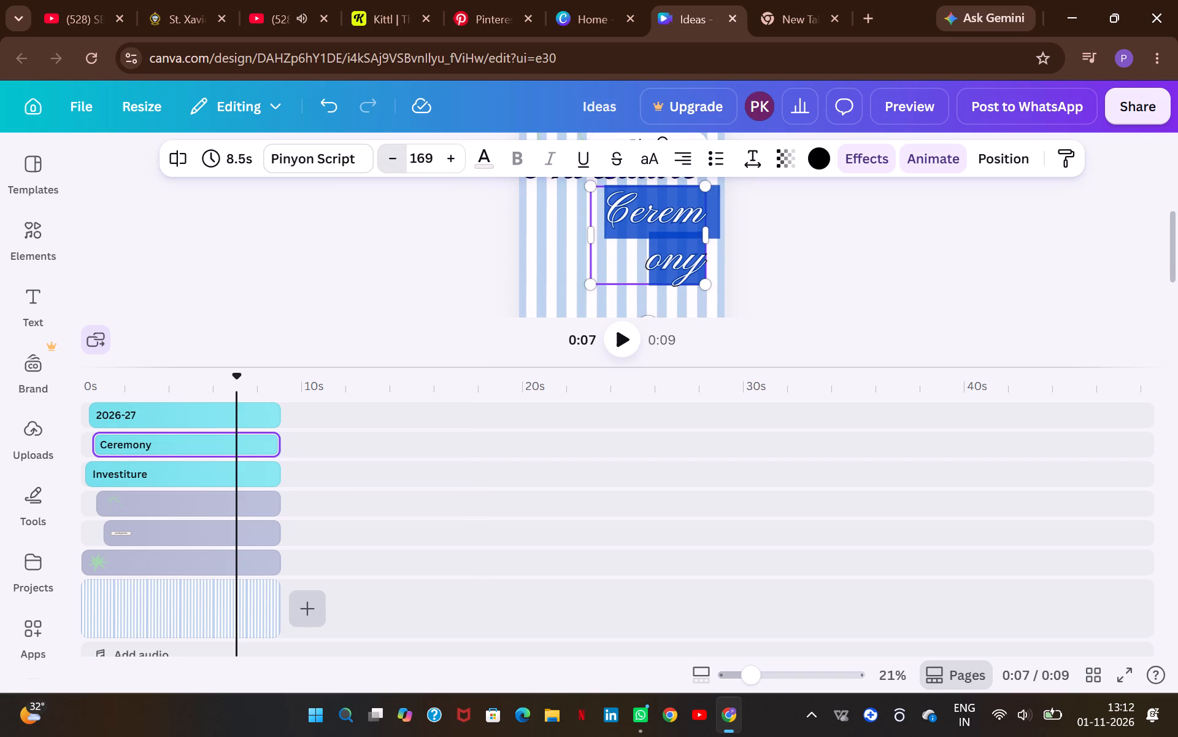
triple_click(390, 153)
double_click(390, 153)
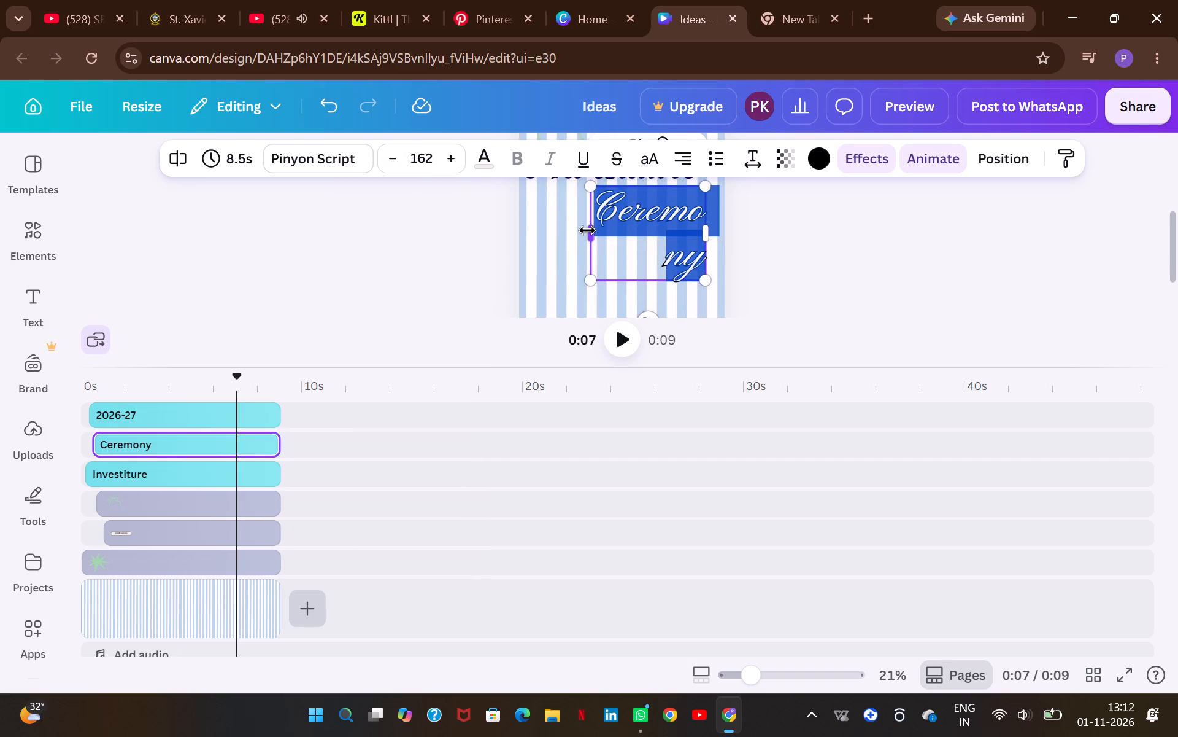
drag(587, 230, 545, 232)
click(828, 245)
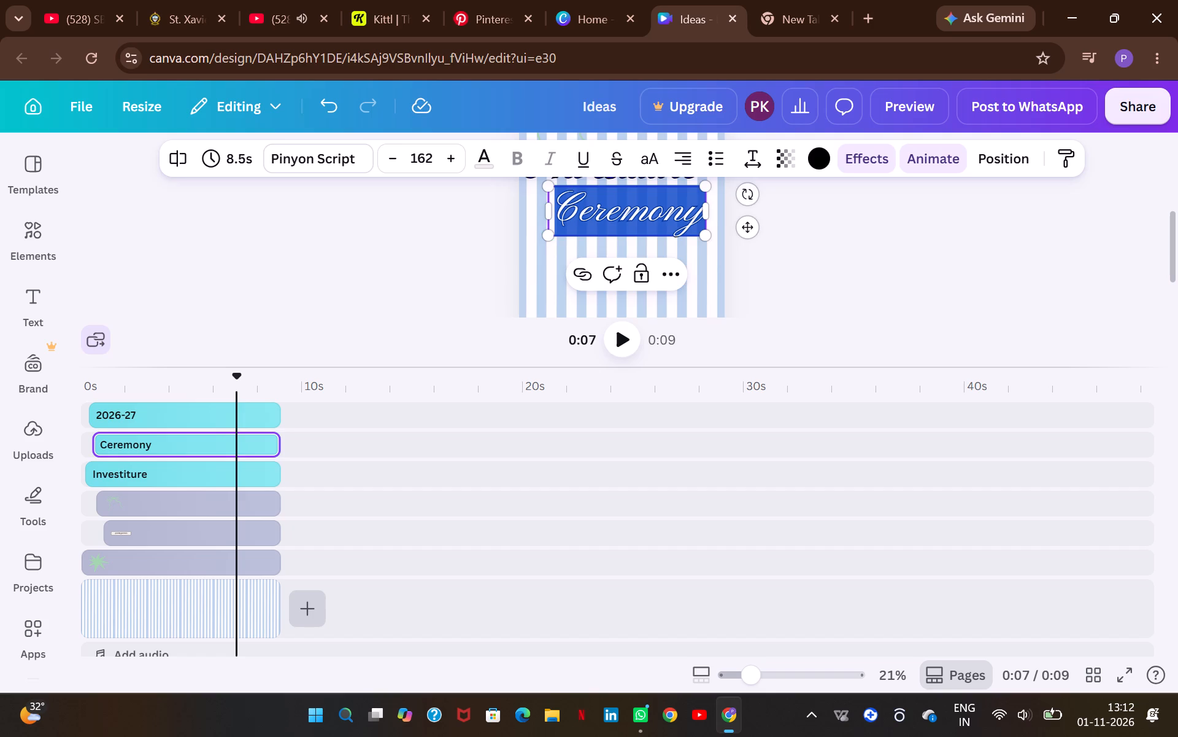
Shift the "Ceremony" text slightly to the right beneath "Investiture".
click(638, 211)
drag(618, 211, 630, 208)
click(839, 252)
Compare navy, pale blue, bright blue and pink on the starburst behind "2026-27" and set its colour to black (#000000).
scroll(839, 252, up, 1)
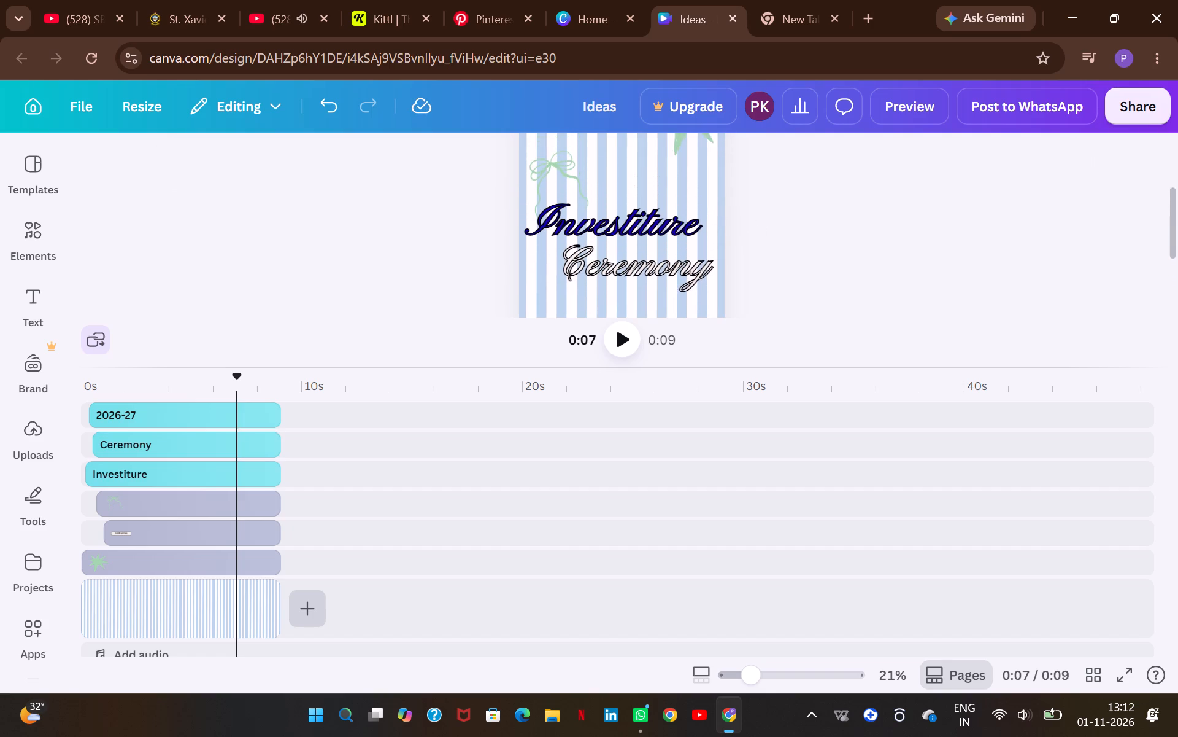
scroll(839, 252, up, 1)
click(705, 150)
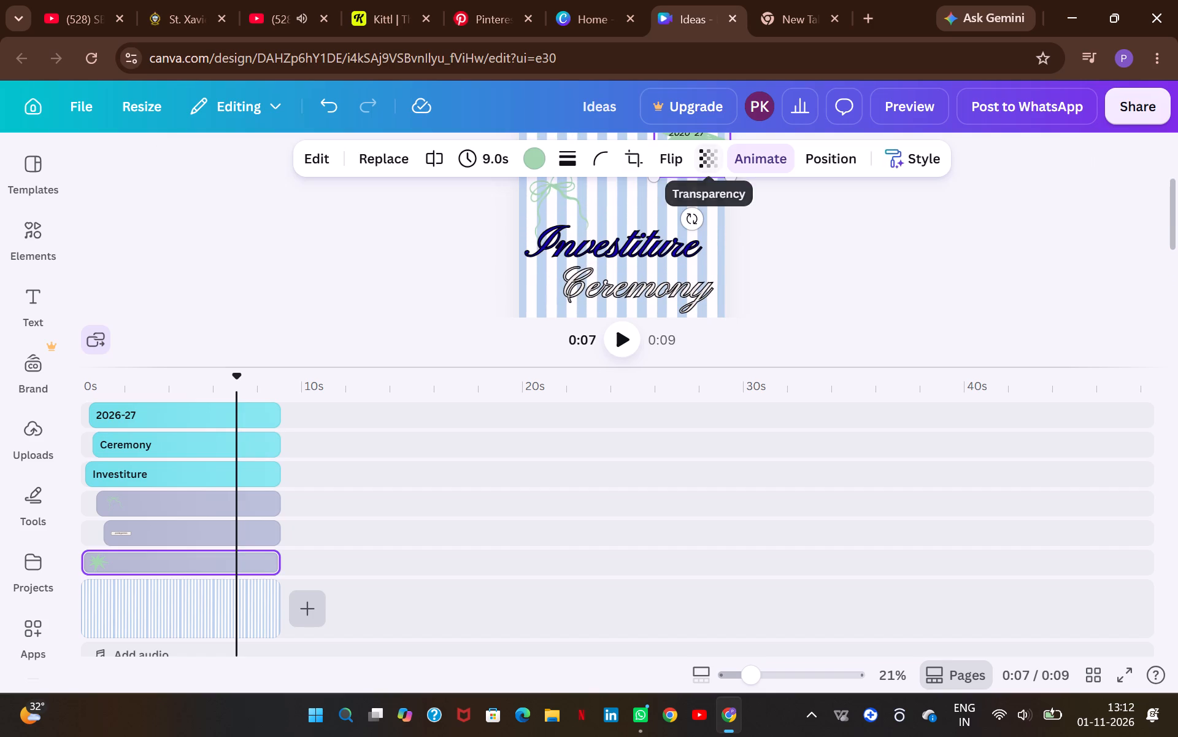
click(536, 160)
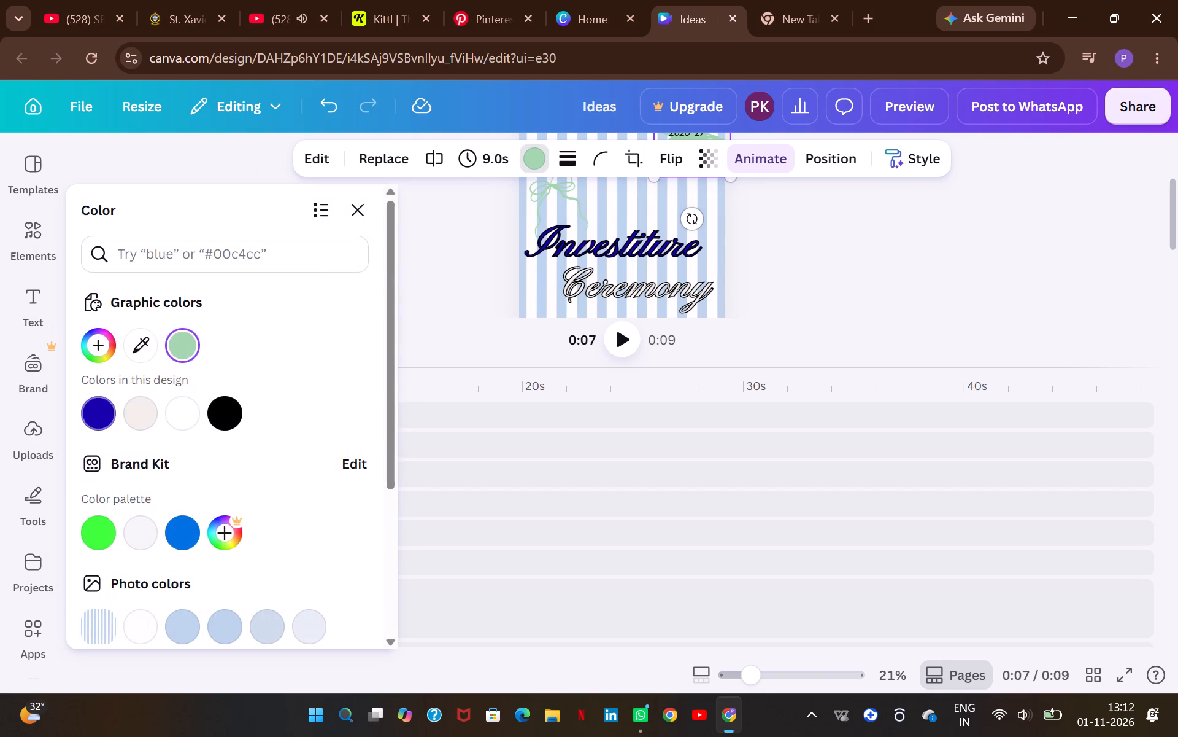
click(95, 421)
scroll(172, 458, down, 1)
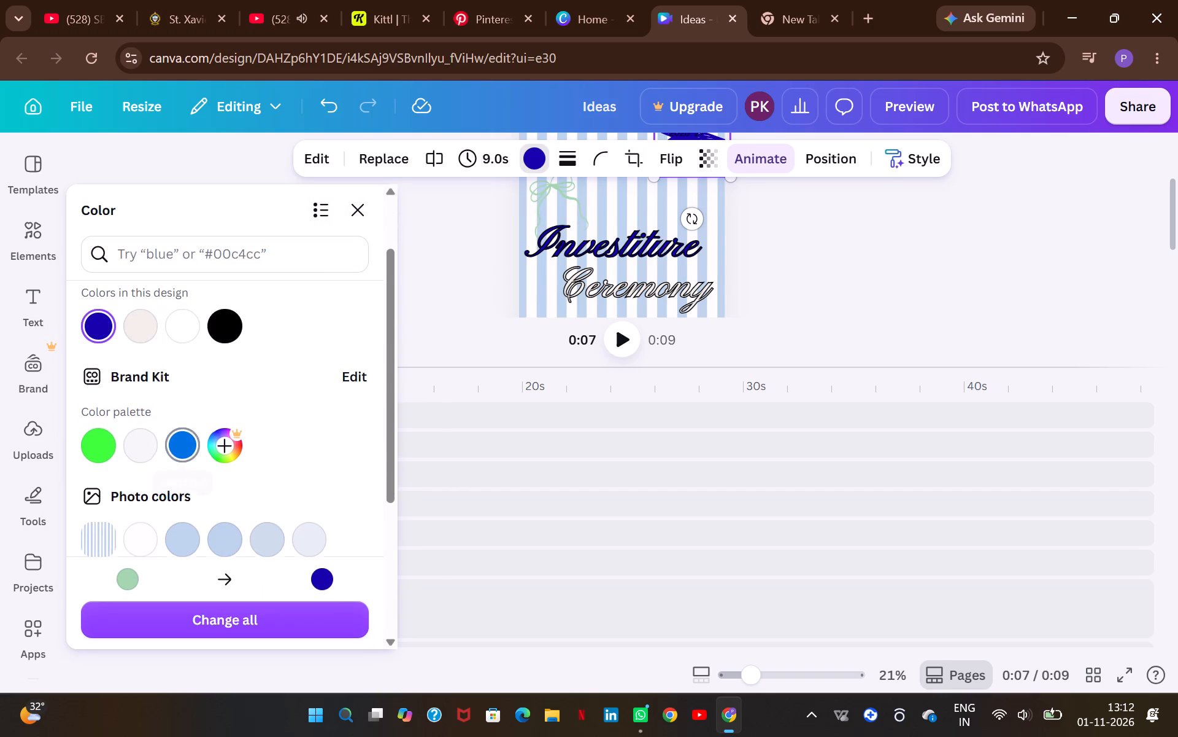
scroll(172, 458, down, 2)
click(180, 433)
scroll(180, 433, up, 1)
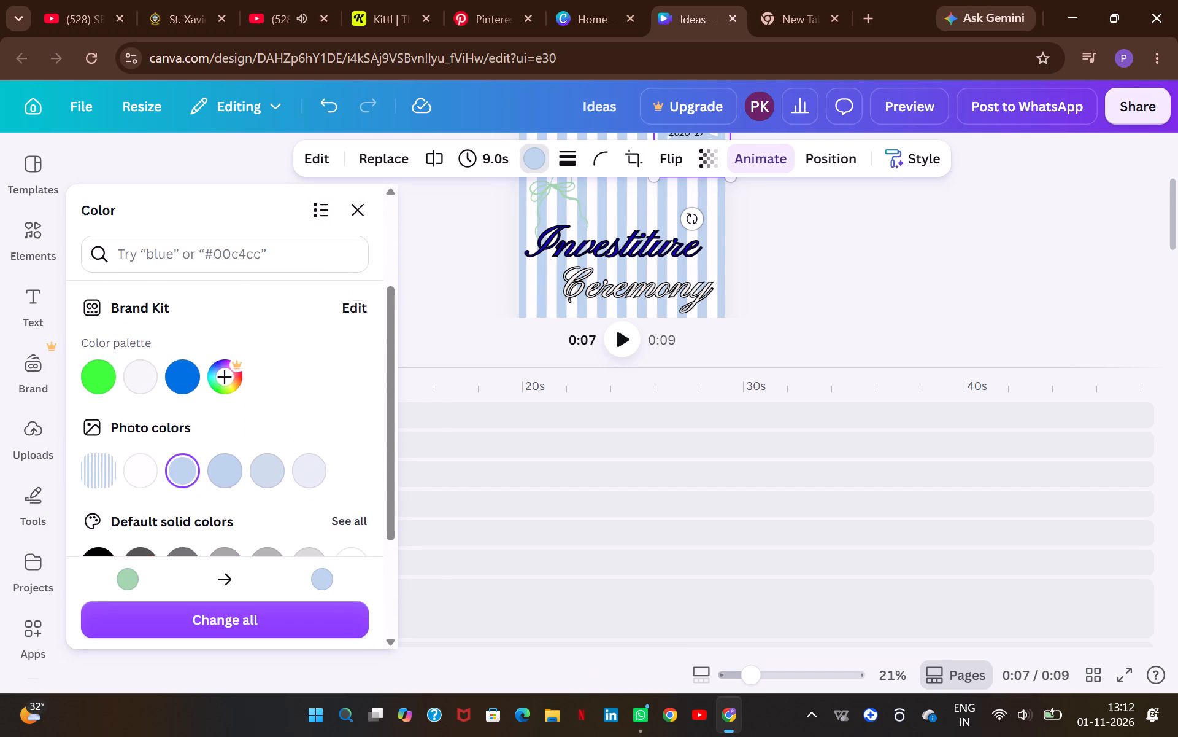
scroll(180, 433, up, 1)
scroll(230, 397, down, 1)
drag(254, 432, 257, 440)
click(257, 440)
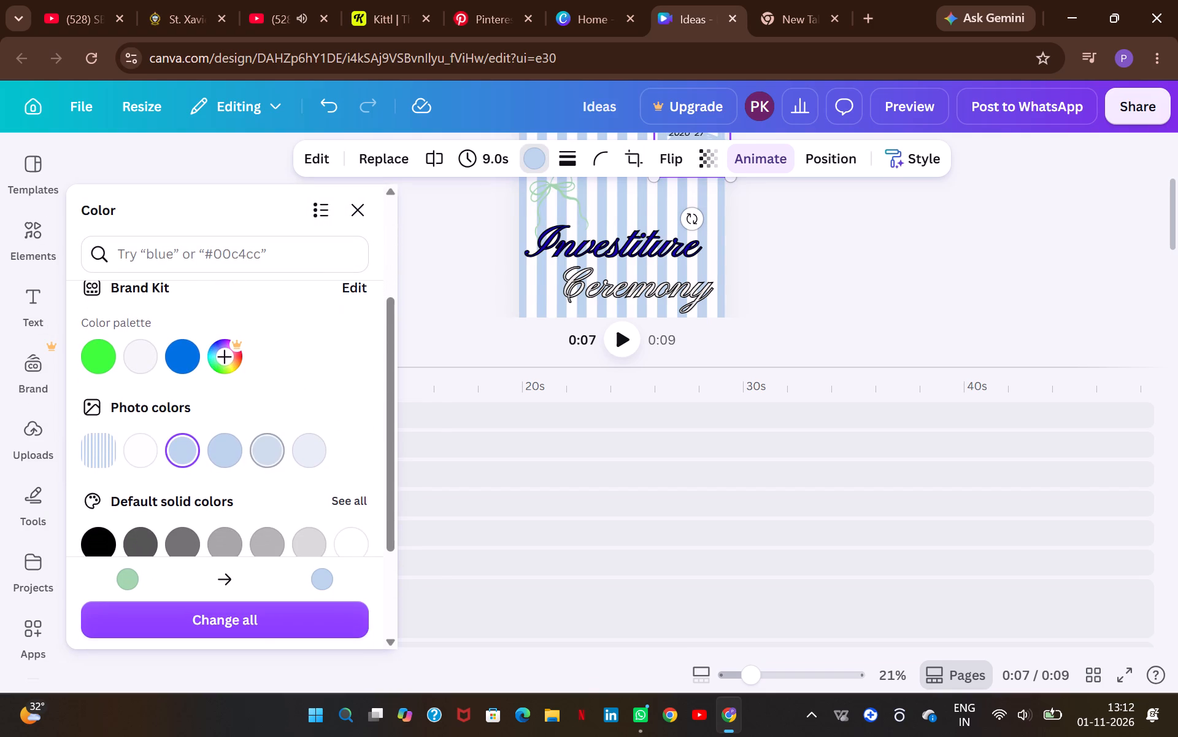
click(311, 449)
scroll(311, 449, down, 2)
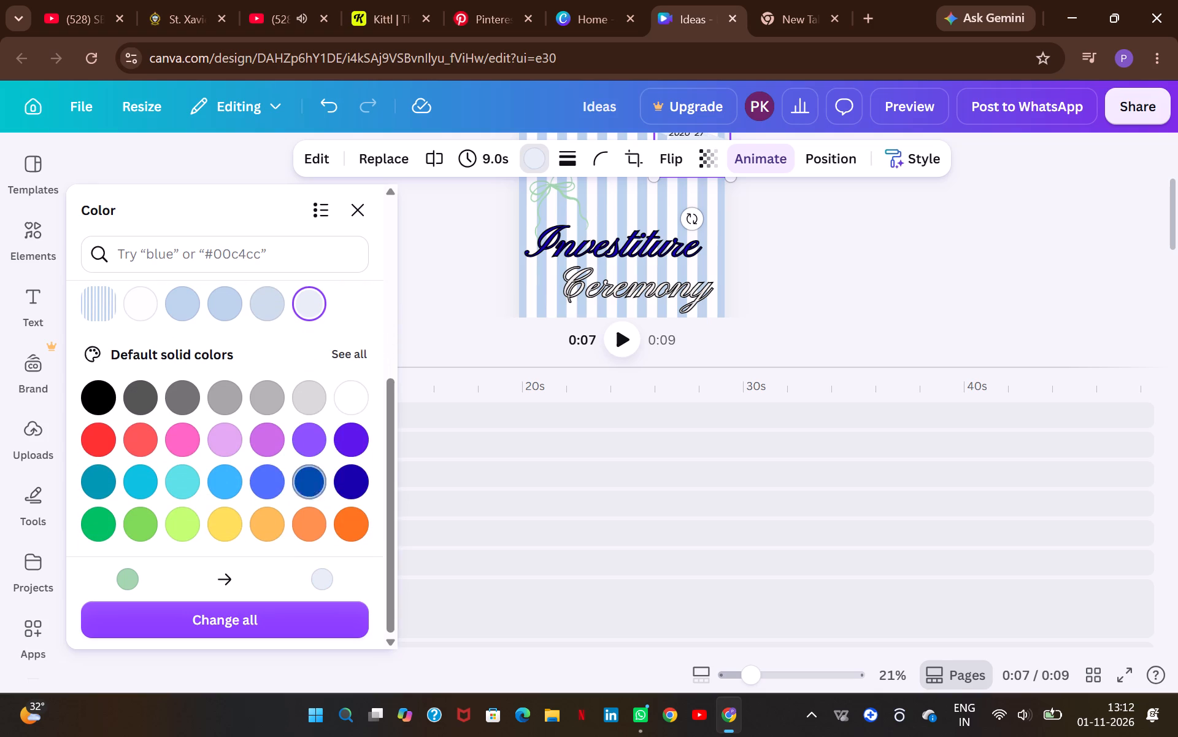
click(270, 472)
click(229, 475)
click(176, 476)
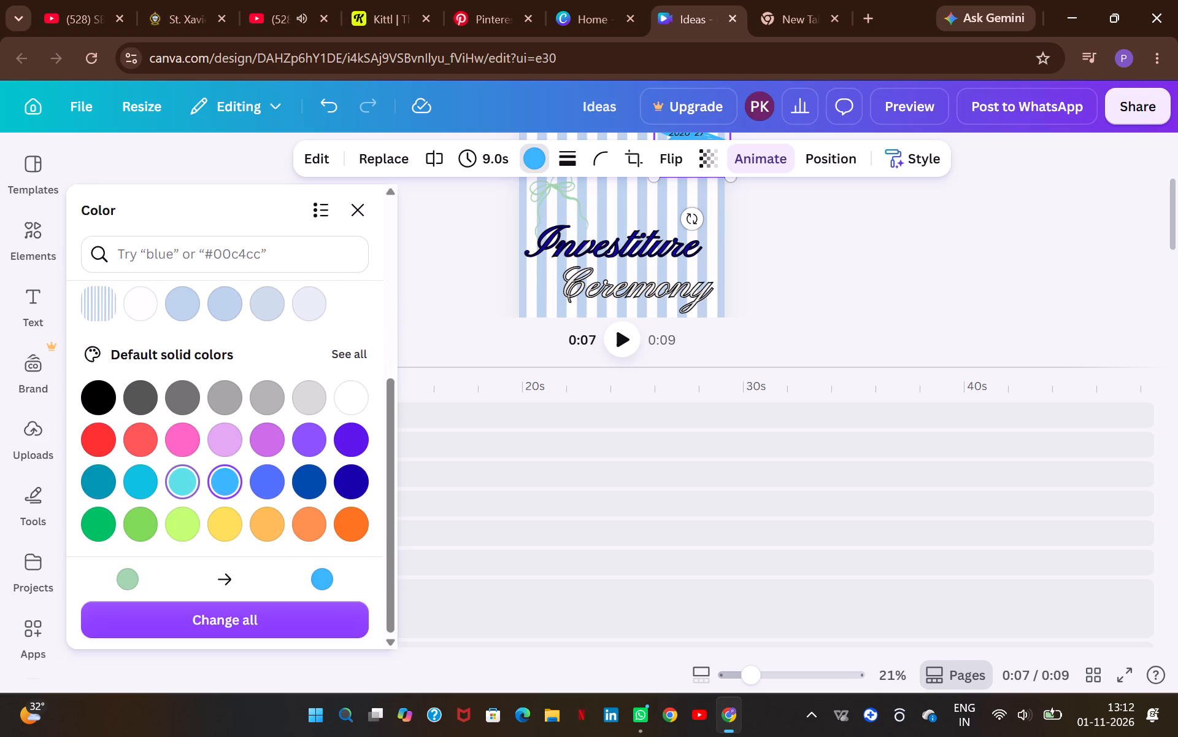
click(187, 441)
drag(255, 394, 107, 399)
click(107, 399)
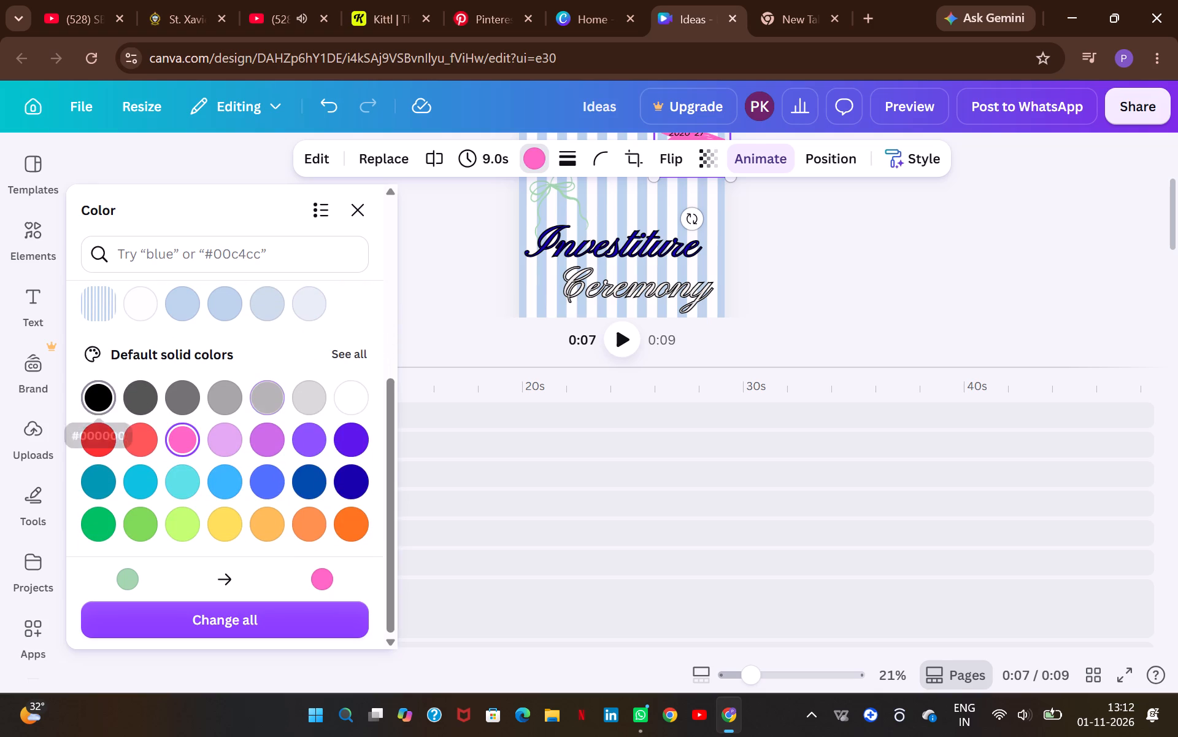
scroll(107, 399, up, 1)
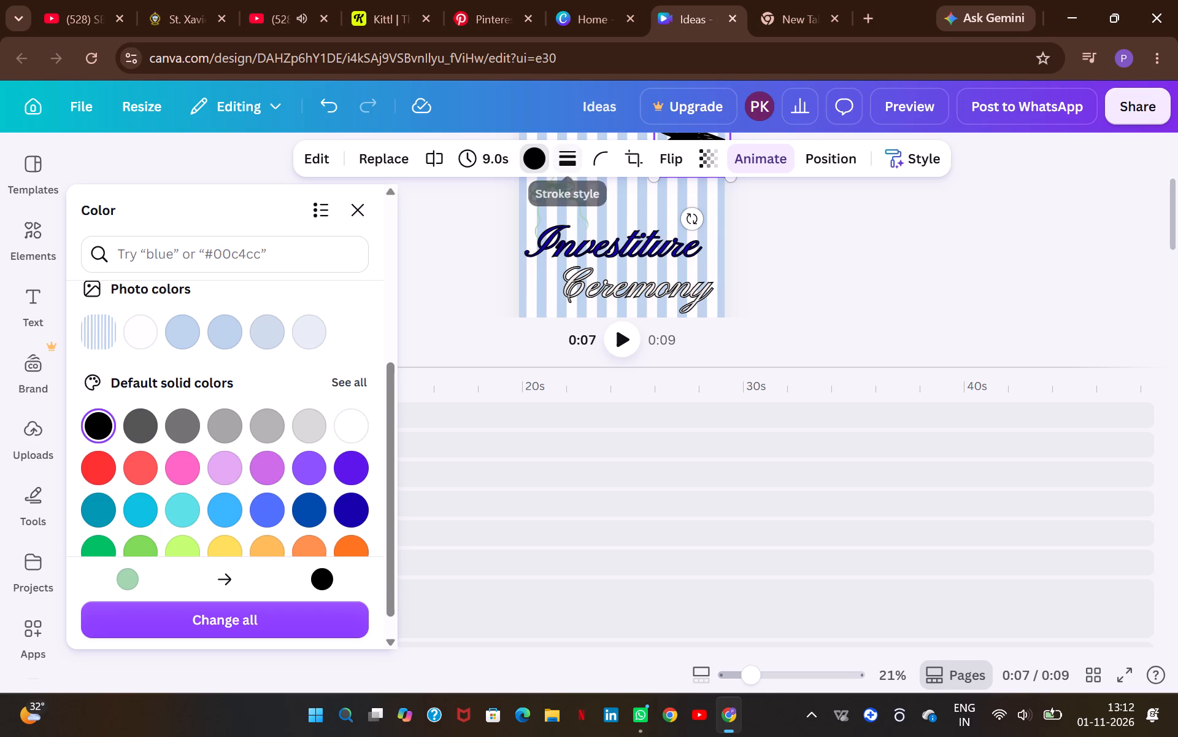
Set the black starburst's transparency to 71.
click(703, 157)
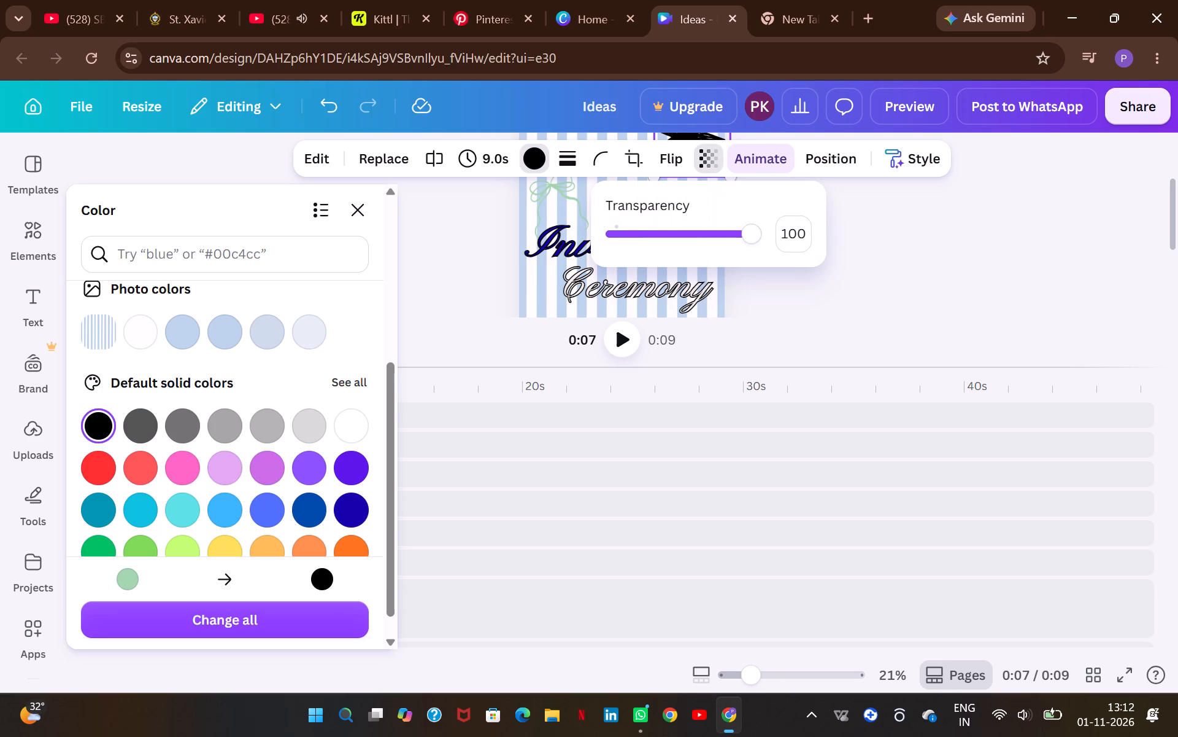
click(714, 232)
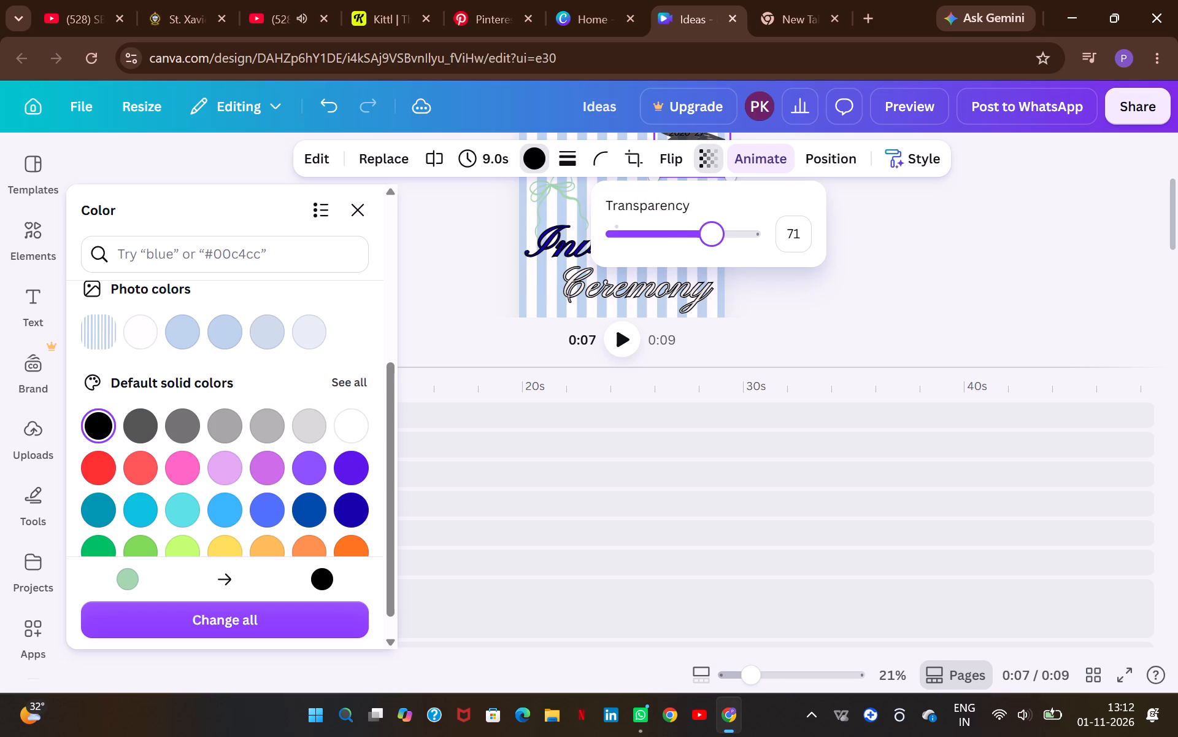
click(917, 193)
scroll(917, 193, up, 2)
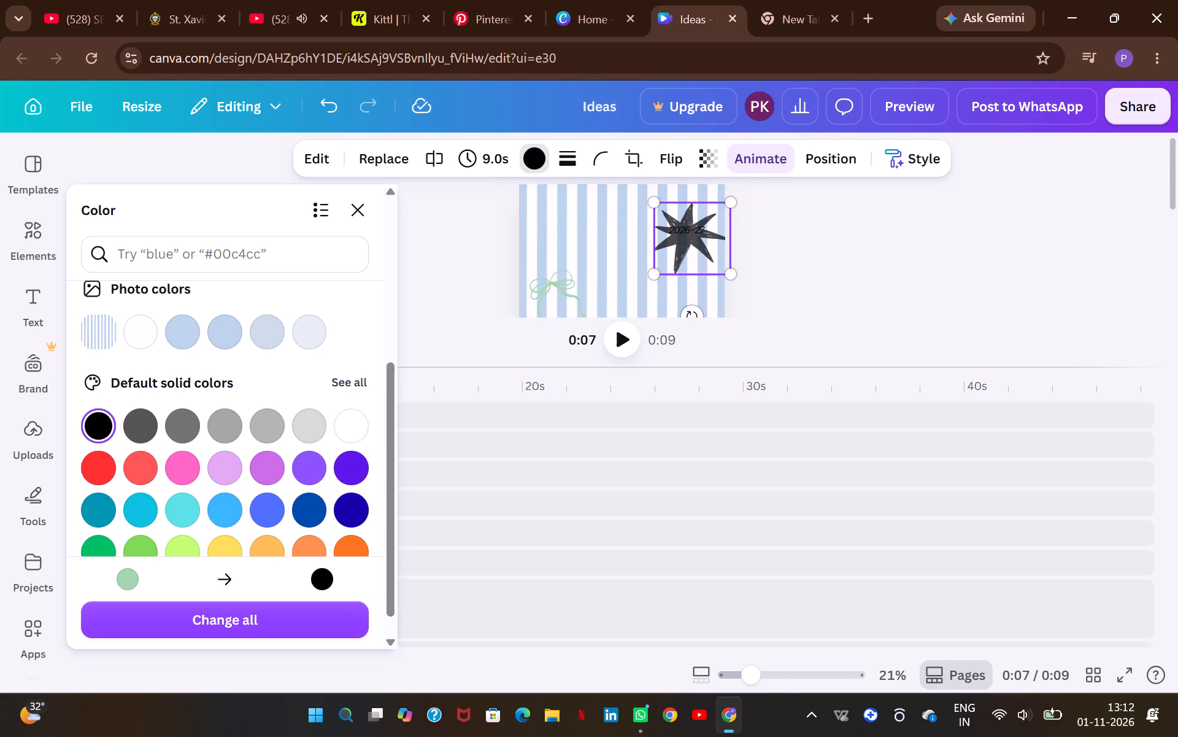
Undo the starburst's transparency and colour changes one by one, back to its original pastel green.
click(323, 98)
click(323, 98)
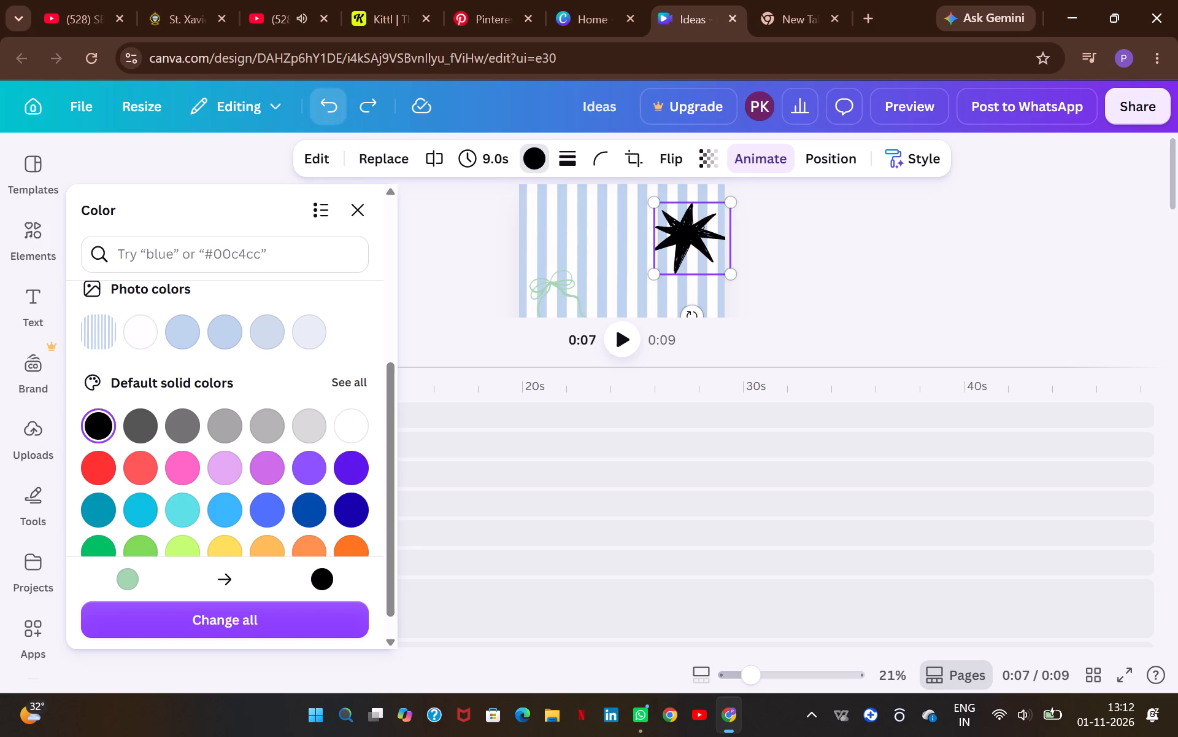
click(323, 98)
click(323, 98)
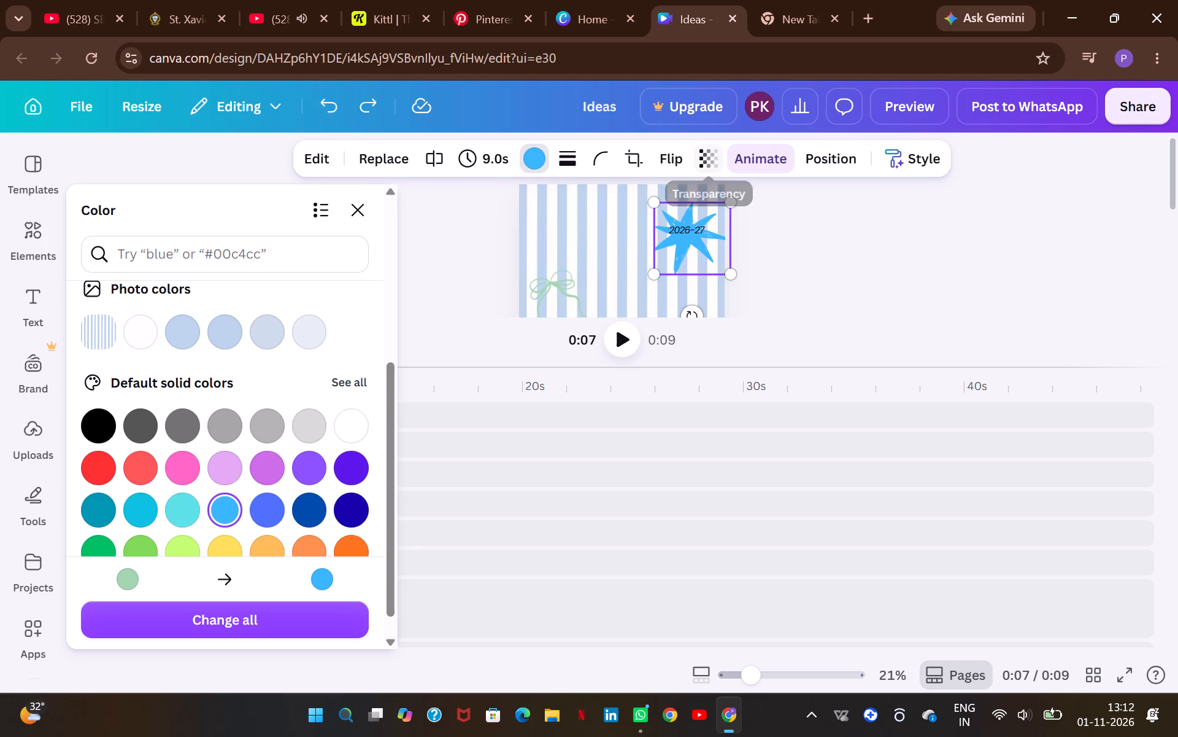
click(335, 122)
click(335, 122)
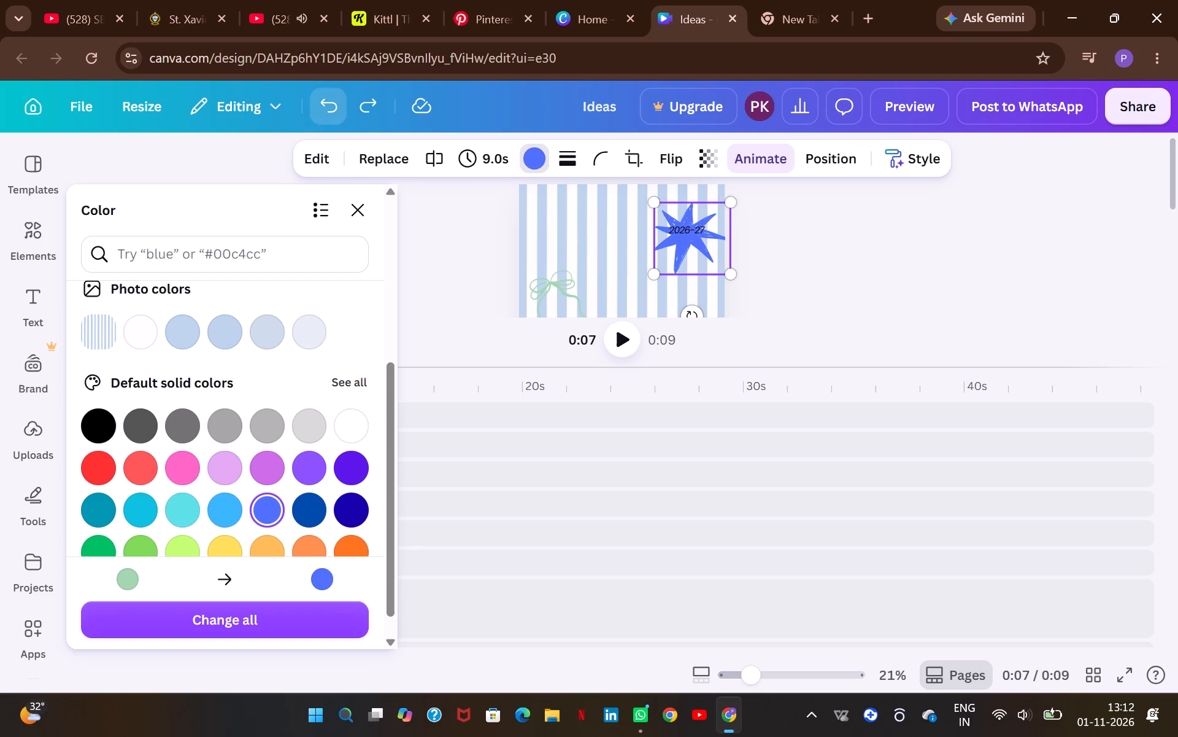
click(335, 122)
click(335, 122)
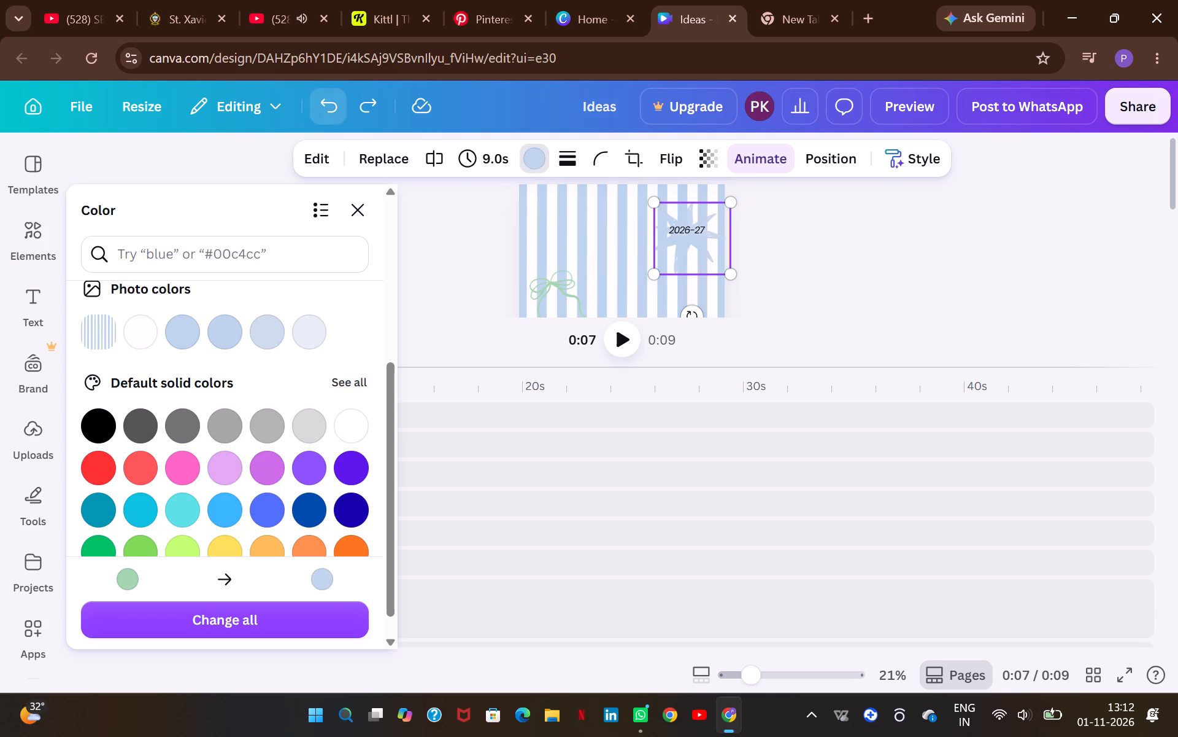
click(335, 122)
click(335, 122)
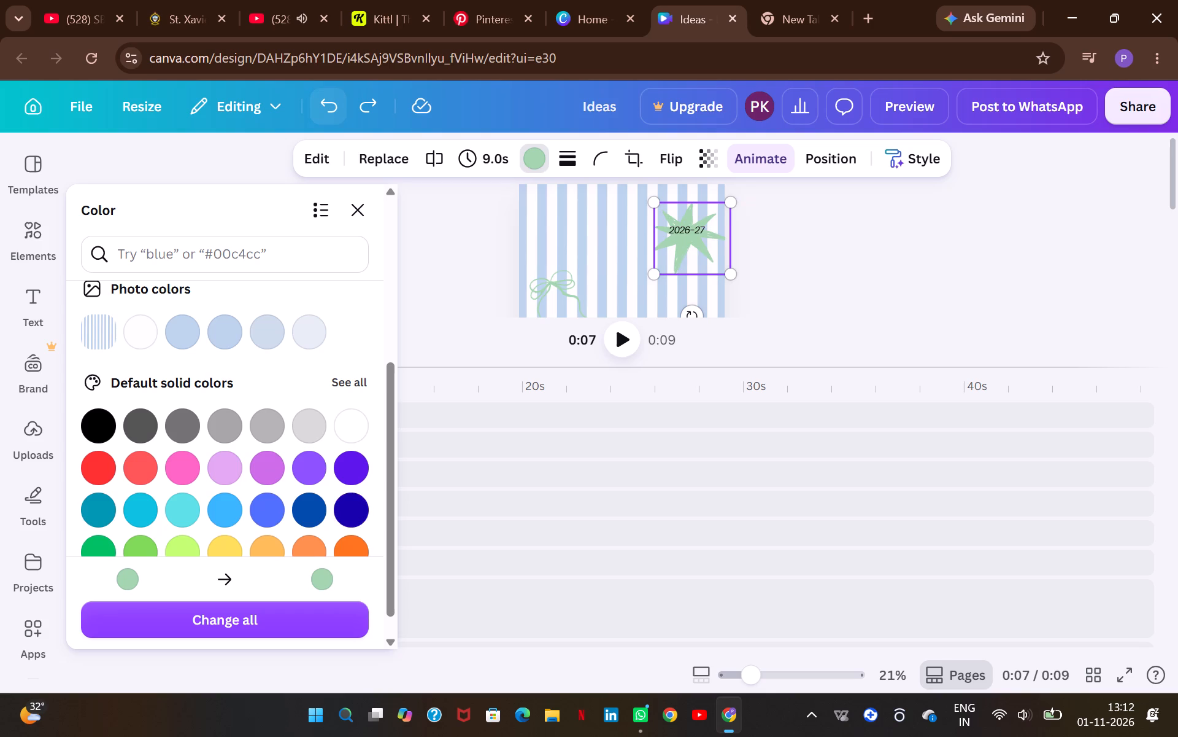
drag(354, 122, 392, 92)
click(392, 92)
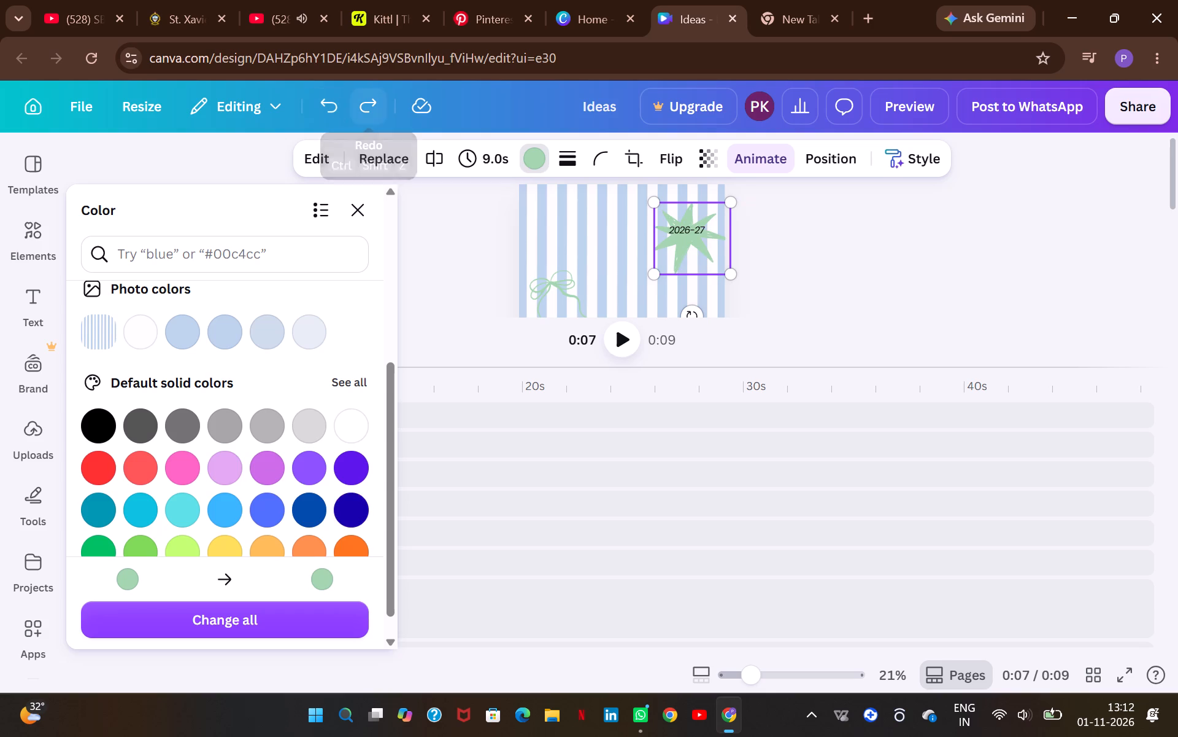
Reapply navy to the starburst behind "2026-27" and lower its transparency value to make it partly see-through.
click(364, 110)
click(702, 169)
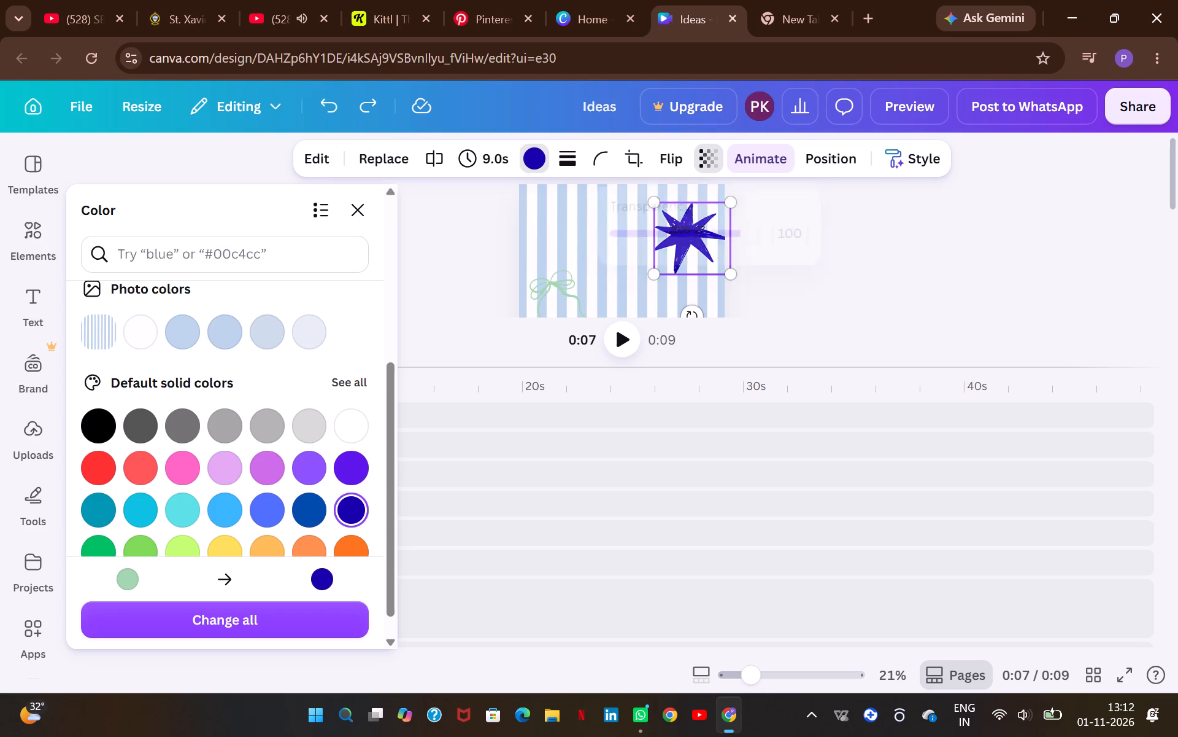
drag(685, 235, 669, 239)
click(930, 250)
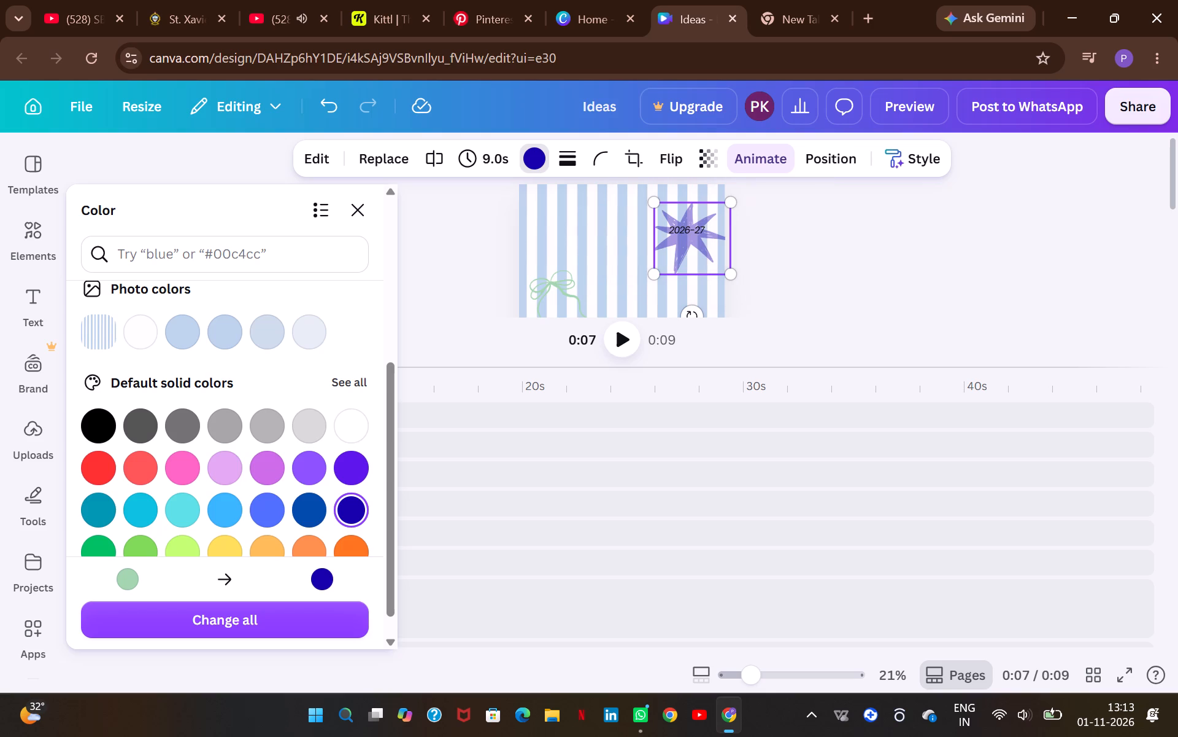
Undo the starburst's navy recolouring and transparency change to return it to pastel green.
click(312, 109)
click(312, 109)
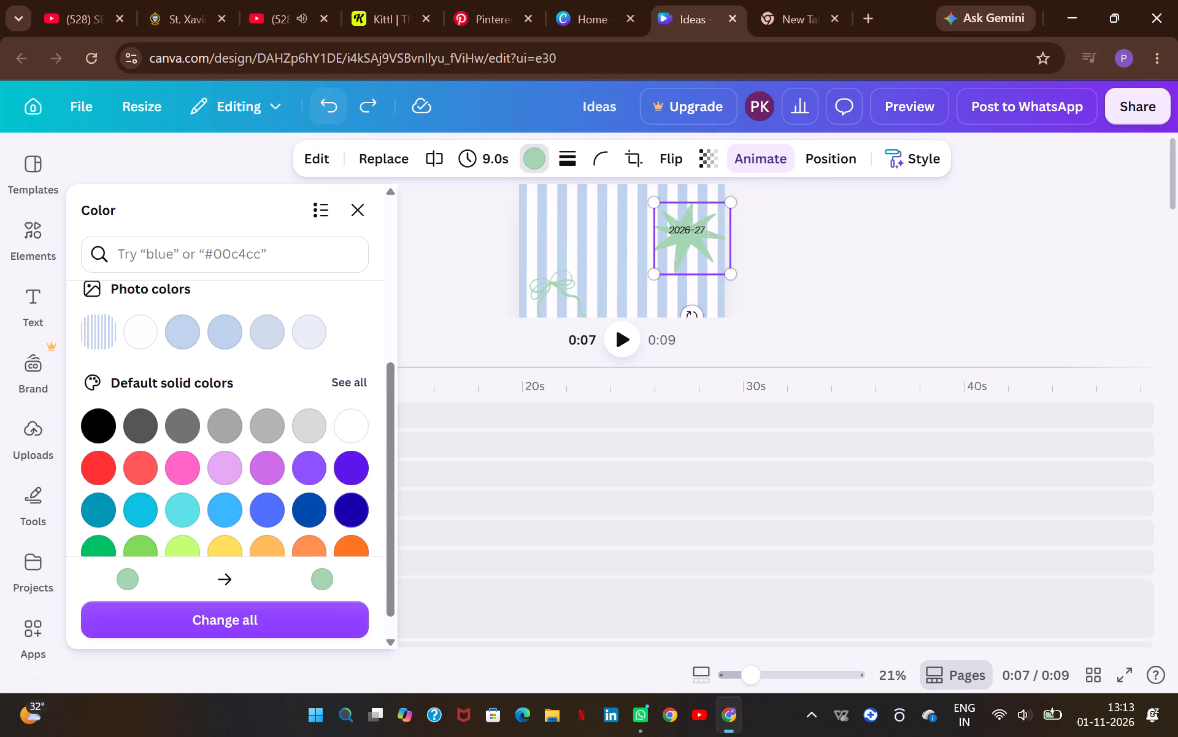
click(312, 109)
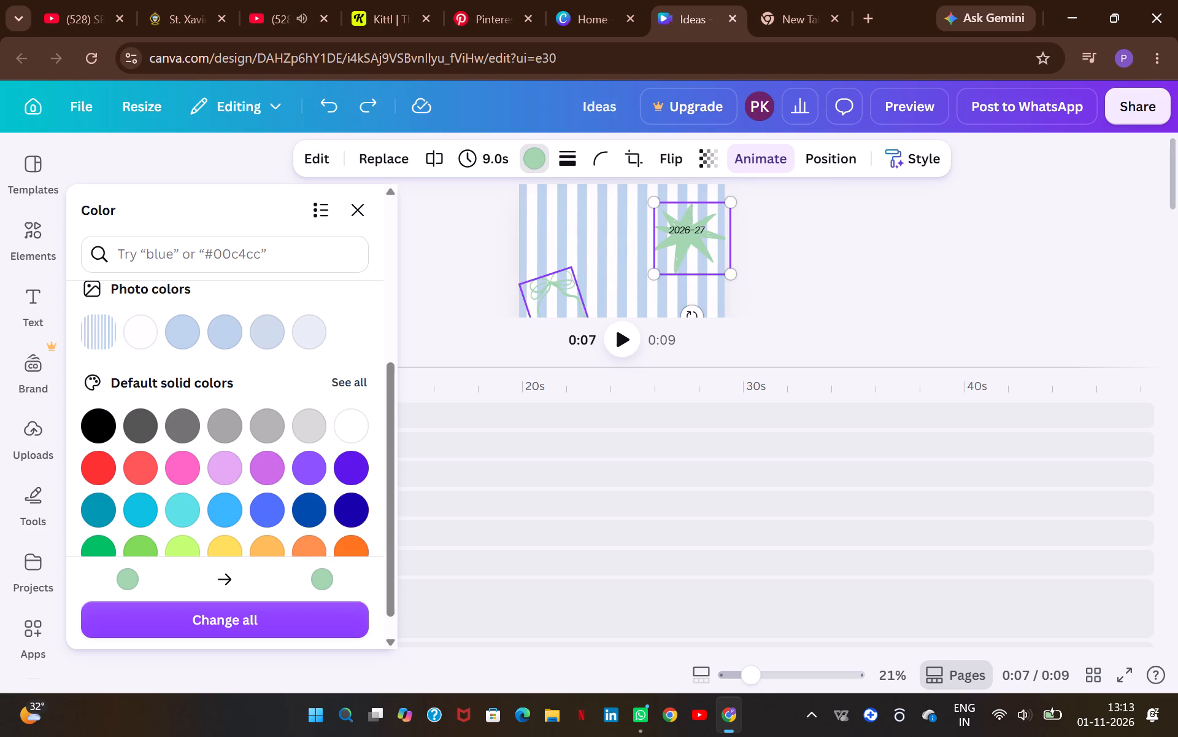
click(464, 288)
scroll(563, 258, down, 1)
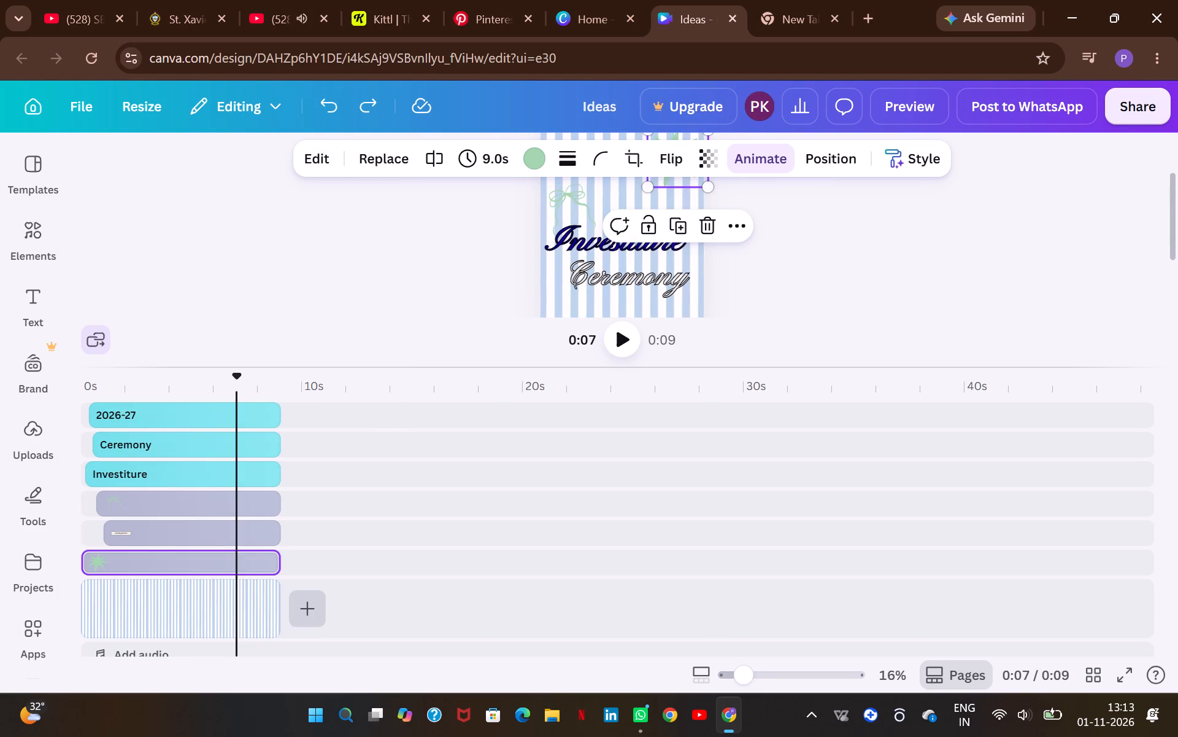
scroll(771, 227, up, 1)
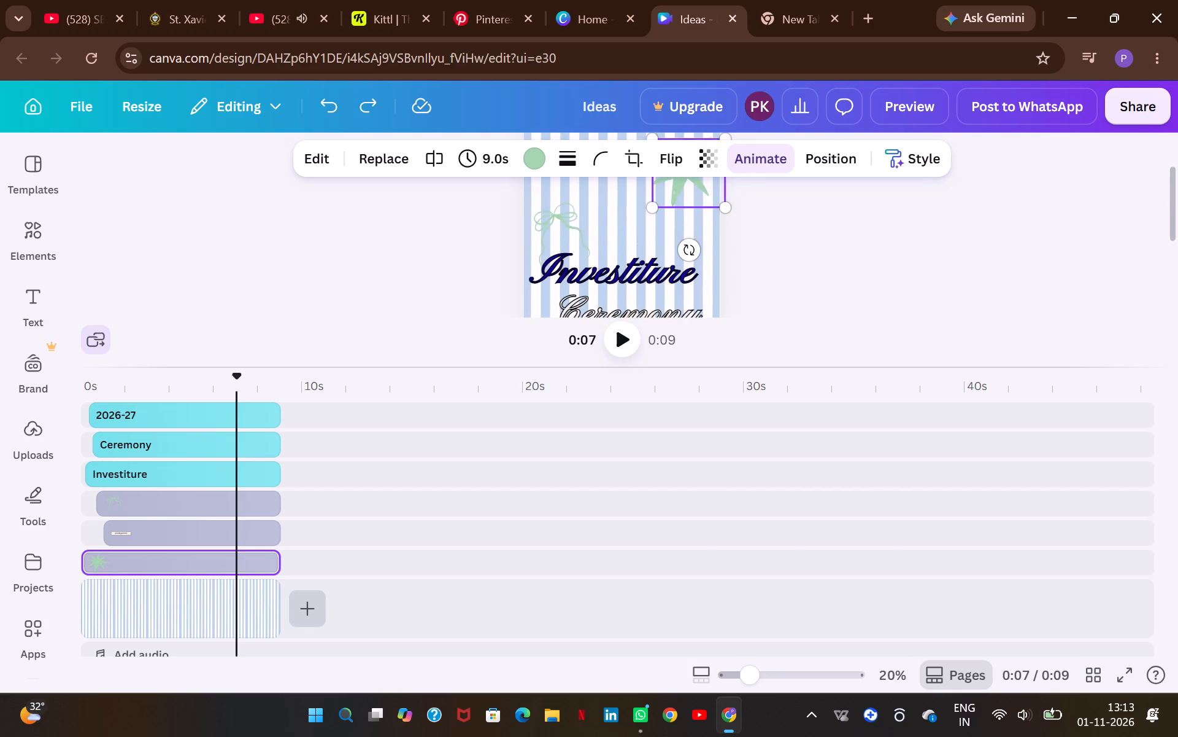
scroll(771, 227, up, 1)
scroll(771, 227, down, 2)
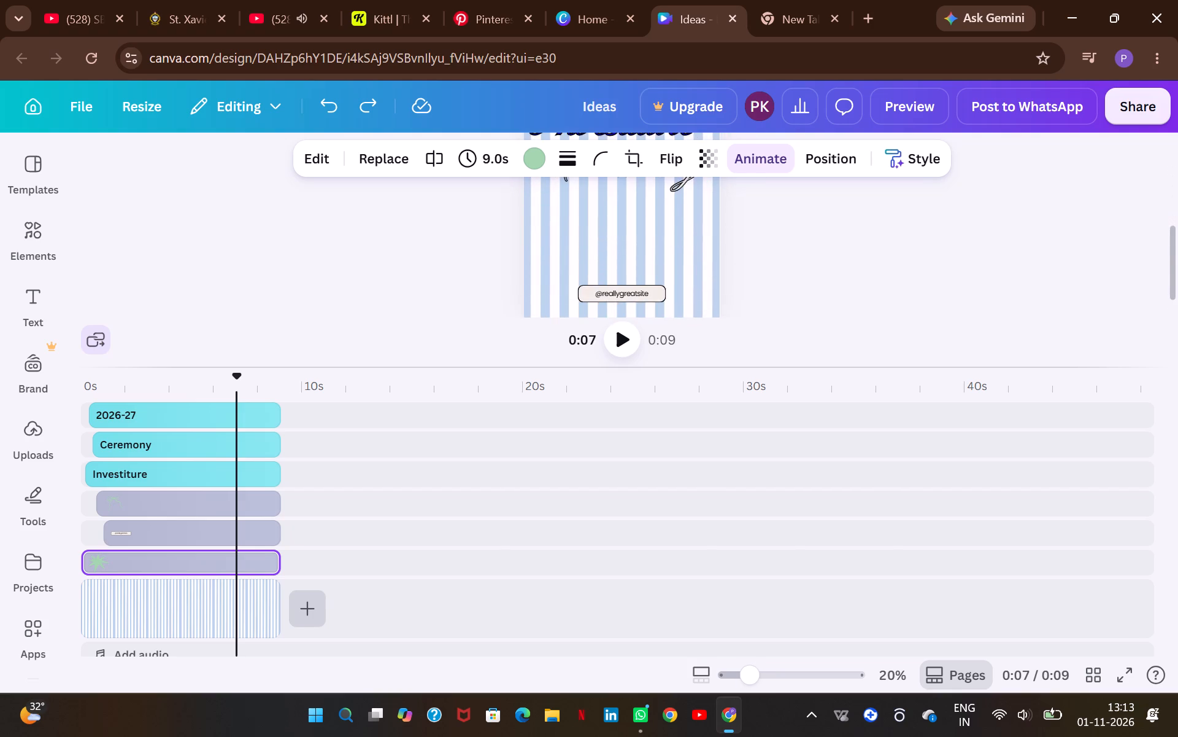
click(601, 271)
double_click(613, 277)
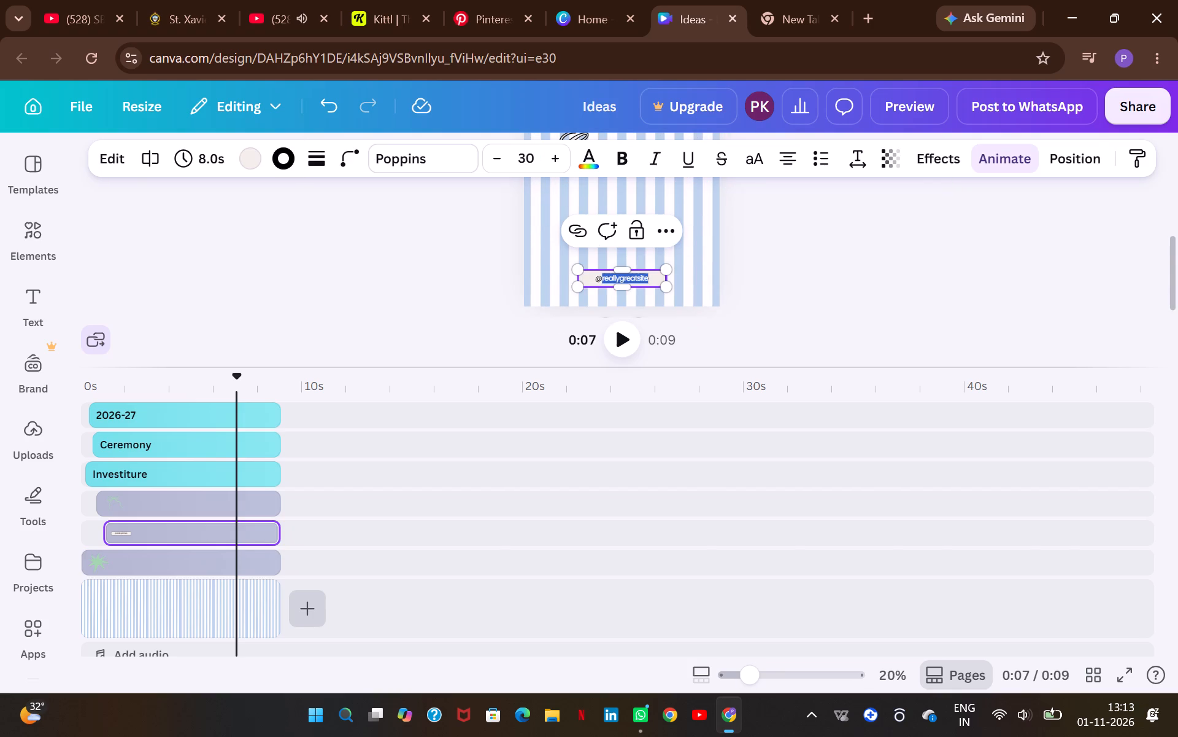
text(XU)
text(SS)
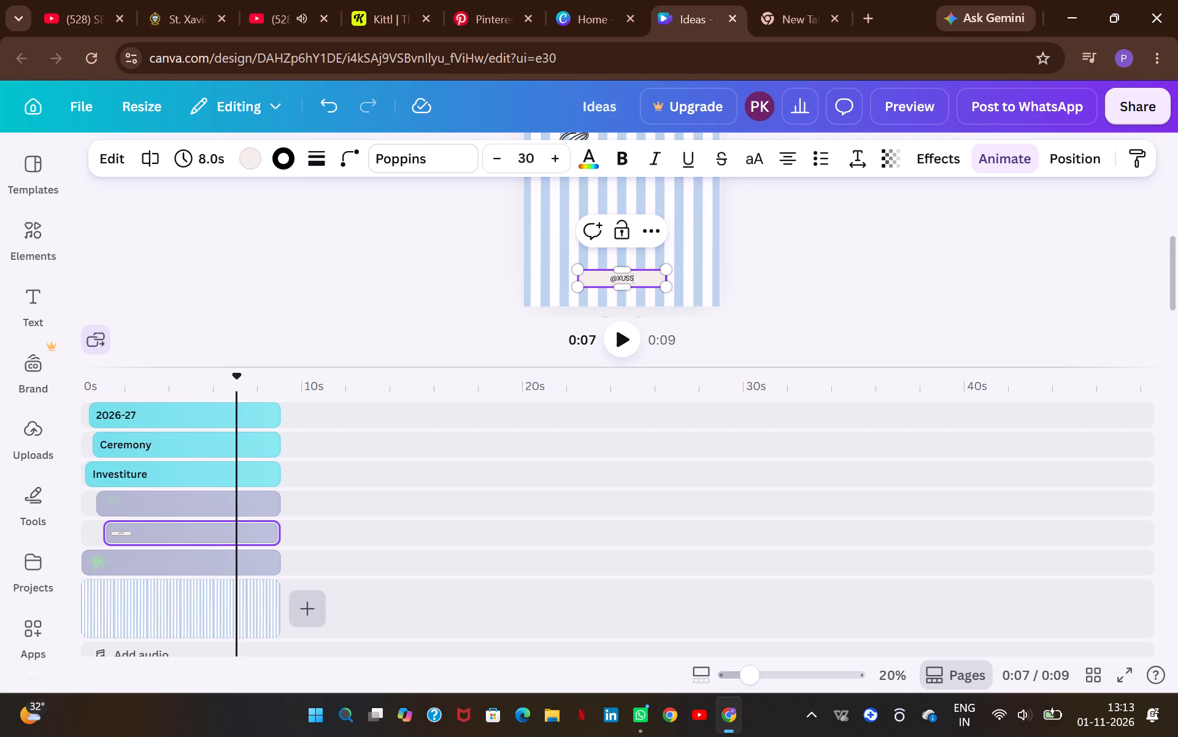
click(760, 266)
Play the poster's animation from the beginning to examine how the text and graphics enter.
scroll(760, 266, up, 1)
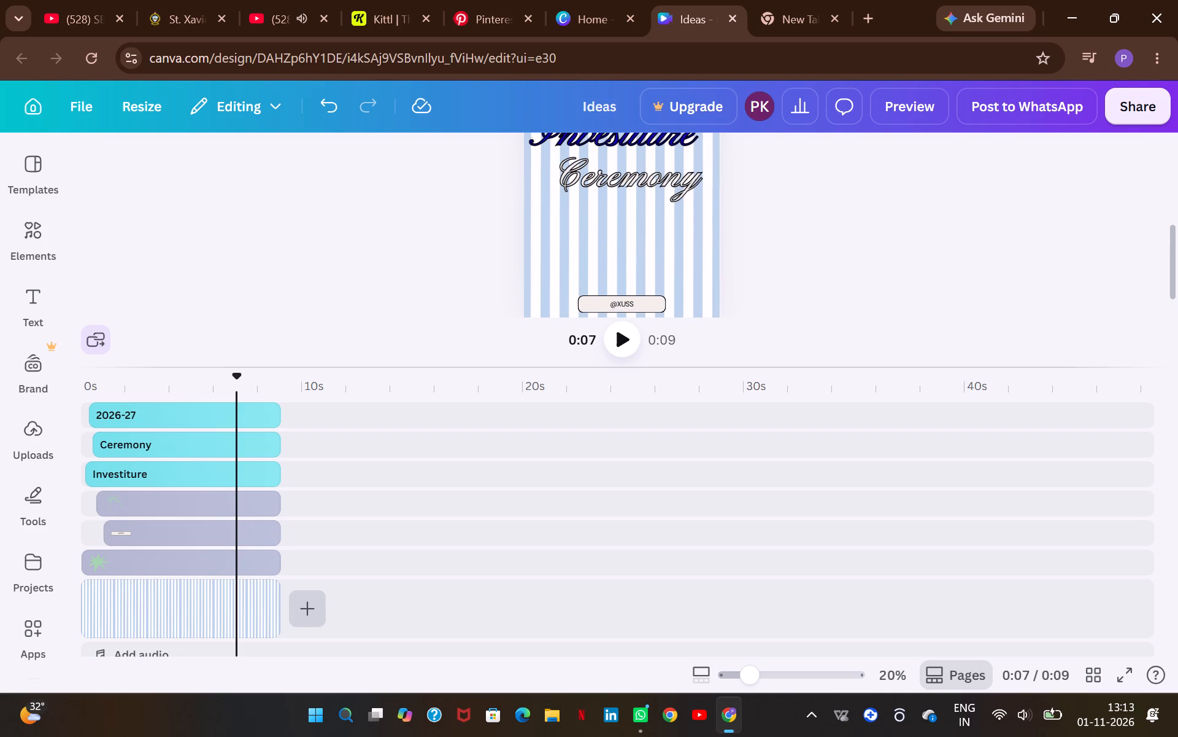
scroll(760, 266, up, 1)
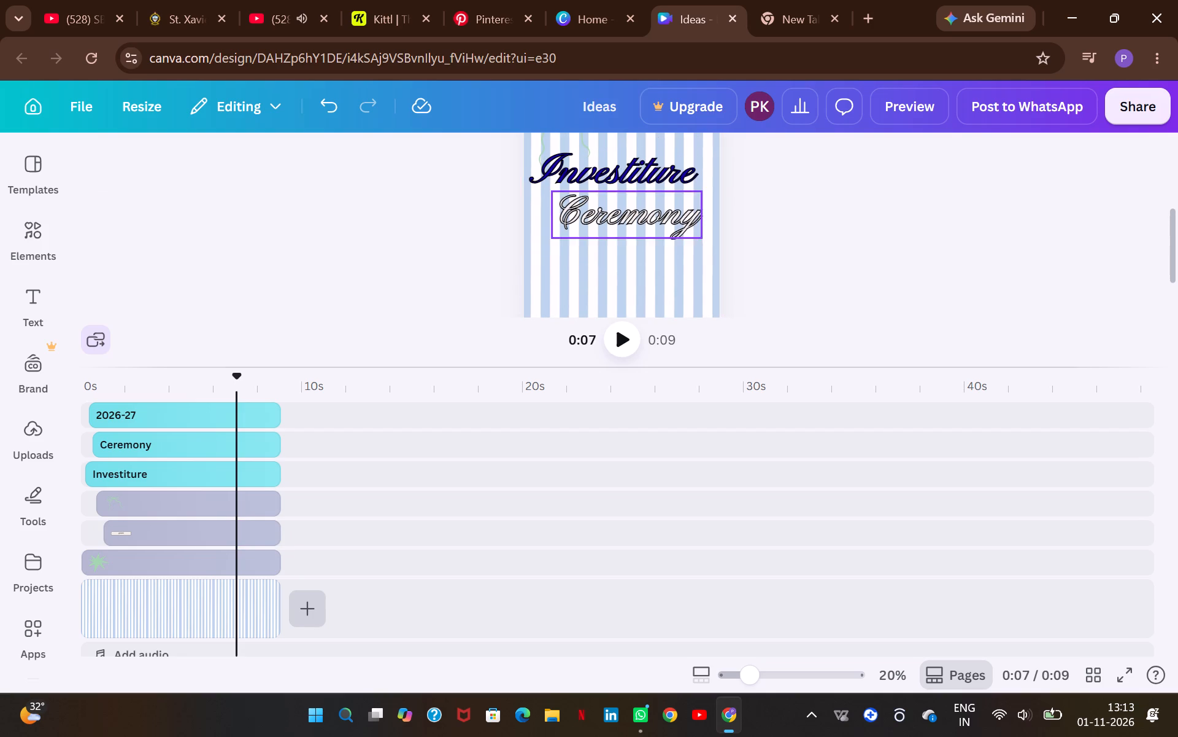
scroll(639, 193, up, 1)
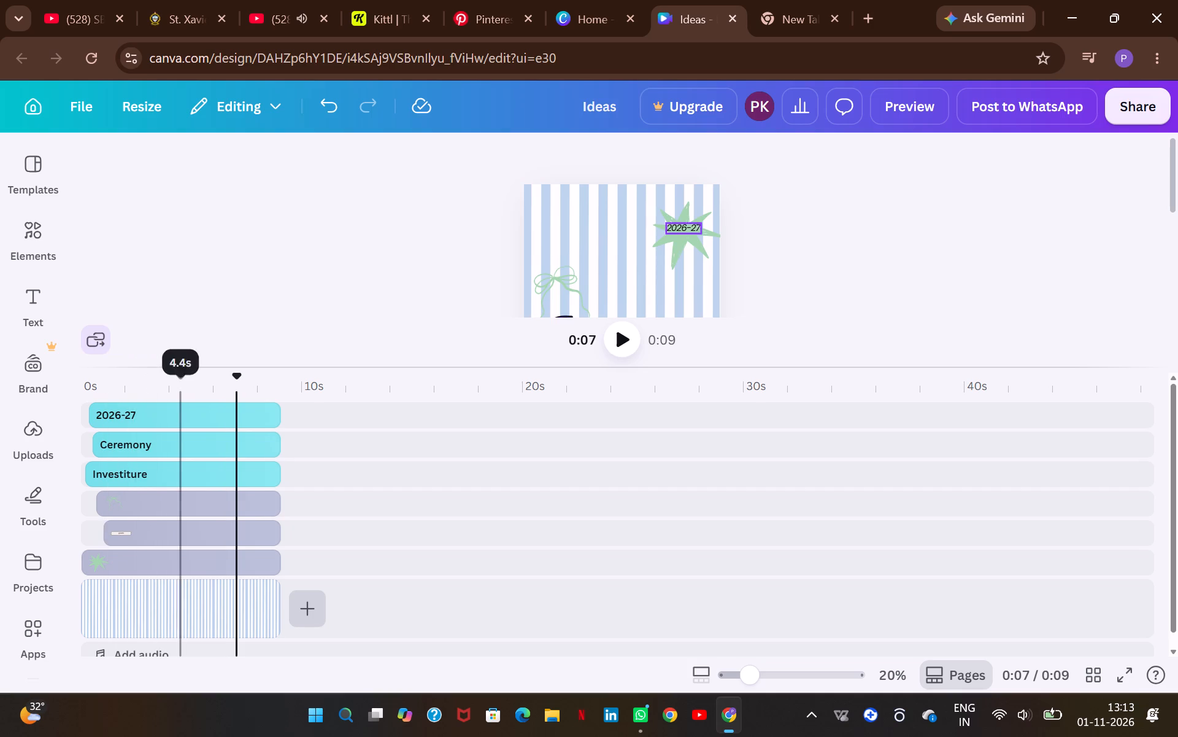
click(80, 435)
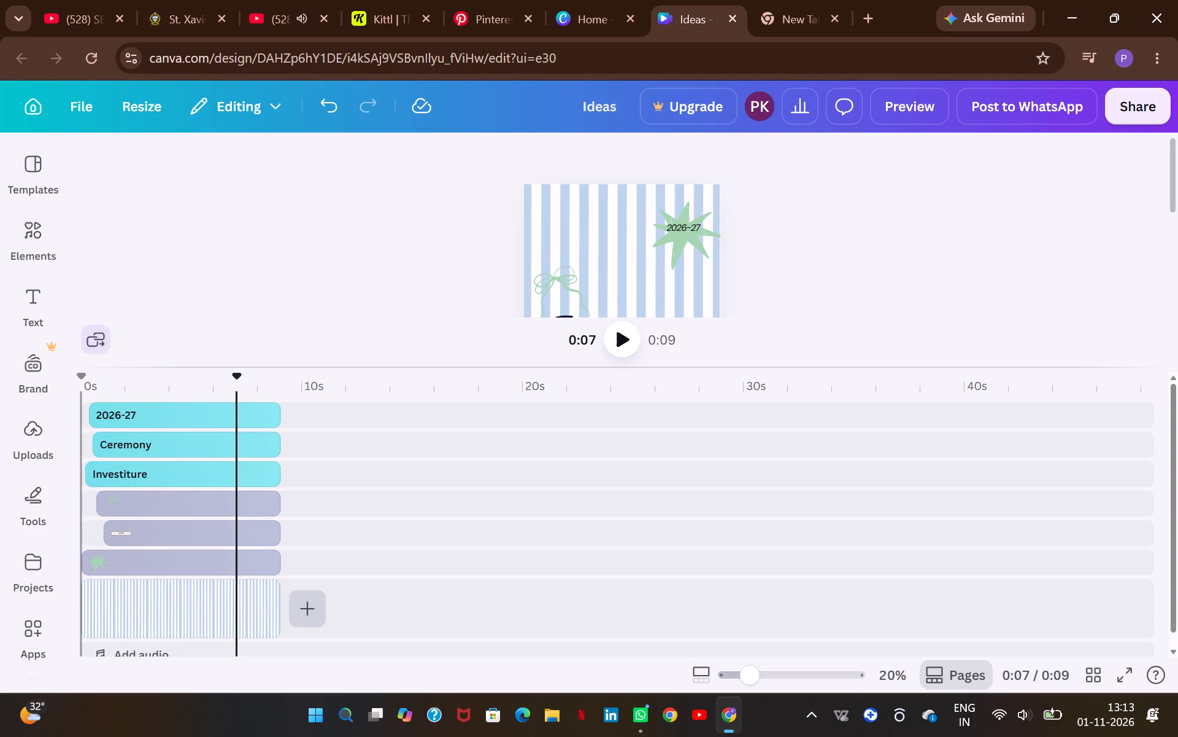
click(87, 388)
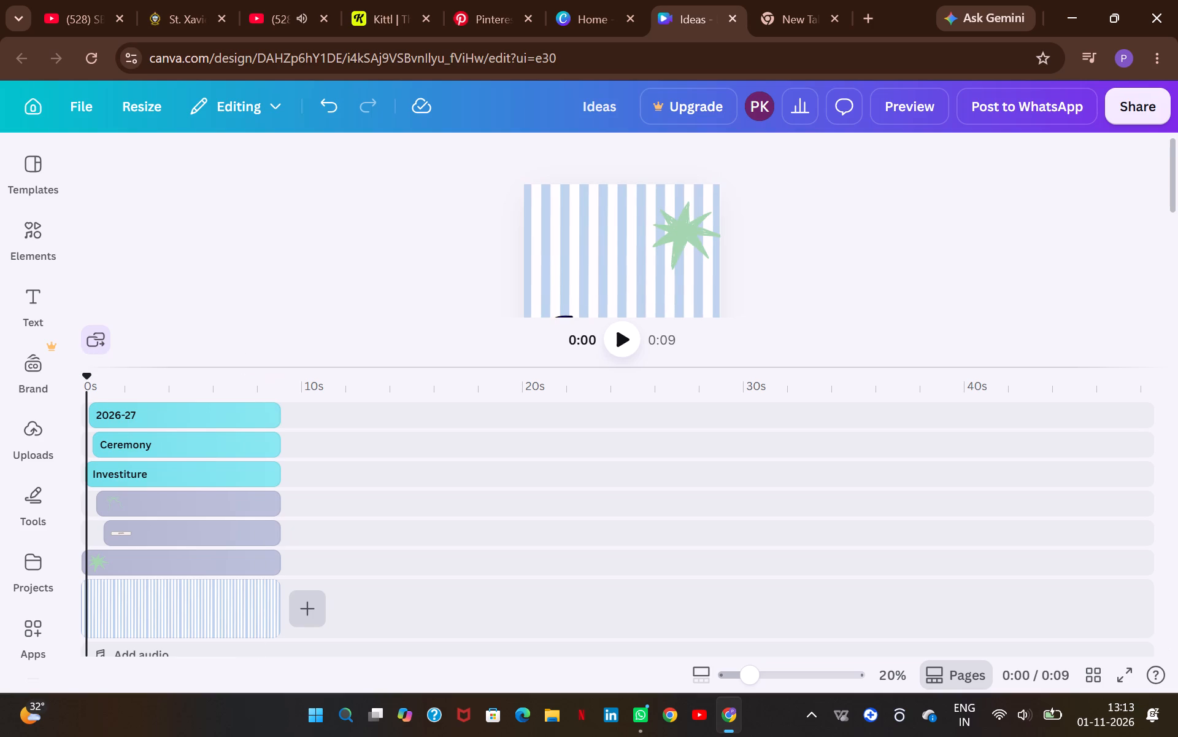
click(617, 337)
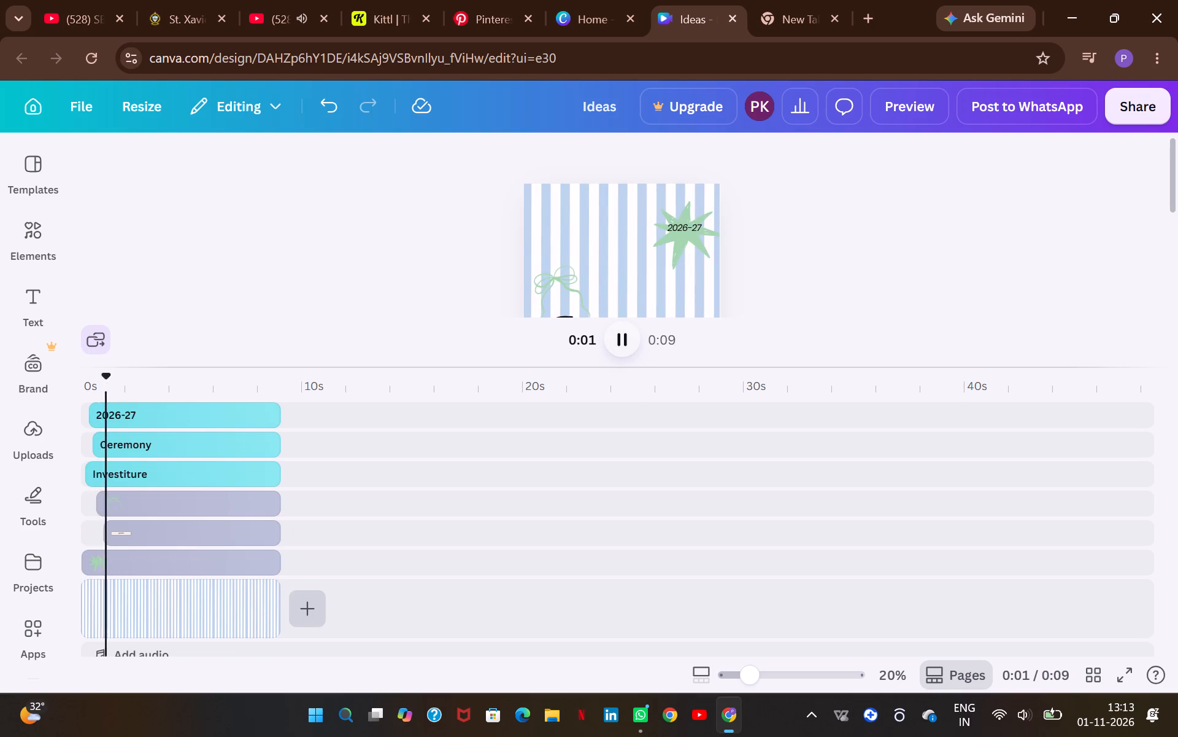
click(617, 337)
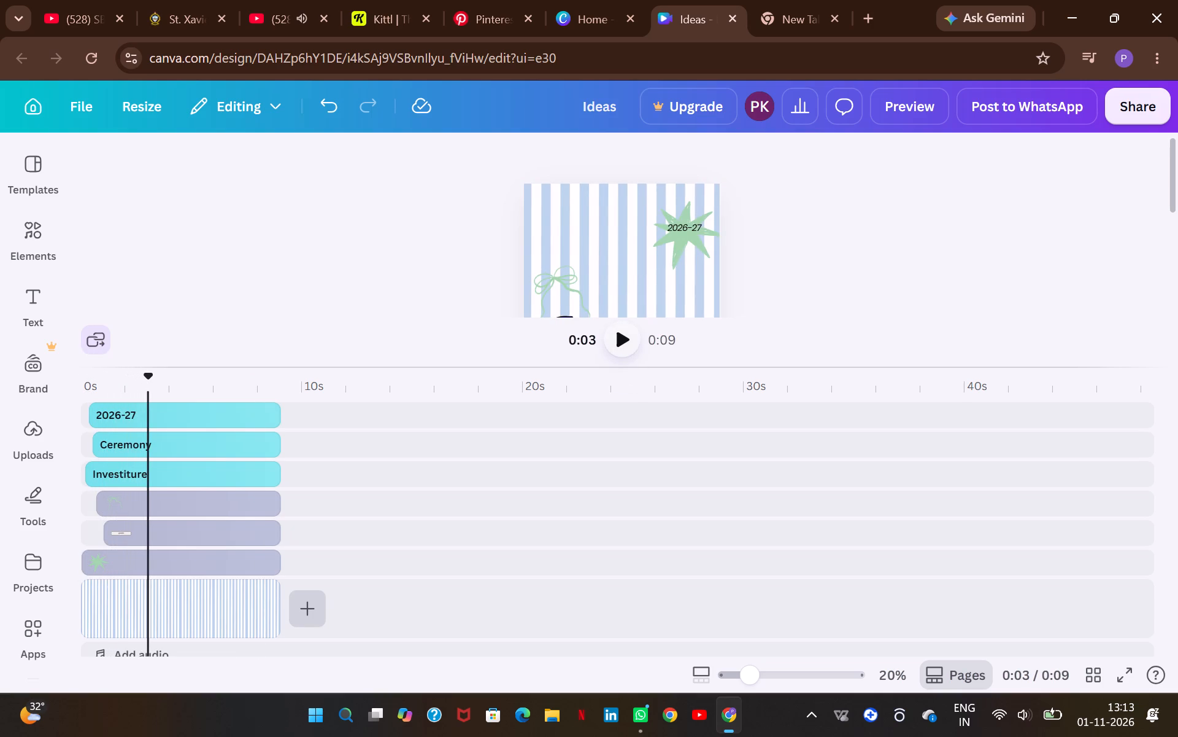
click(617, 337)
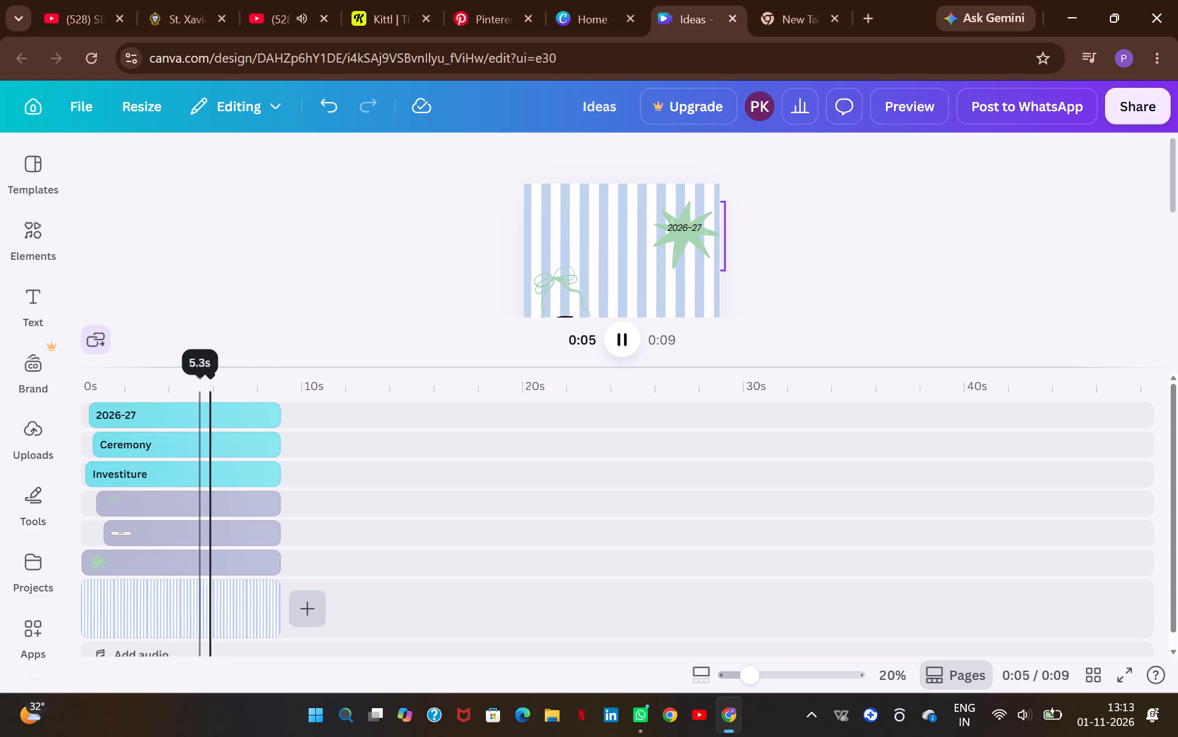
click(629, 332)
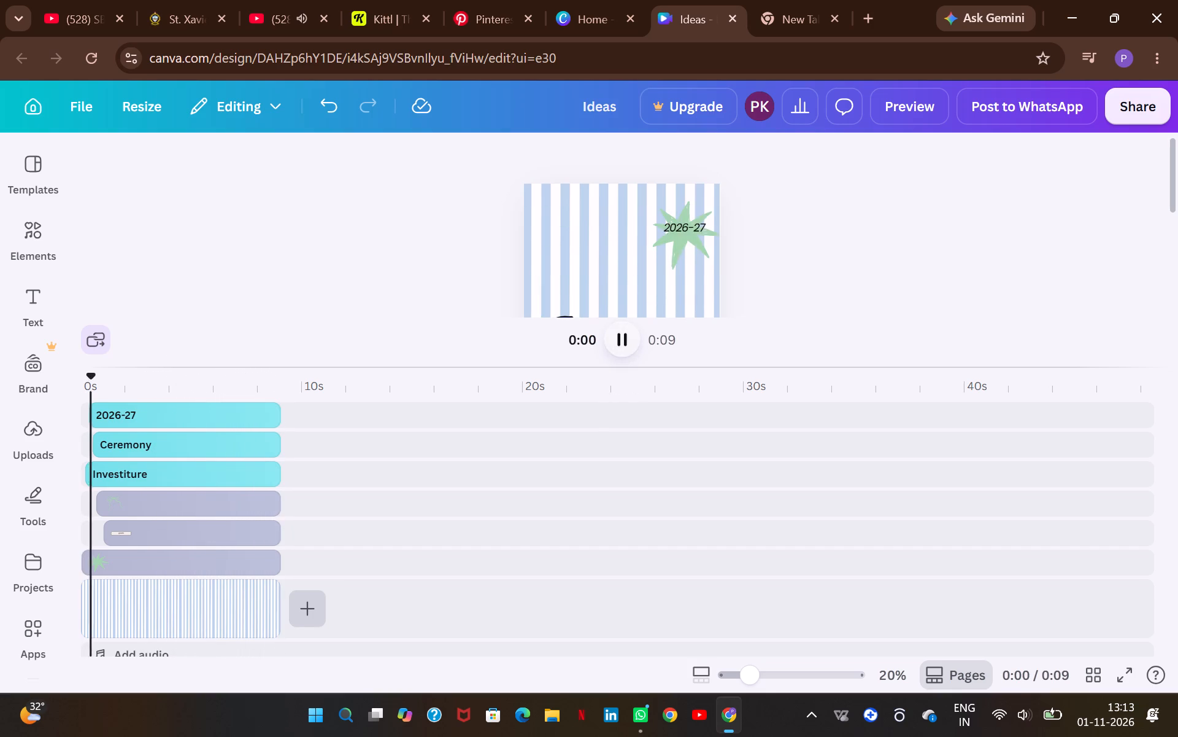
click(629, 332)
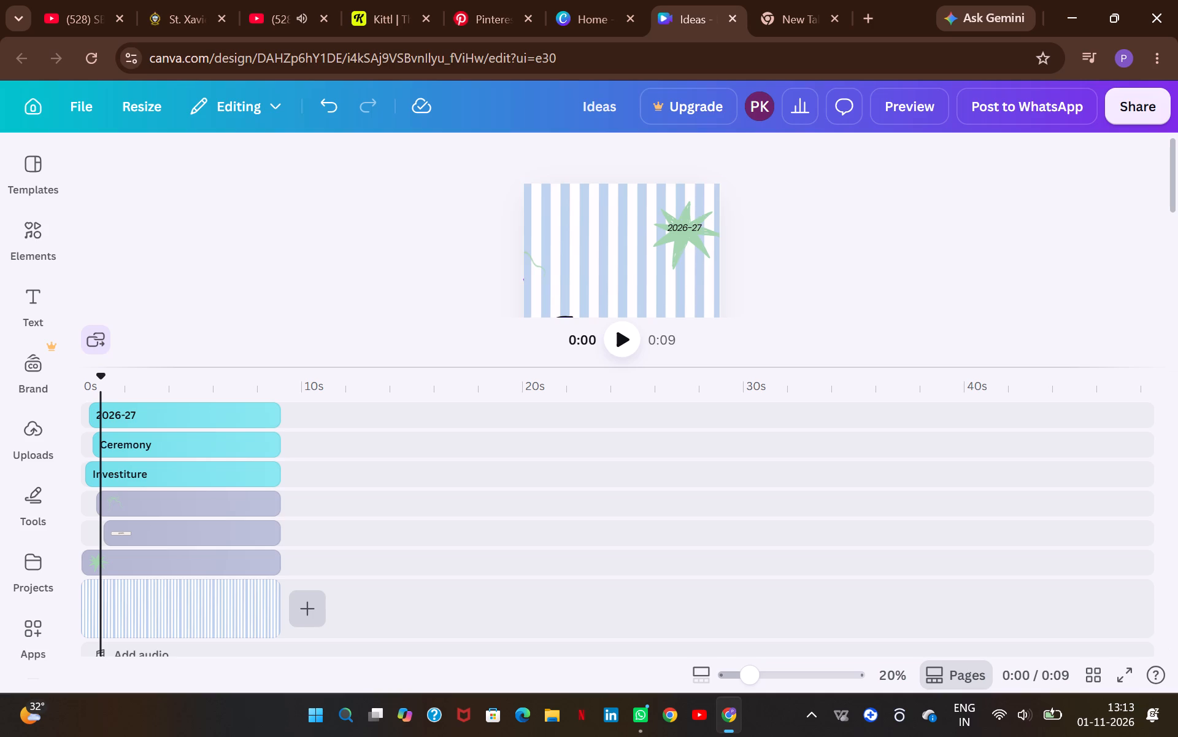
Select the green bow and search the elements library for "TROPHY".
click(187, 512)
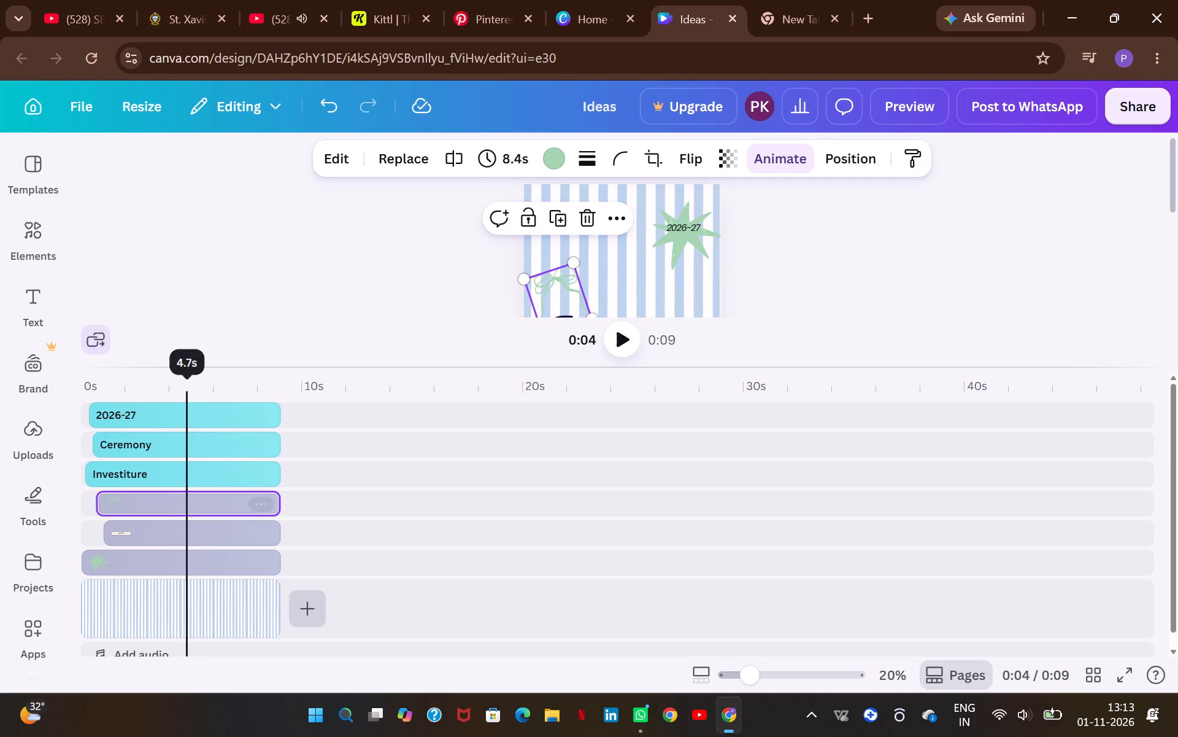
click(34, 199)
click(37, 222)
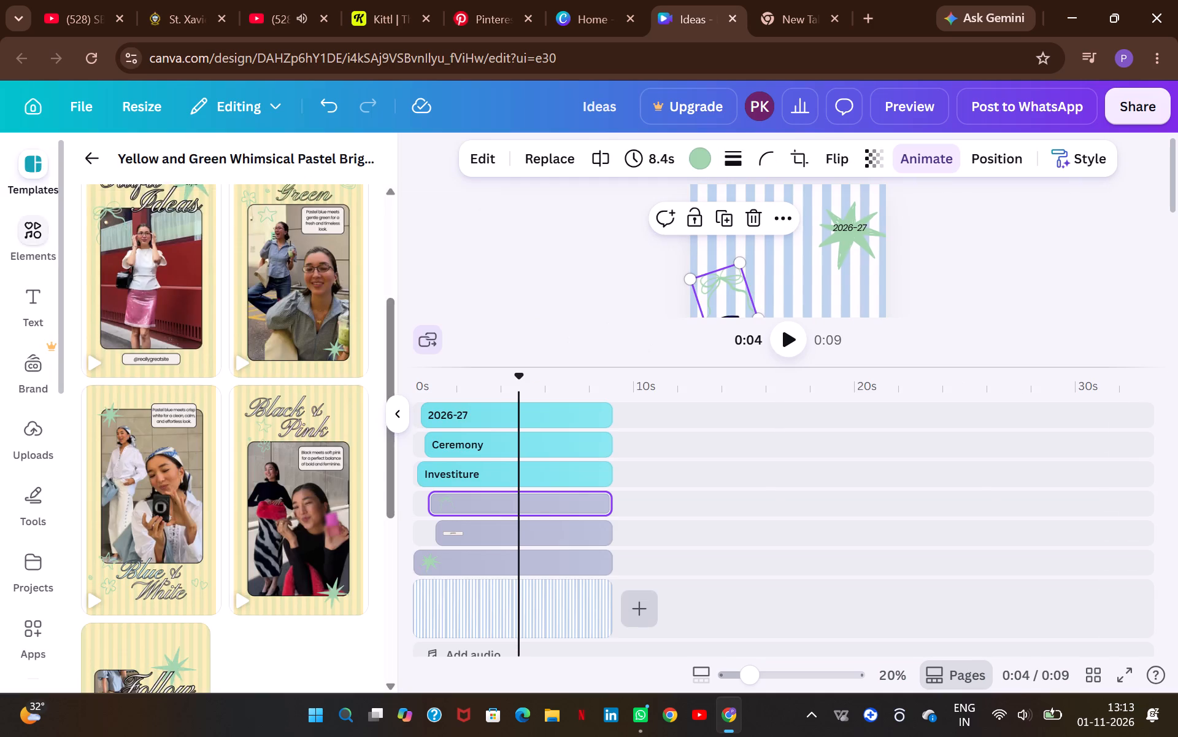
click(185, 162)
text(TROPHY)
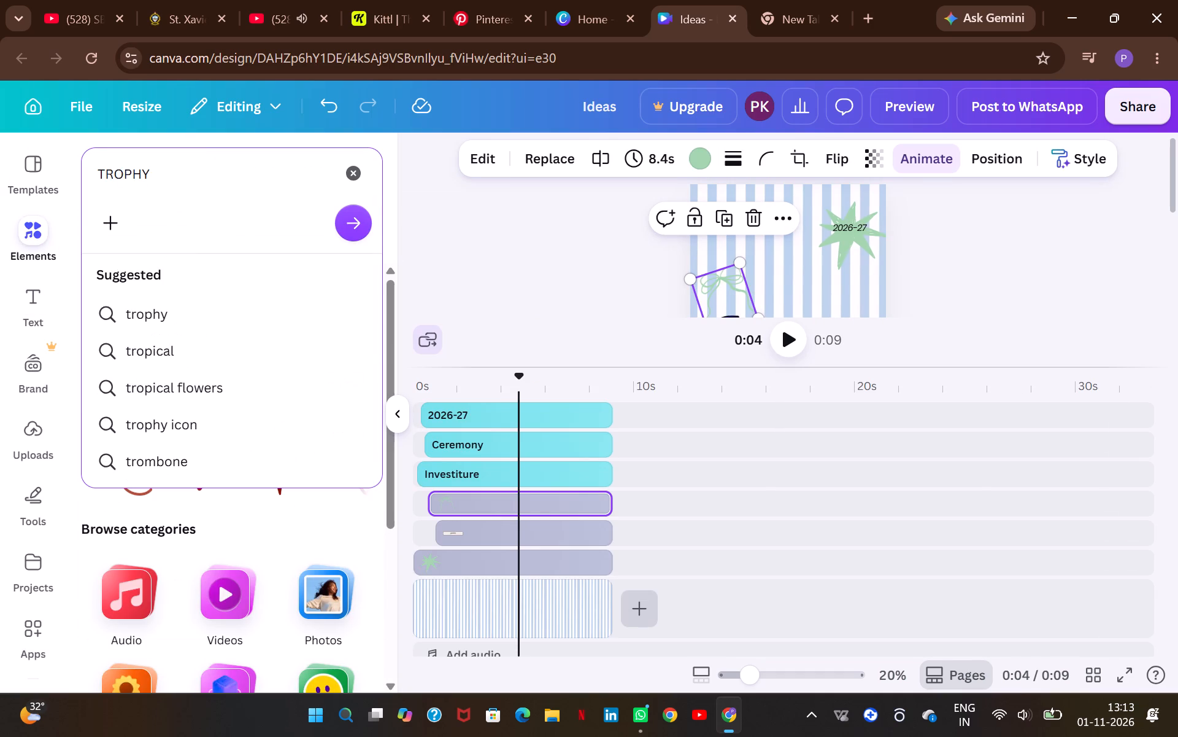
key(Return)
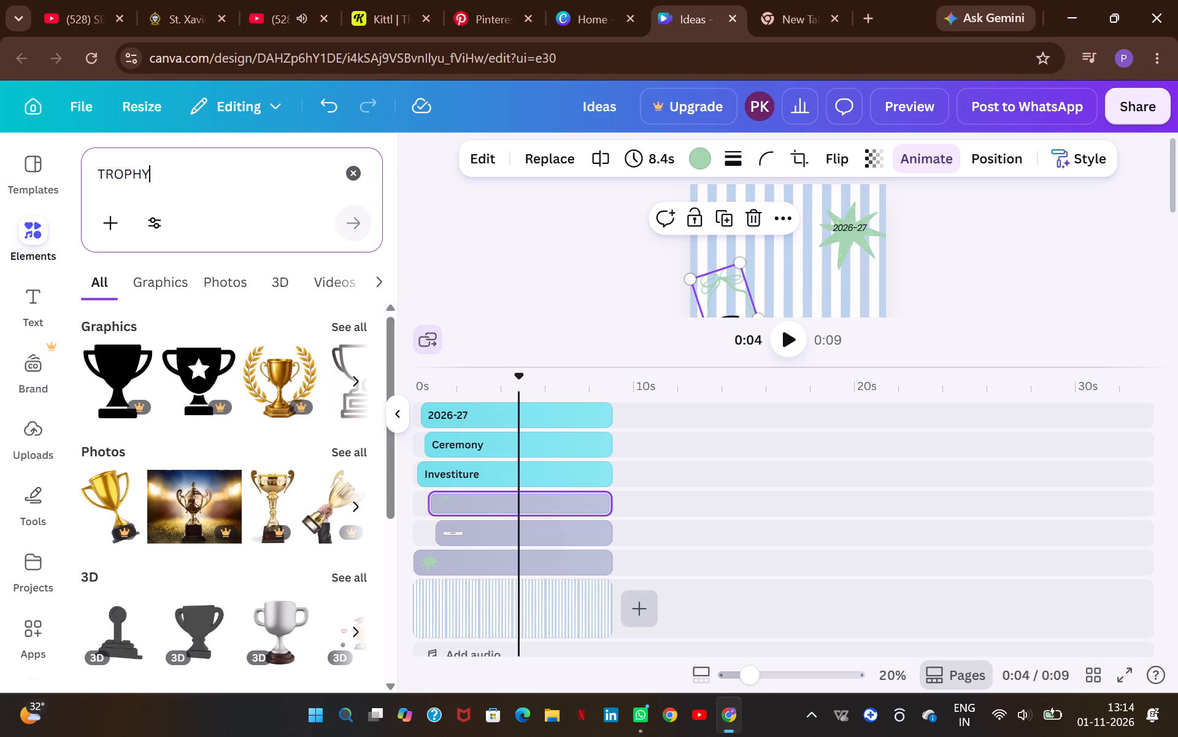
Browse the trophy results across graphics, photos, 3D models, videos and audio for a suitable trophy.
scroll(246, 424, left, 1)
scroll(296, 388, left, 1)
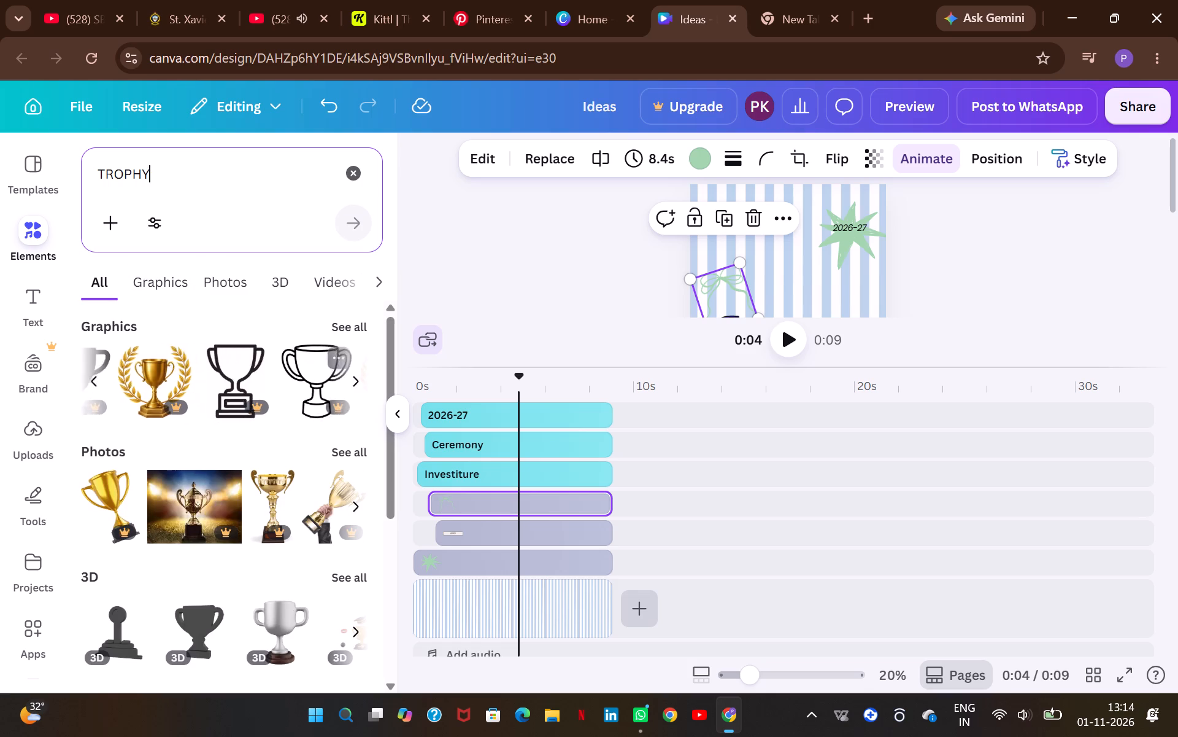
scroll(296, 388, left, 3)
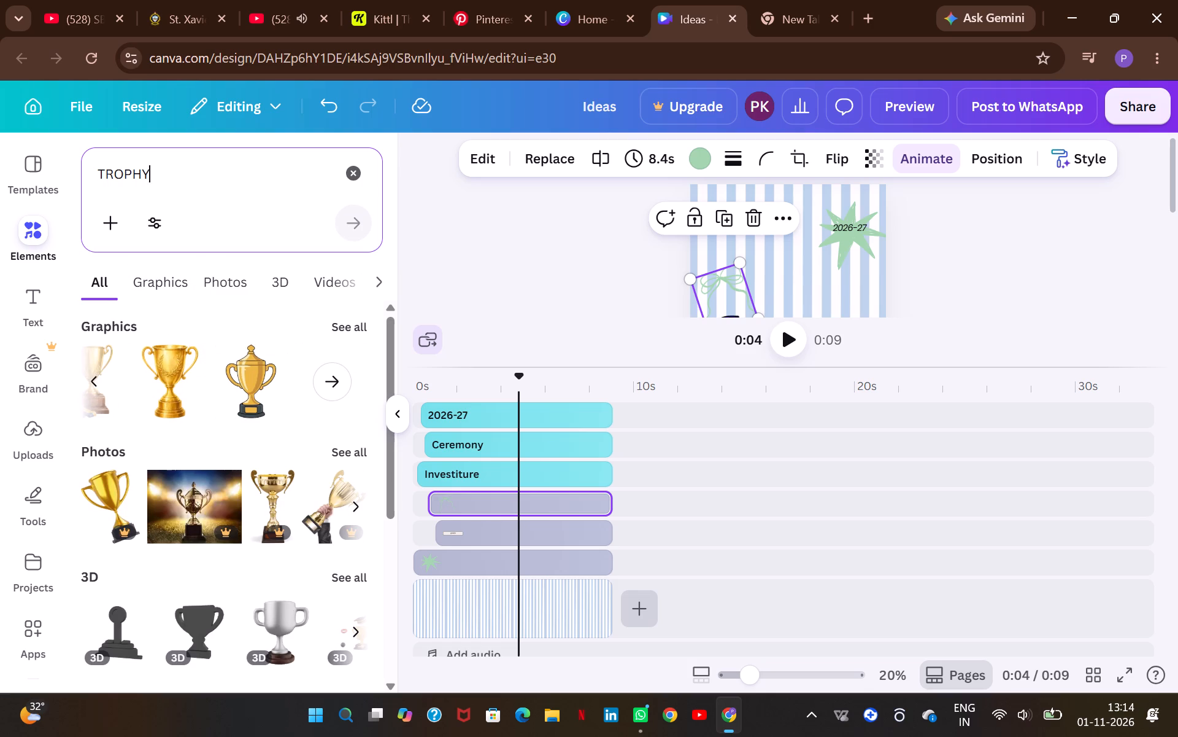
scroll(227, 376, right, 1)
scroll(227, 376, down, 2)
scroll(248, 434, left, 1)
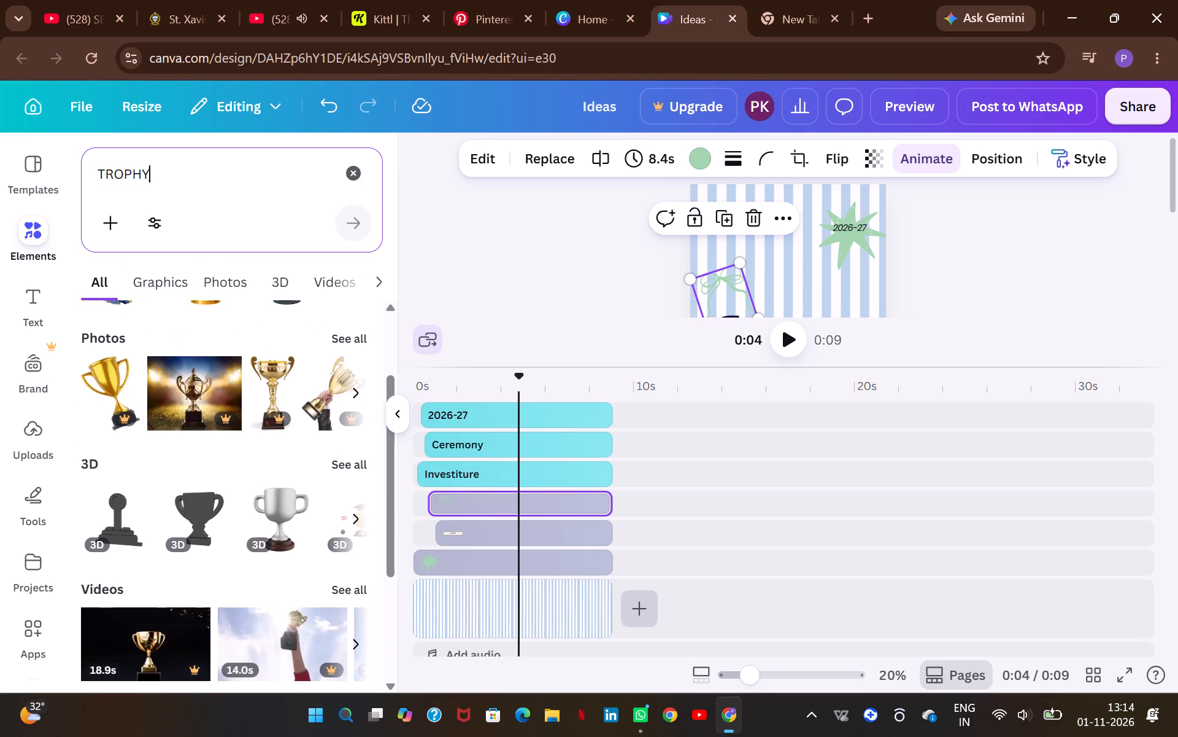
scroll(268, 402, left, 3)
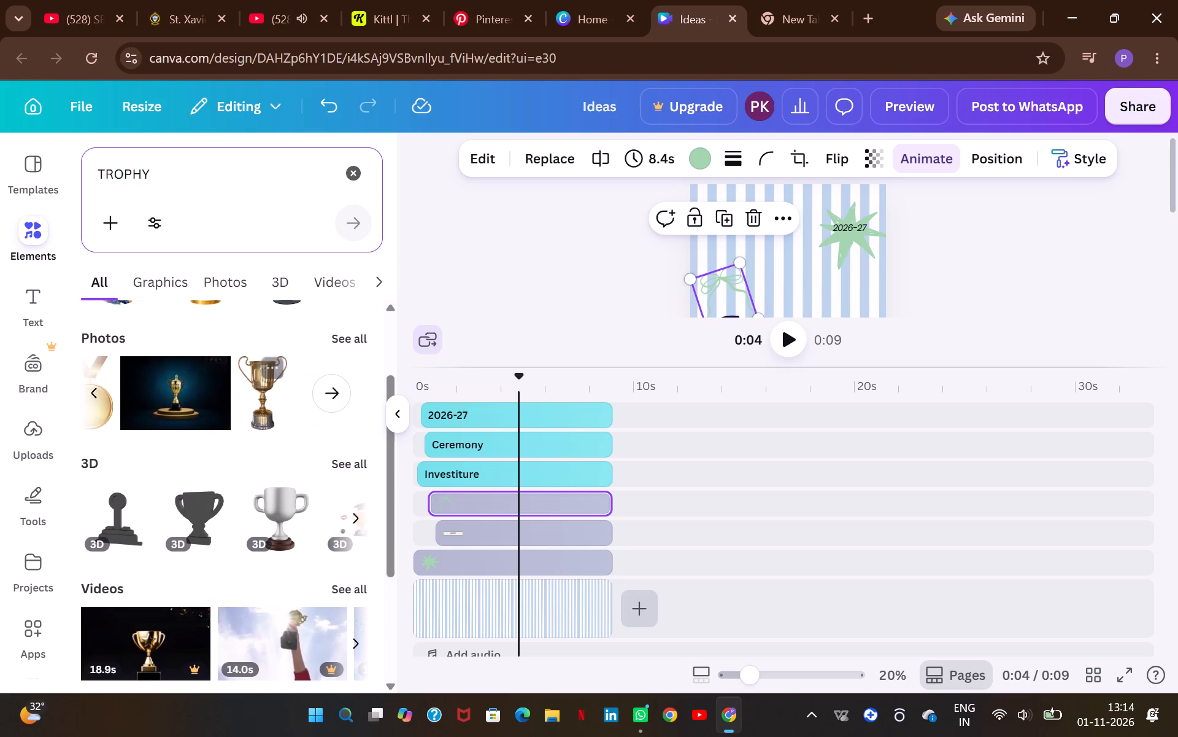
scroll(268, 402, right, 1)
scroll(240, 419, down, 1)
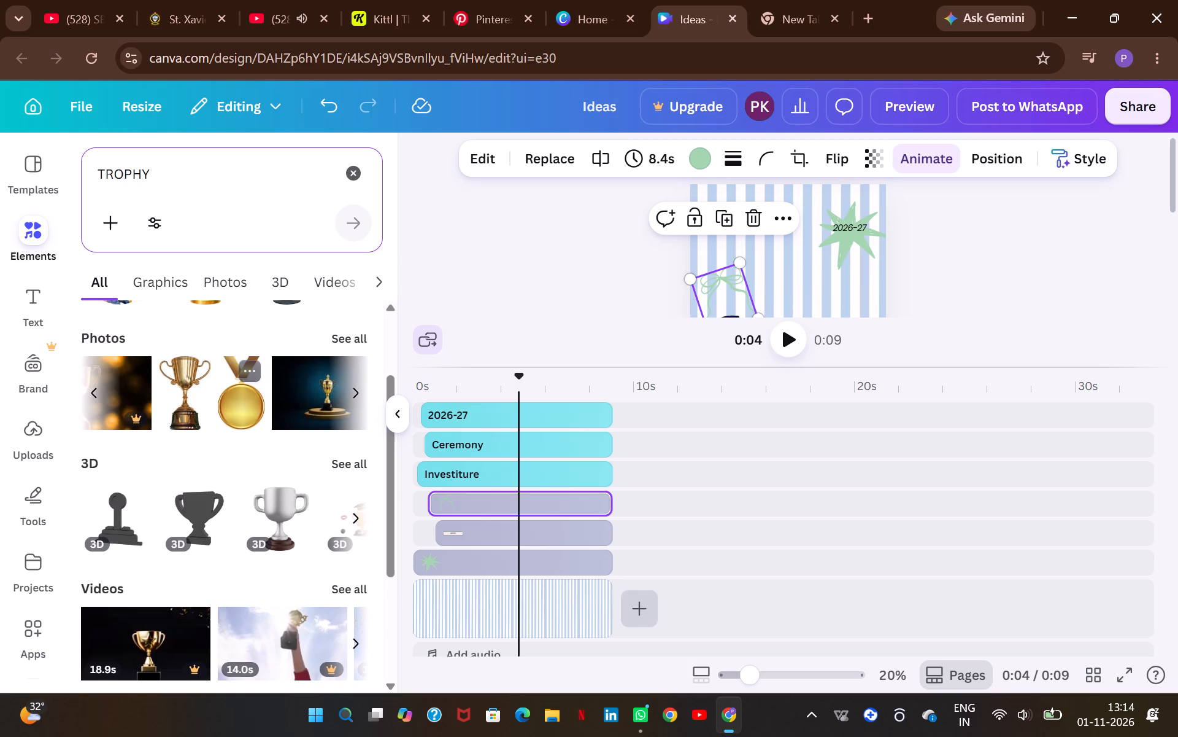
scroll(240, 419, down, 1)
scroll(280, 469, left, 2)
scroll(280, 469, down, 2)
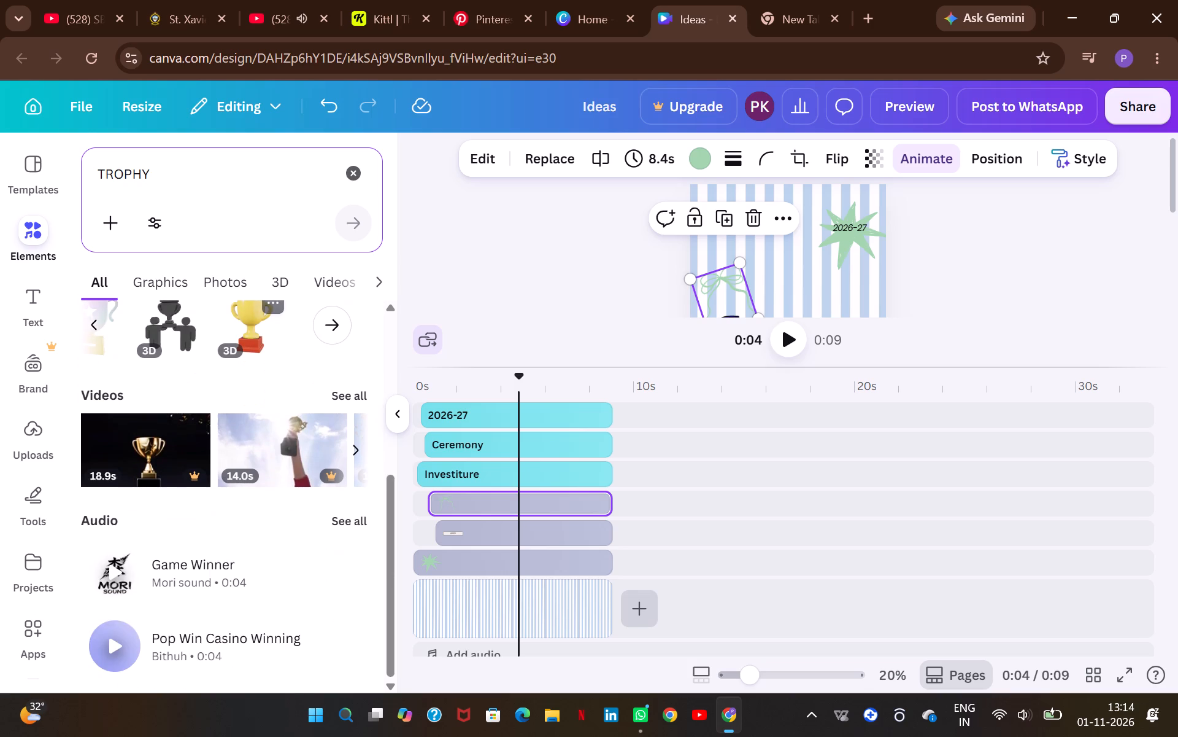
scroll(280, 469, down, 1)
scroll(280, 469, up, 7)
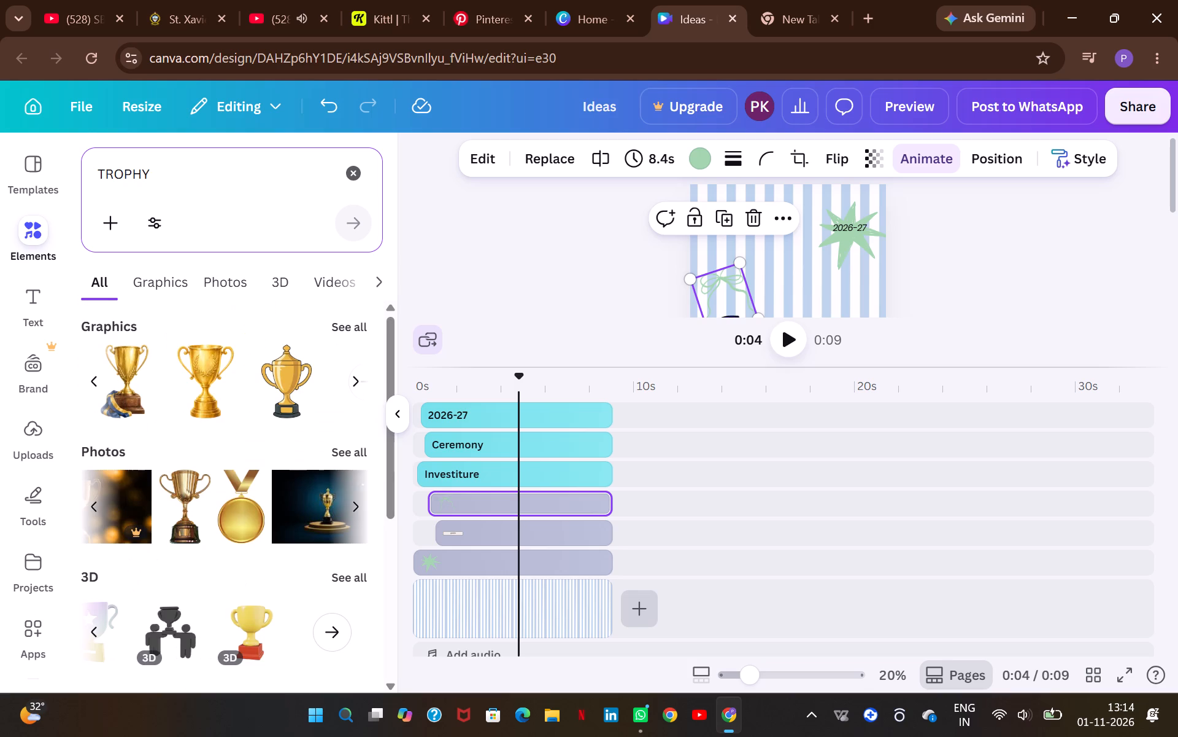
Filter the trophy results to graphics only and examine the available gold cups, outline trophies and medals.
click(160, 288)
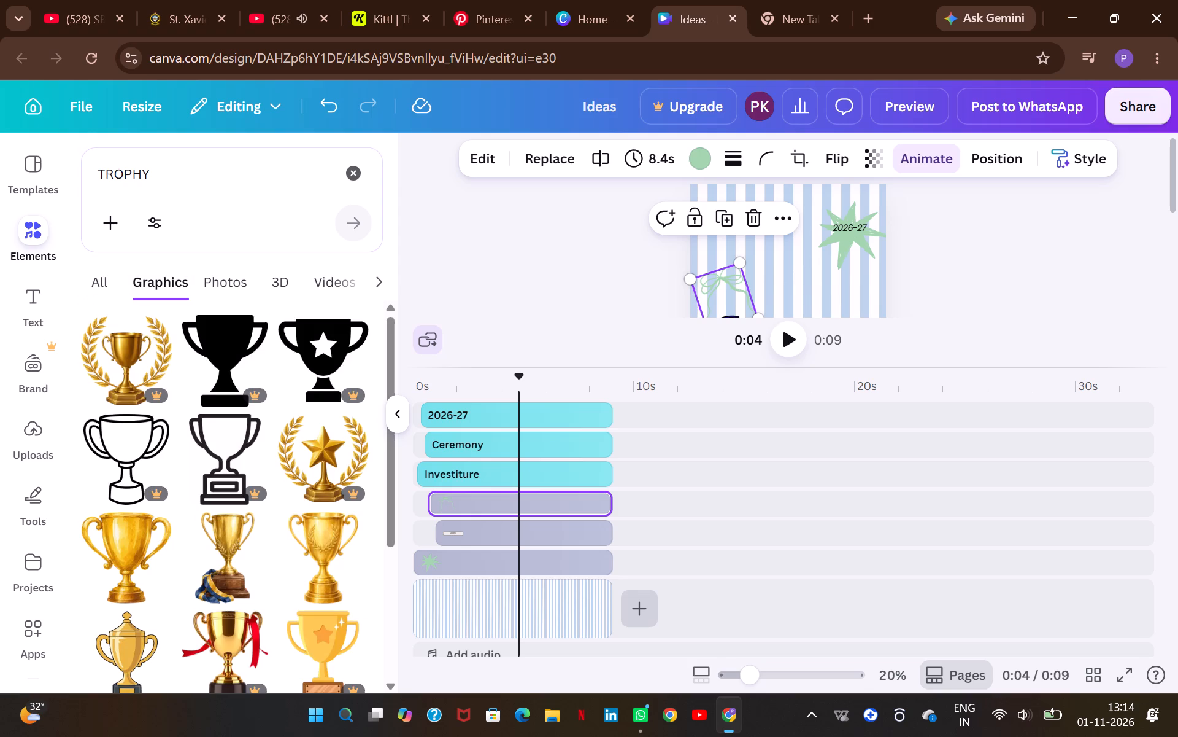
scroll(229, 442, down, 4)
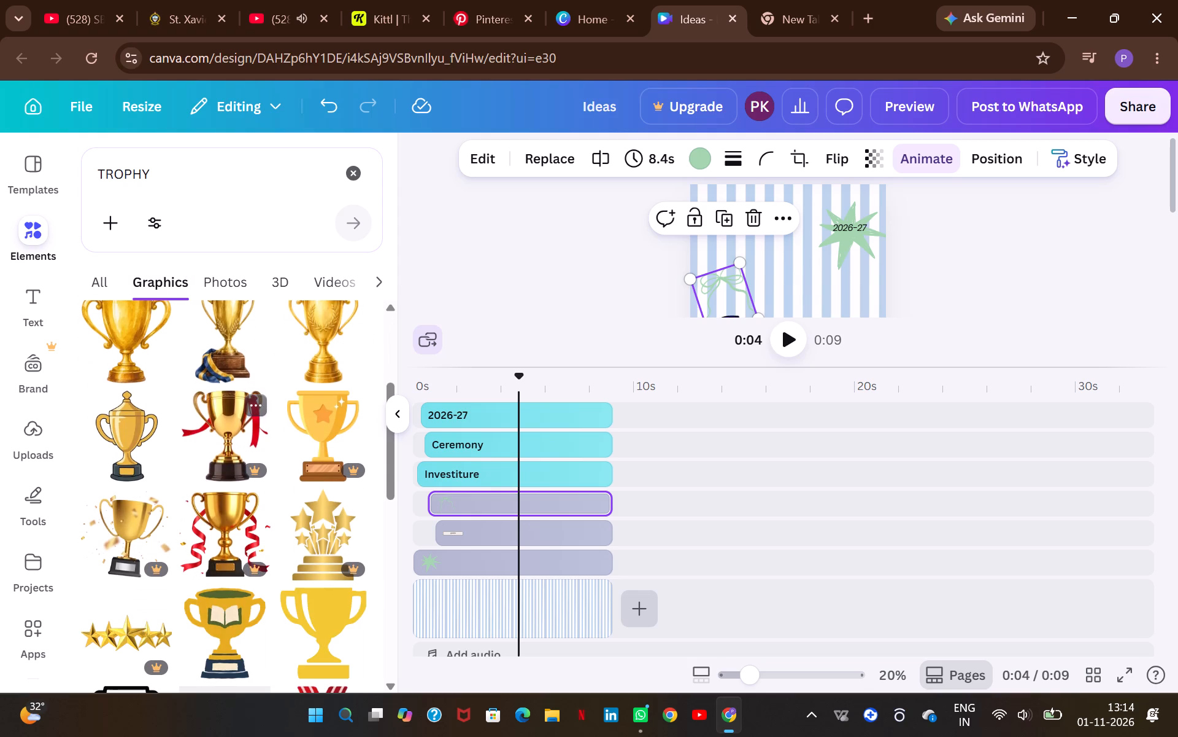
scroll(269, 461, down, 2)
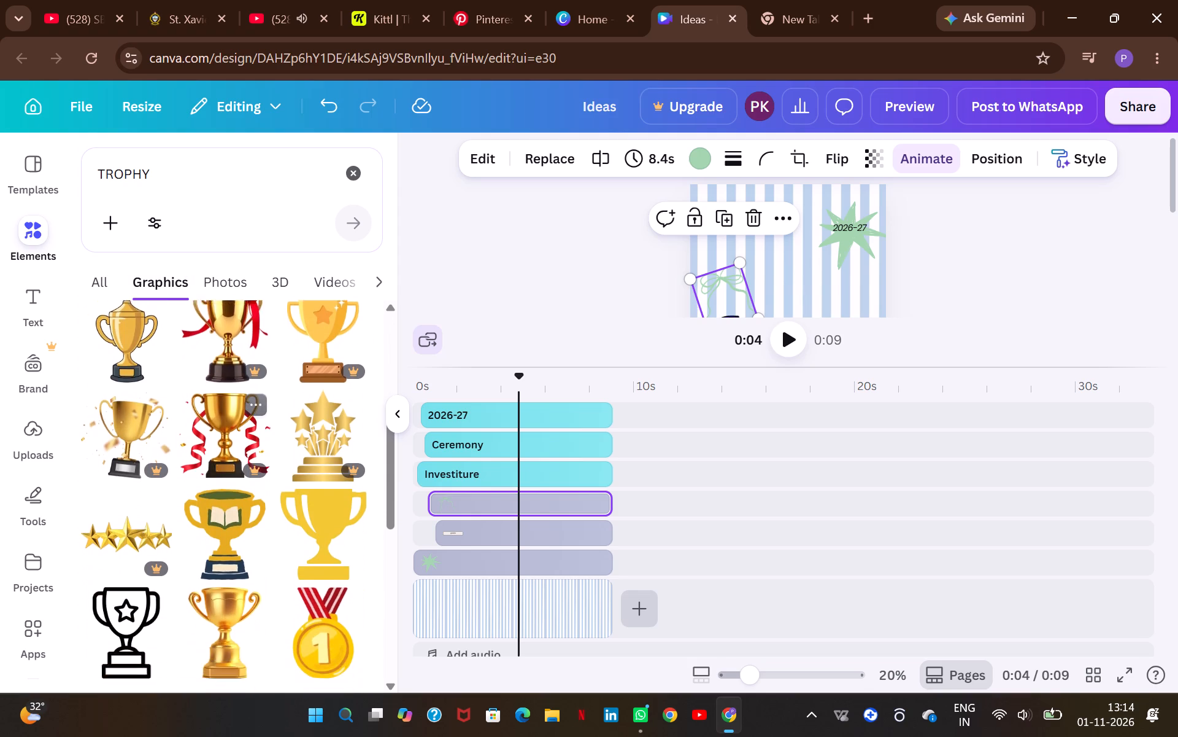
scroll(269, 461, down, 2)
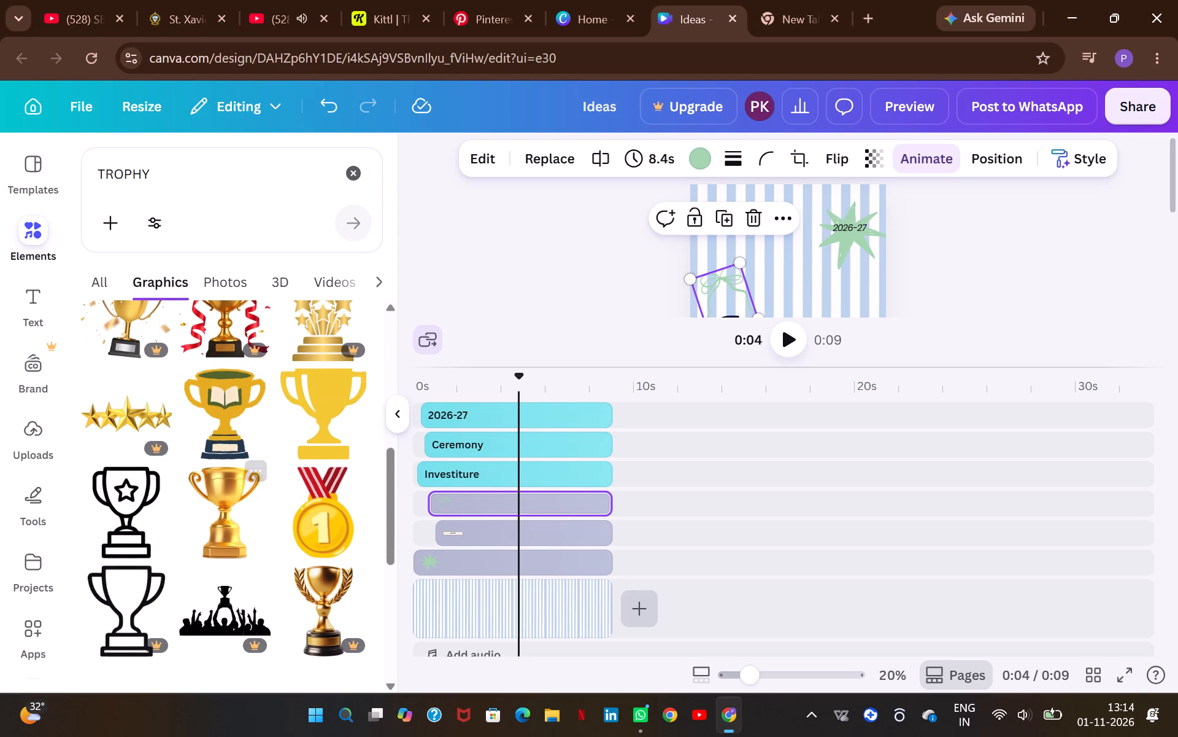
scroll(271, 498, down, 2)
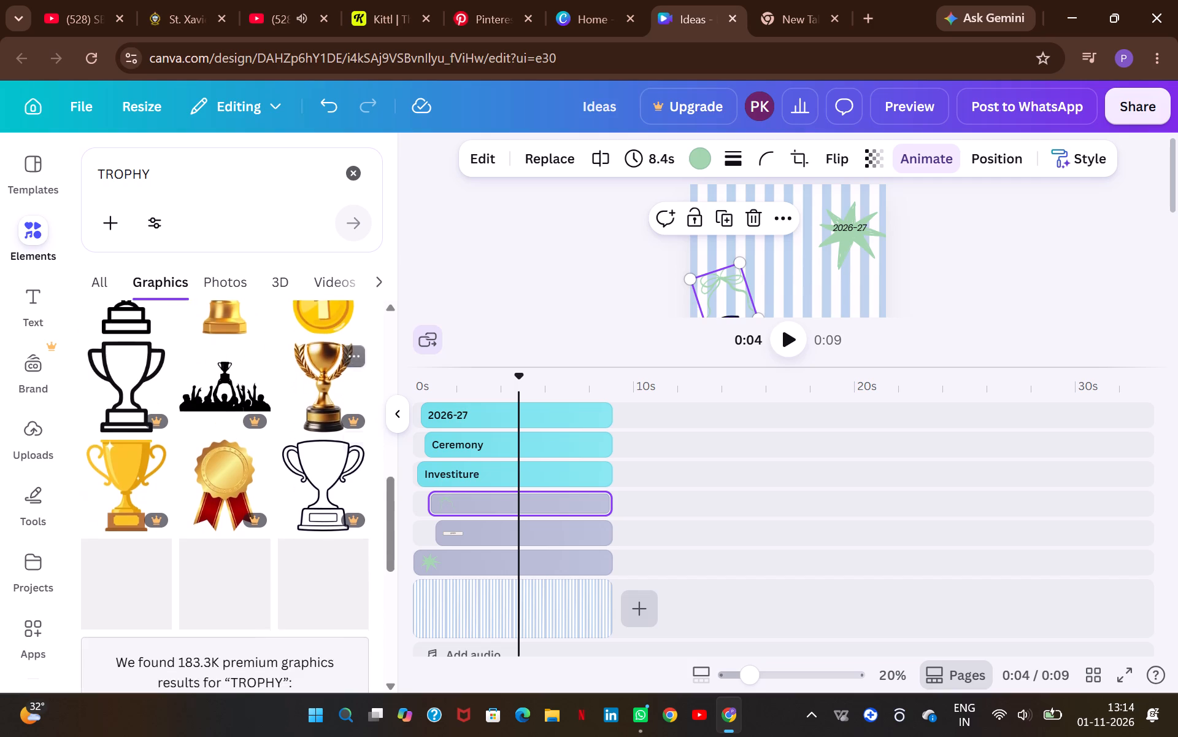
scroll(308, 512, down, 2)
scroll(308, 512, up, 4)
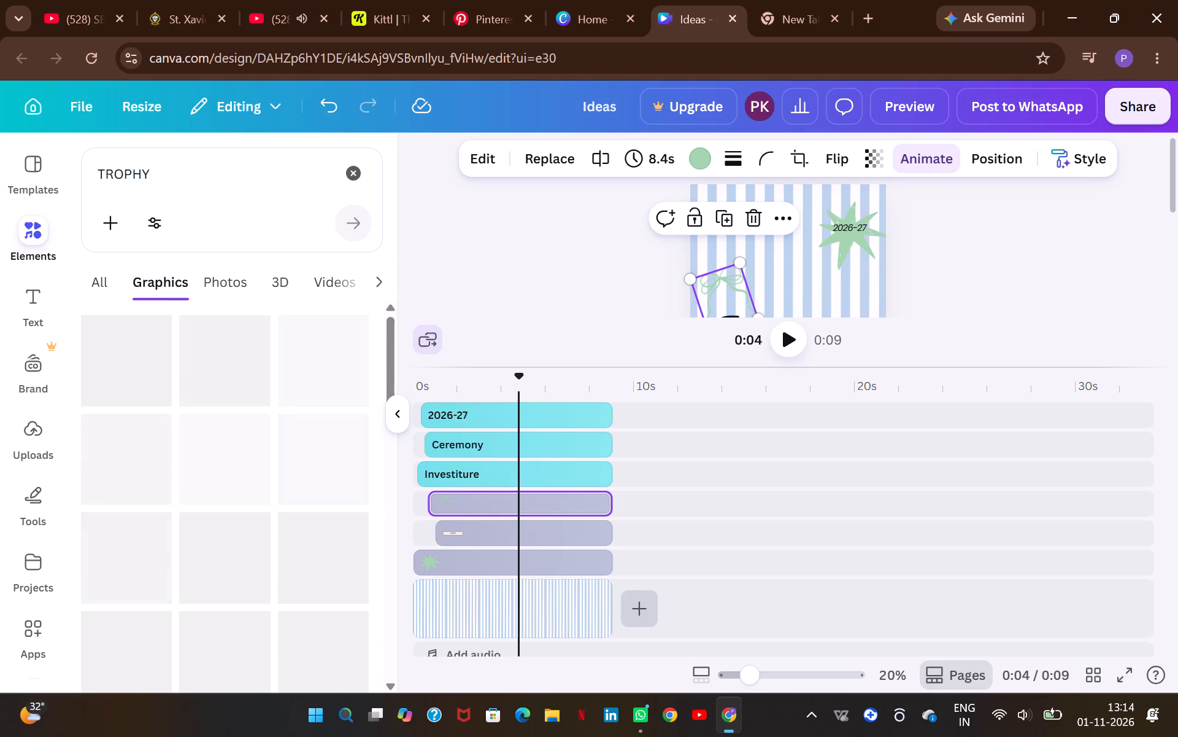
scroll(312, 556, down, 1)
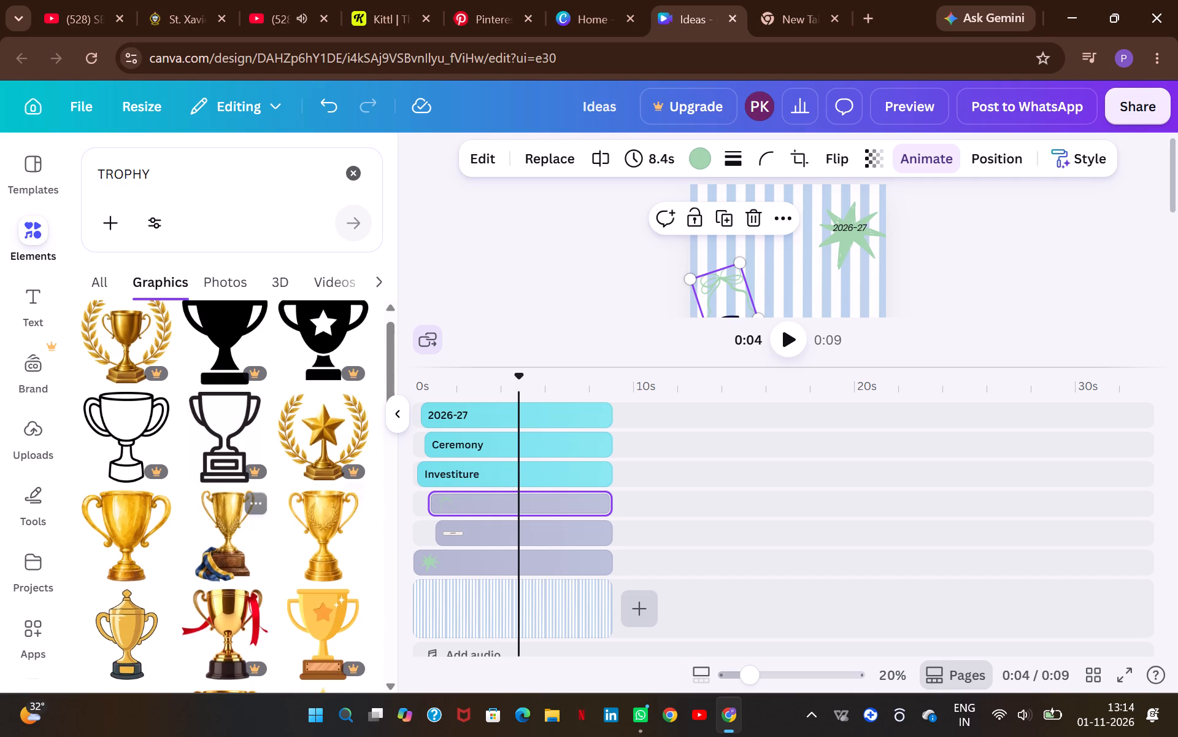
scroll(252, 571, down, 1)
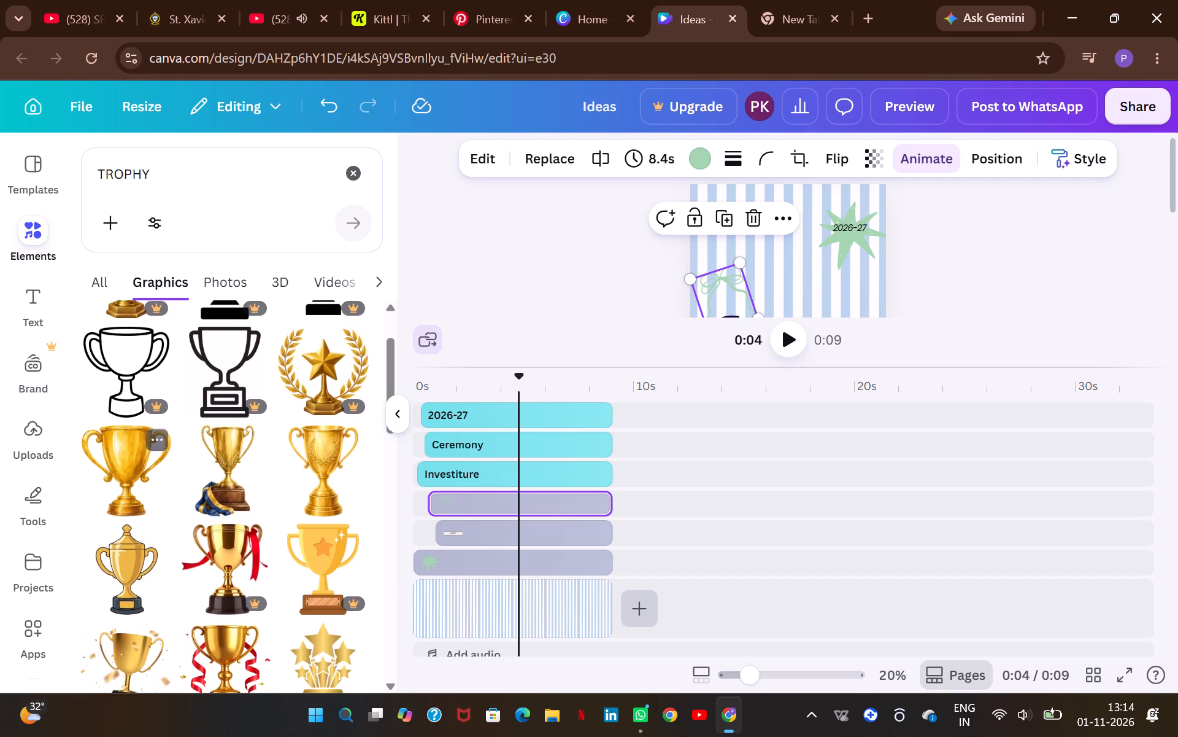
scroll(115, 491, up, 2)
scroll(236, 481, down, 1)
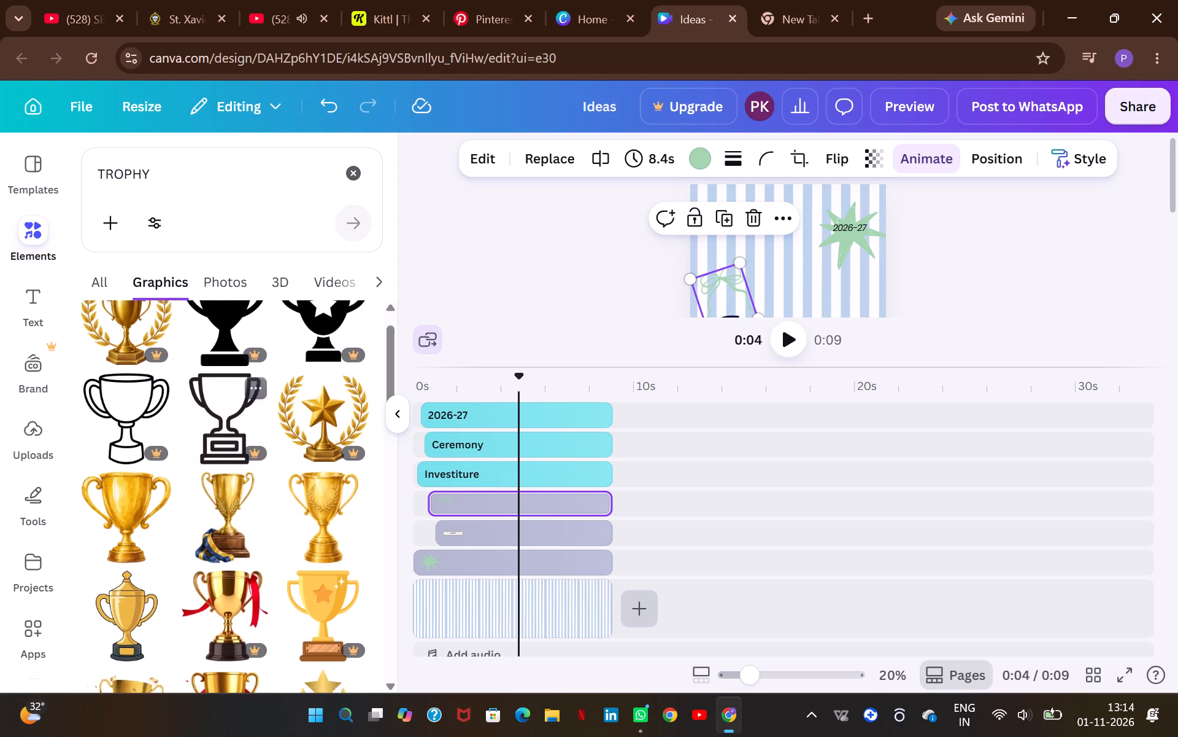
scroll(236, 481, down, 2)
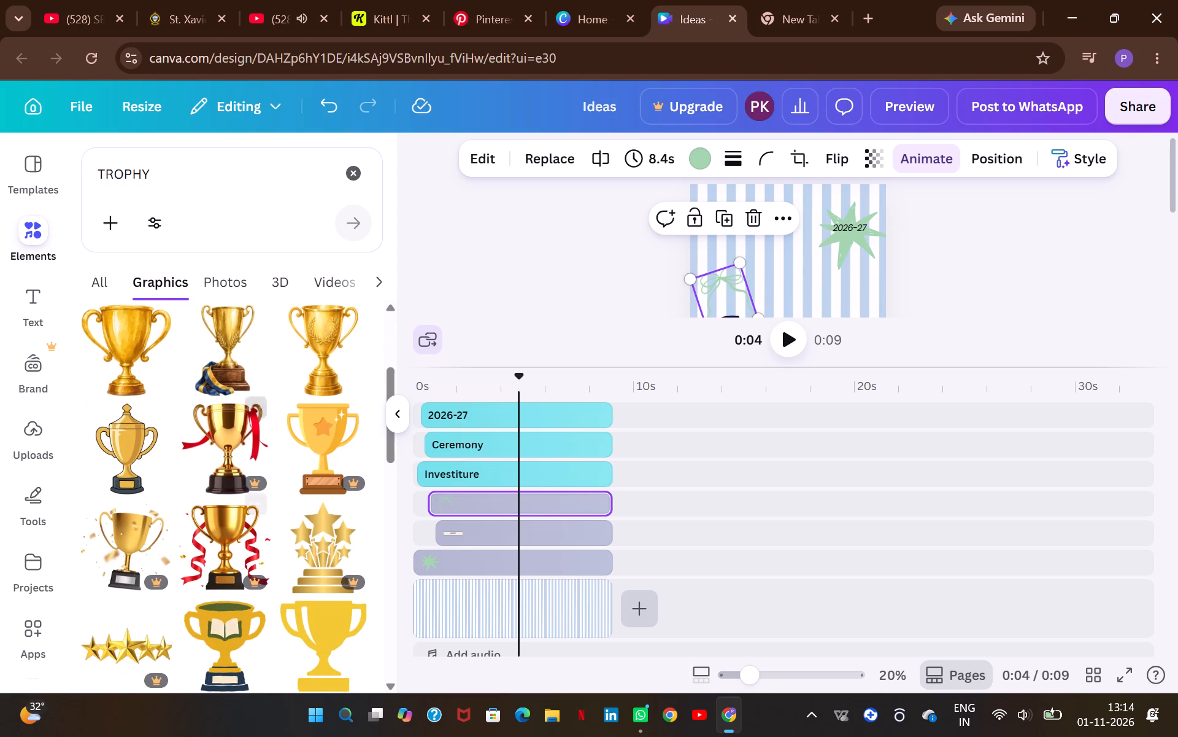
scroll(256, 510, down, 1)
scroll(234, 418, up, 1)
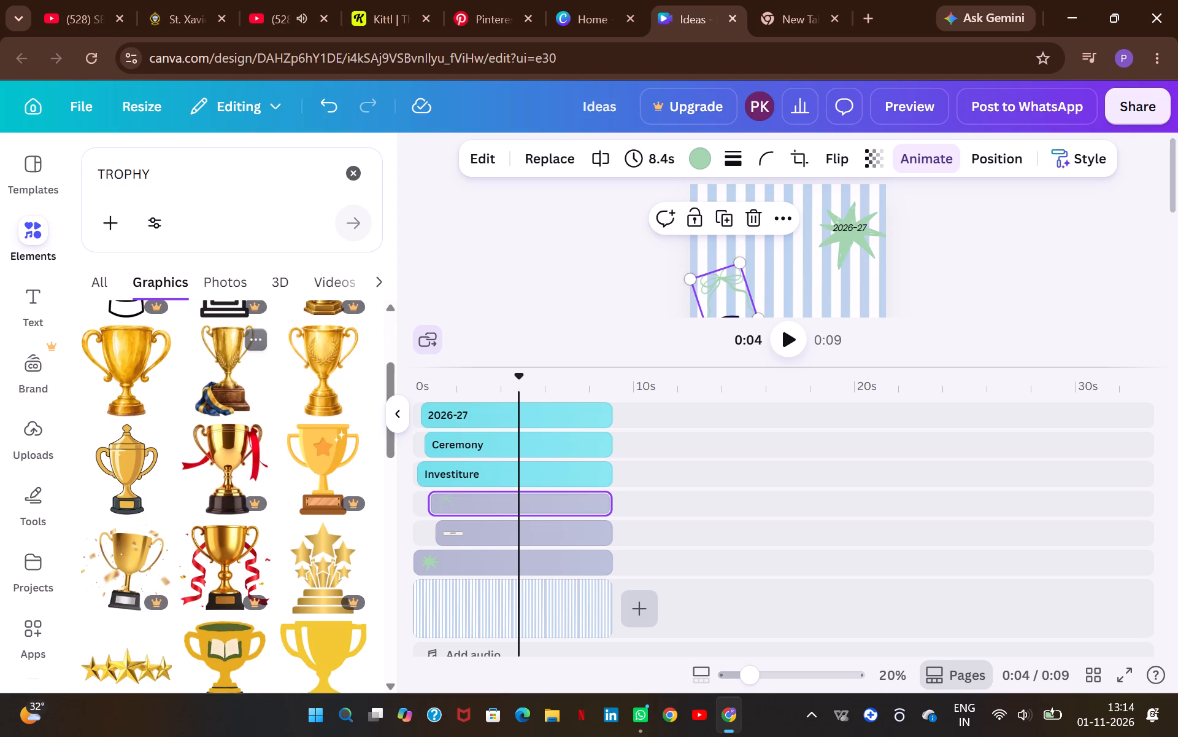
scroll(227, 380, down, 1)
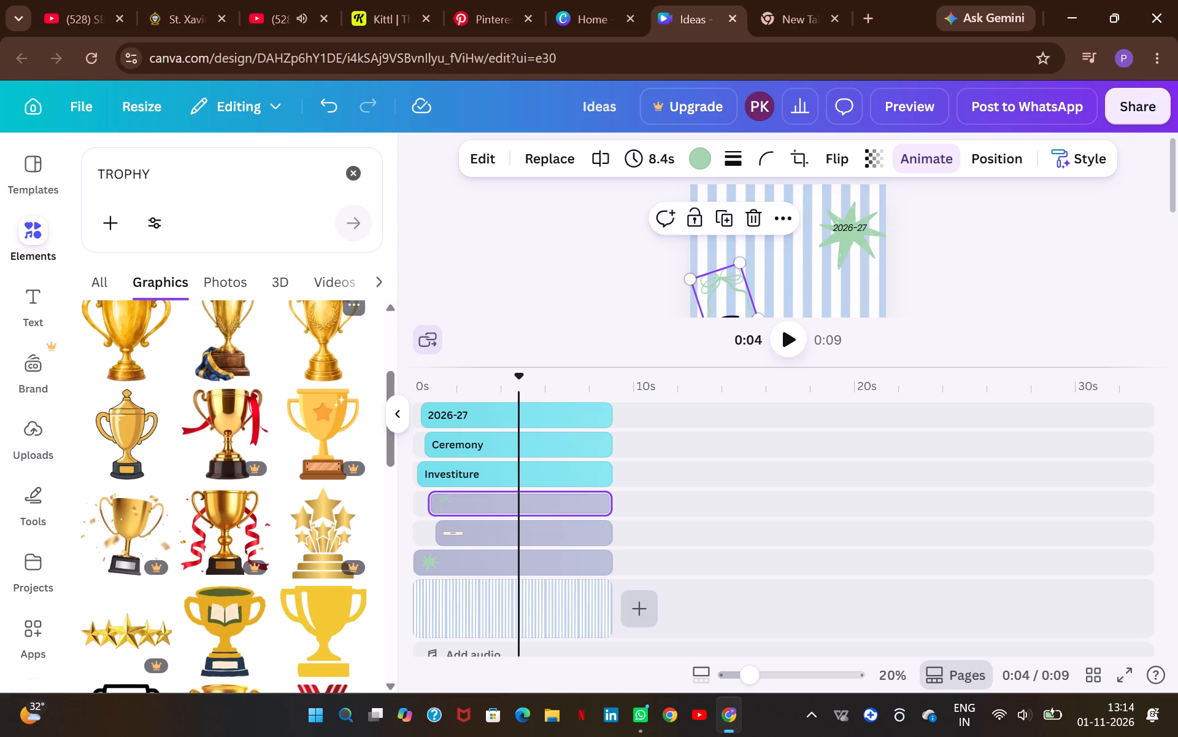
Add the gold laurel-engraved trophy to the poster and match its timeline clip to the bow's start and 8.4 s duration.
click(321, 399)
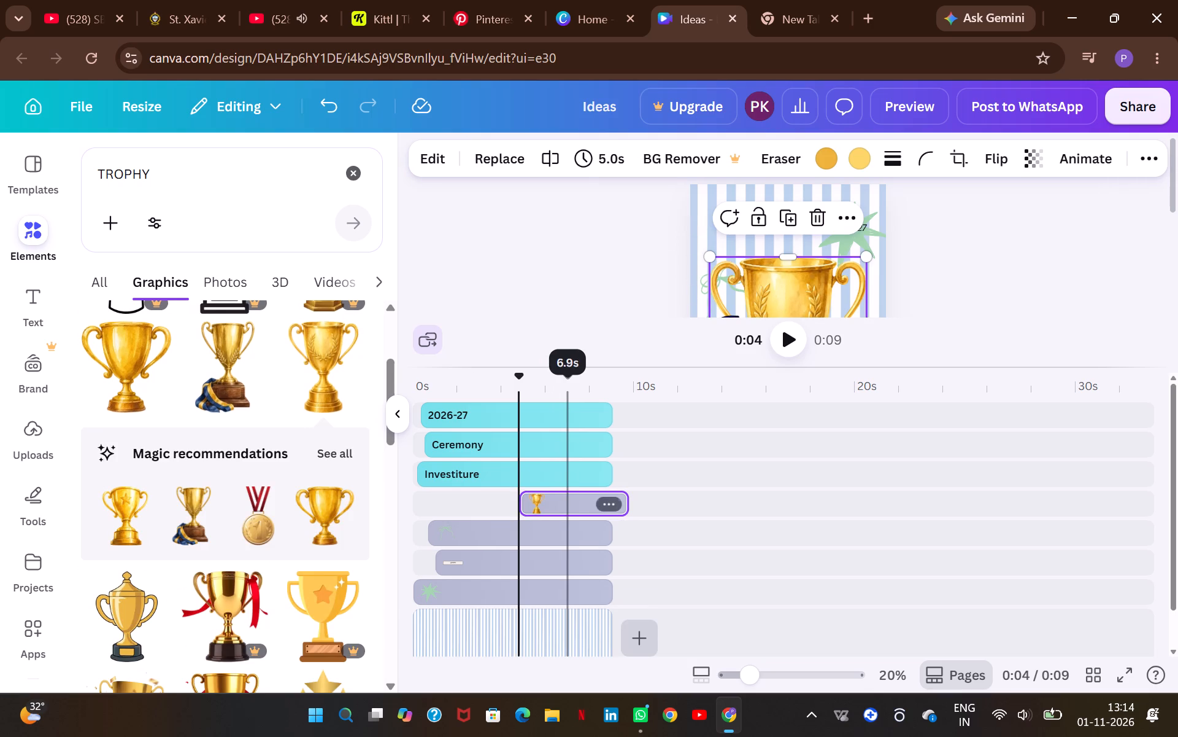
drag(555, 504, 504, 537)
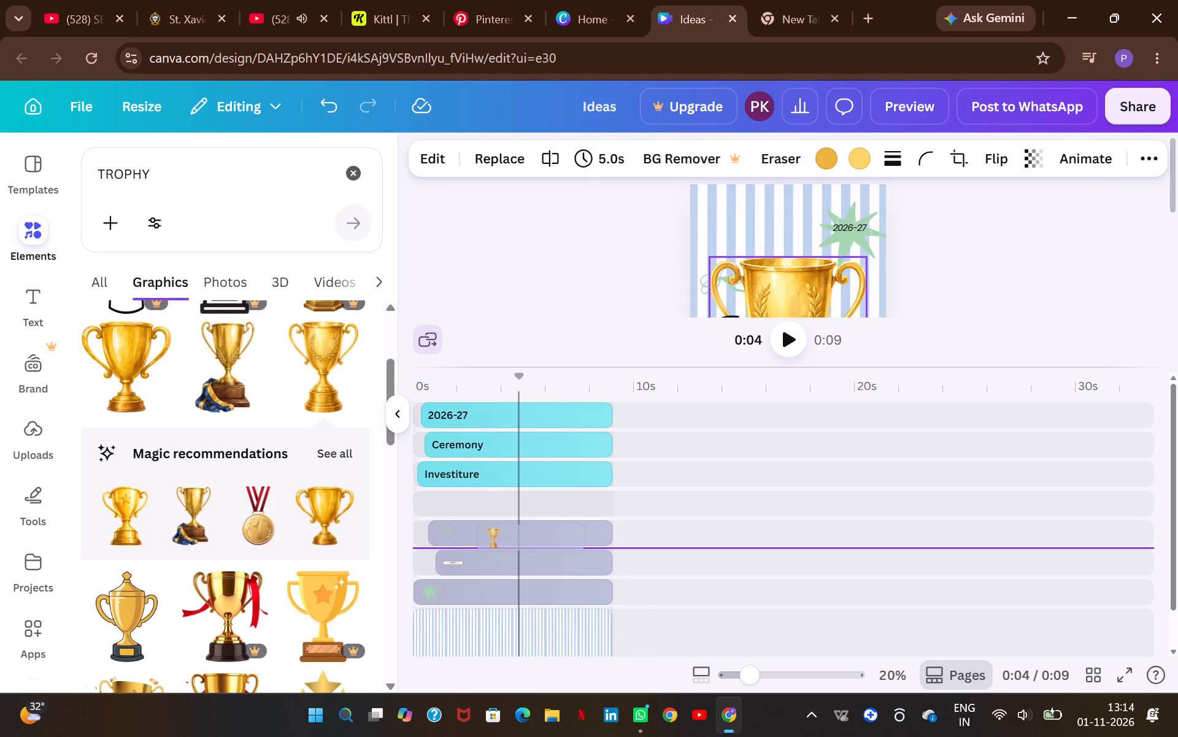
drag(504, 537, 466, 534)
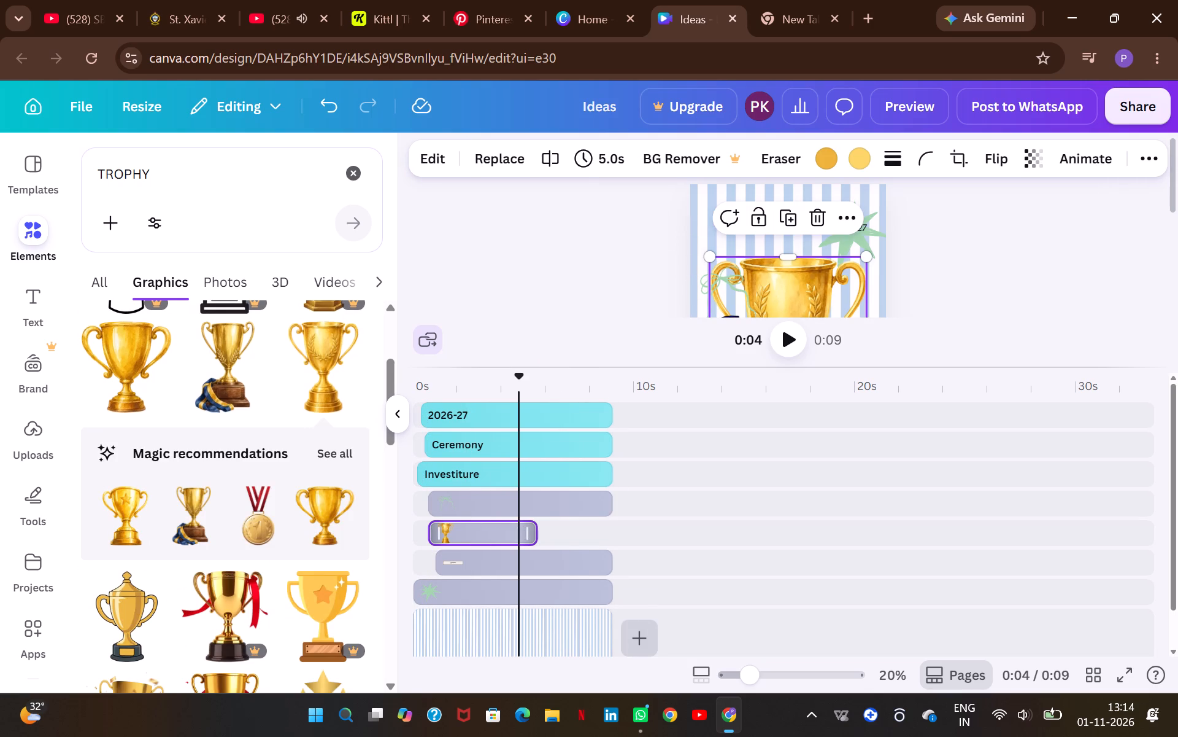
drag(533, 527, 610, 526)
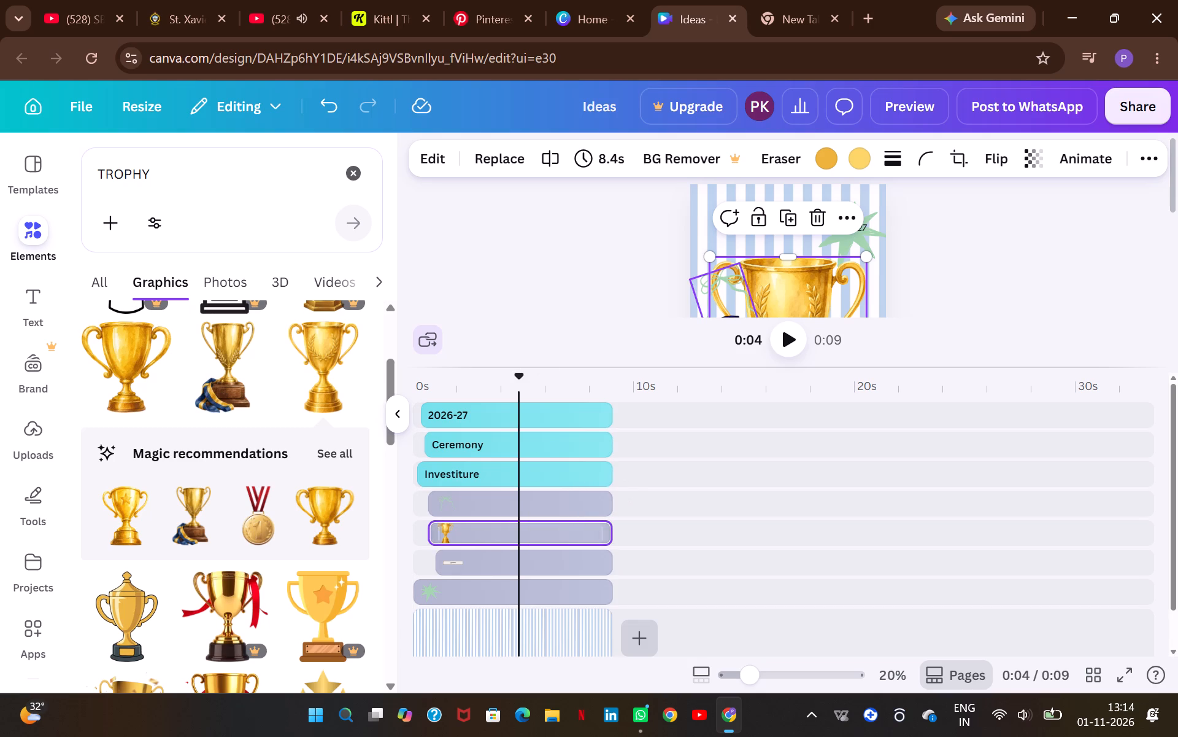
Replace the green bow with a gold trophy photo from the stock photo library.
click(507, 505)
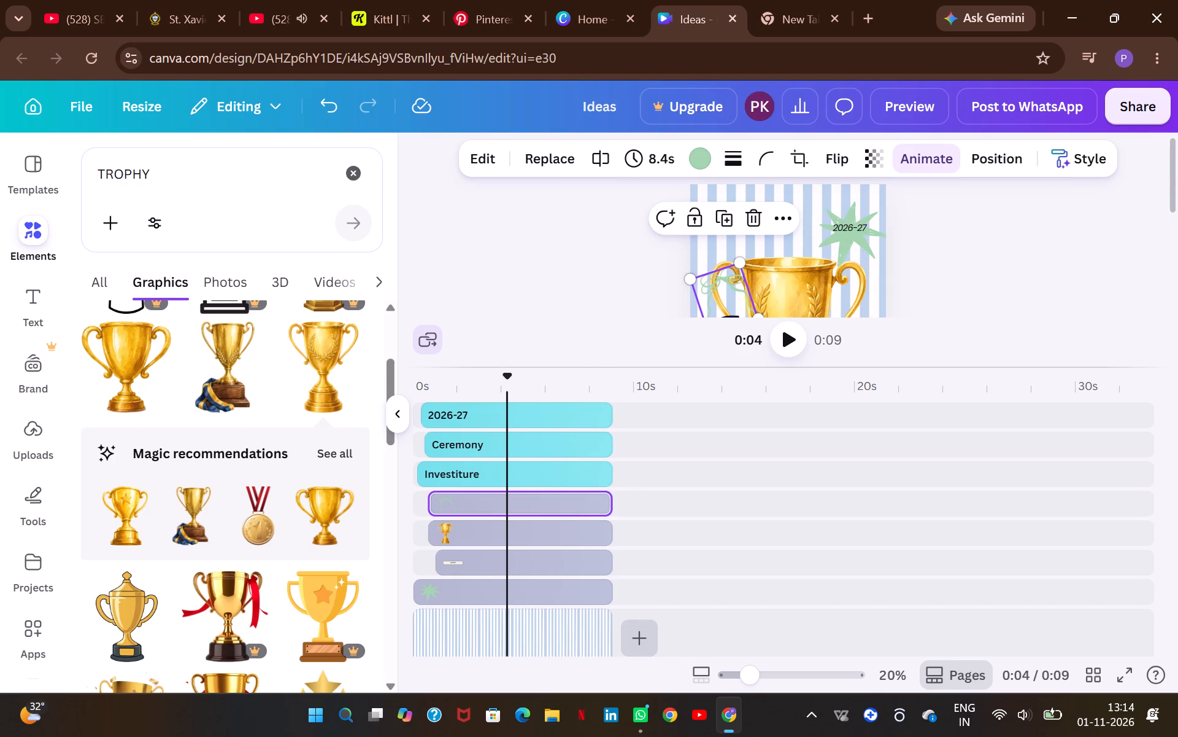
click(549, 158)
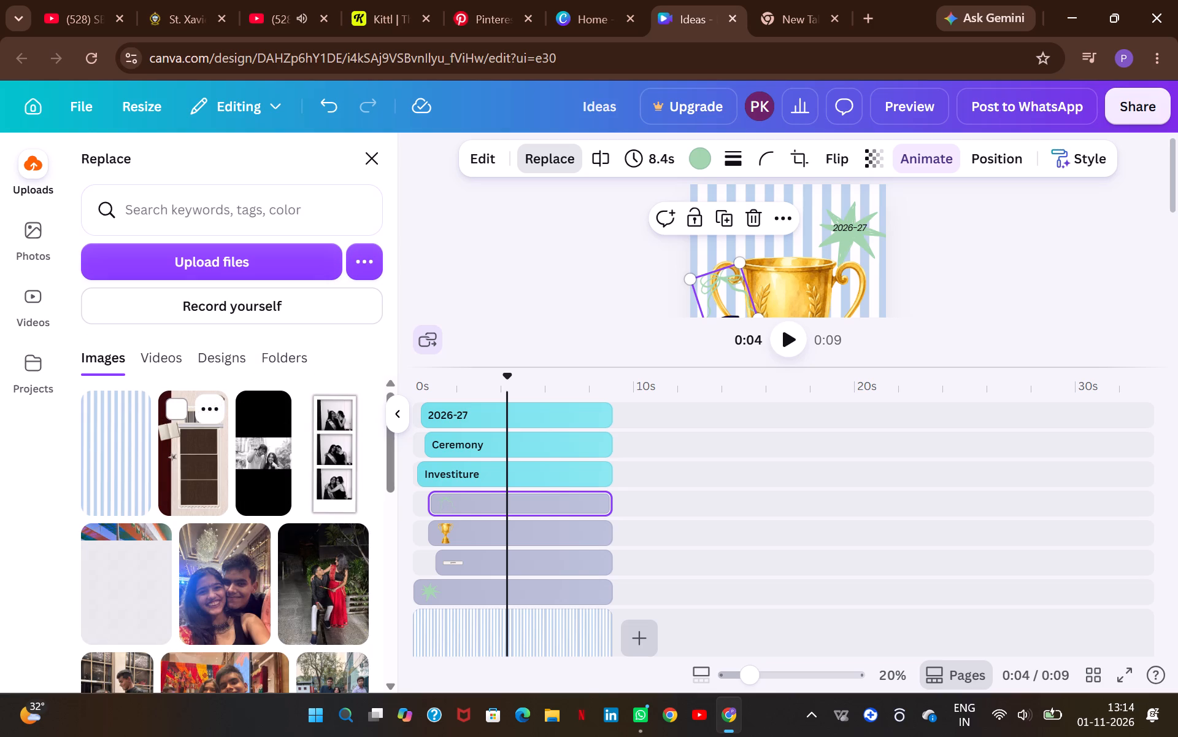
scroll(243, 486, down, 6)
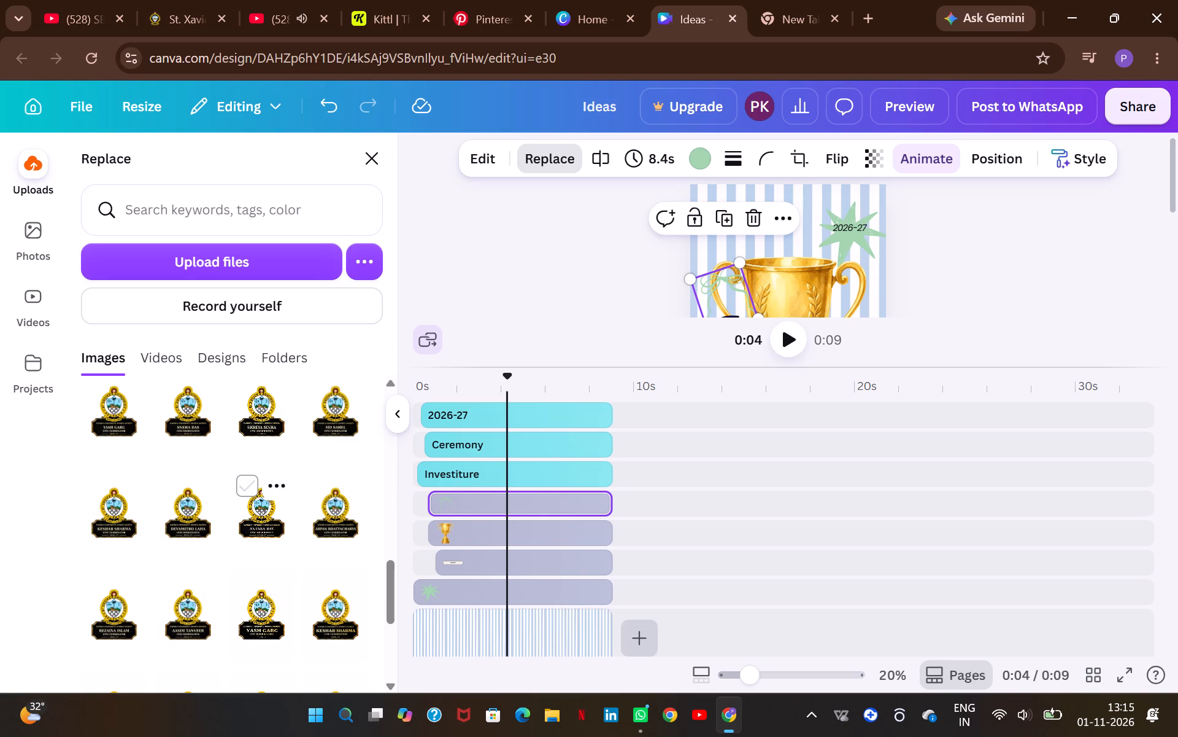
scroll(264, 595, down, 5)
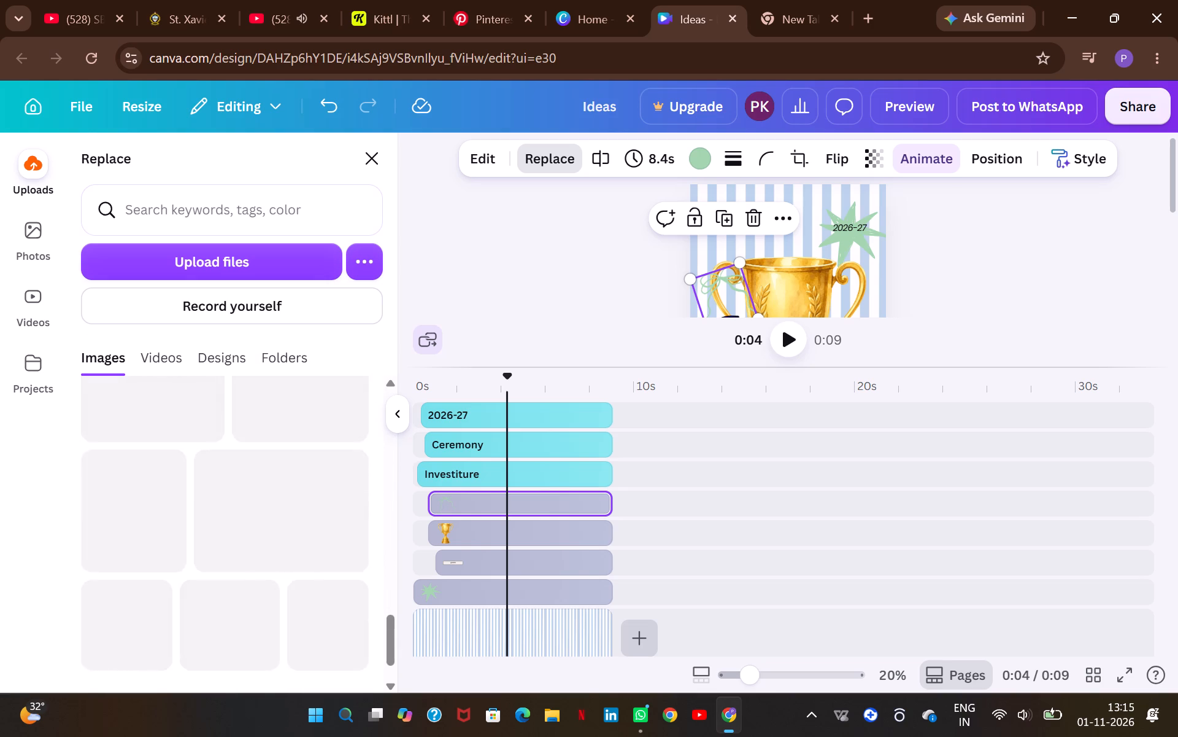
click(28, 227)
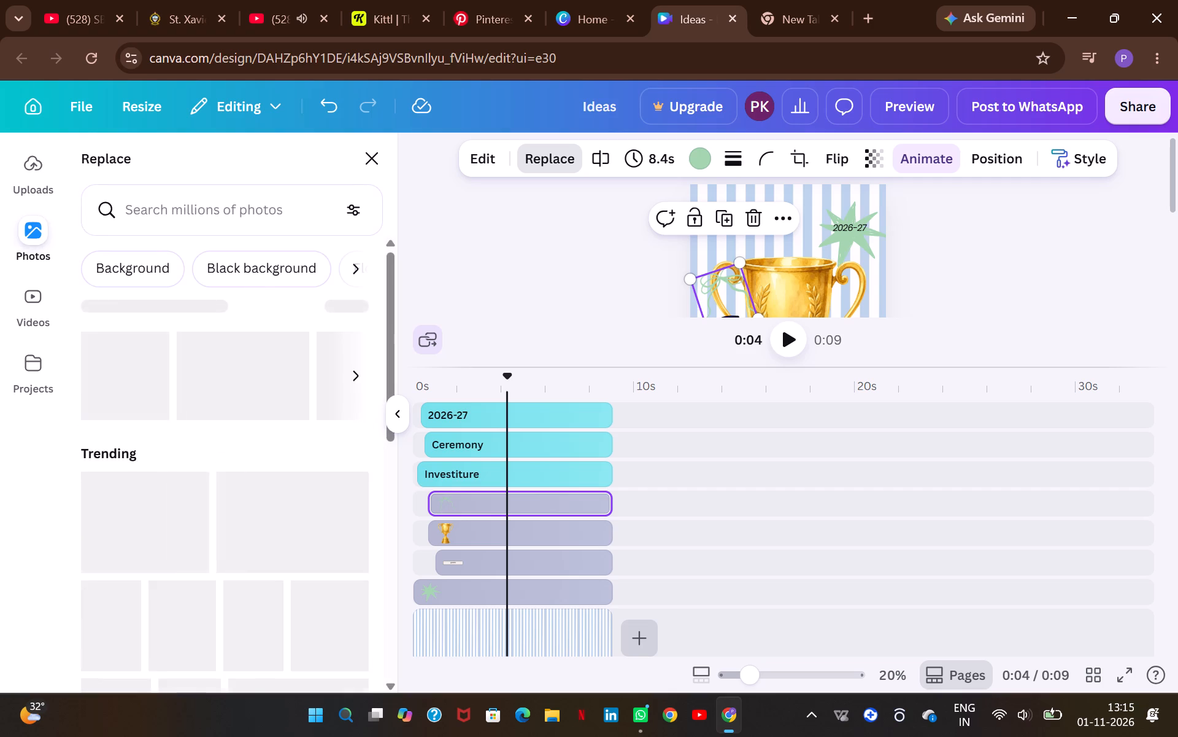
click(25, 181)
click(26, 238)
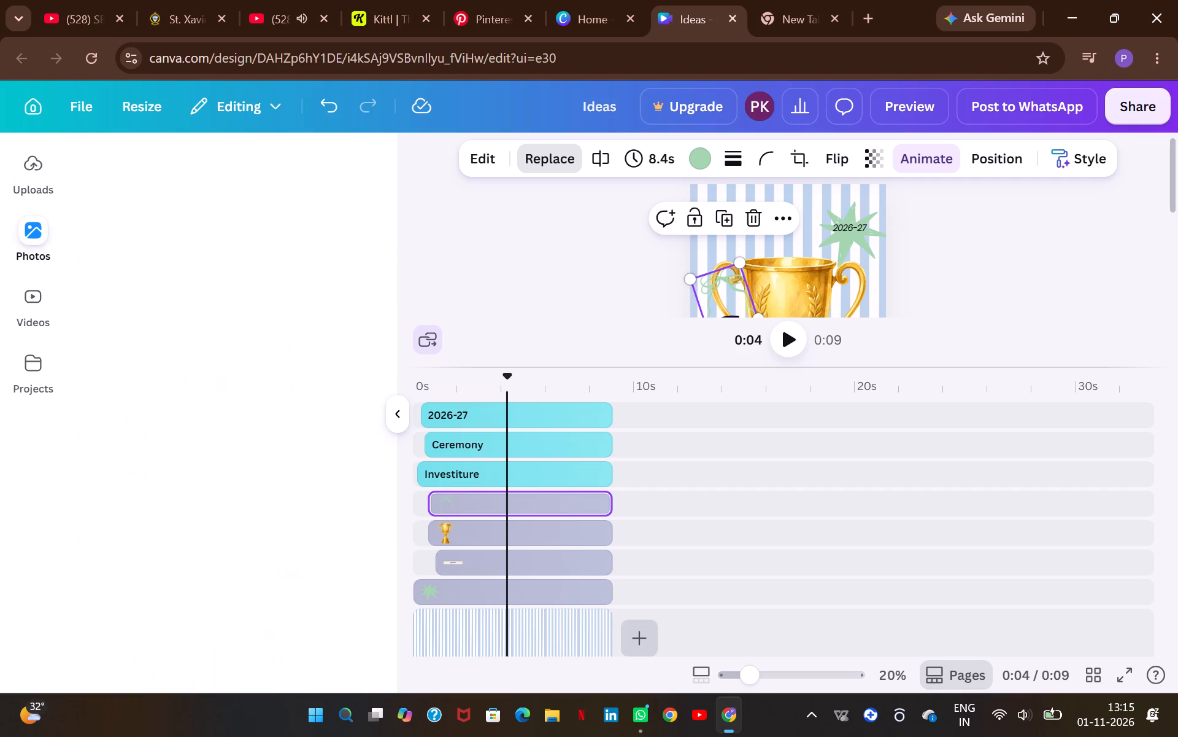
scroll(215, 356, down, 1)
click(123, 402)
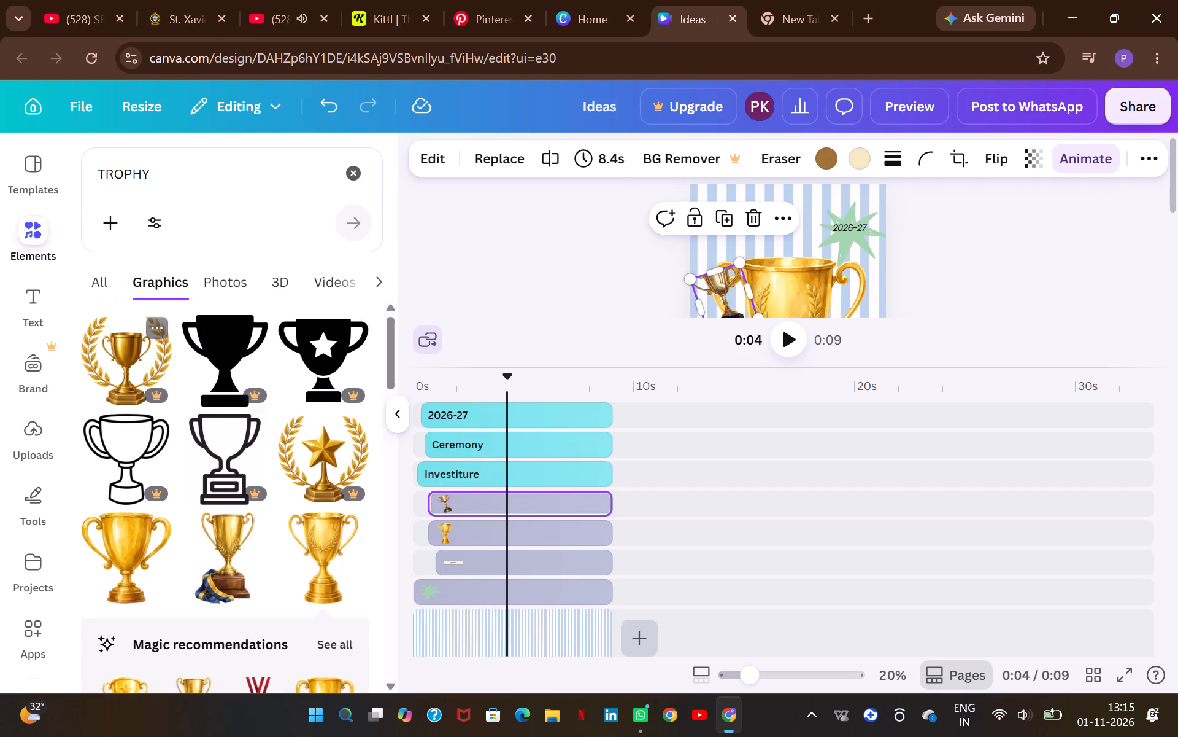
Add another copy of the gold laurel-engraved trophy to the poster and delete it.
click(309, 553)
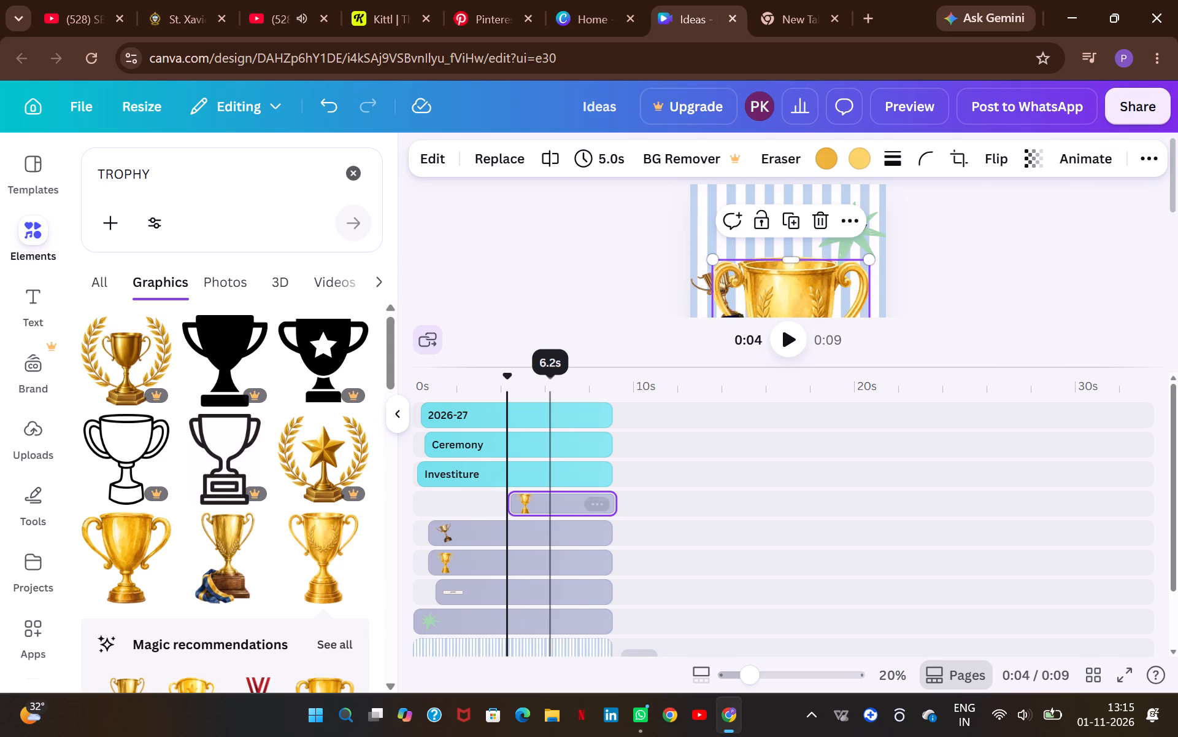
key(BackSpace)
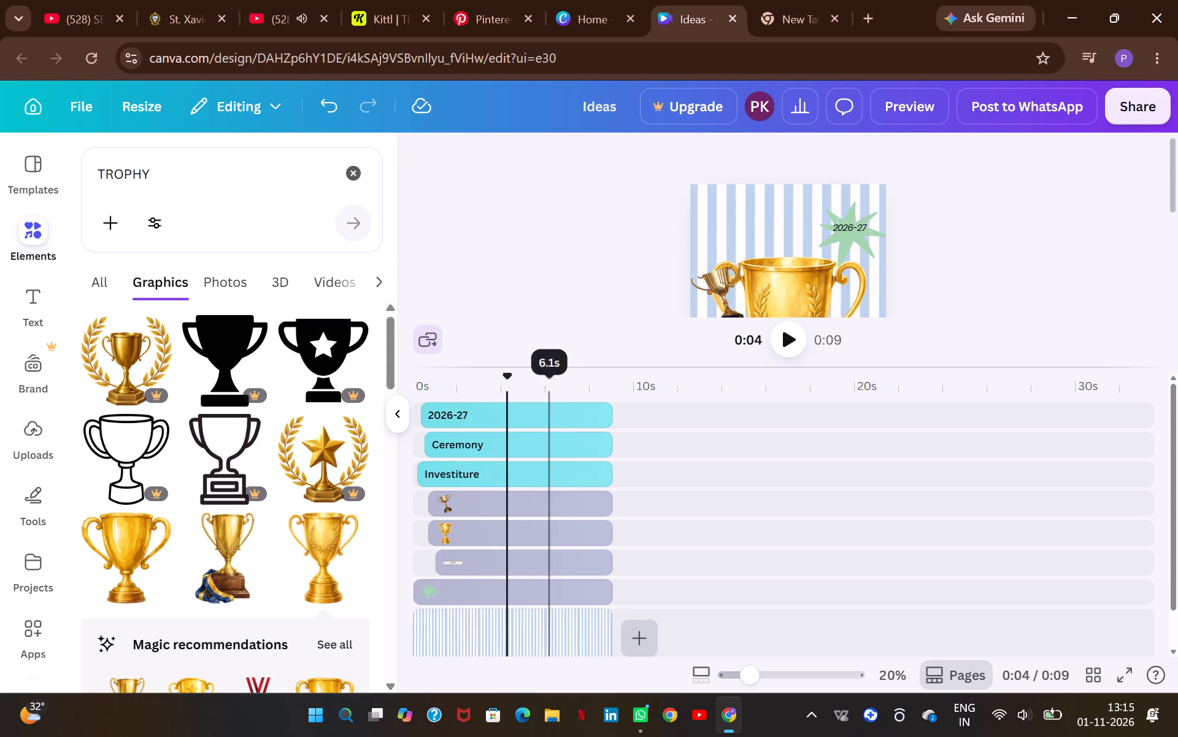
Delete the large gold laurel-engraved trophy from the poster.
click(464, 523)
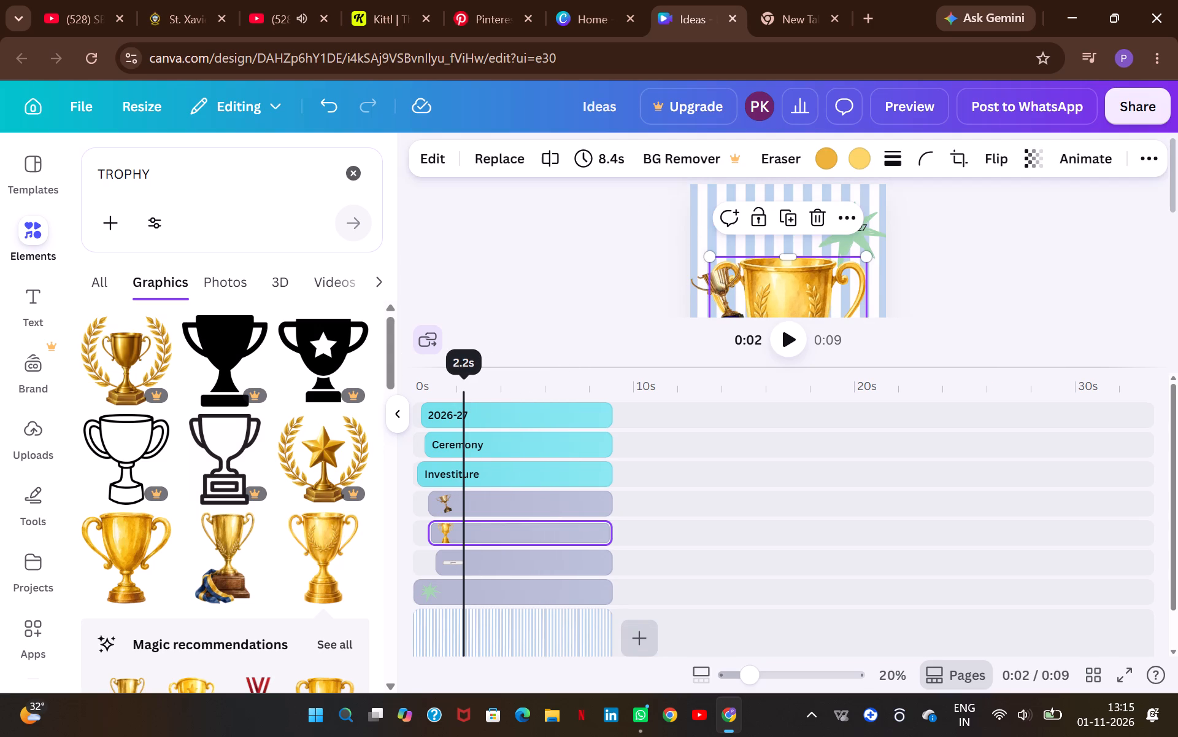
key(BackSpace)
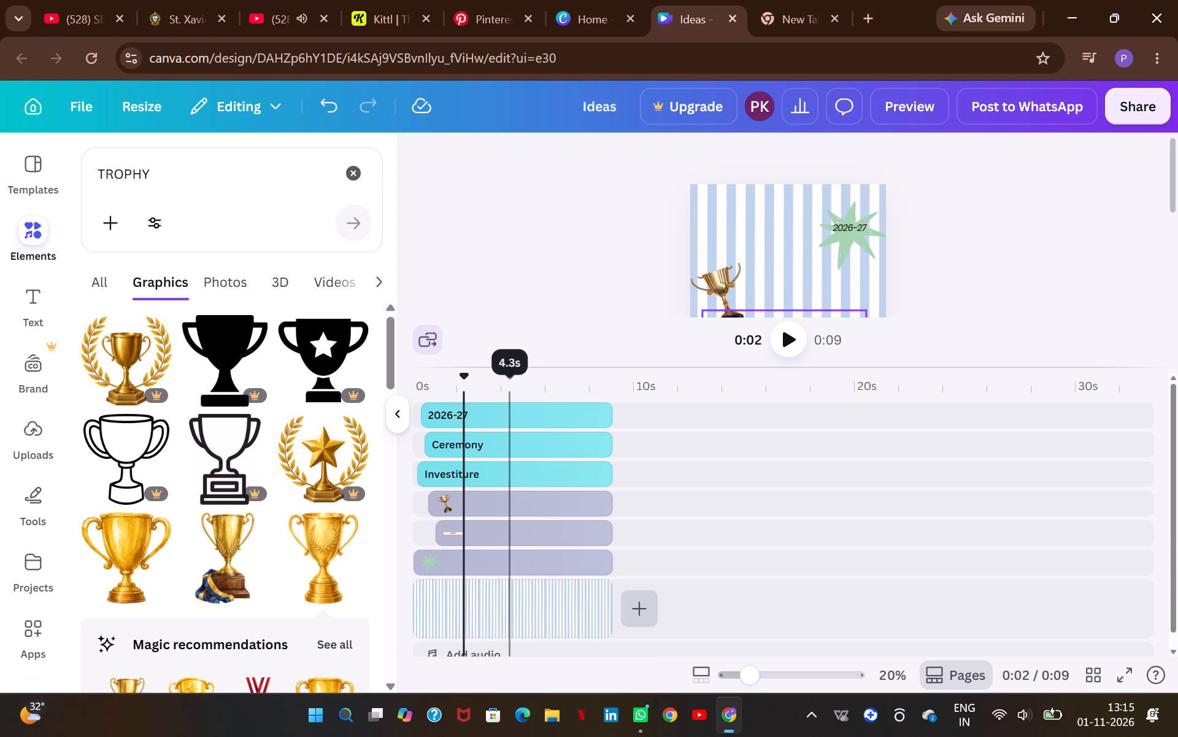
Enlarge the tilted gold trophy slightly upward on the poster.
click(515, 503)
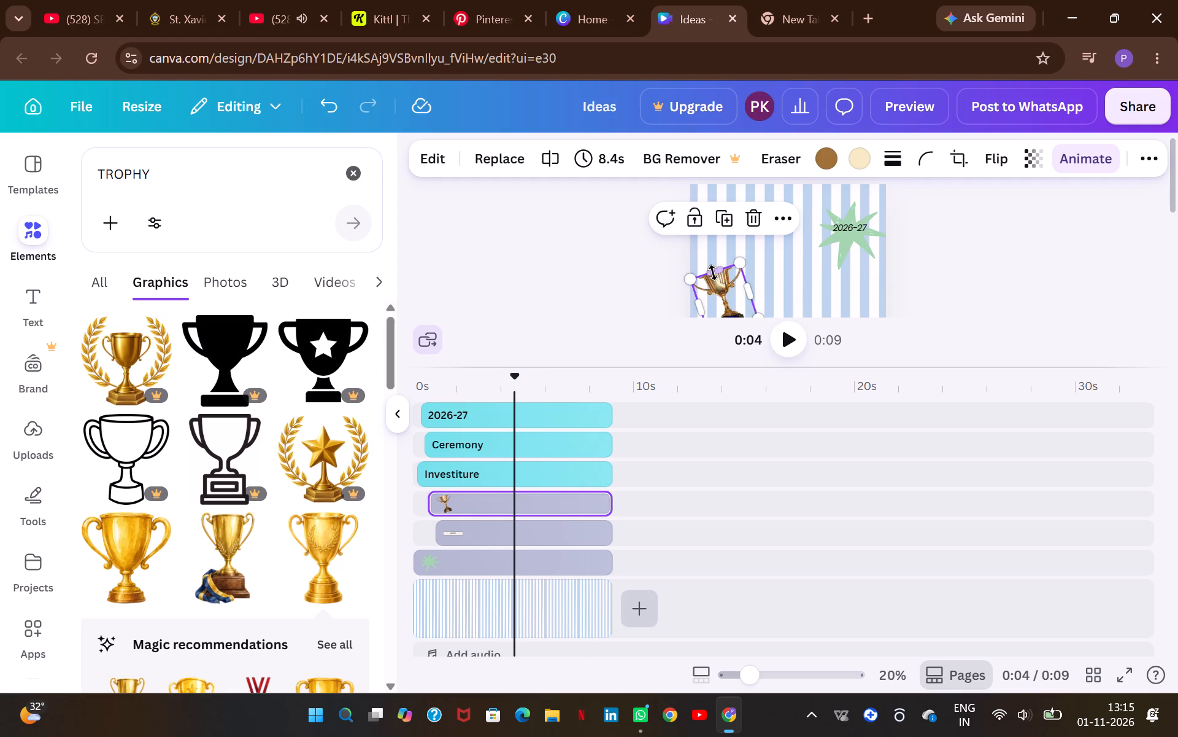
drag(714, 273, 725, 270)
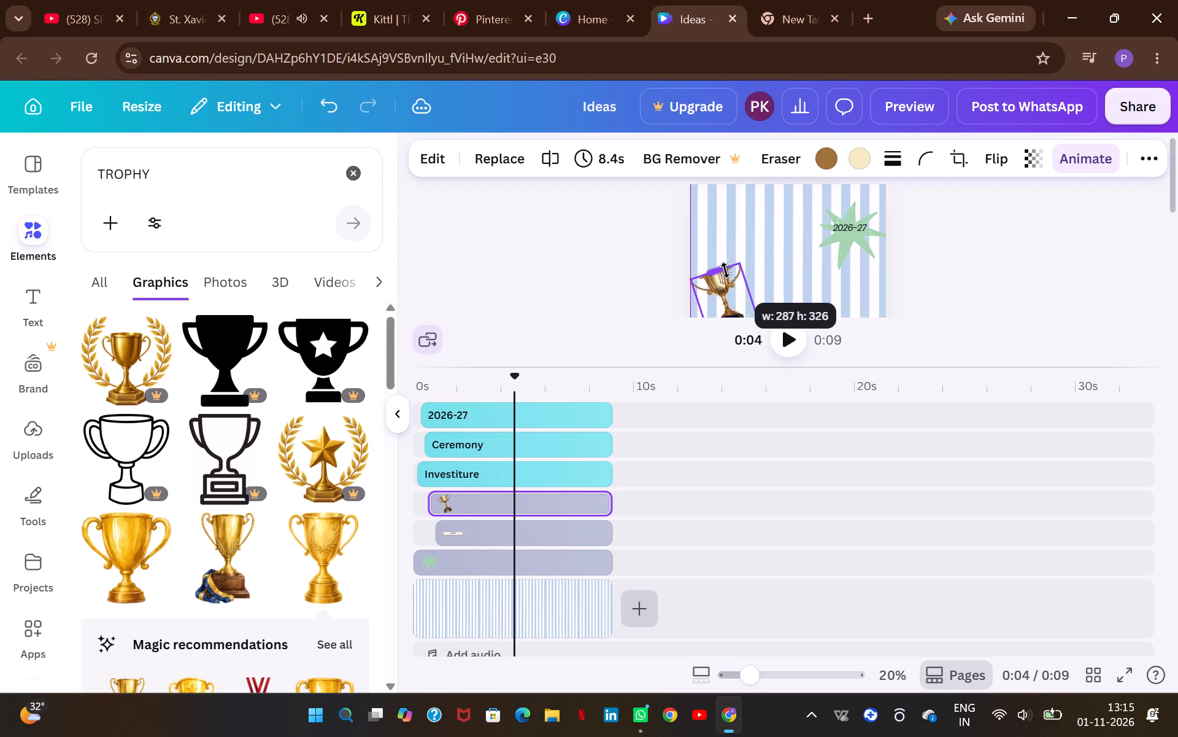
drag(725, 270, 723, 262)
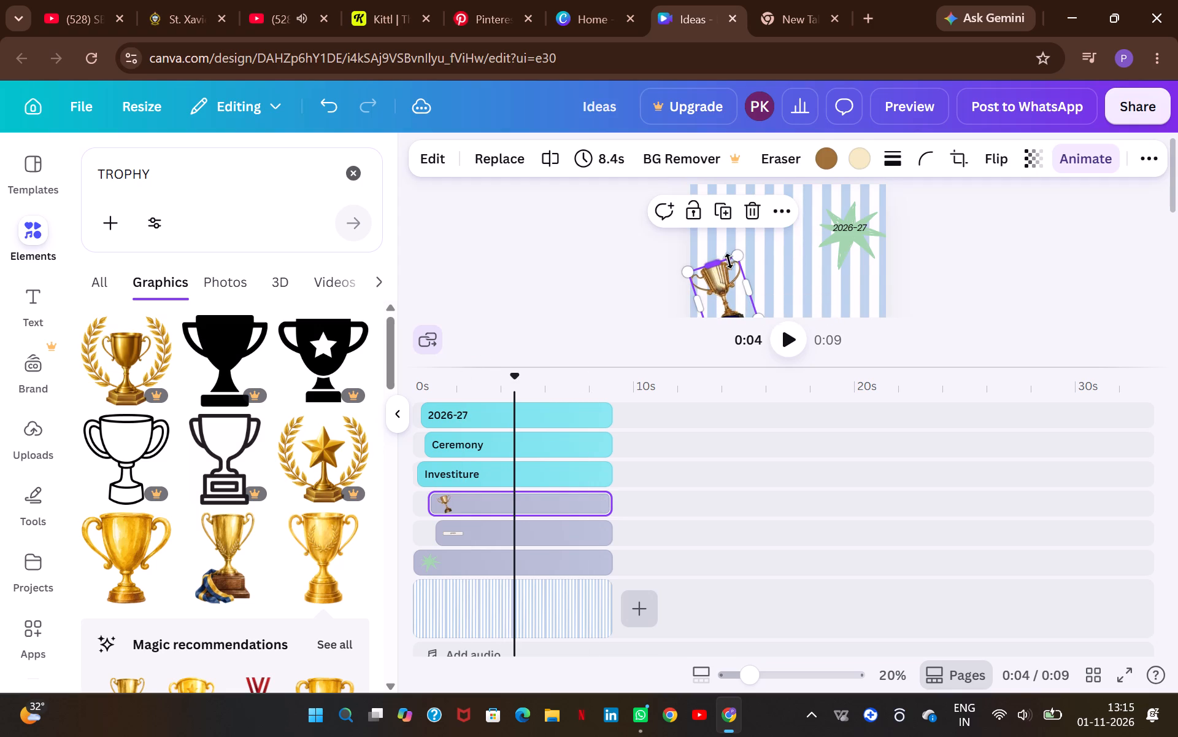
click(780, 265)
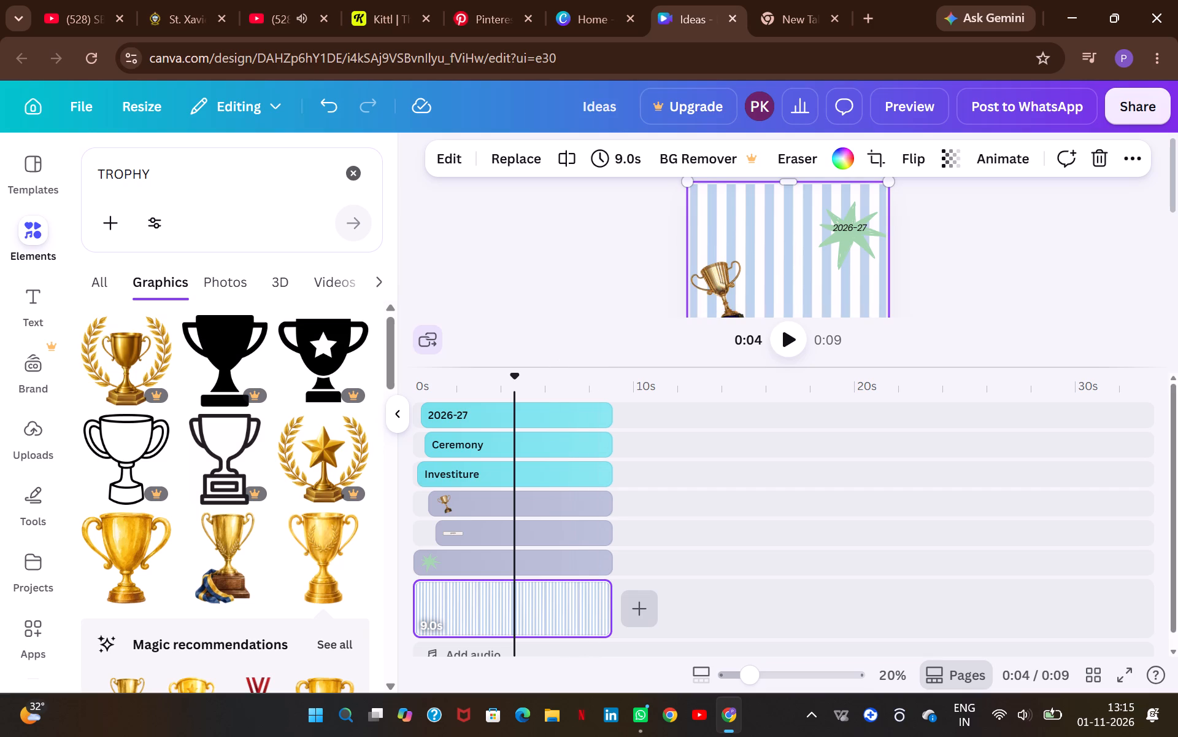
Play the poster animation from the start, check the lower part of the layout, and view the whole page without the timeline.
click(420, 389)
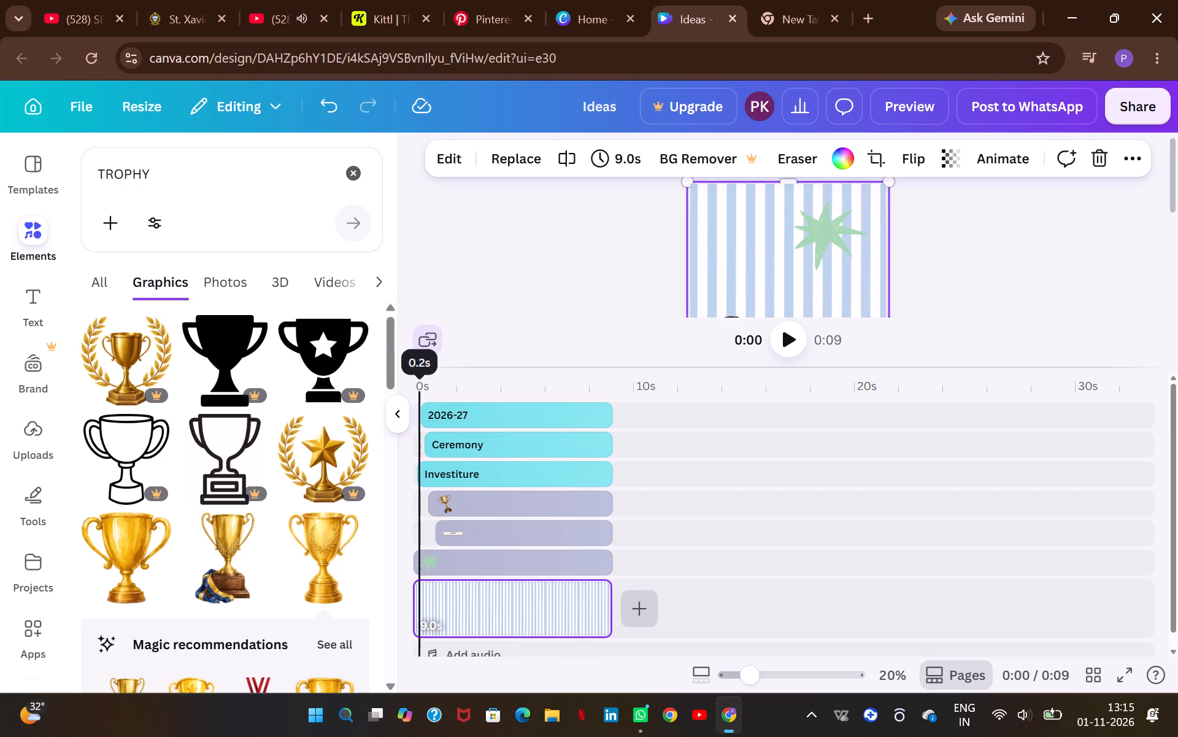
click(793, 345)
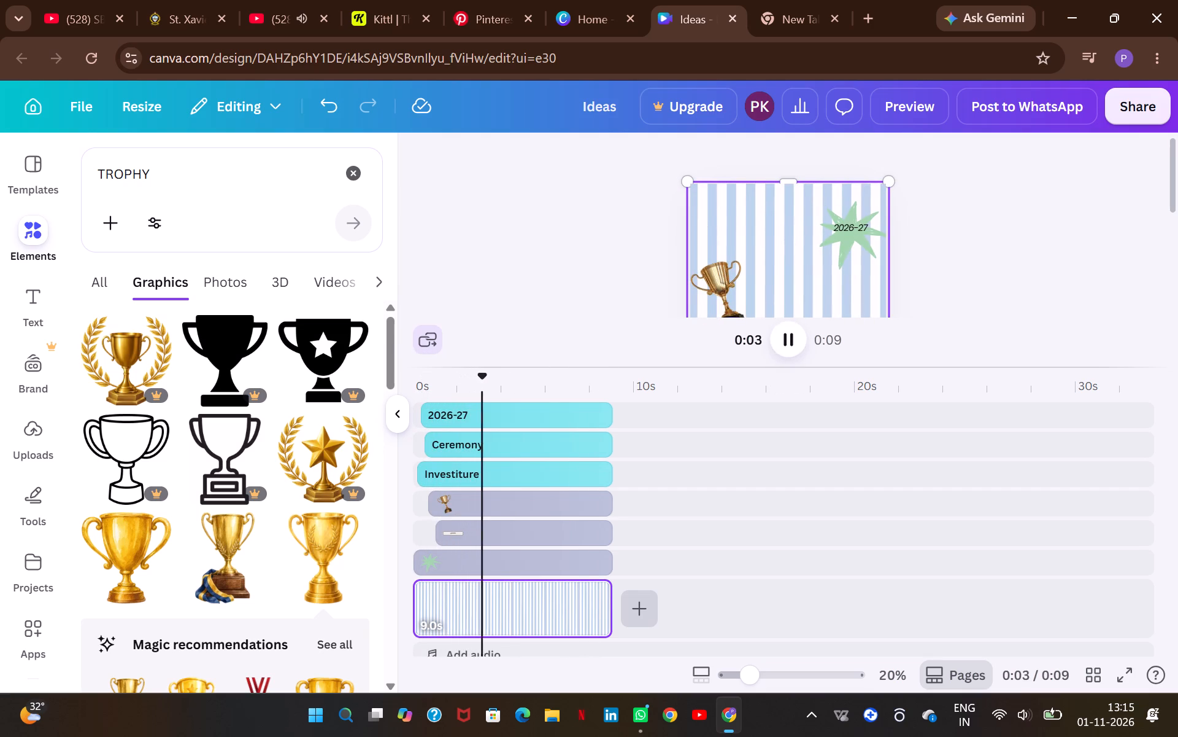
click(398, 415)
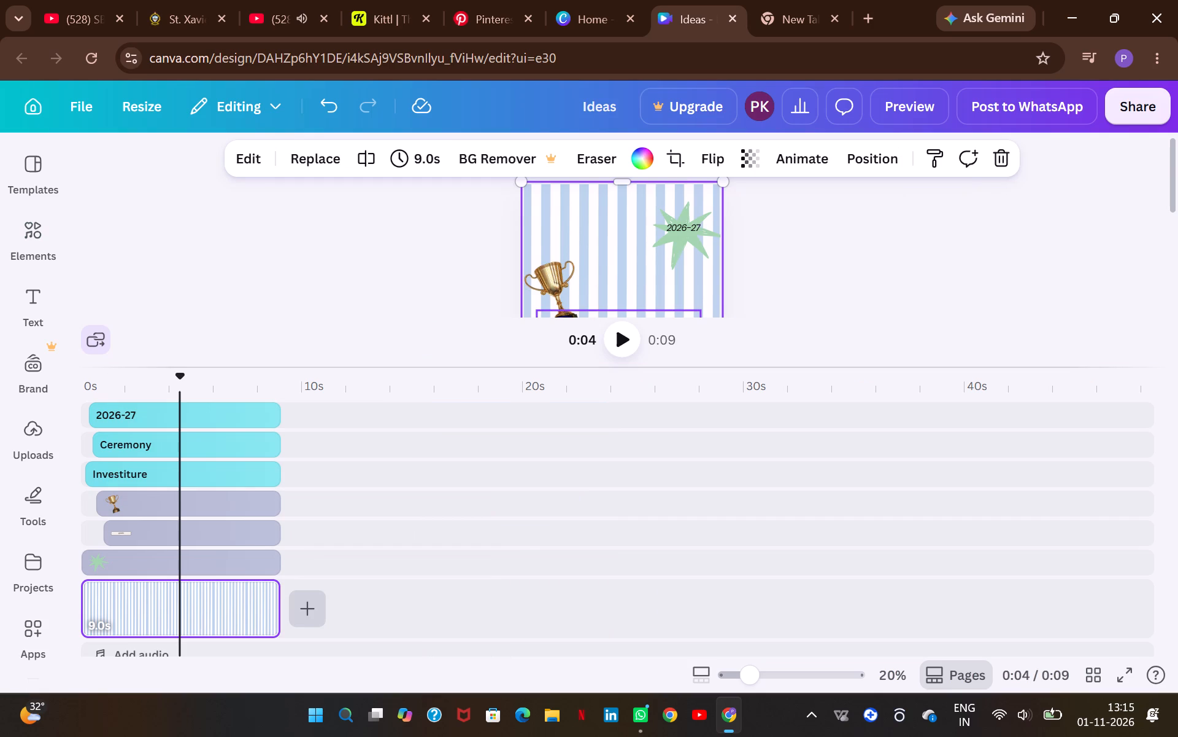
scroll(747, 245, down, 3)
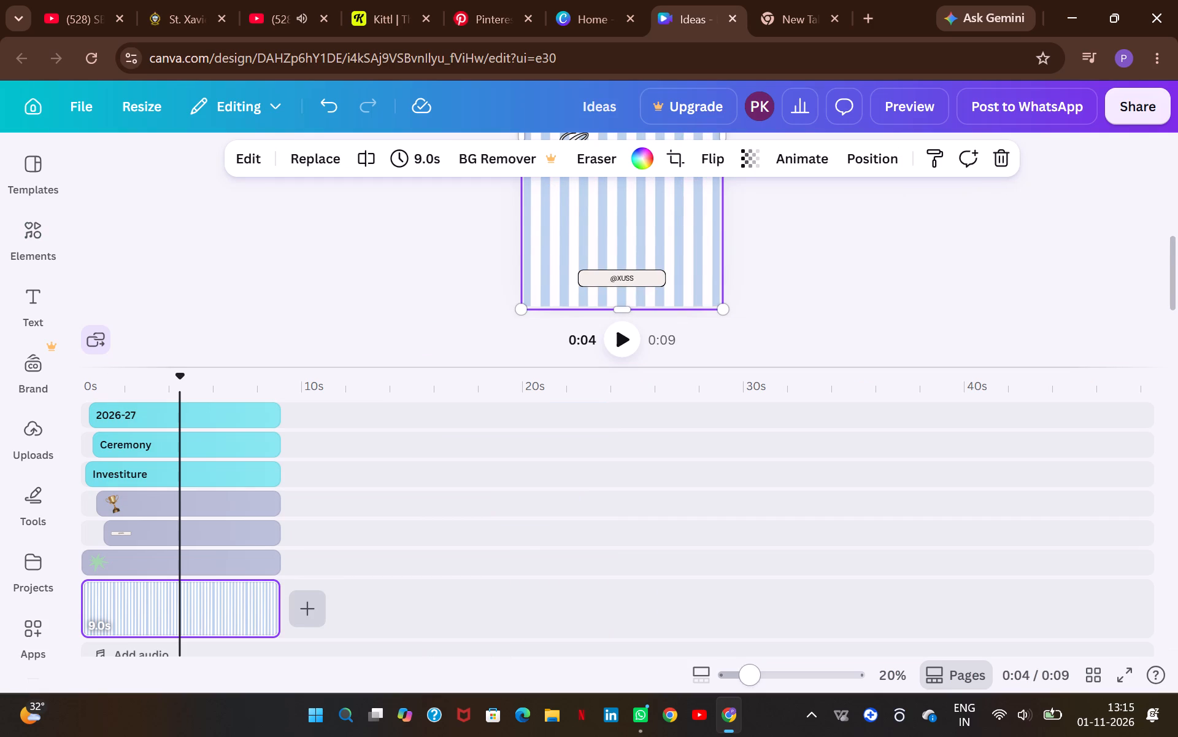
click(706, 671)
click(706, 671)
click(950, 676)
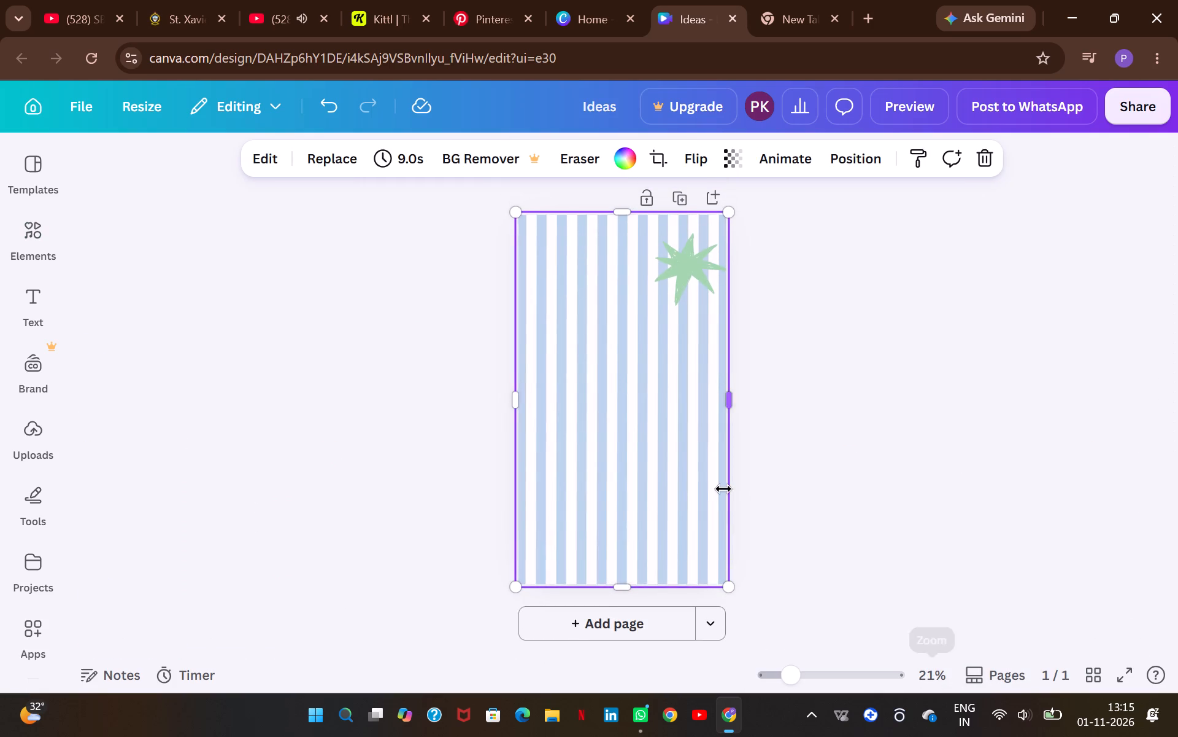
click(803, 459)
click(623, 481)
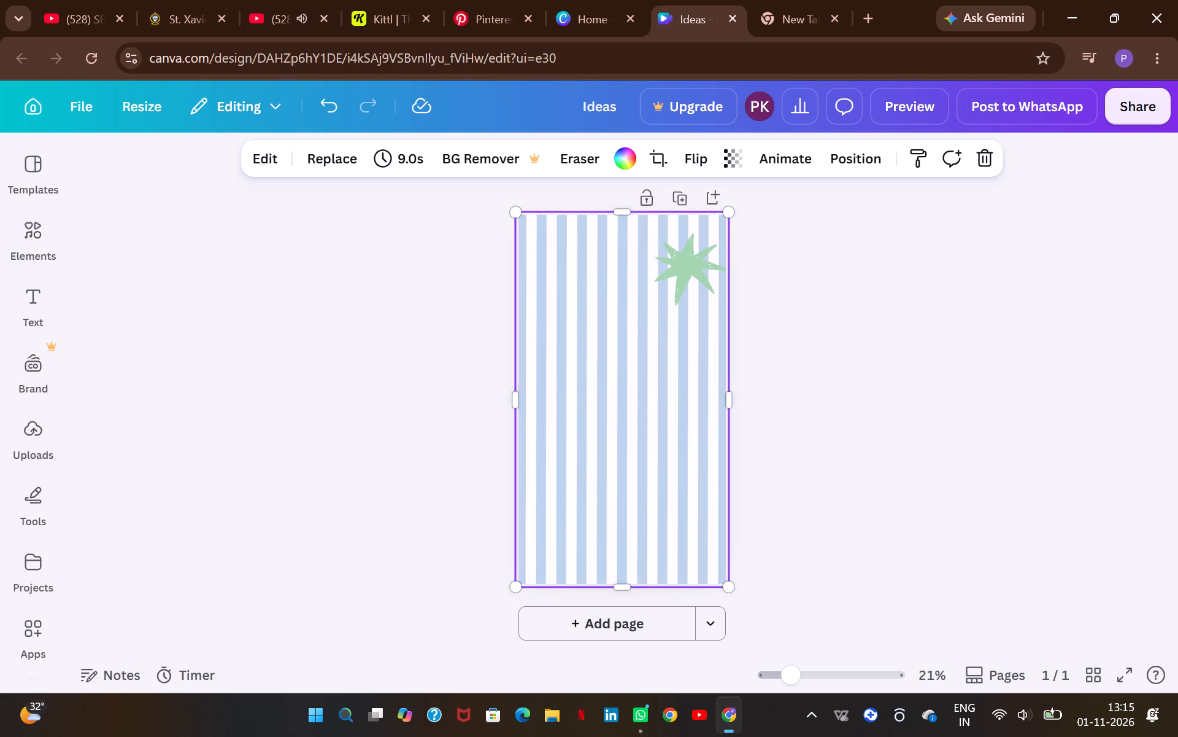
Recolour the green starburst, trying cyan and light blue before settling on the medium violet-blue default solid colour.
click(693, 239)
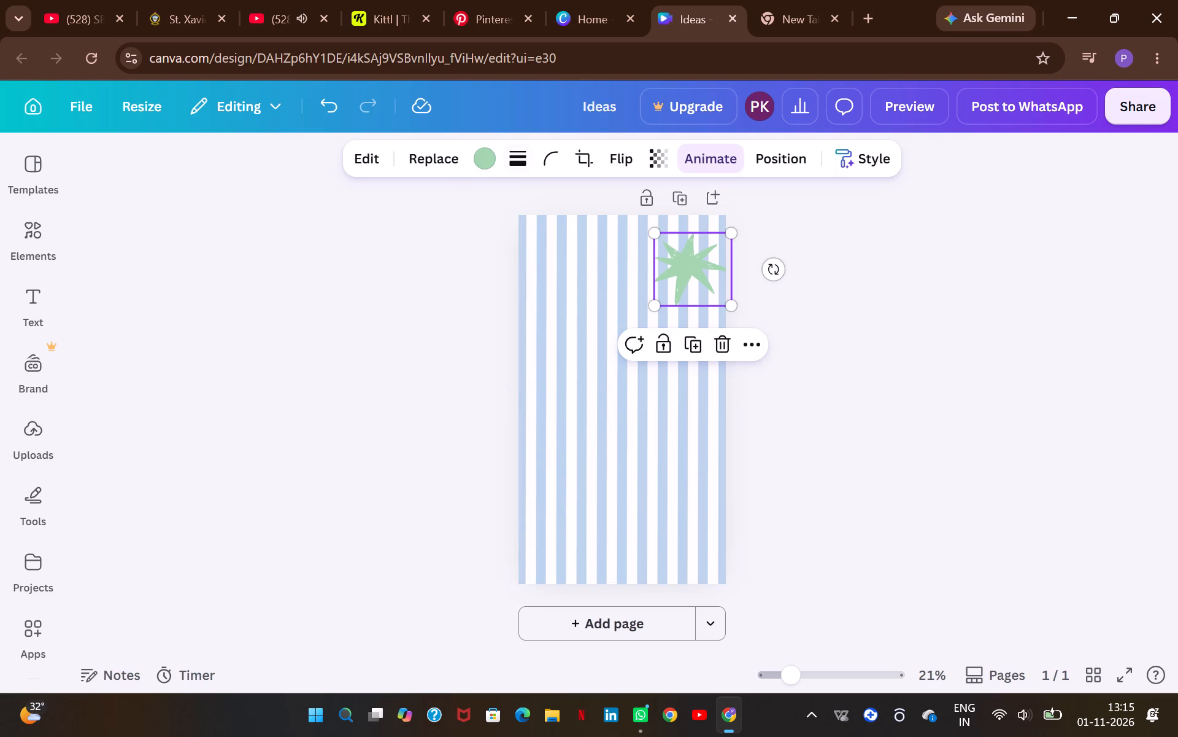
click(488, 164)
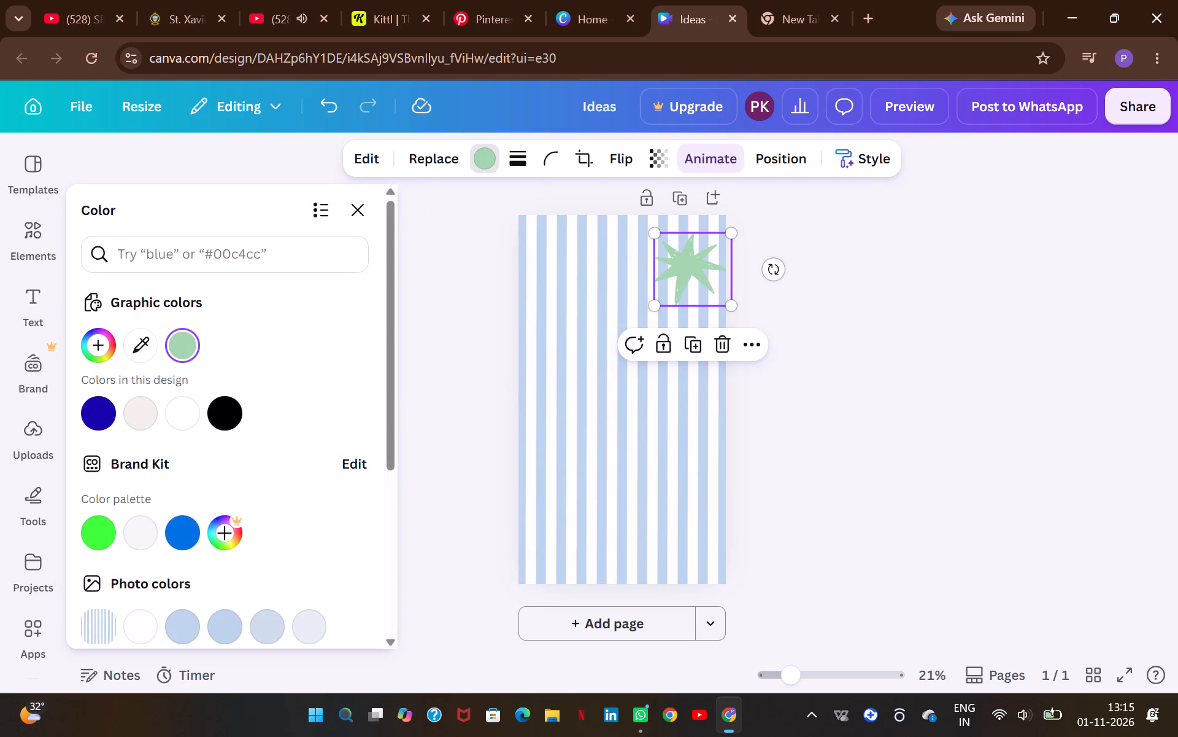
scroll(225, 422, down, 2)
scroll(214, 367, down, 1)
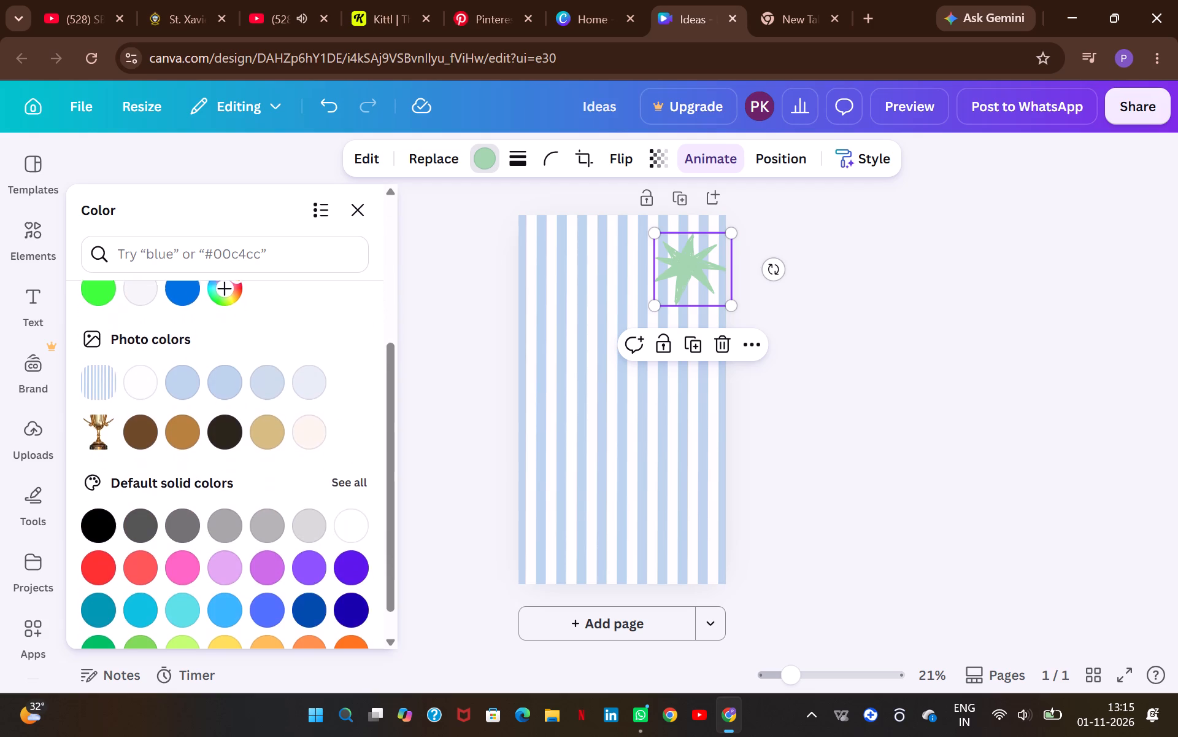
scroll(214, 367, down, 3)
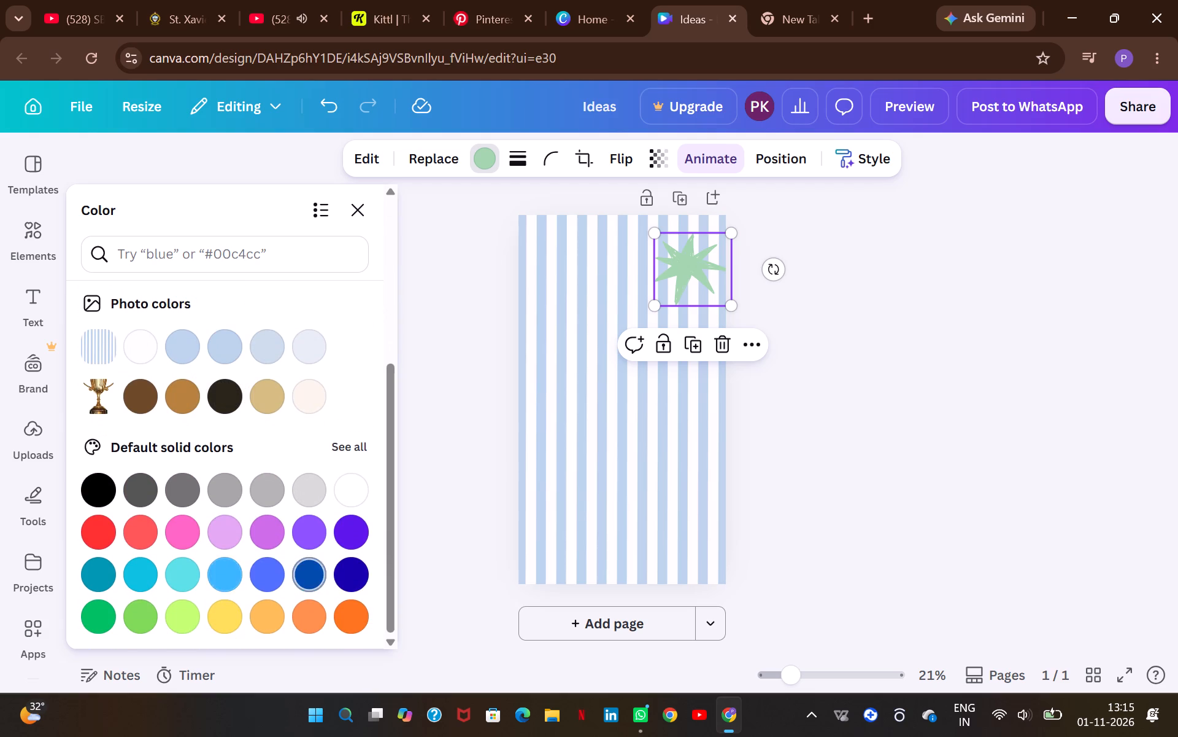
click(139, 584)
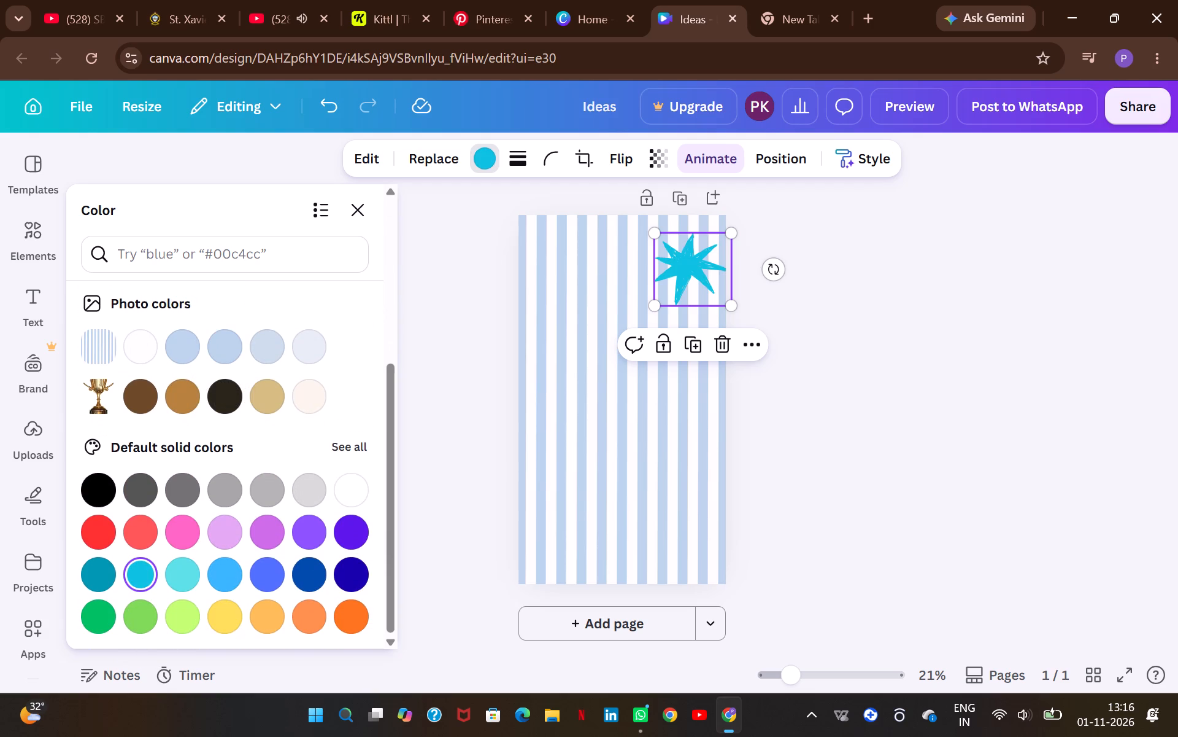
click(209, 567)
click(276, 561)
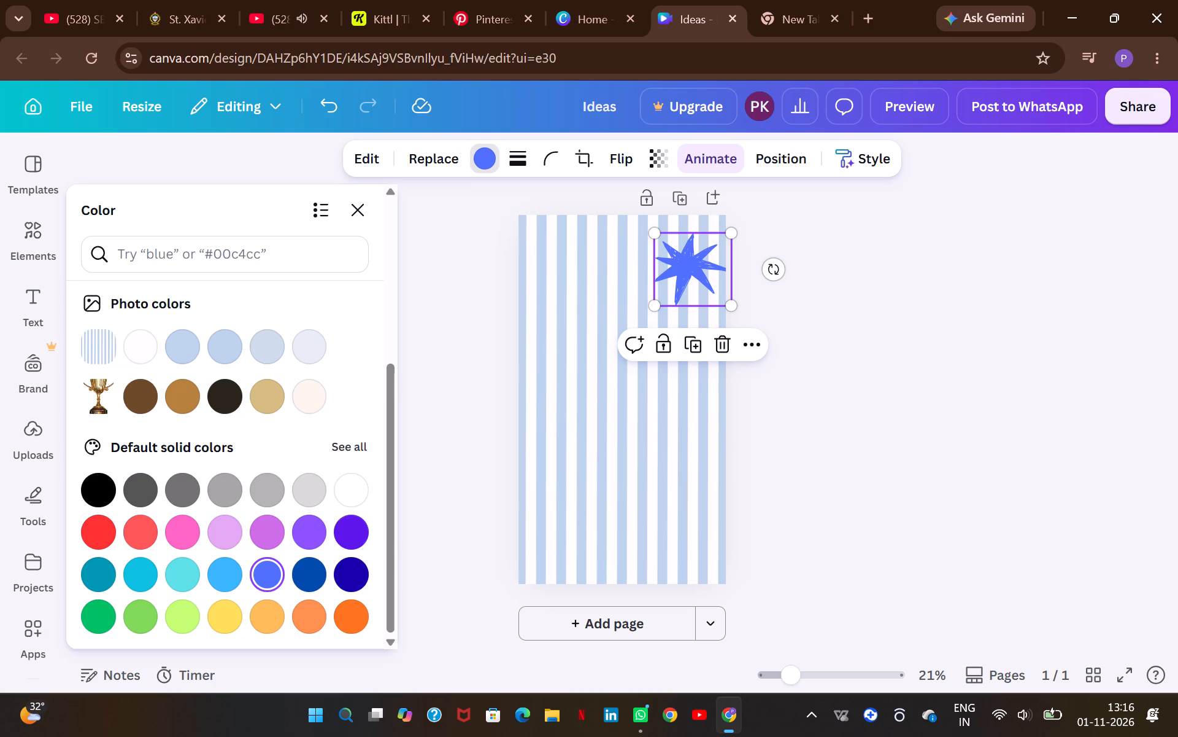
Set the blue starburst's transparency to 73.
click(658, 168)
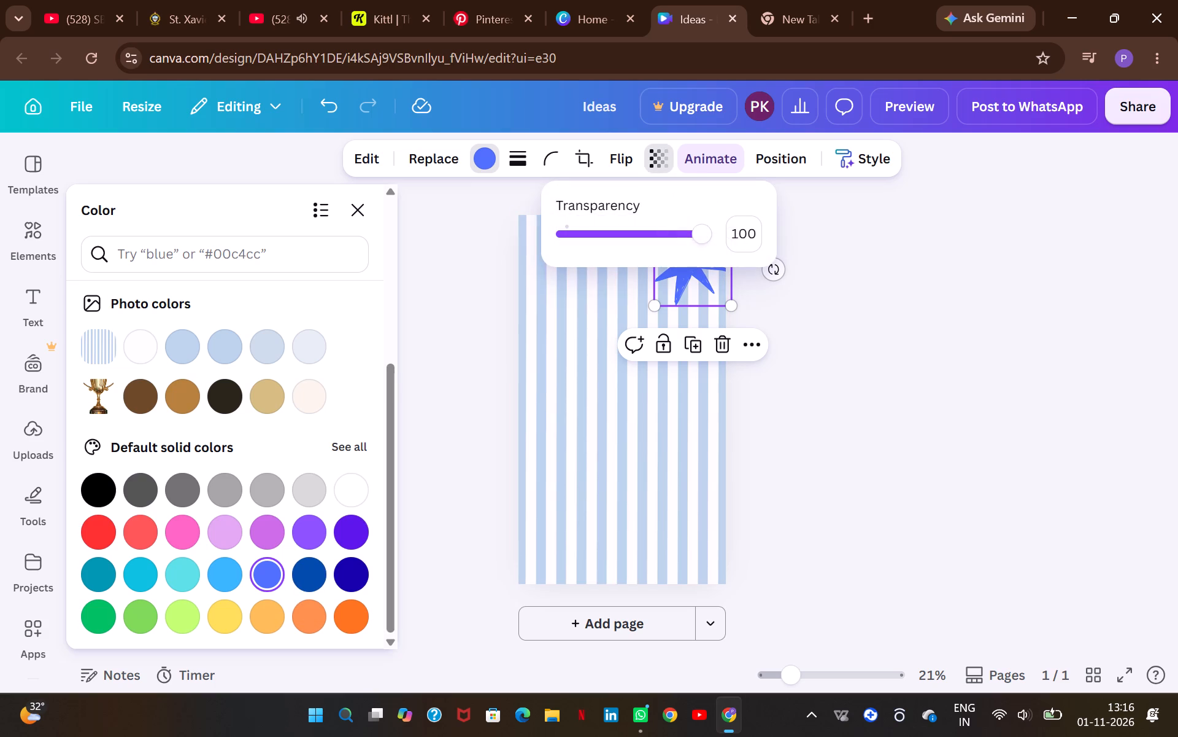
drag(689, 225, 669, 232)
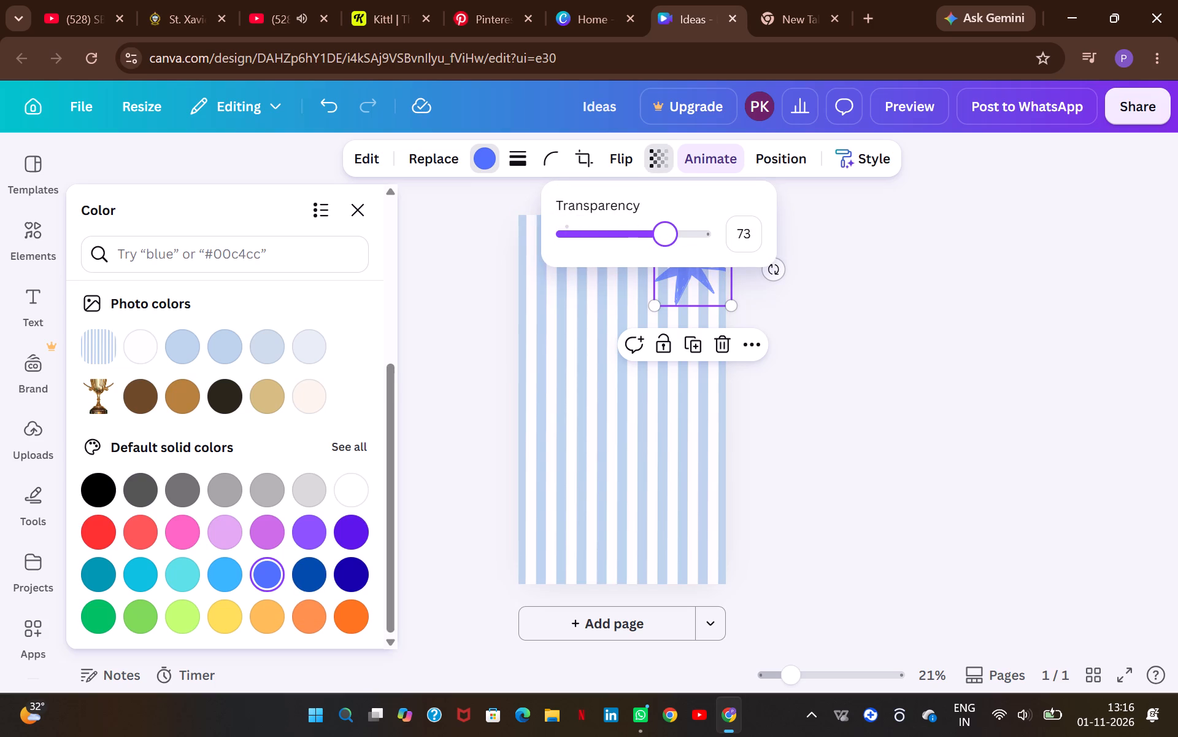
drag(669, 232, 666, 239)
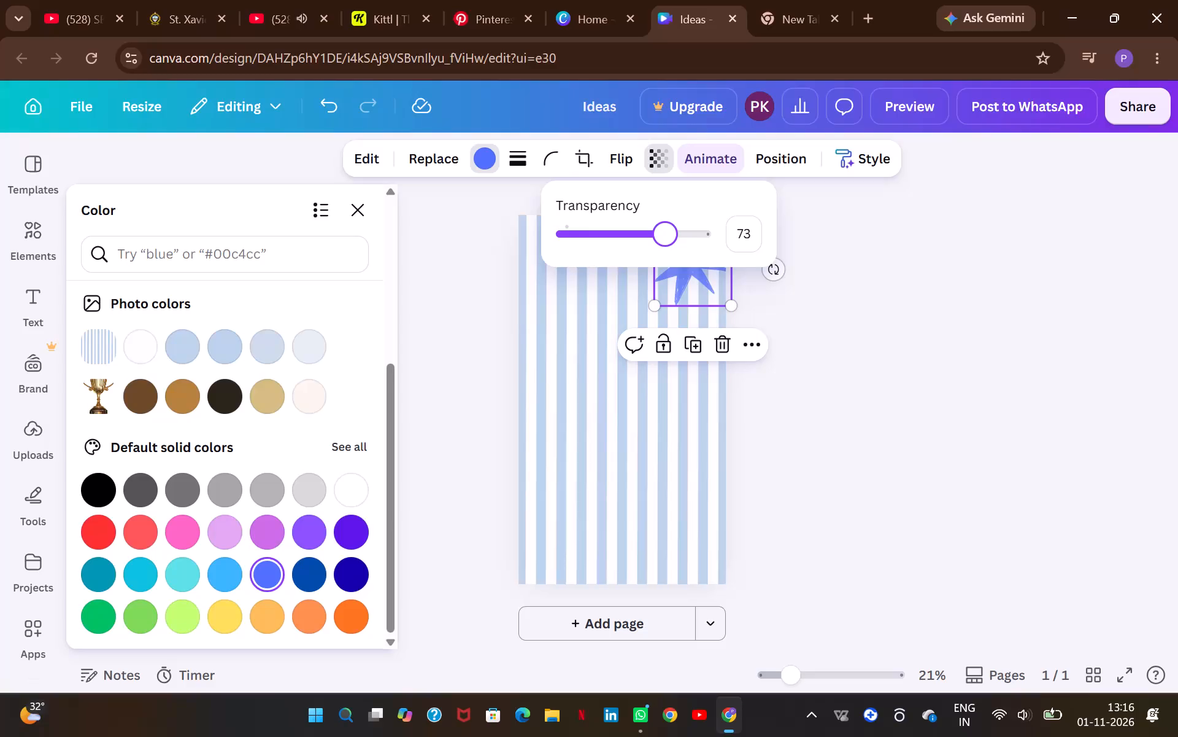
click(549, 267)
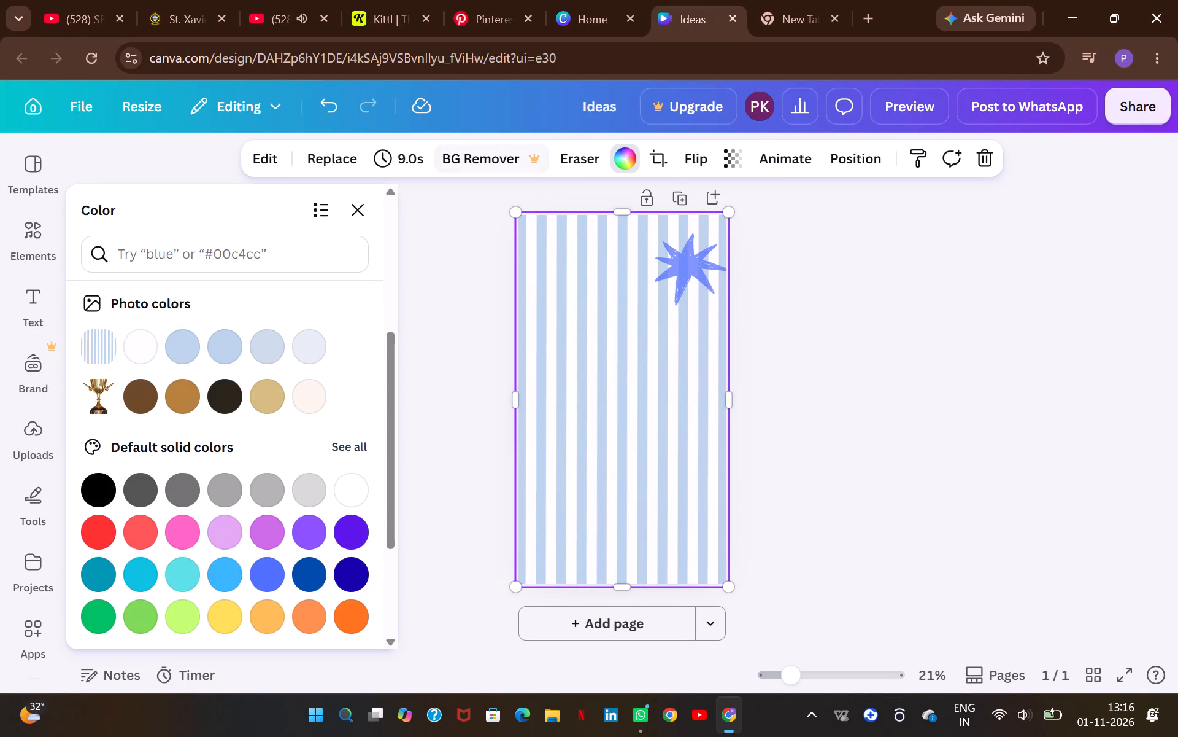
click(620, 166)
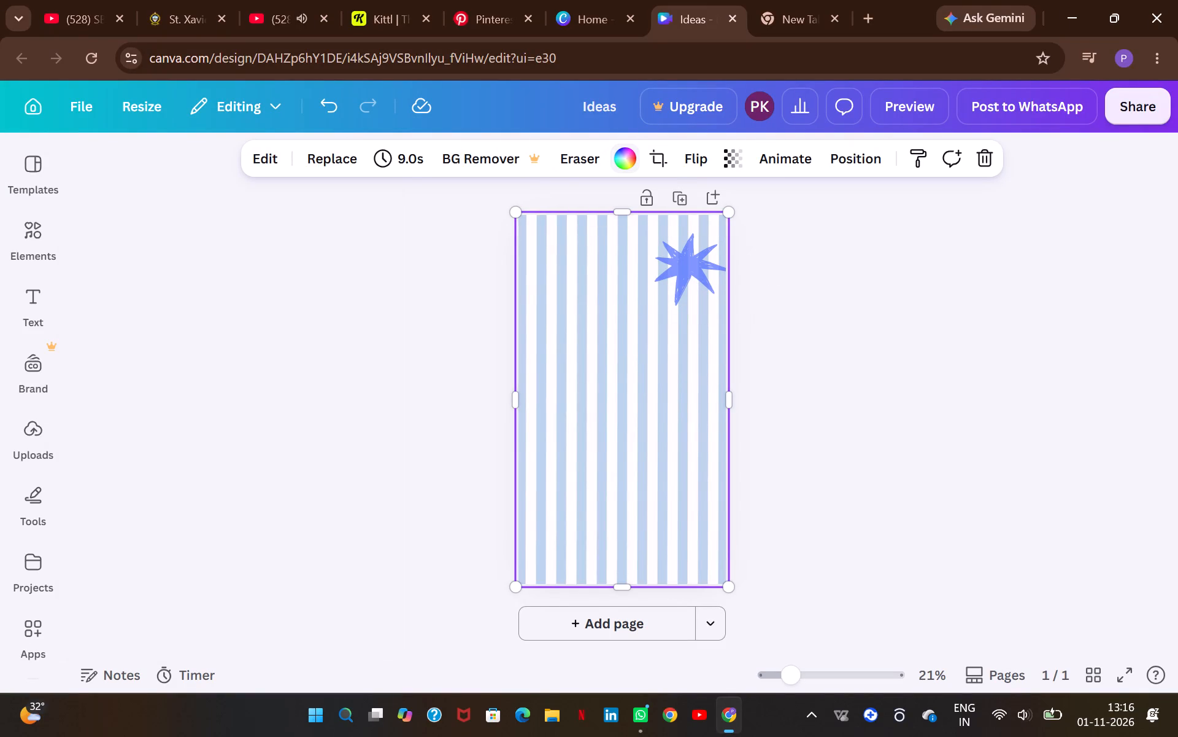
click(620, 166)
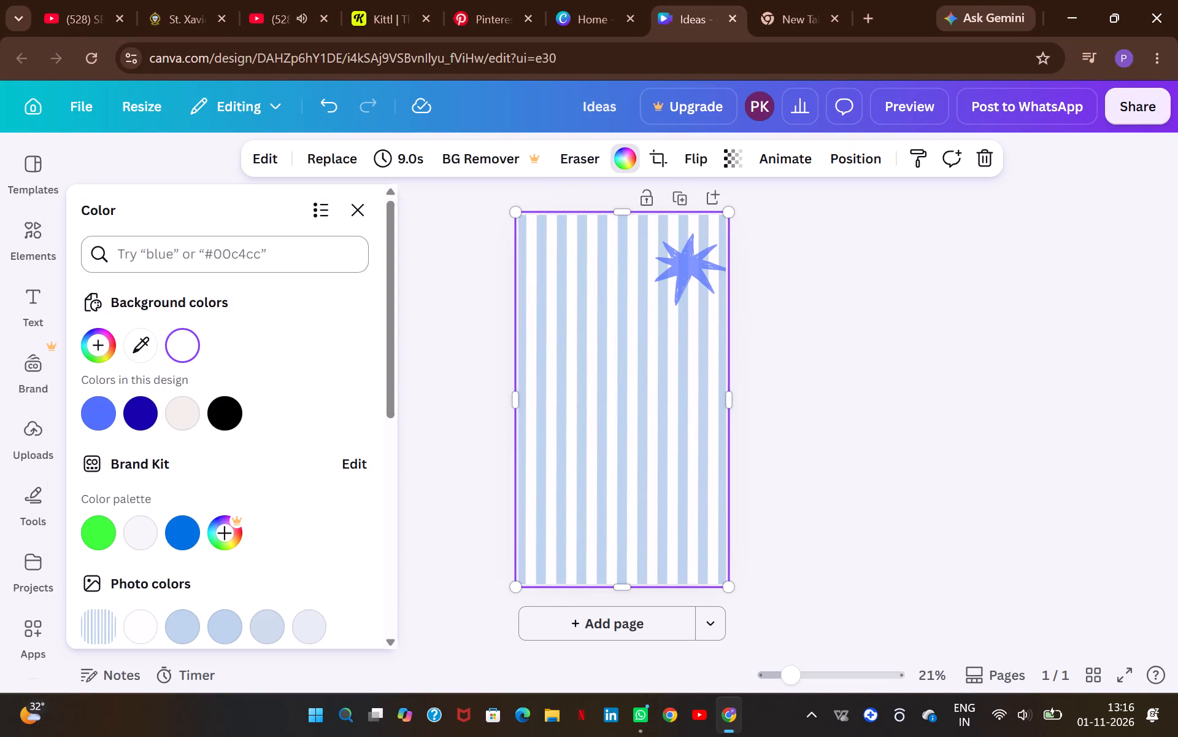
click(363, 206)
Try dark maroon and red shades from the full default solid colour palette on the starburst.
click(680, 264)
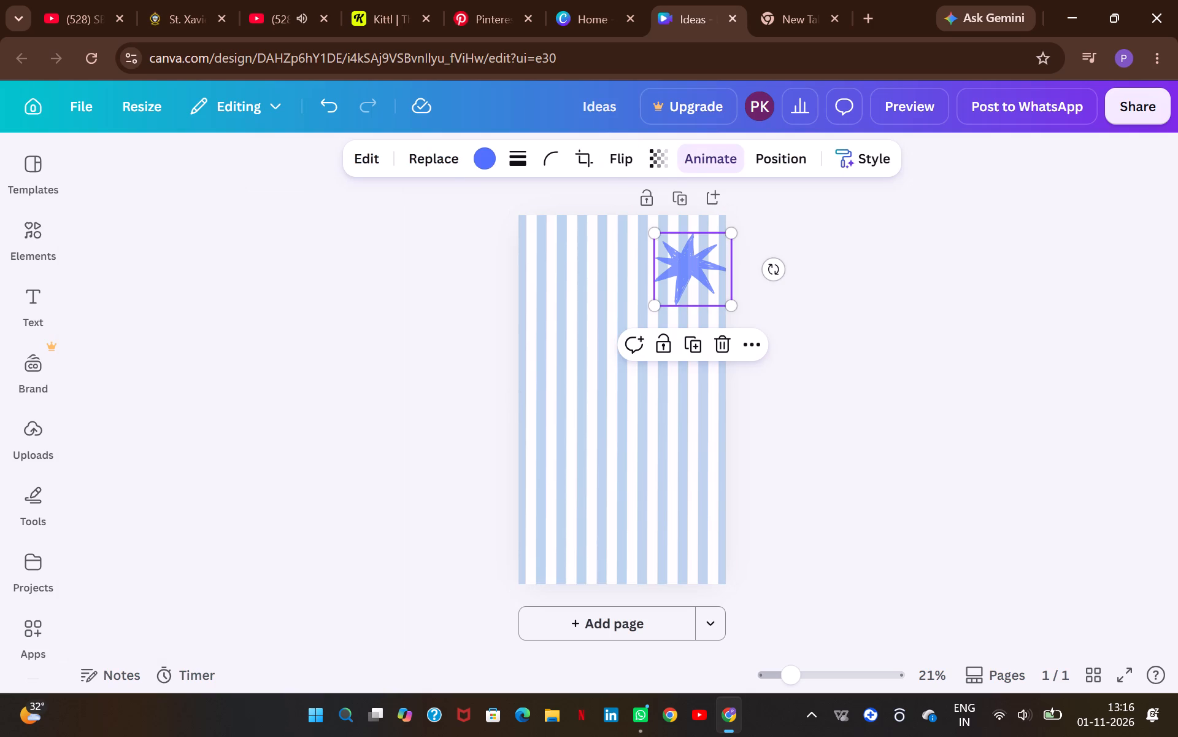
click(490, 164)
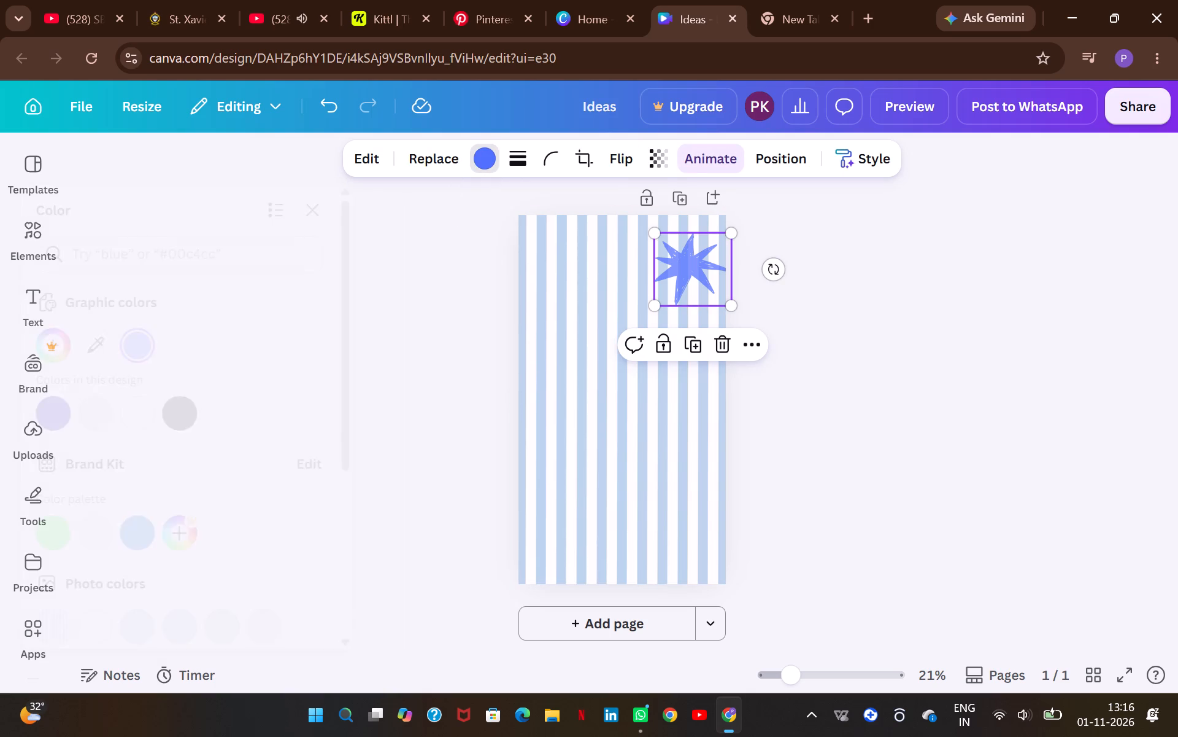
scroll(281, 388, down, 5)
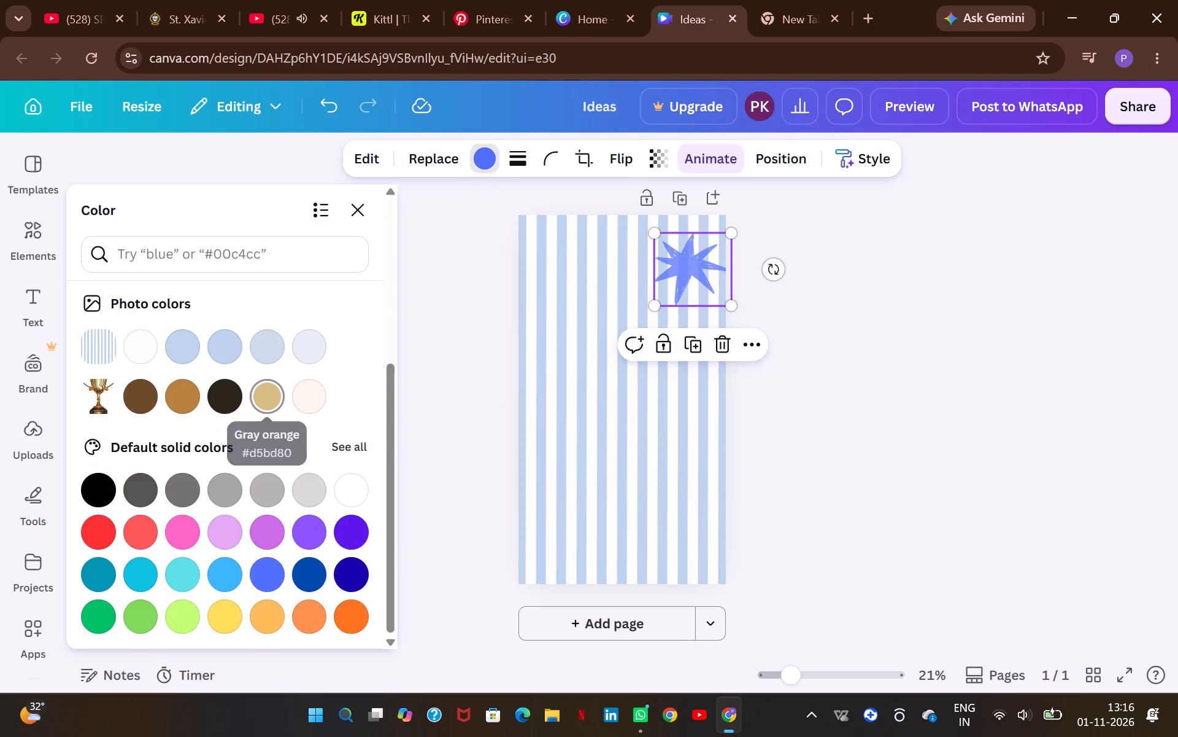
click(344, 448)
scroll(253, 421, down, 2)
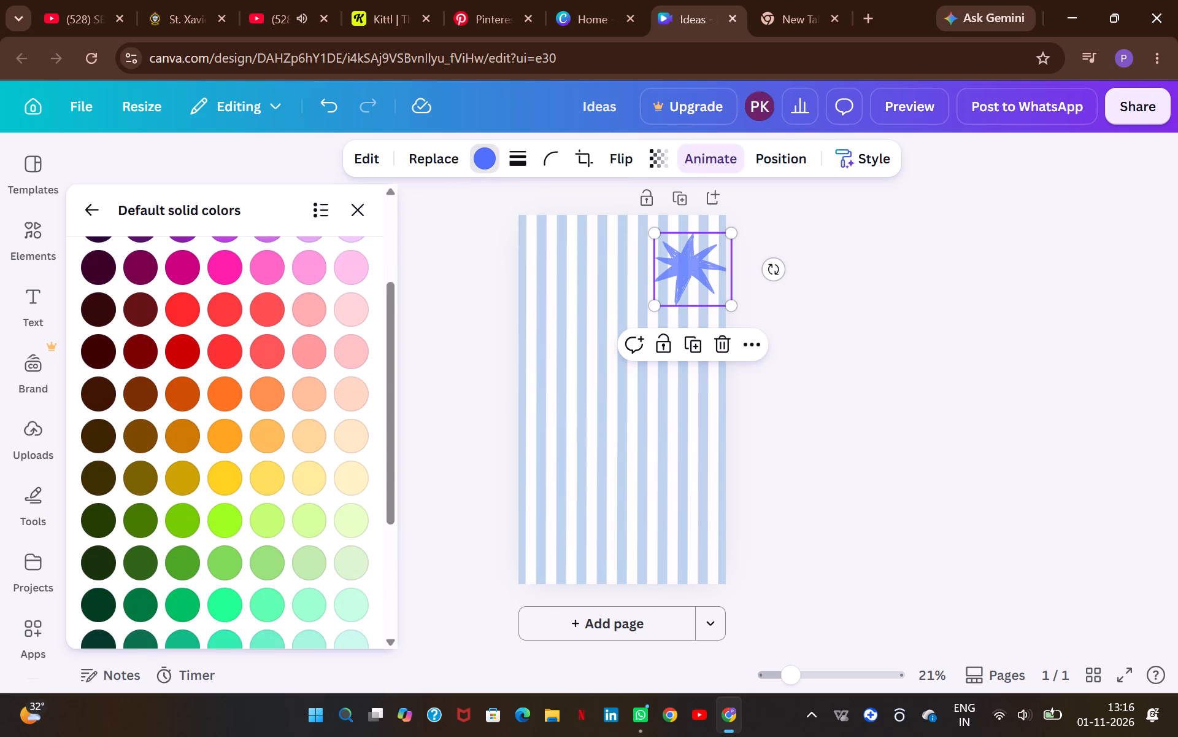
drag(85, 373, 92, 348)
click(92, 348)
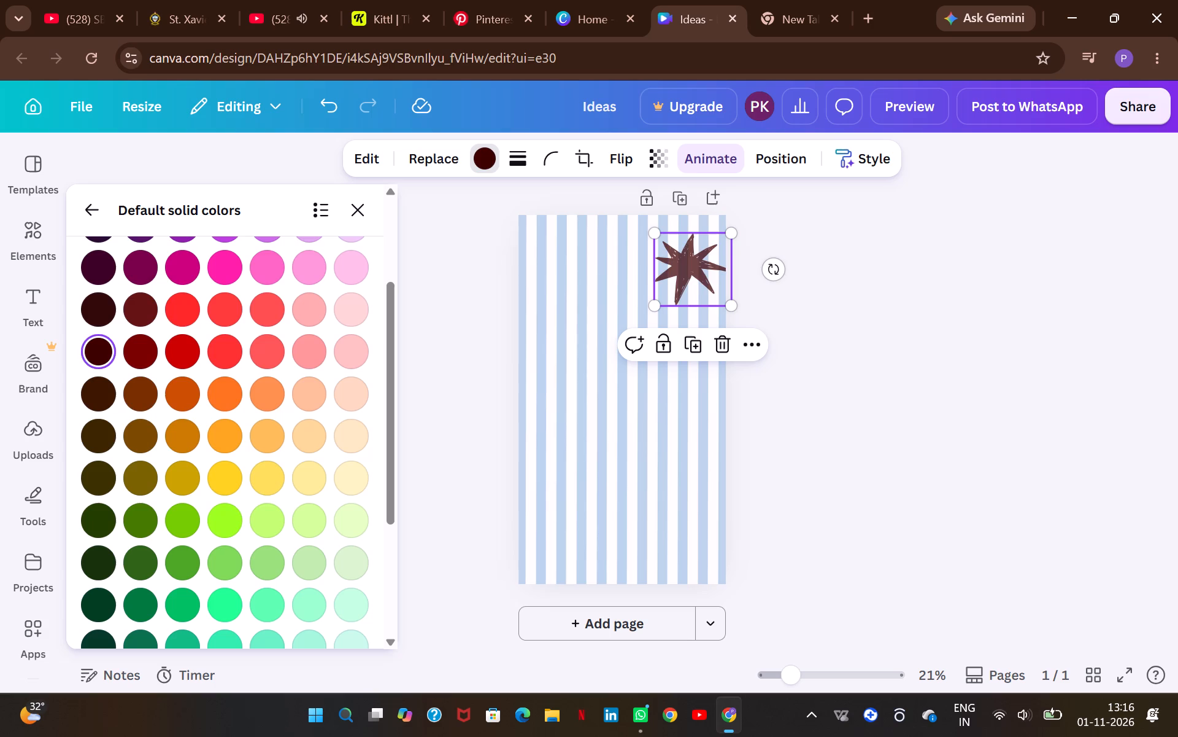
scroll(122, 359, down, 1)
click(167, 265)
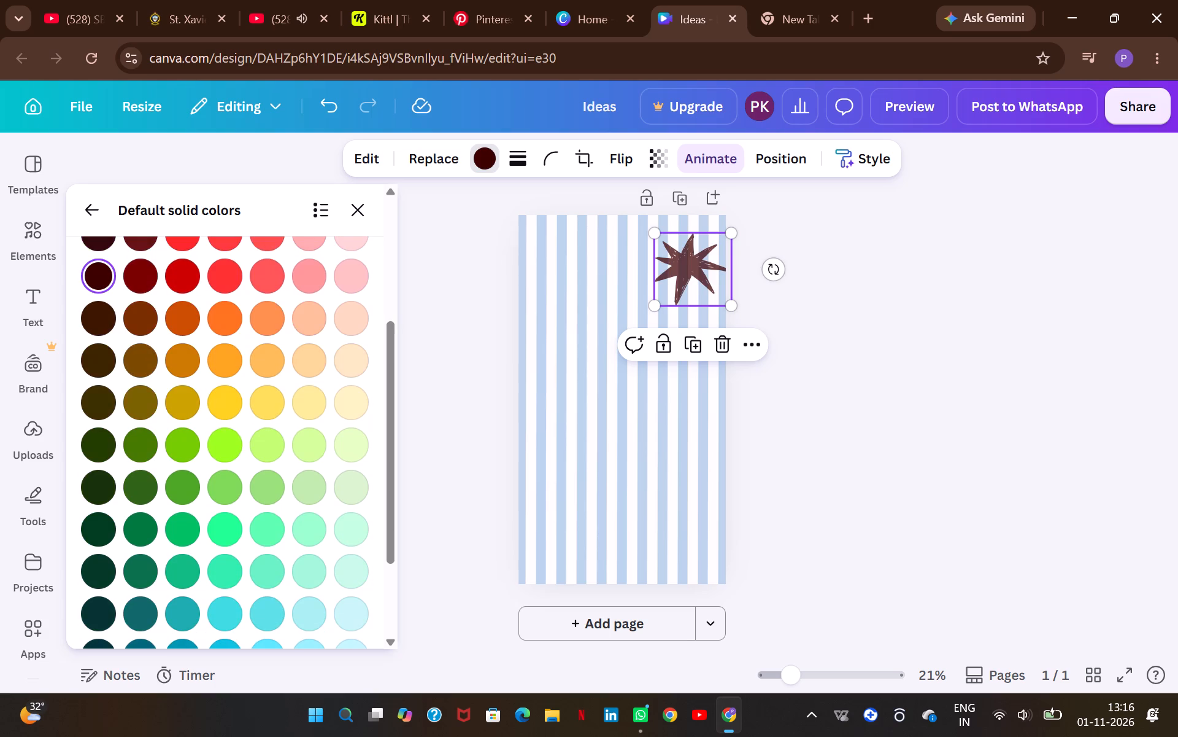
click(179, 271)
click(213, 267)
Recolour the starburst deep cobalt blue from the full default solid colour palette.
scroll(221, 361, down, 2)
click(221, 531)
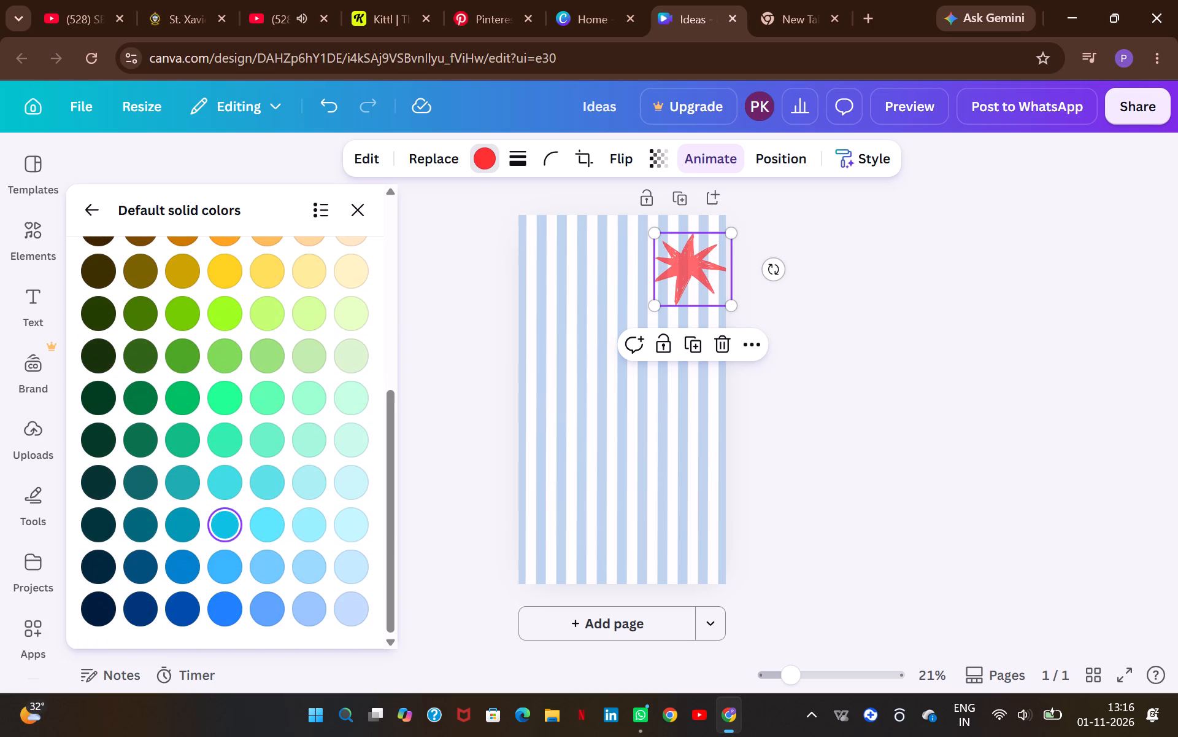
drag(190, 591, 187, 600)
click(187, 600)
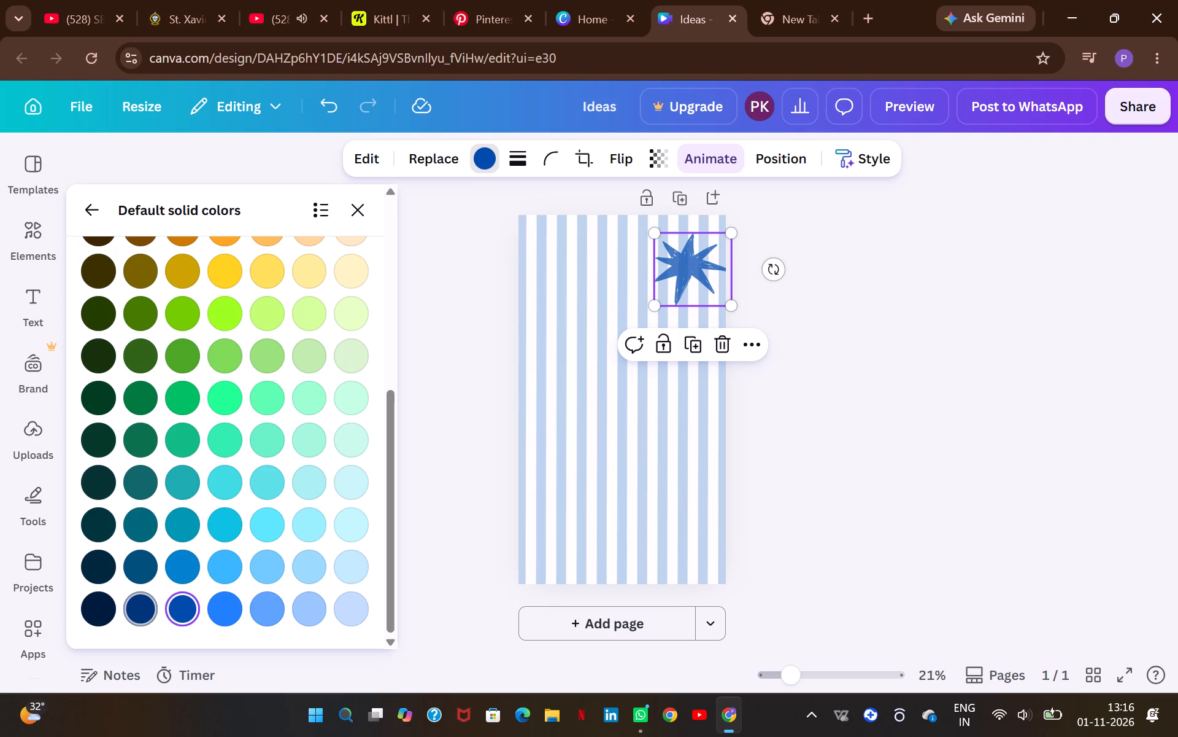
click(865, 435)
click(865, 435)
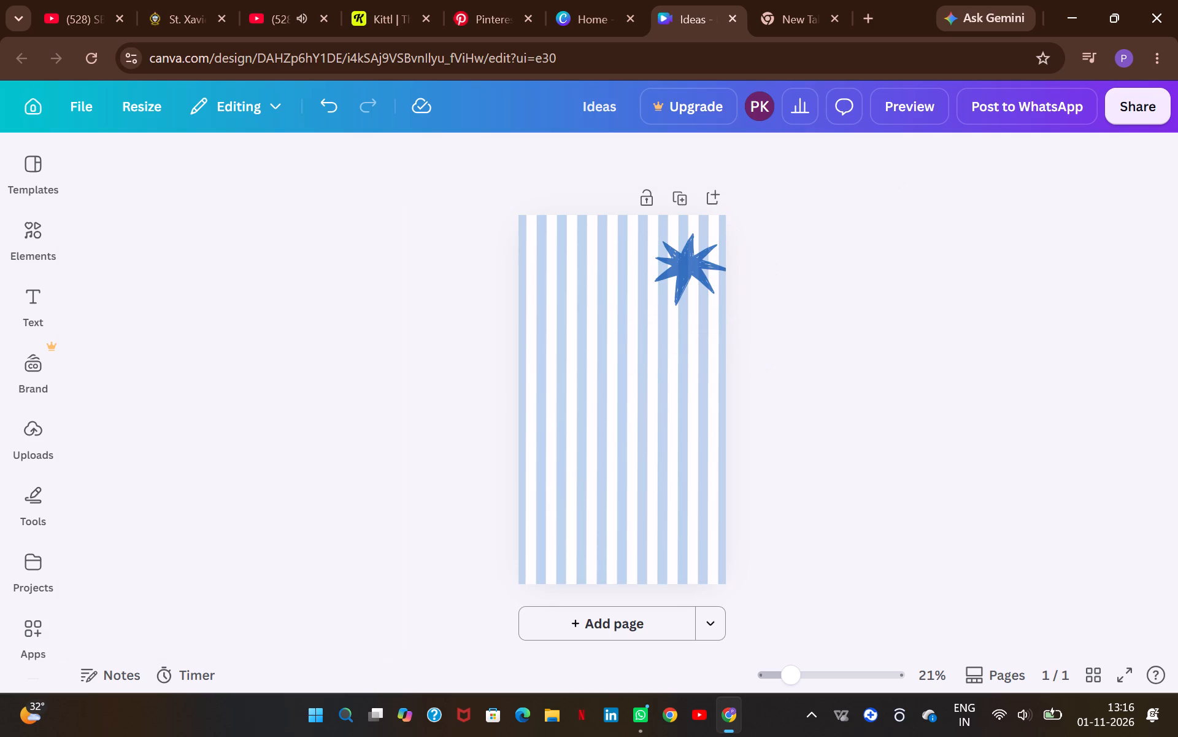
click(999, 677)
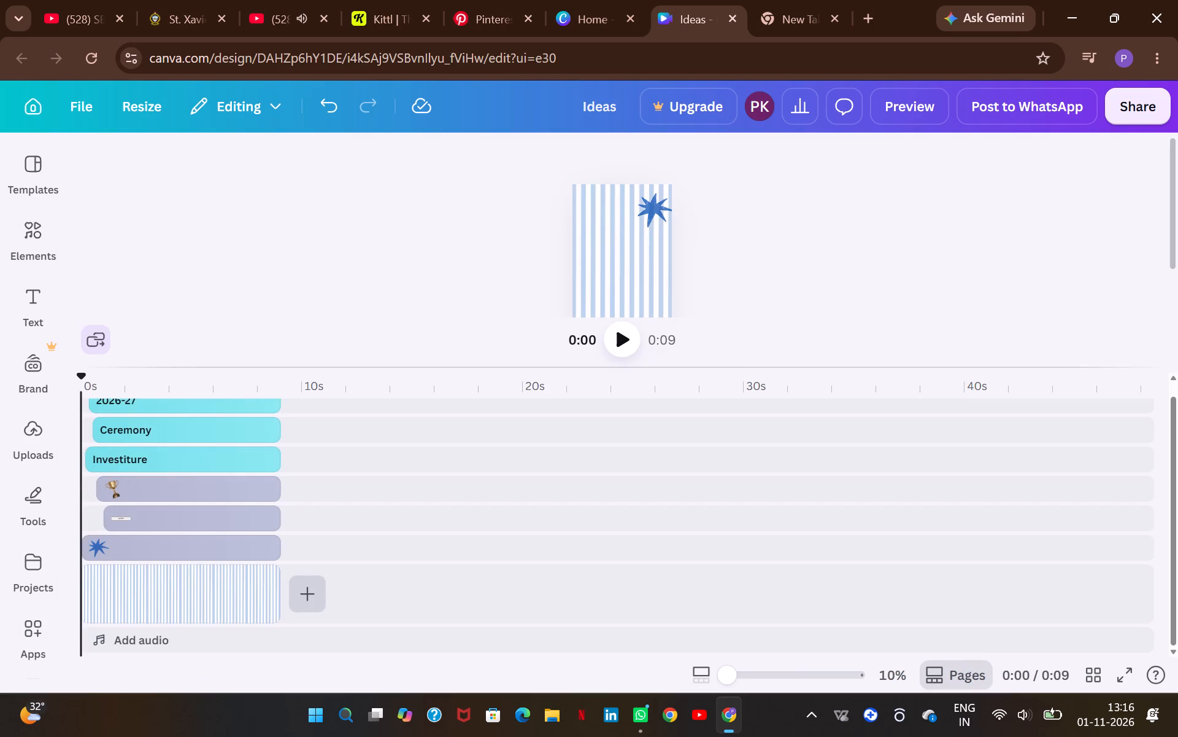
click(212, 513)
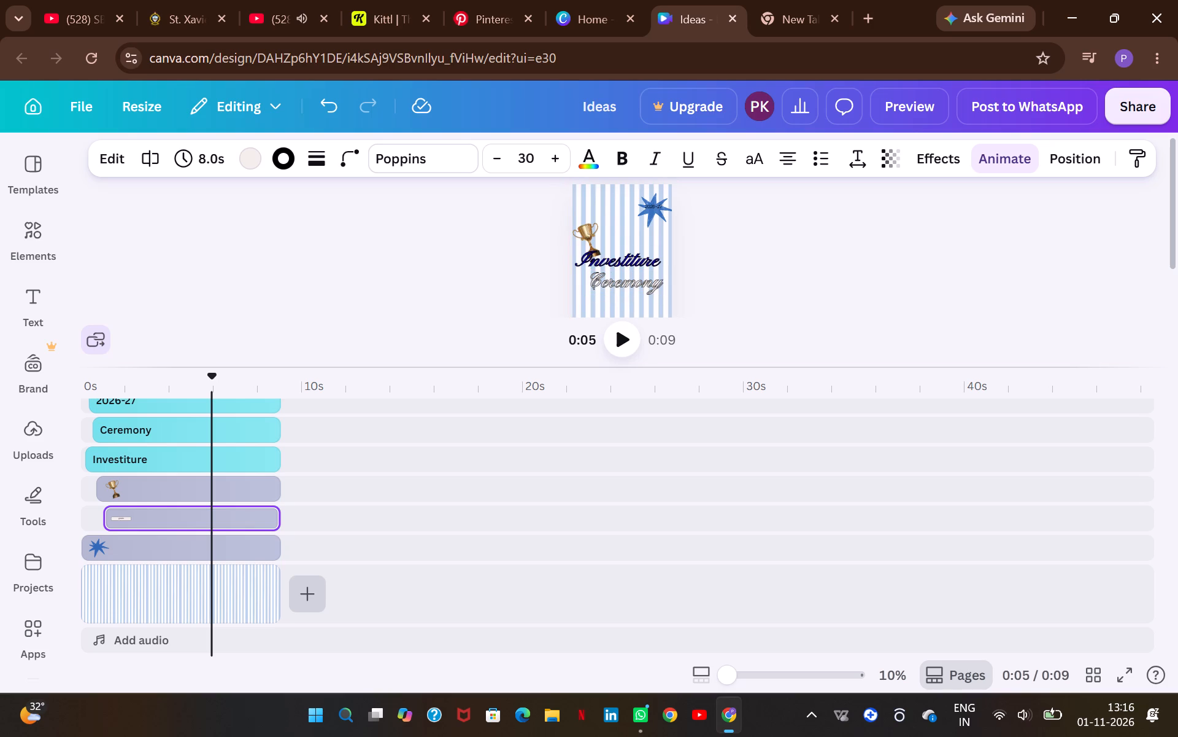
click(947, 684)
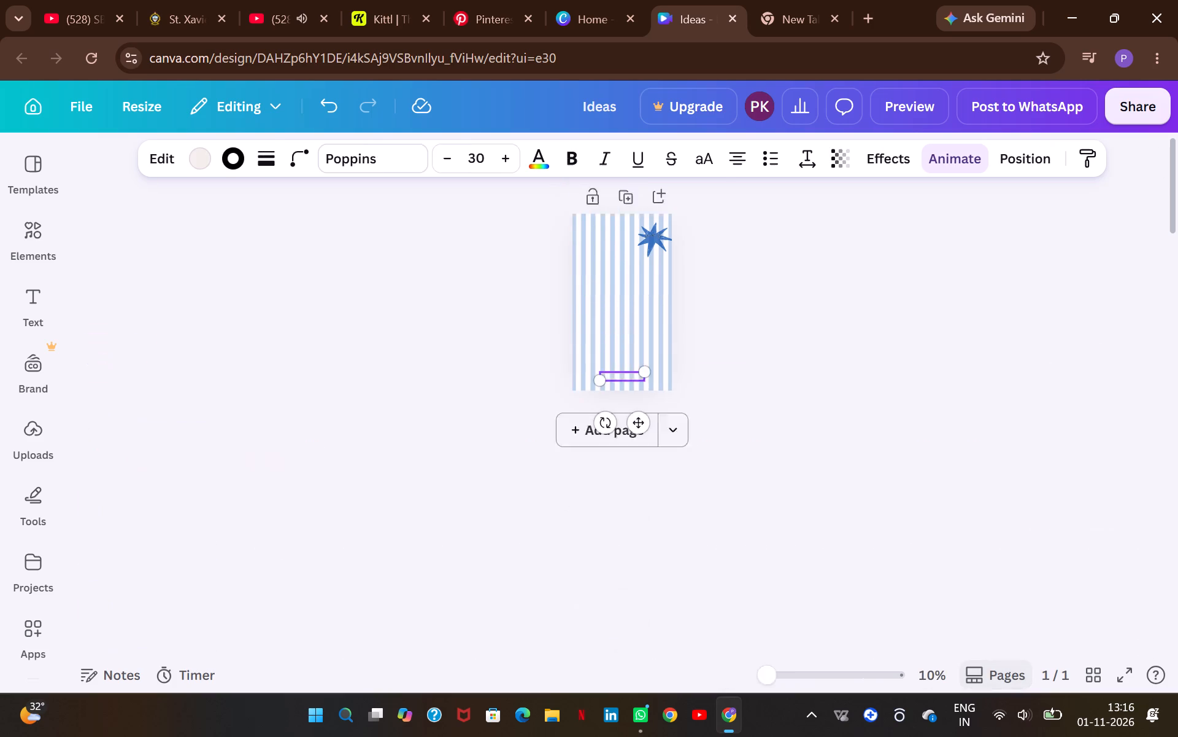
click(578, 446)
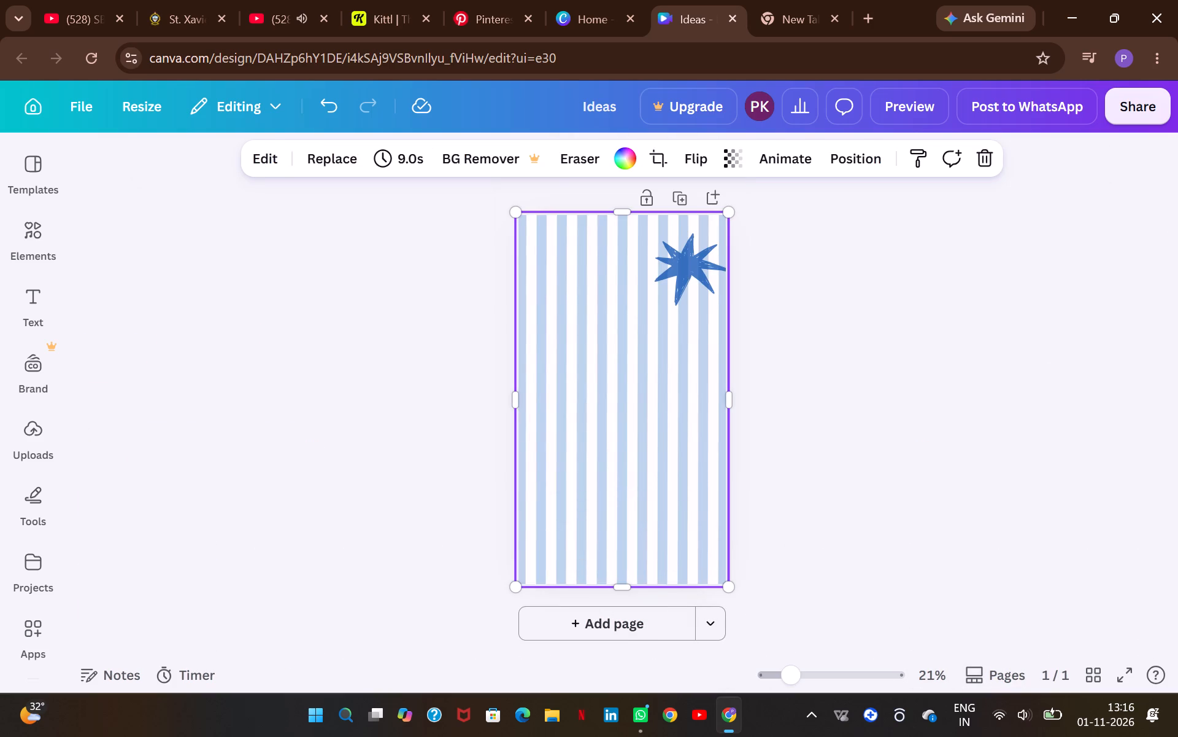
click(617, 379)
Show the page timeline at about 7 seconds and move the Ceremony text lower, leaving a gap beneath Investiture.
click(995, 673)
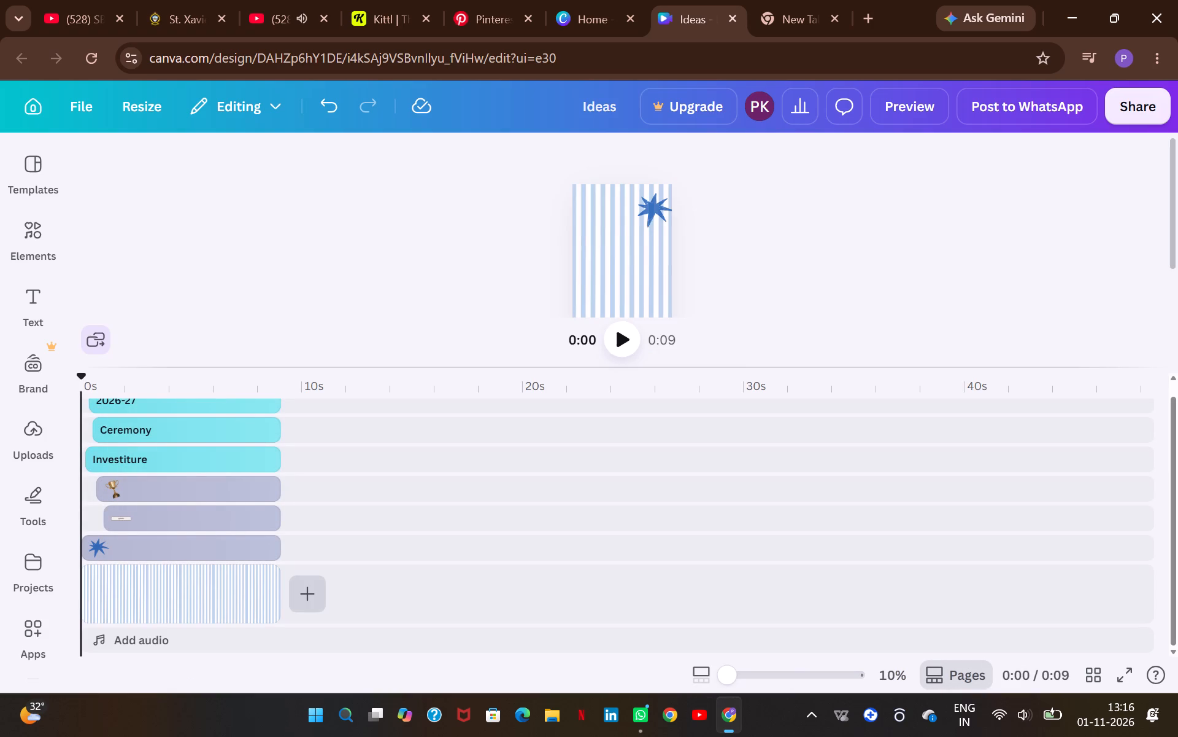
scroll(488, 308, down, 1)
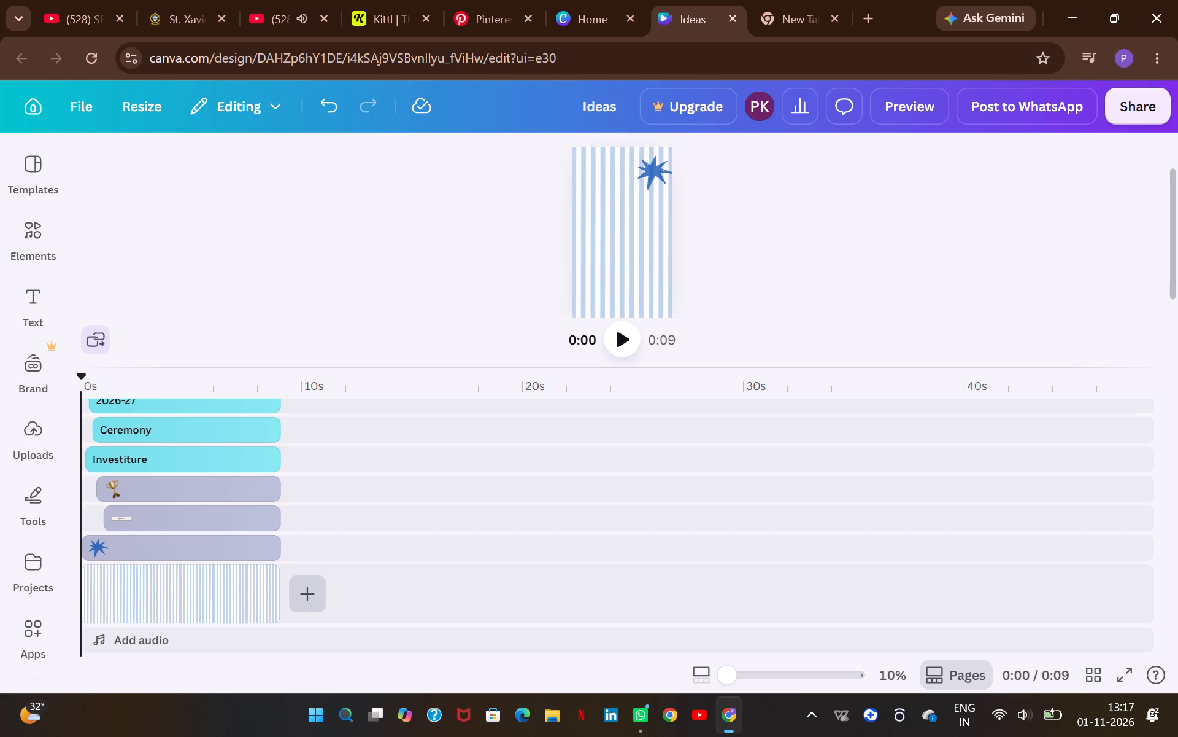
scroll(780, 216, down, 1)
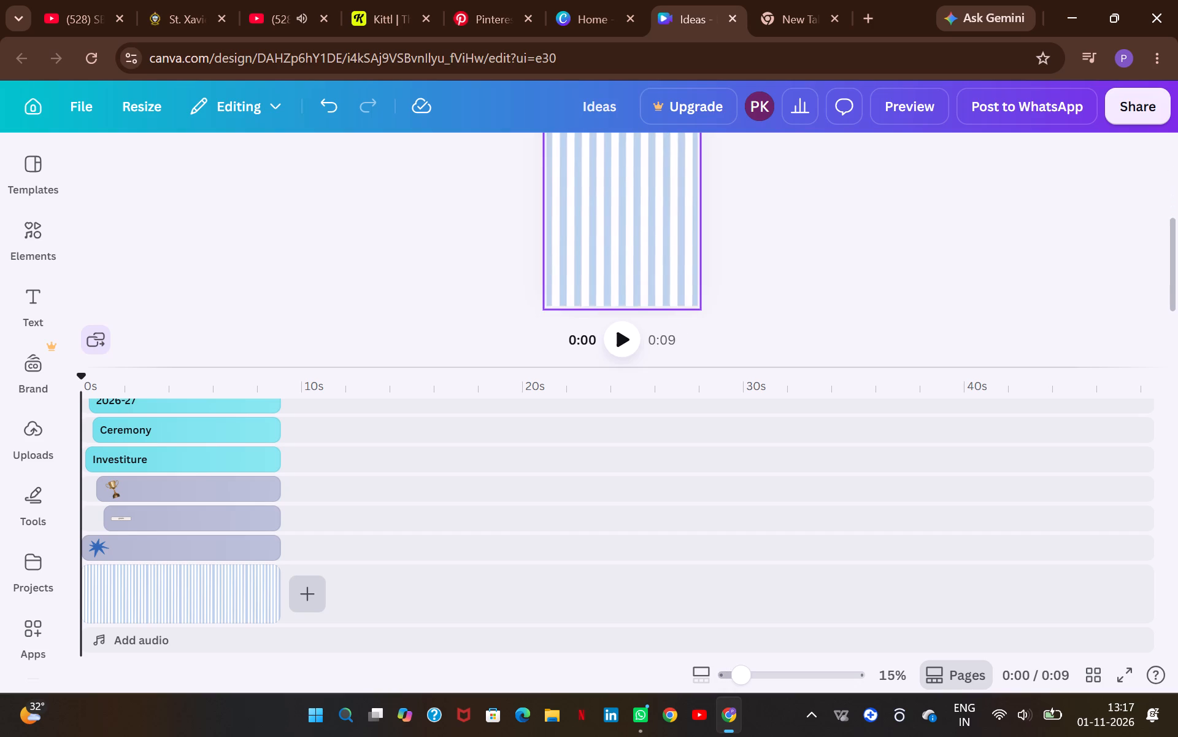
click(226, 517)
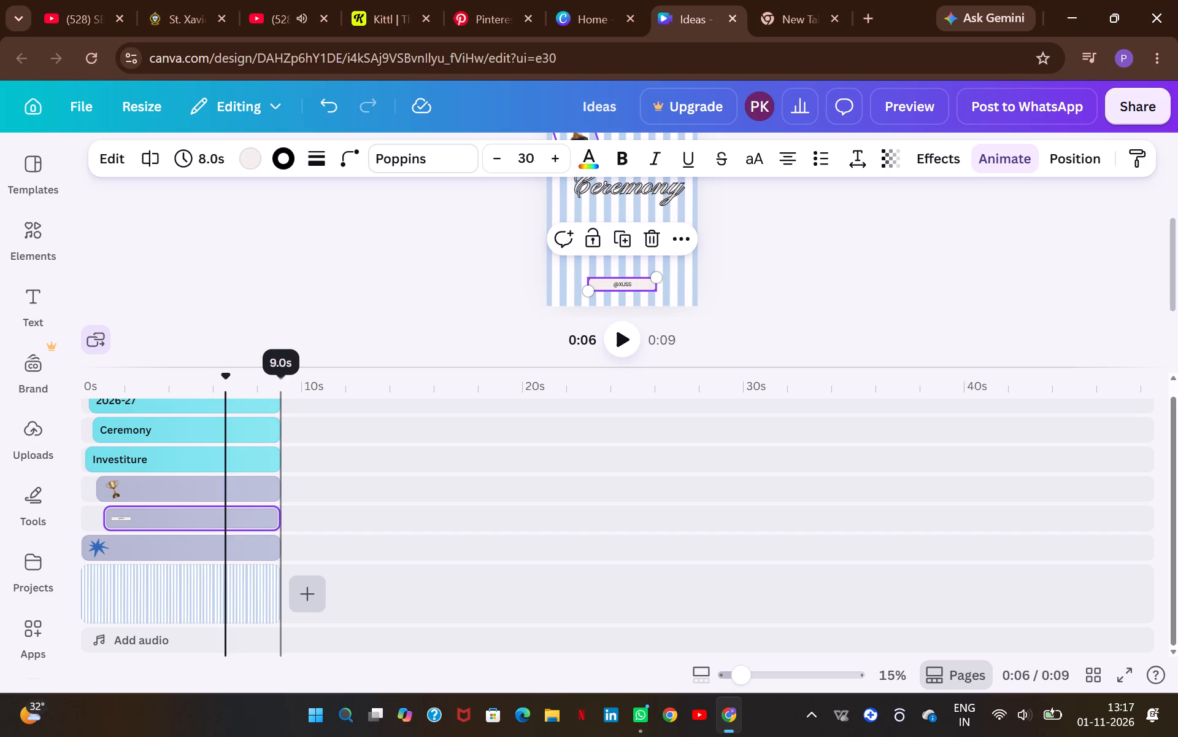
click(211, 604)
click(250, 455)
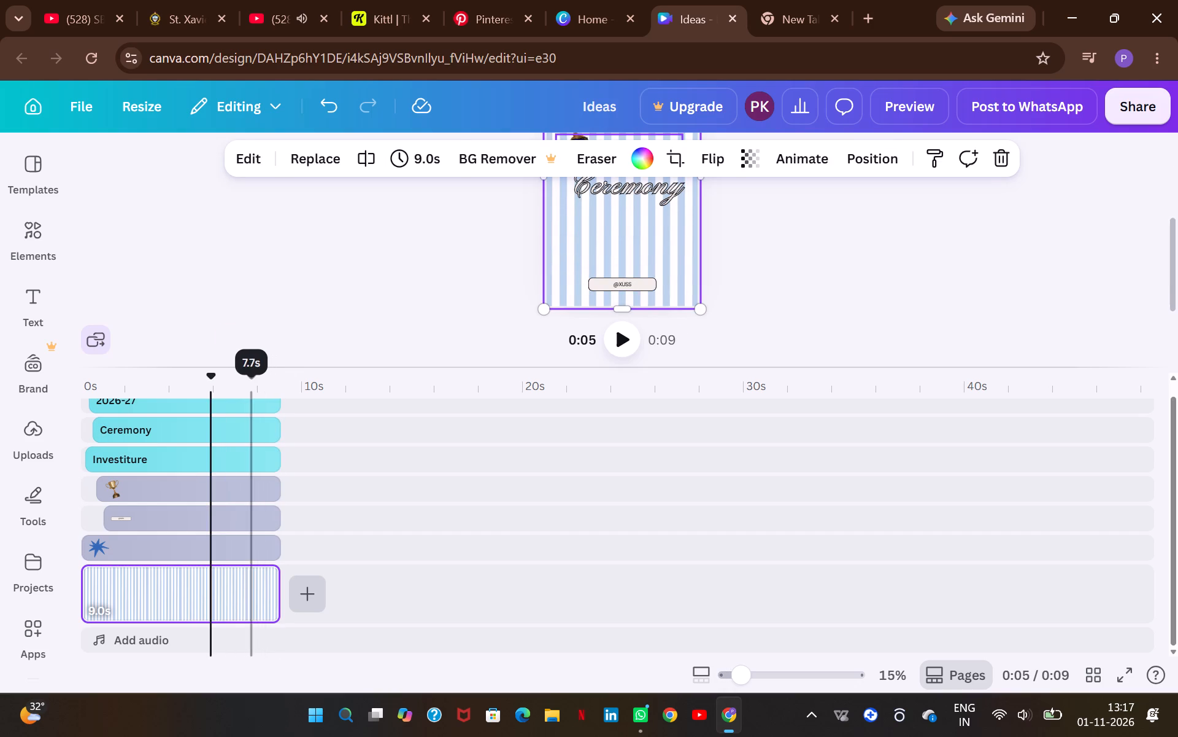
scroll(389, 290, up, 1)
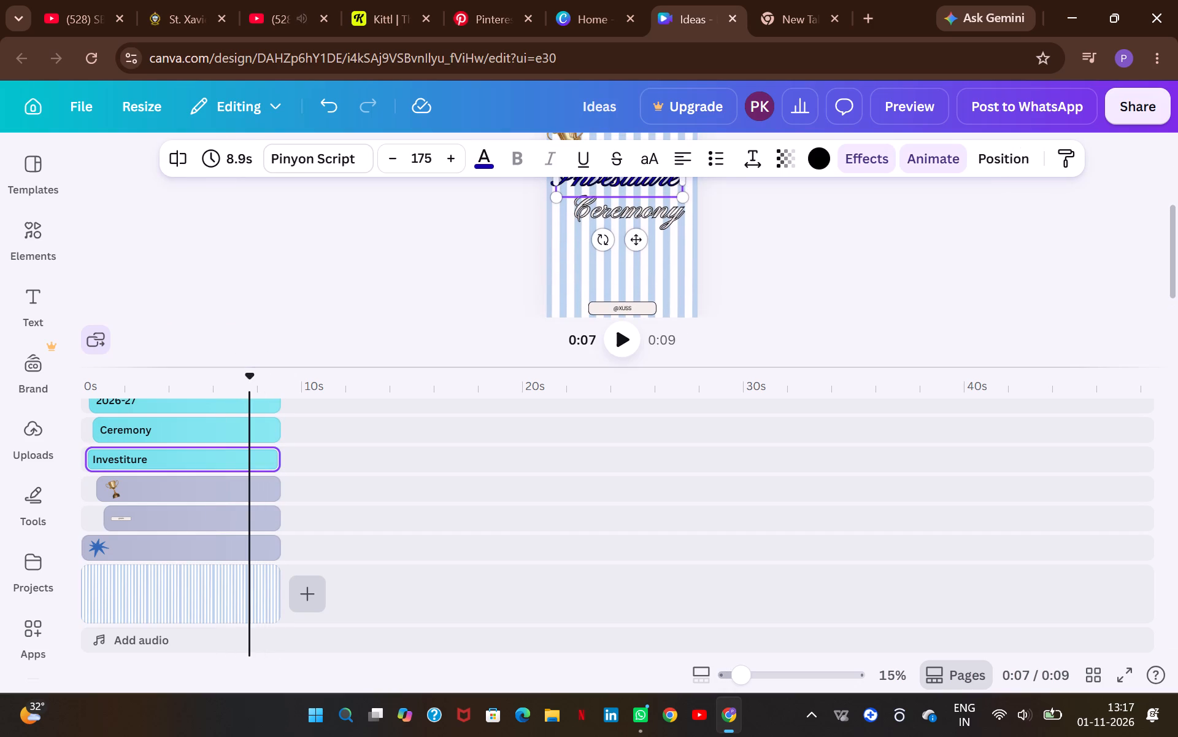
click(593, 213)
drag(618, 213, 620, 227)
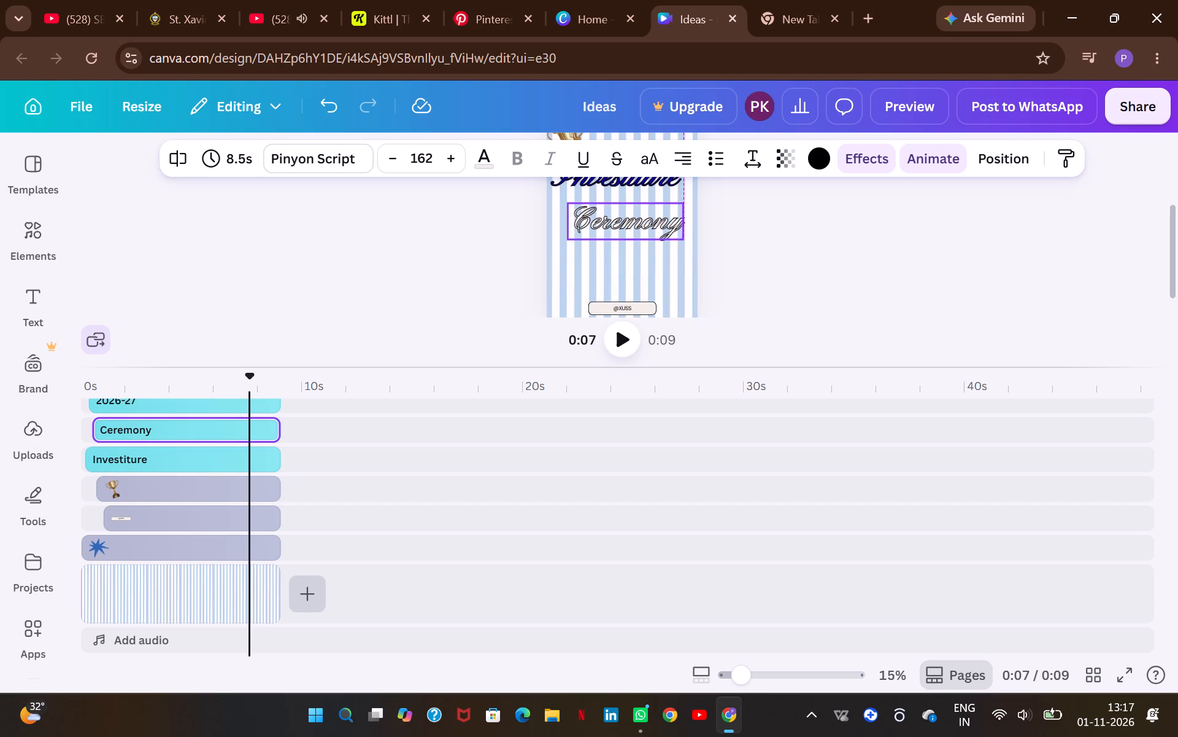
drag(620, 227, 620, 245)
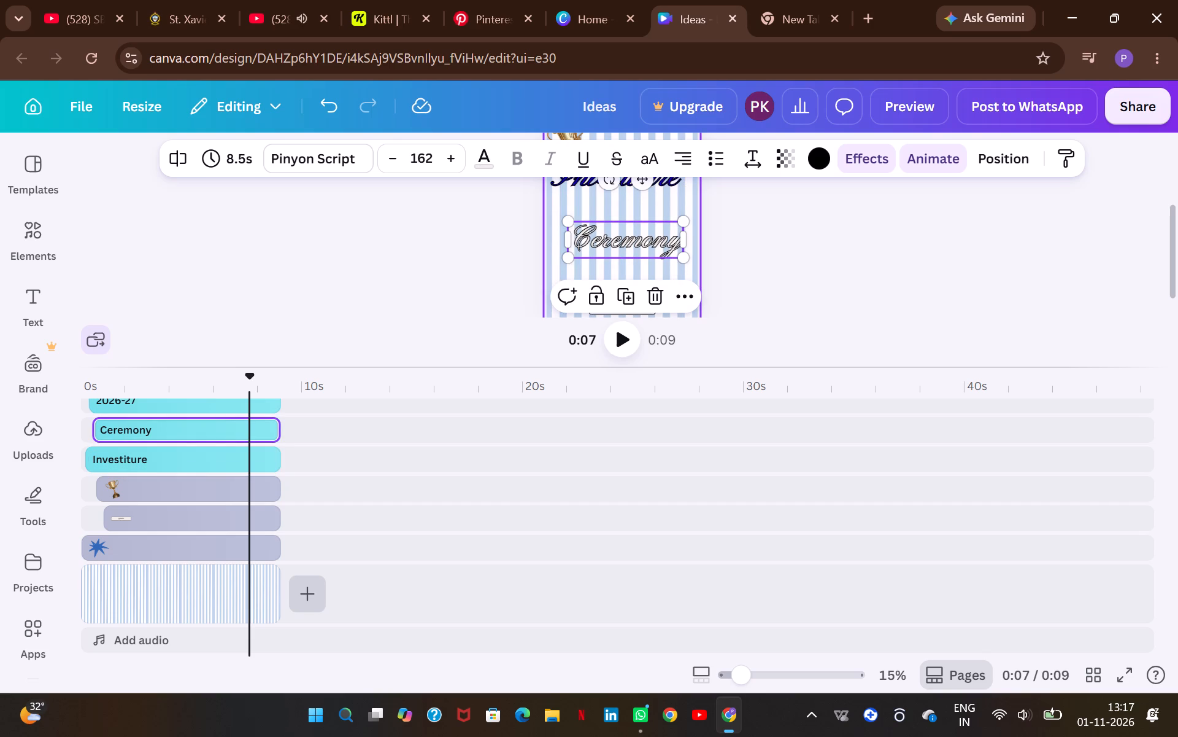
Align the Investiture text to the horizontal center and vertical middle of the page.
click(633, 187)
drag(632, 182, 630, 193)
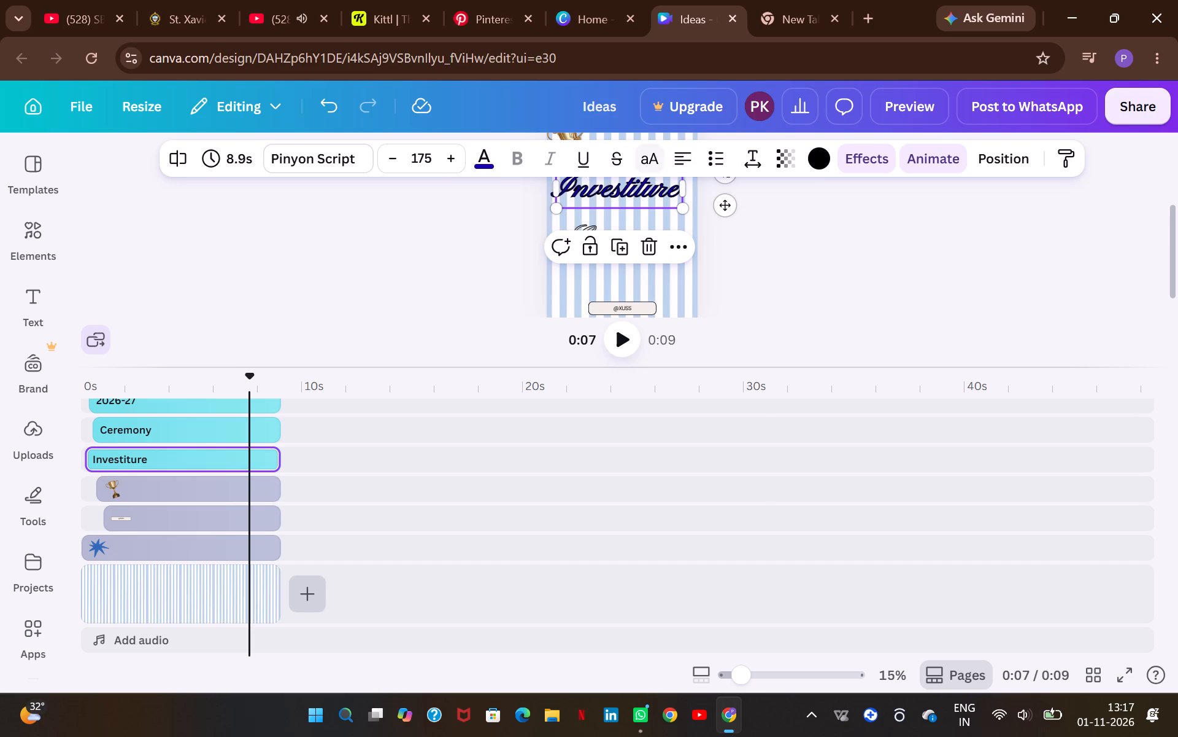
click(990, 160)
click(310, 485)
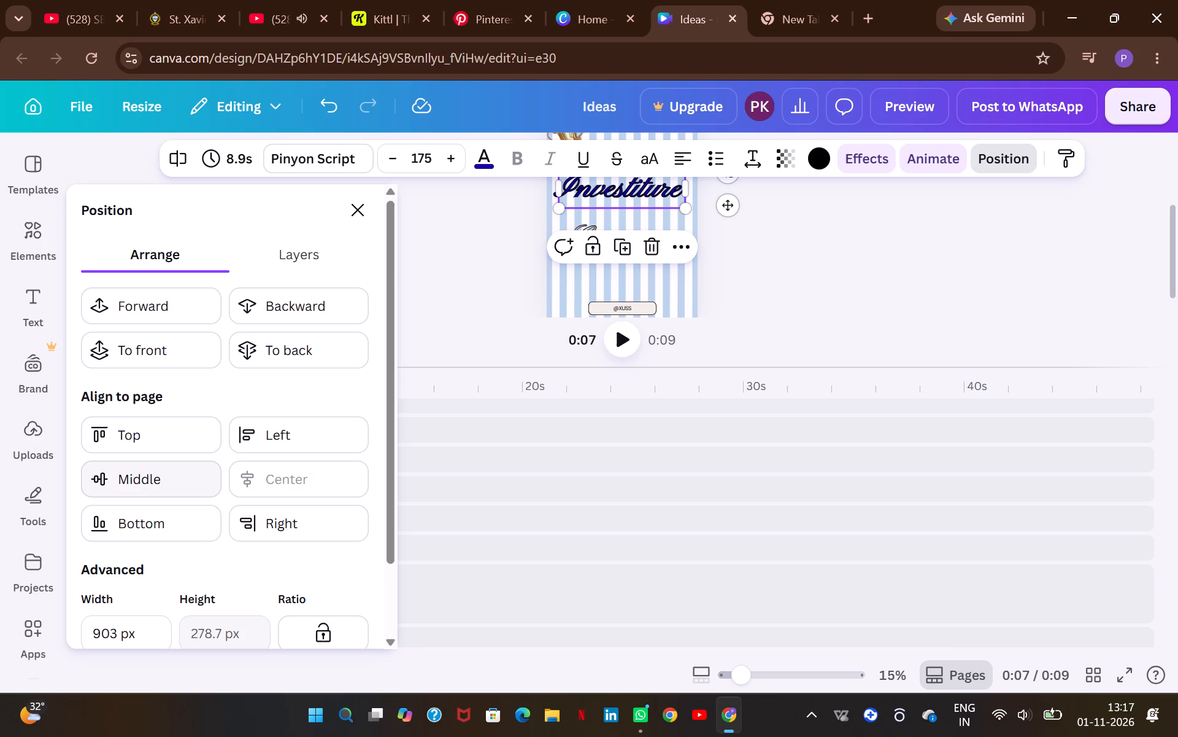
click(196, 480)
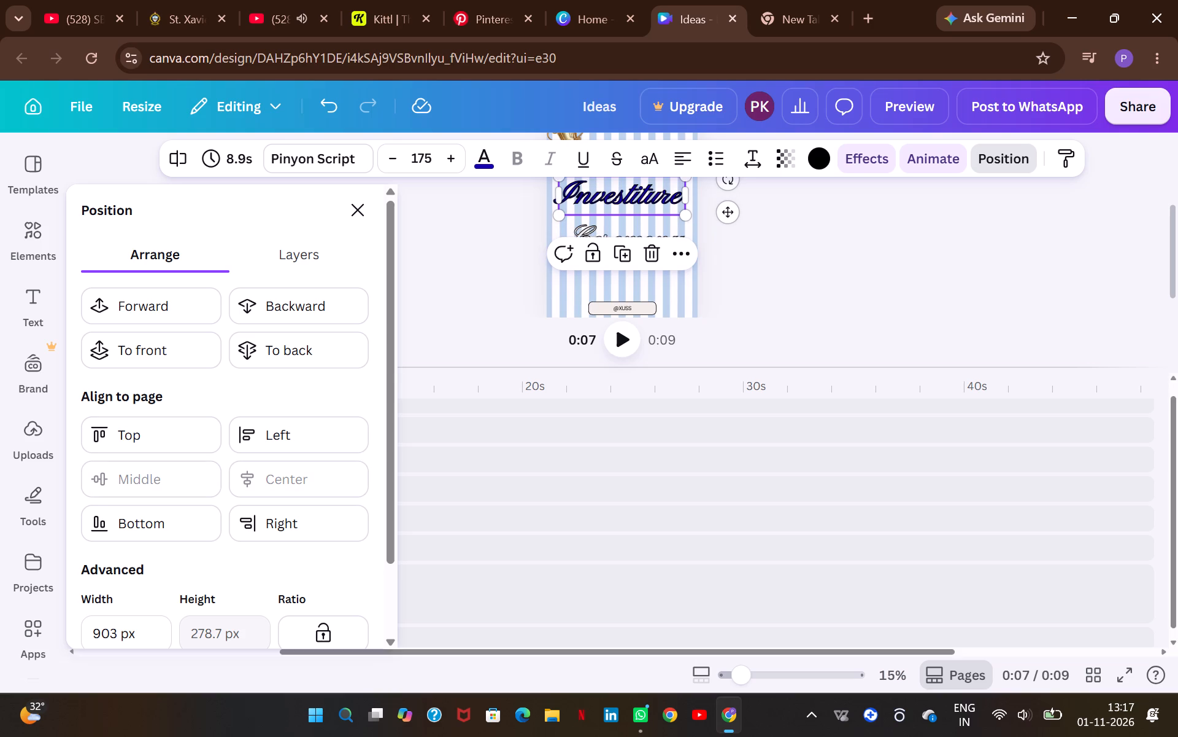
Move the Ceremony text up close beneath Investiture, offset slightly to the right of it.
click(612, 232)
drag(620, 239, 623, 238)
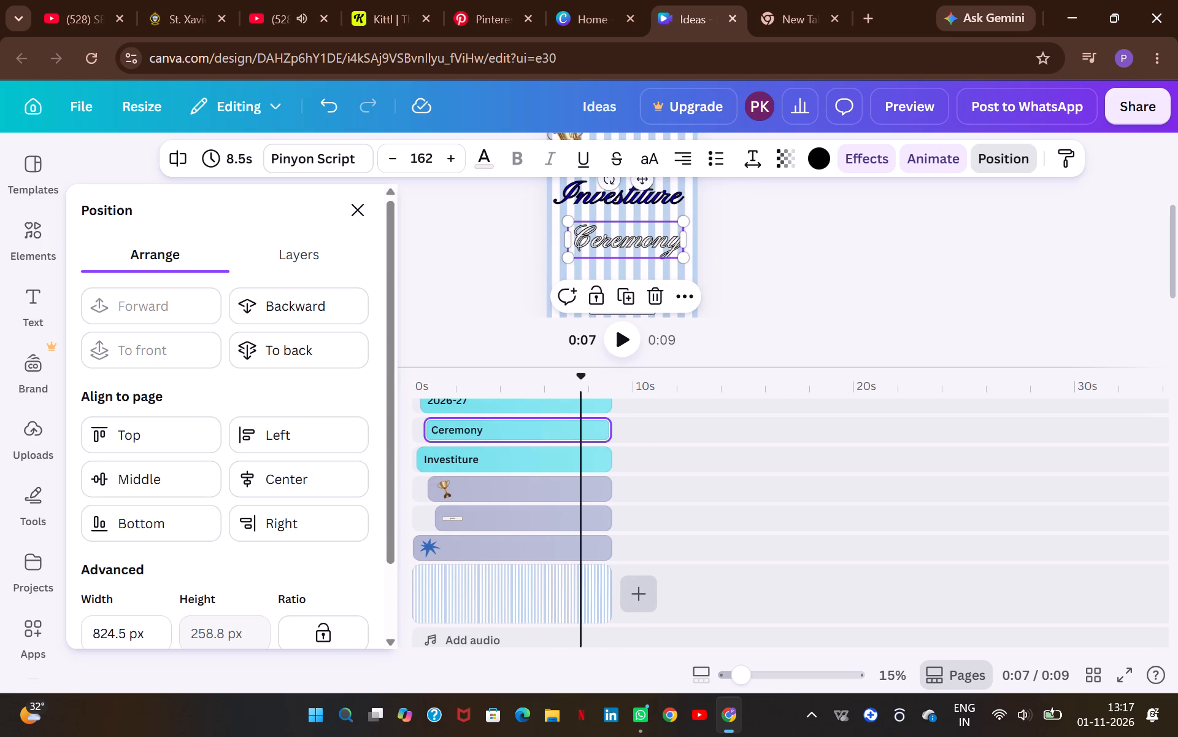
drag(623, 238, 626, 225)
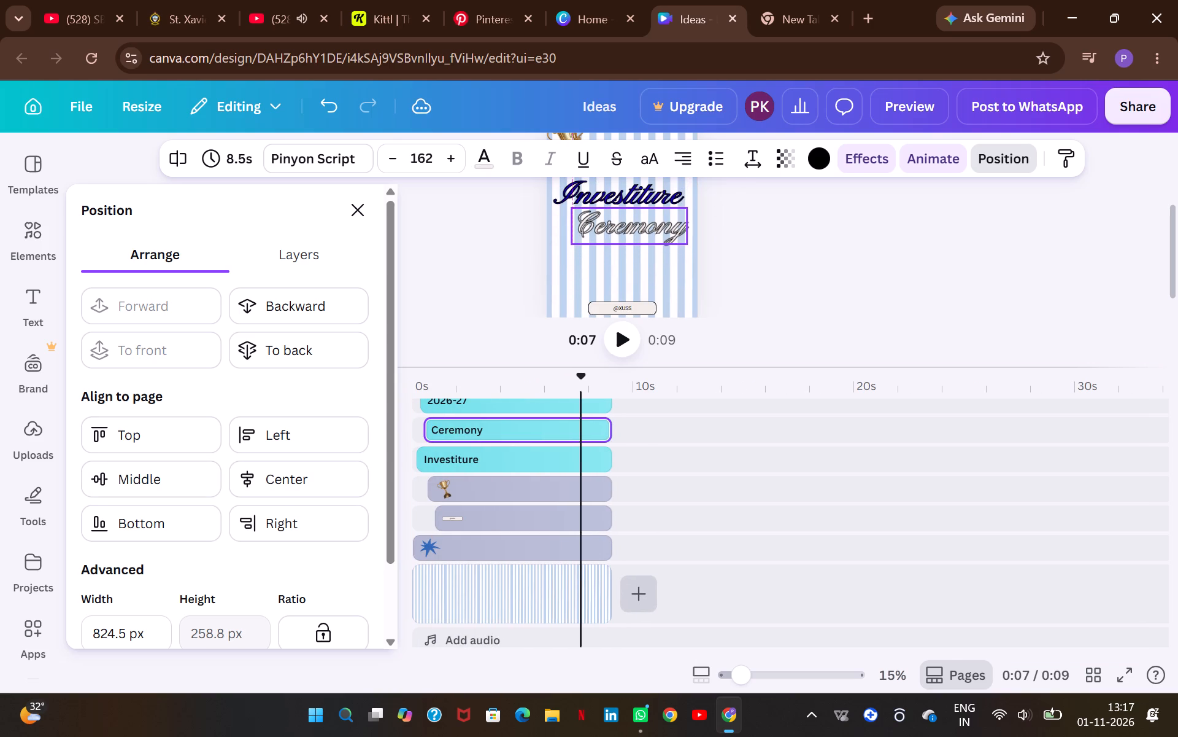
drag(626, 225, 628, 228)
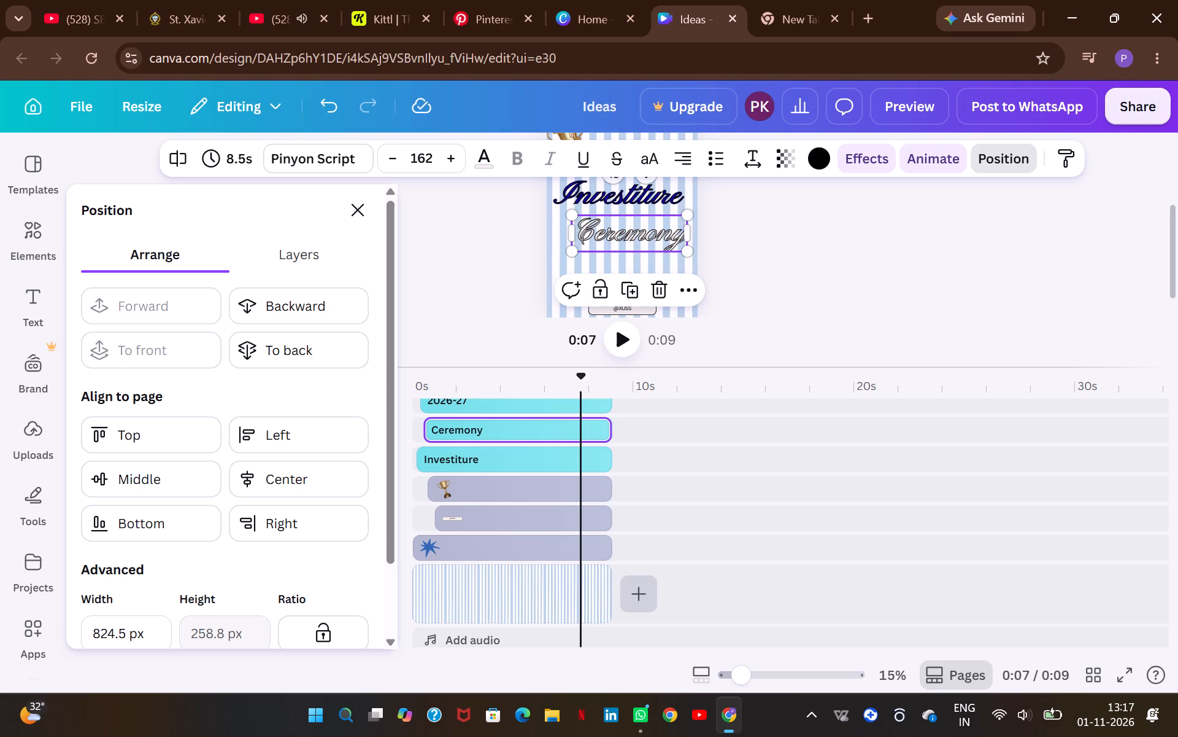
click(843, 265)
click(843, 265)
scroll(843, 265, up, 1)
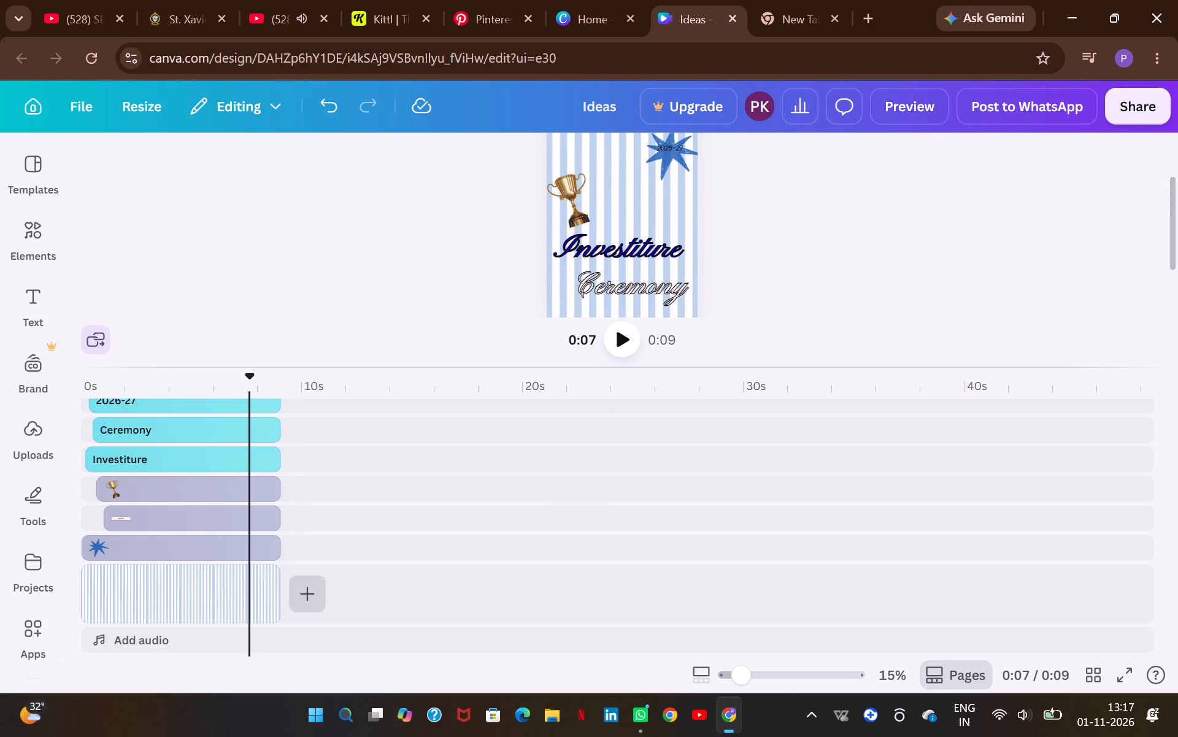
click(628, 285)
drag(628, 285, 628, 278)
click(795, 278)
scroll(795, 278, up, 1)
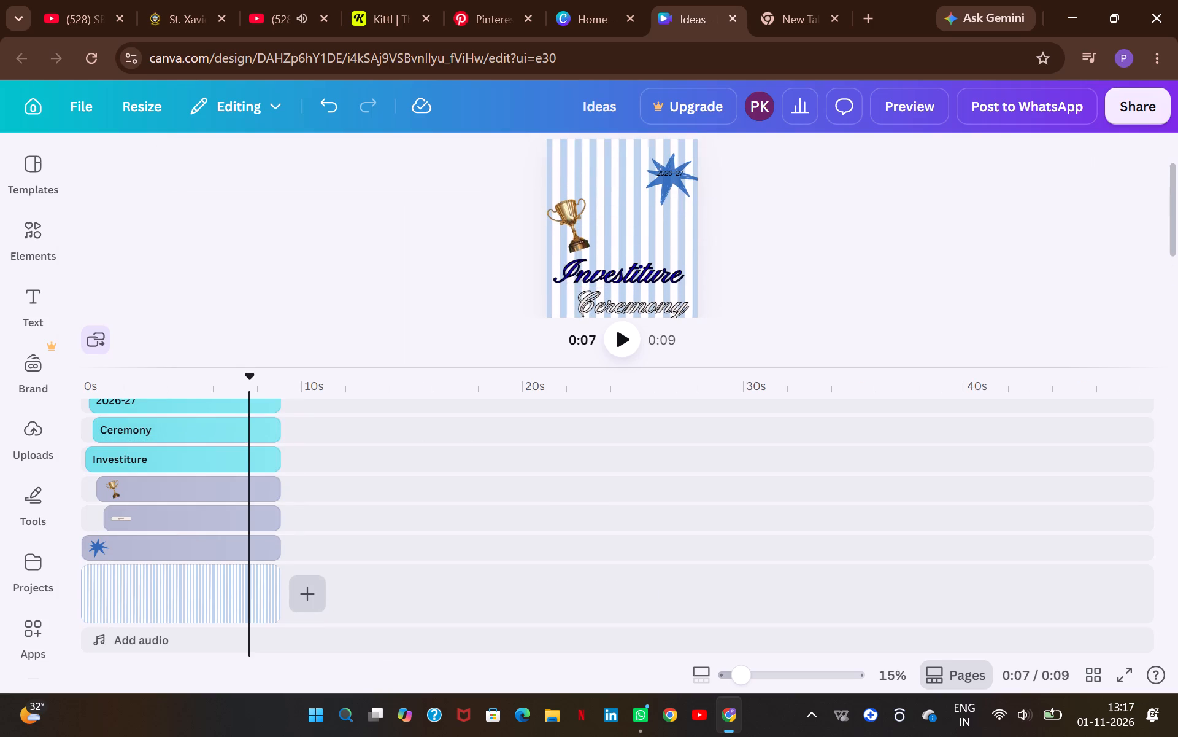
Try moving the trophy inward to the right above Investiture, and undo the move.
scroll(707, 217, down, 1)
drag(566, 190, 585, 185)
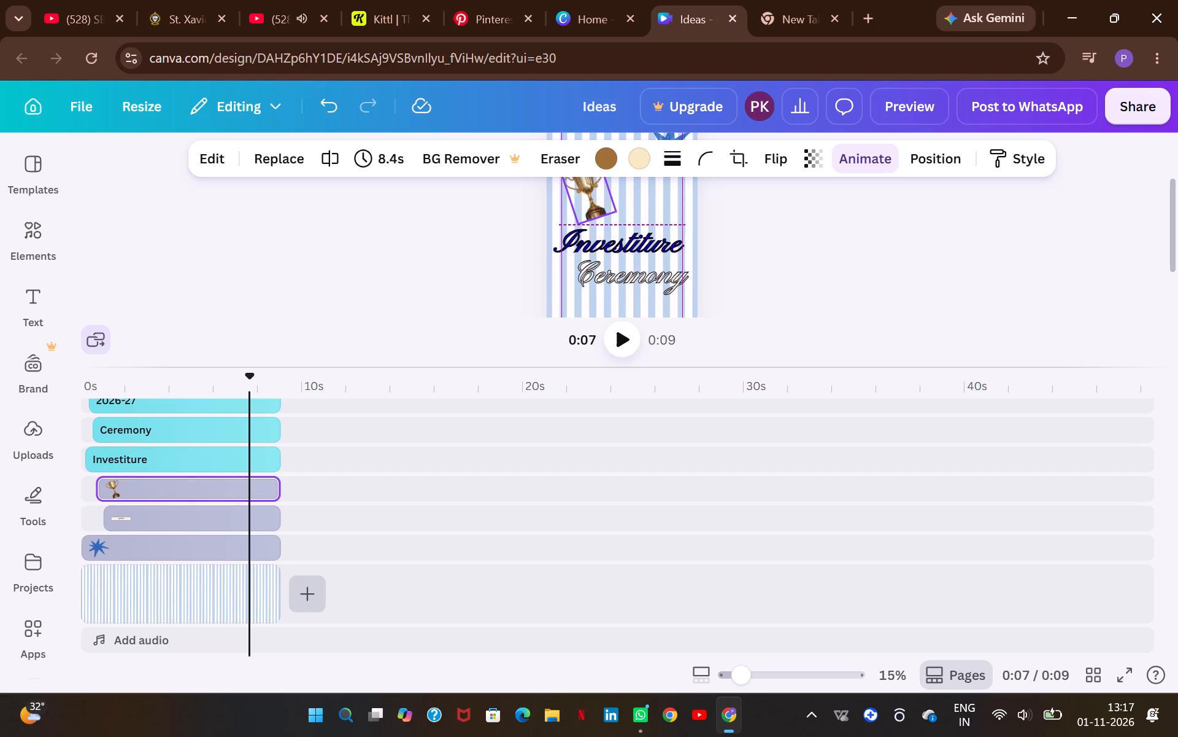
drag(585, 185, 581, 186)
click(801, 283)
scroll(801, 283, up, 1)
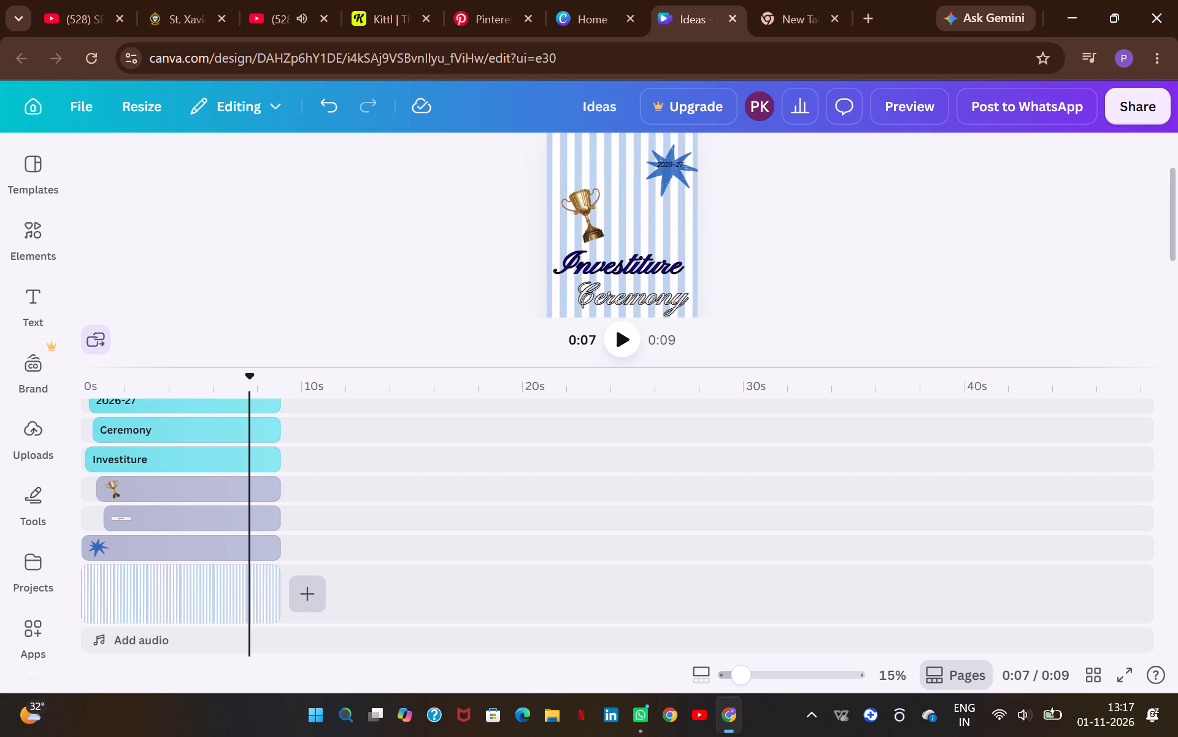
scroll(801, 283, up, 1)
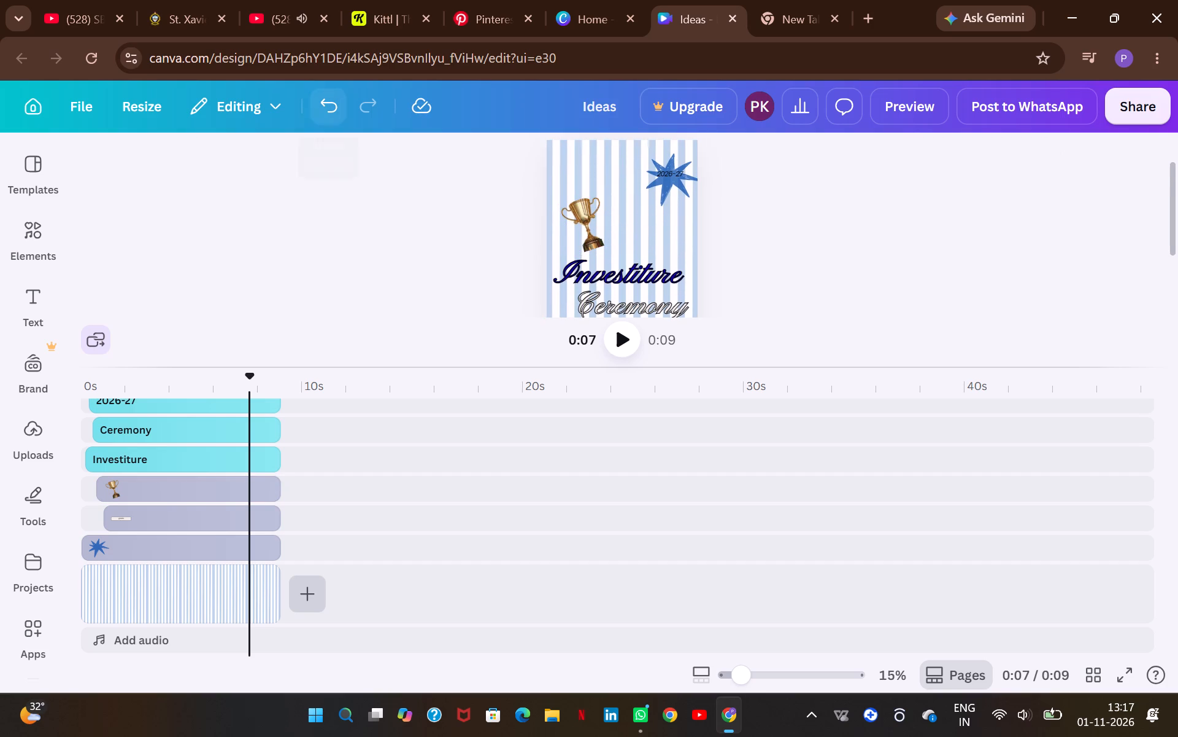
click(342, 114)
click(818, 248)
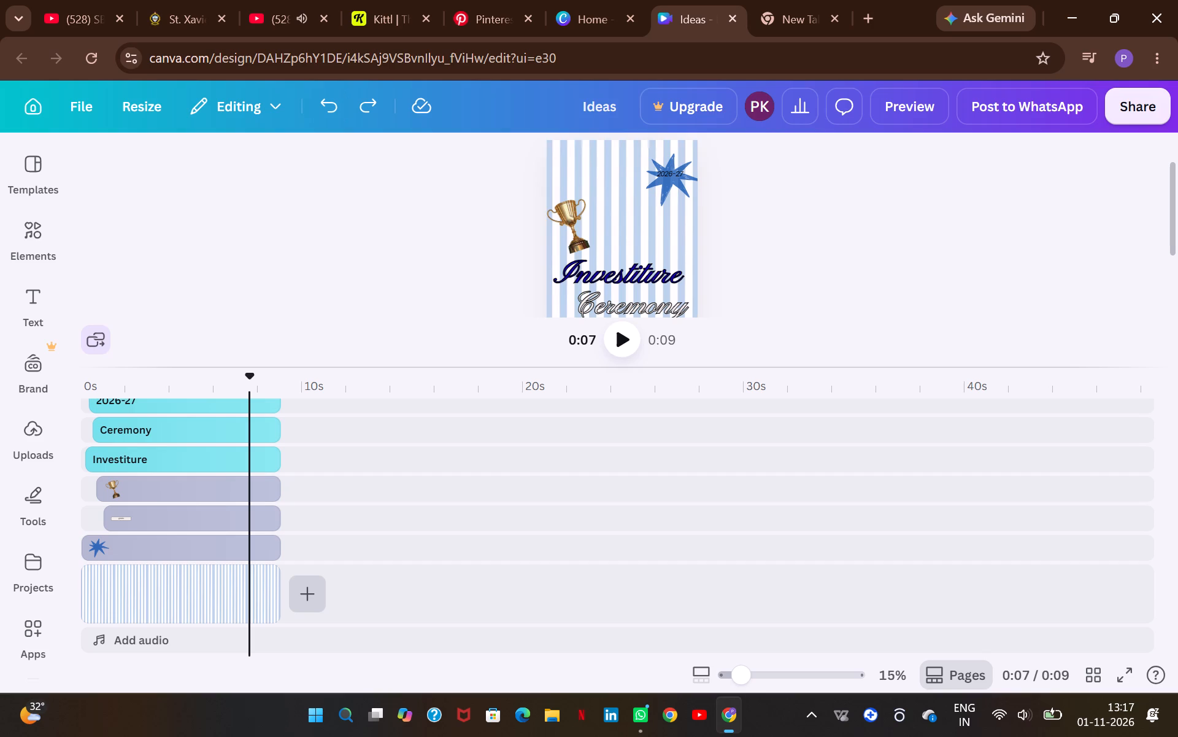
Move the trophy slightly right so it sits just above the start of the Investiture text.
drag(579, 220, 588, 219)
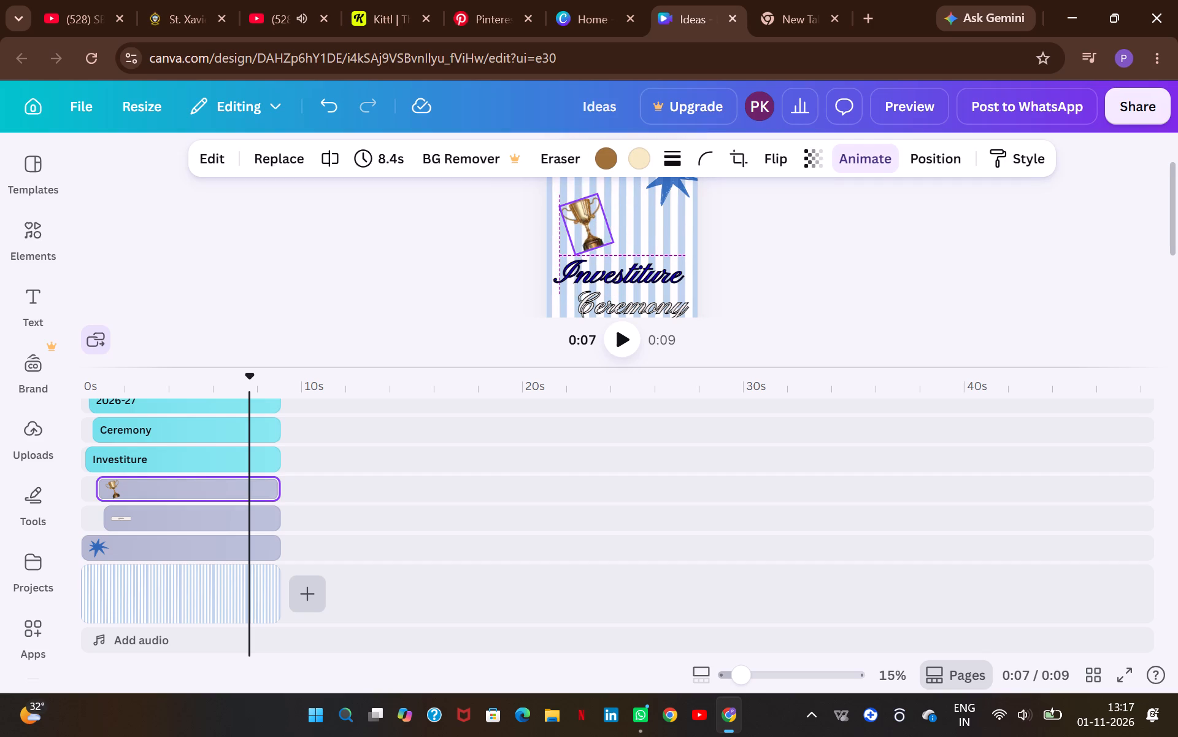
drag(588, 219, 587, 217)
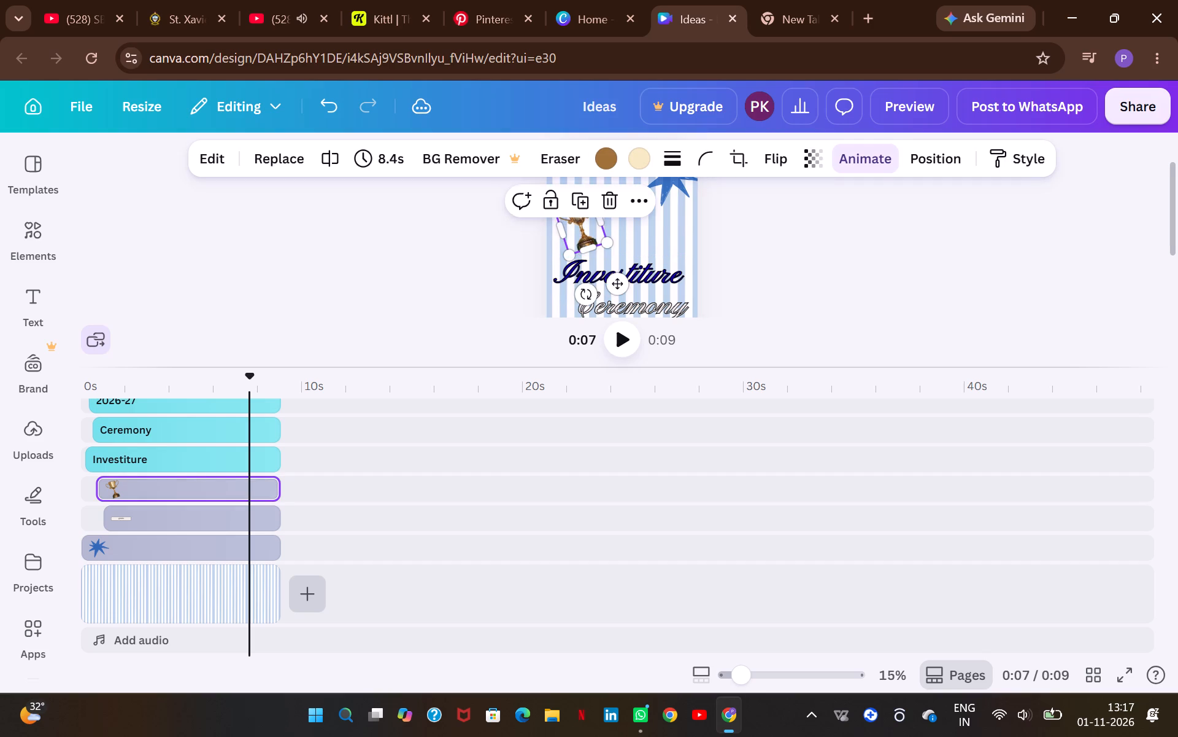
click(737, 230)
scroll(737, 230, down, 2)
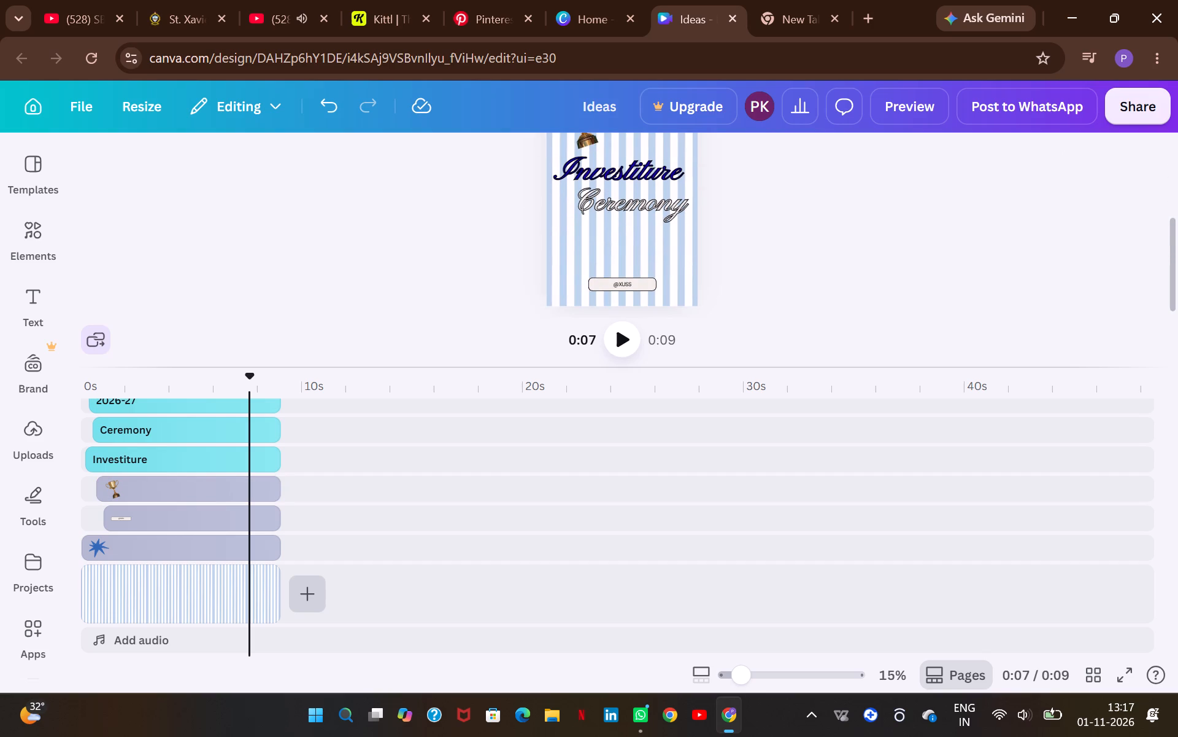
scroll(679, 198, up, 1)
scroll(748, 177, up, 1)
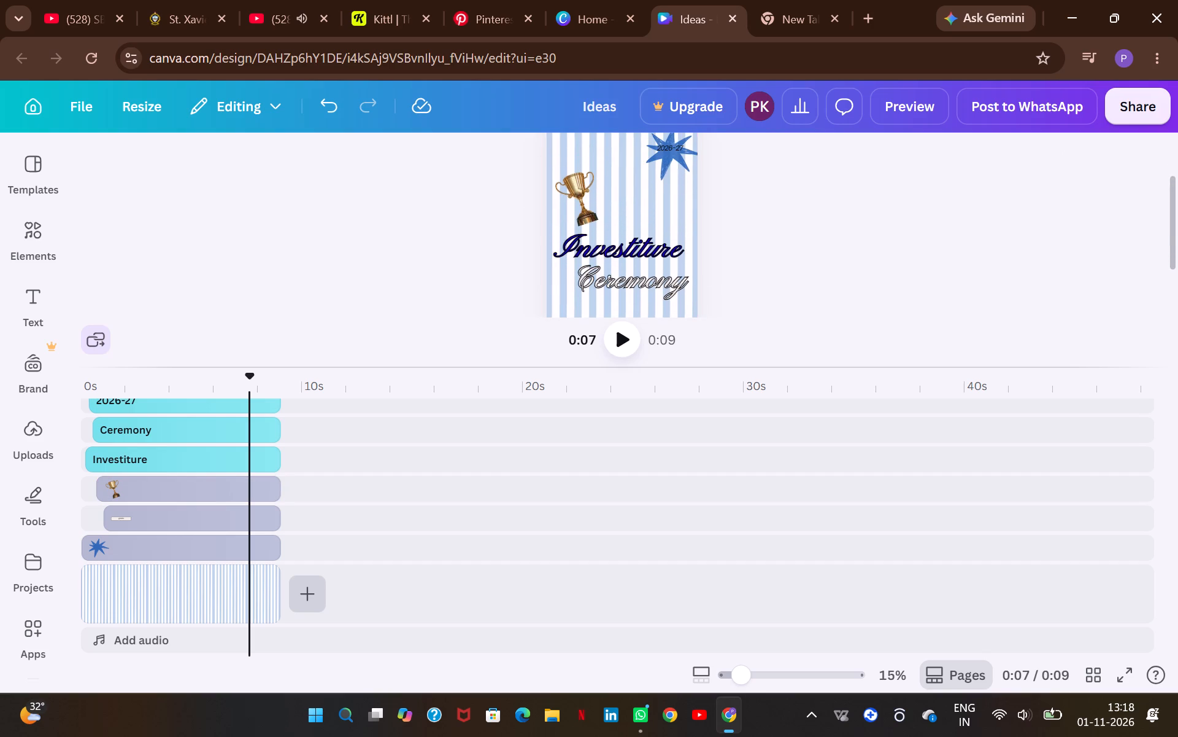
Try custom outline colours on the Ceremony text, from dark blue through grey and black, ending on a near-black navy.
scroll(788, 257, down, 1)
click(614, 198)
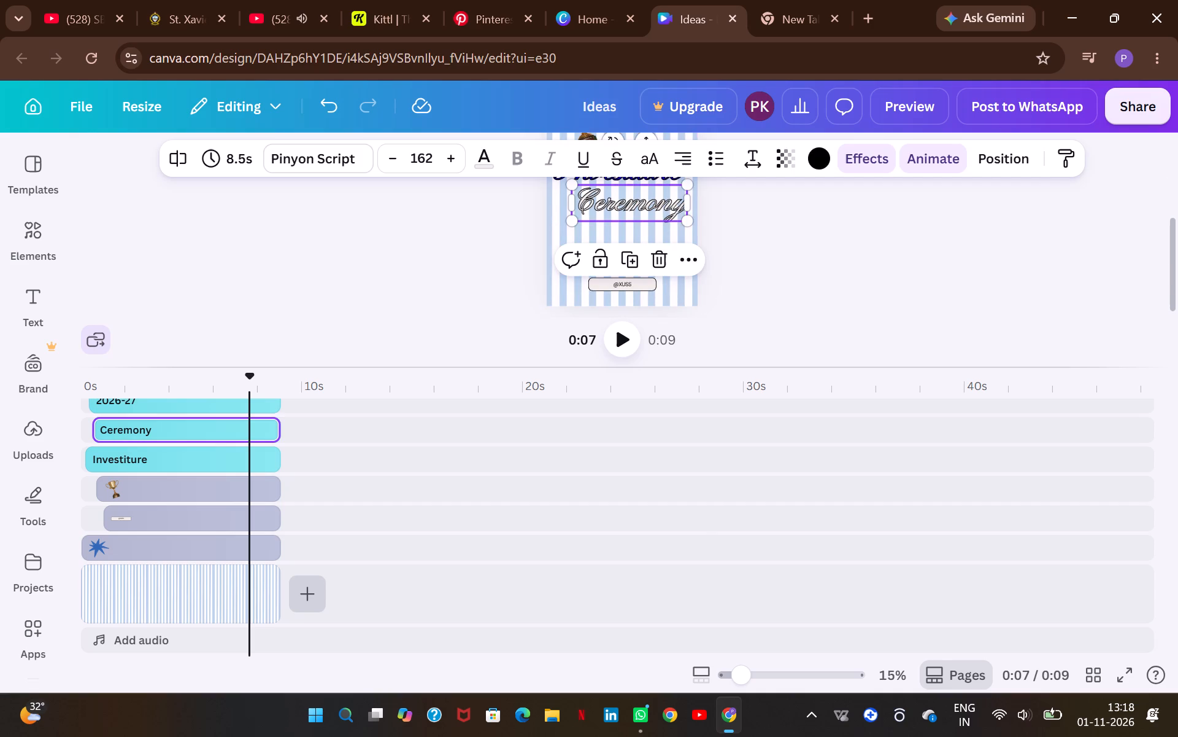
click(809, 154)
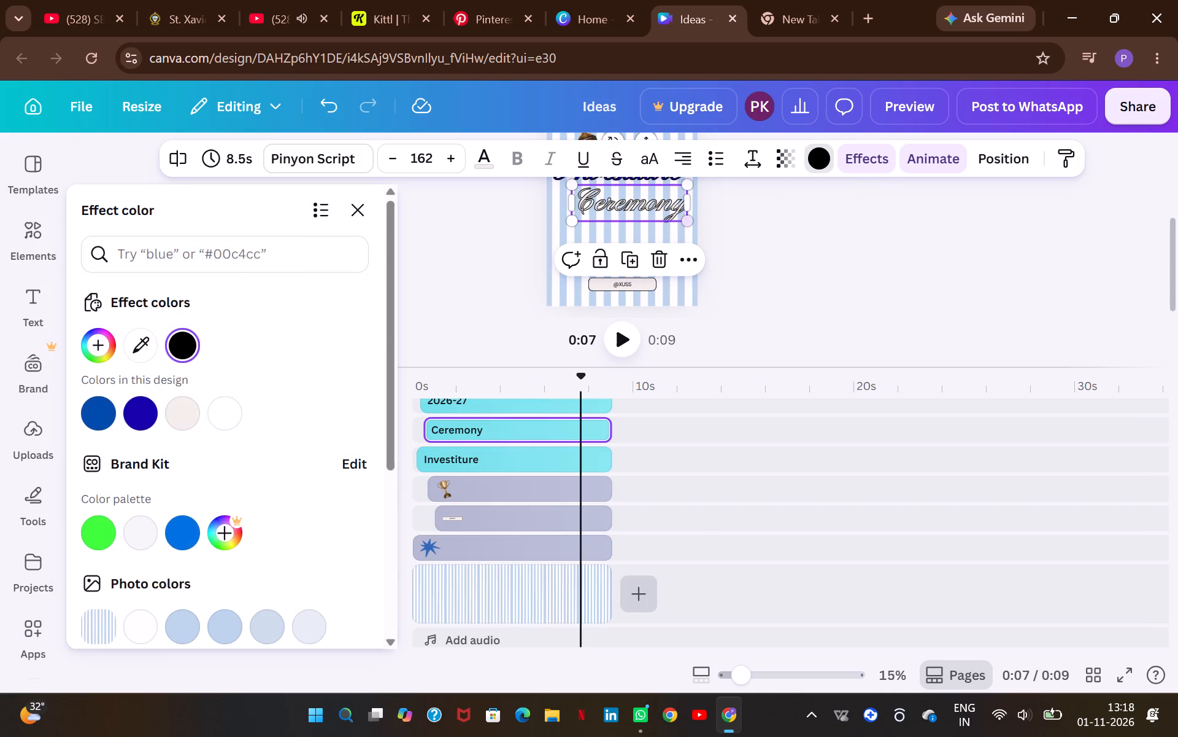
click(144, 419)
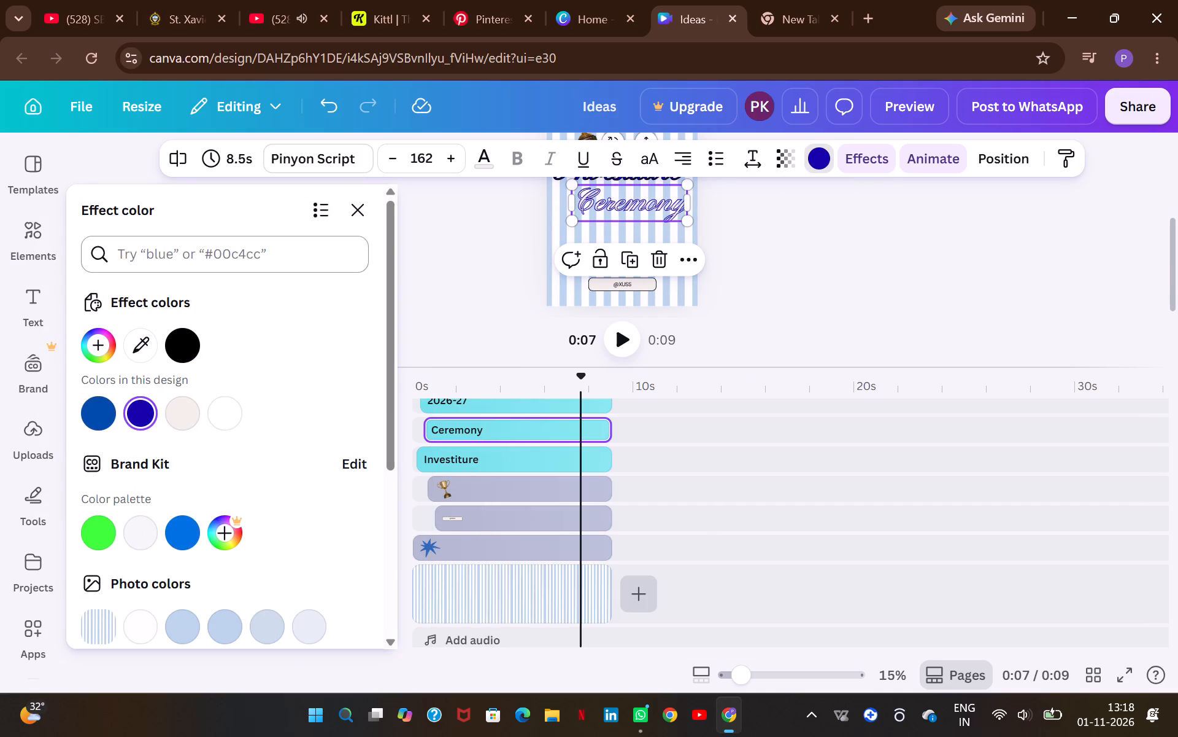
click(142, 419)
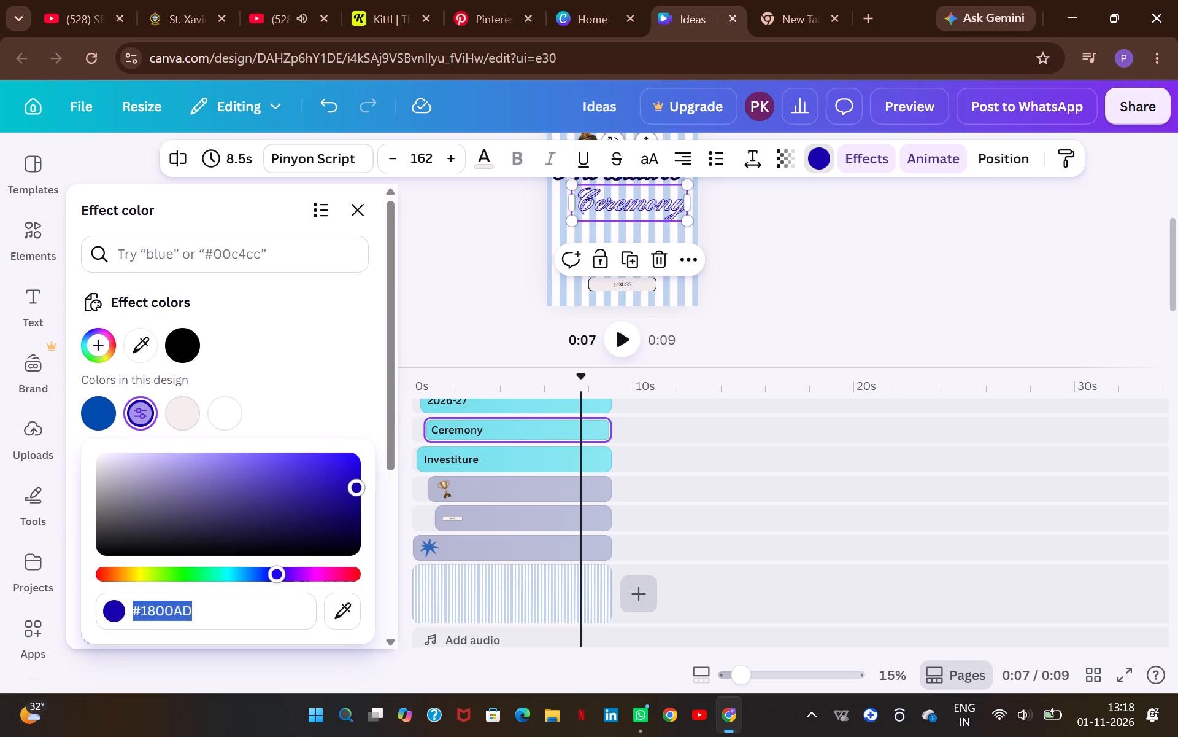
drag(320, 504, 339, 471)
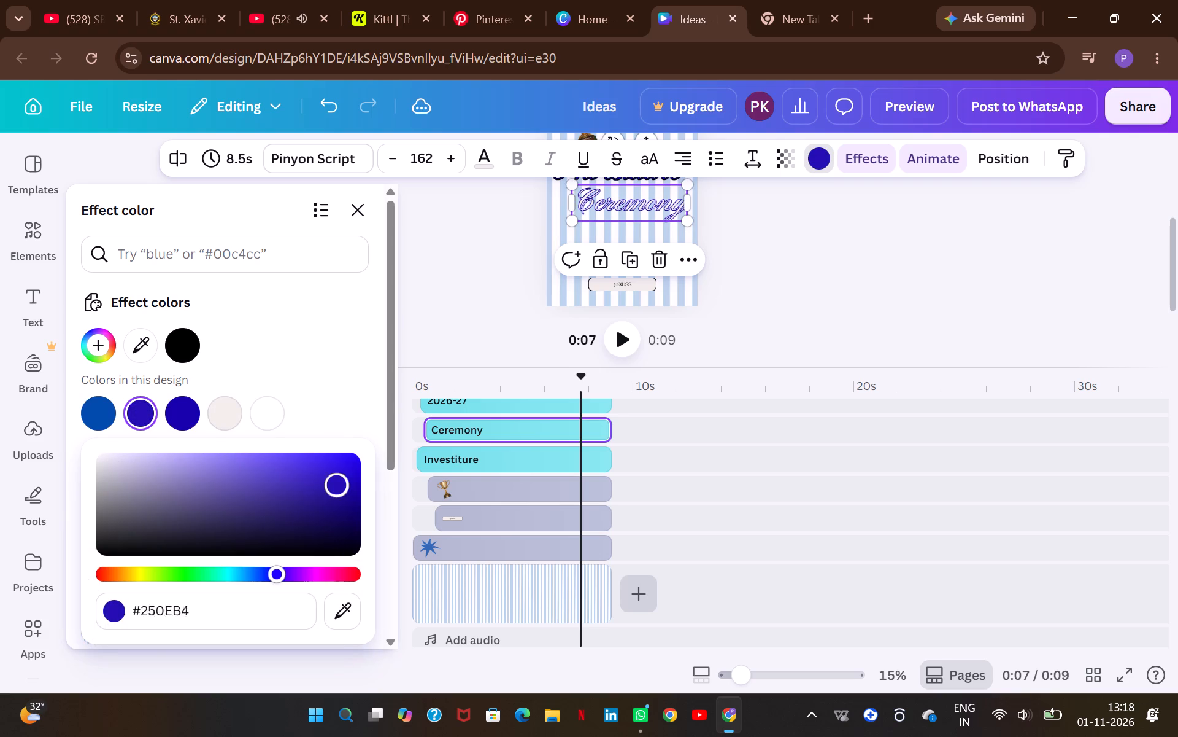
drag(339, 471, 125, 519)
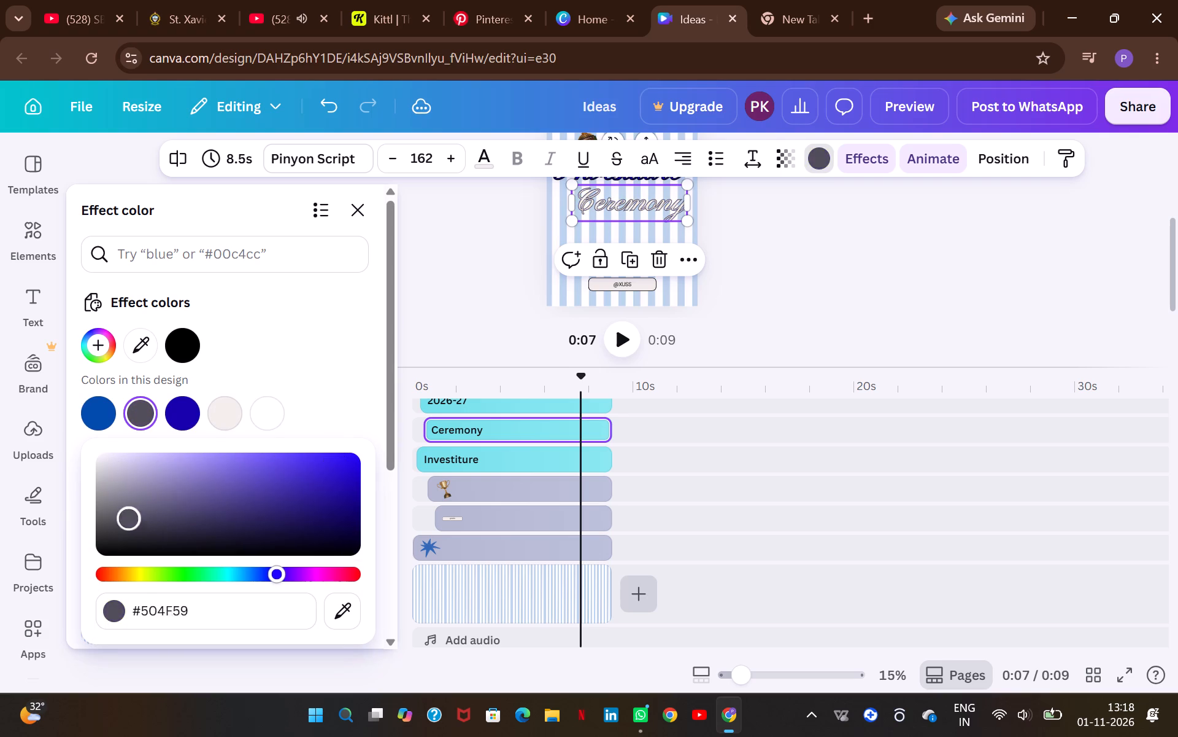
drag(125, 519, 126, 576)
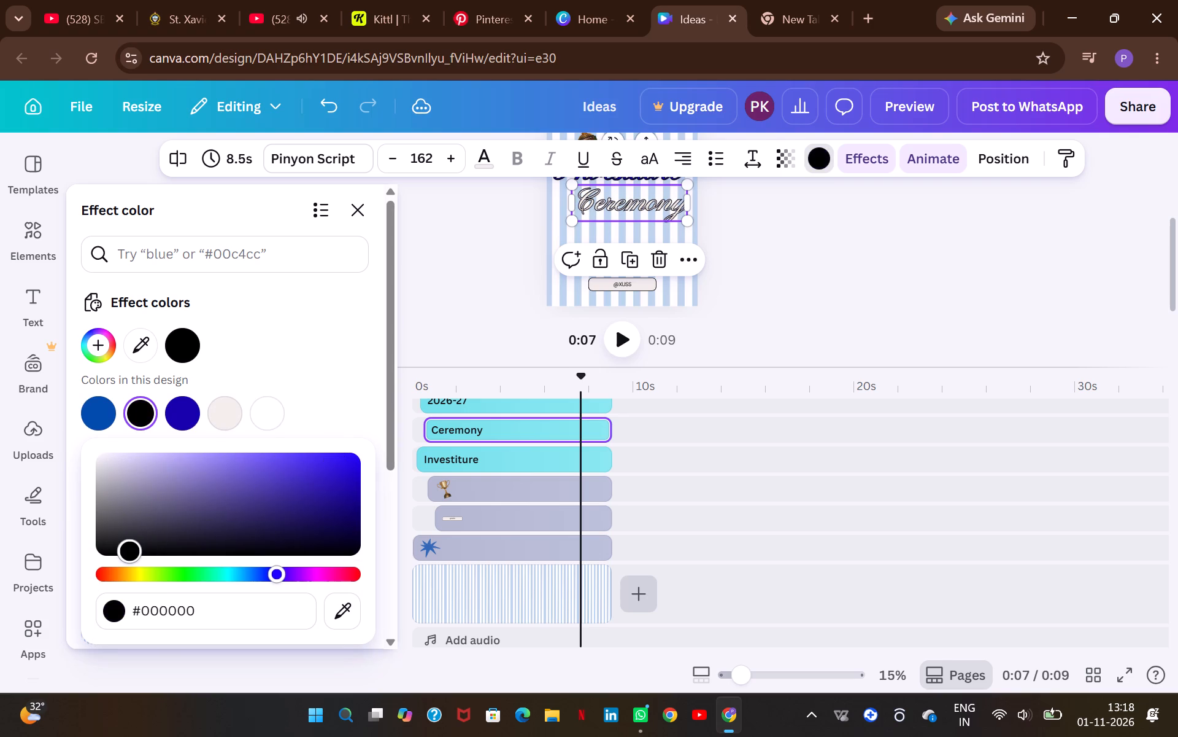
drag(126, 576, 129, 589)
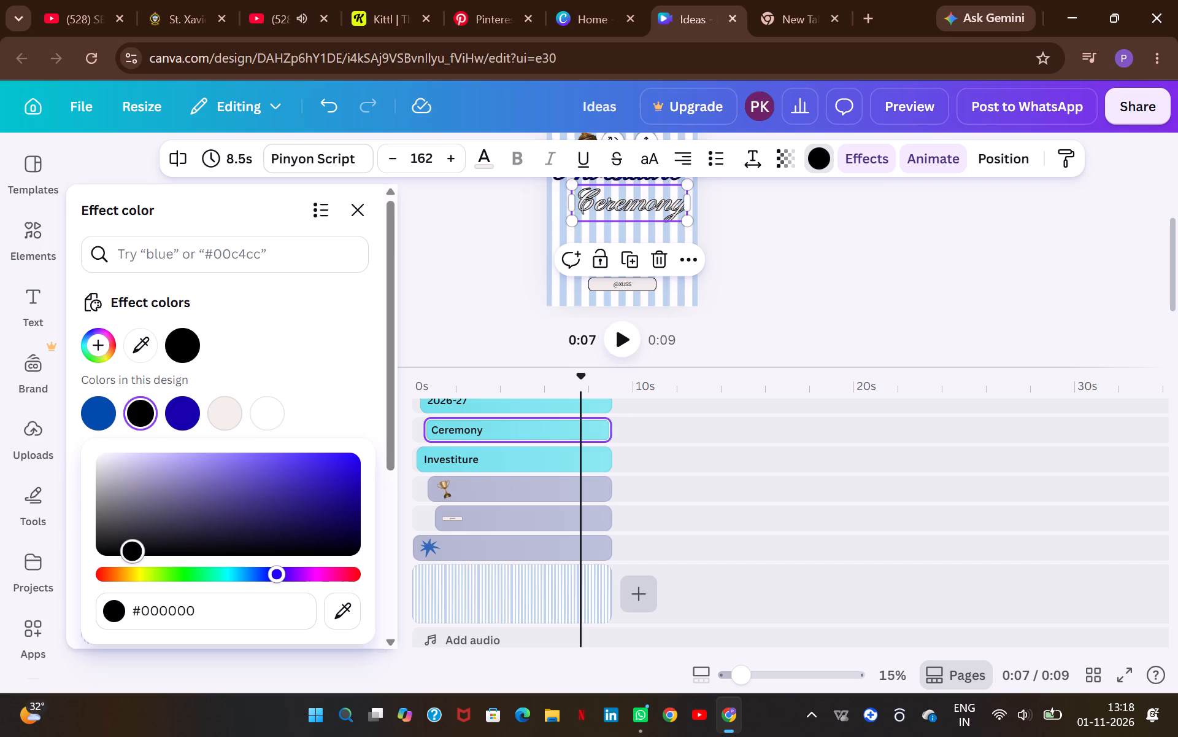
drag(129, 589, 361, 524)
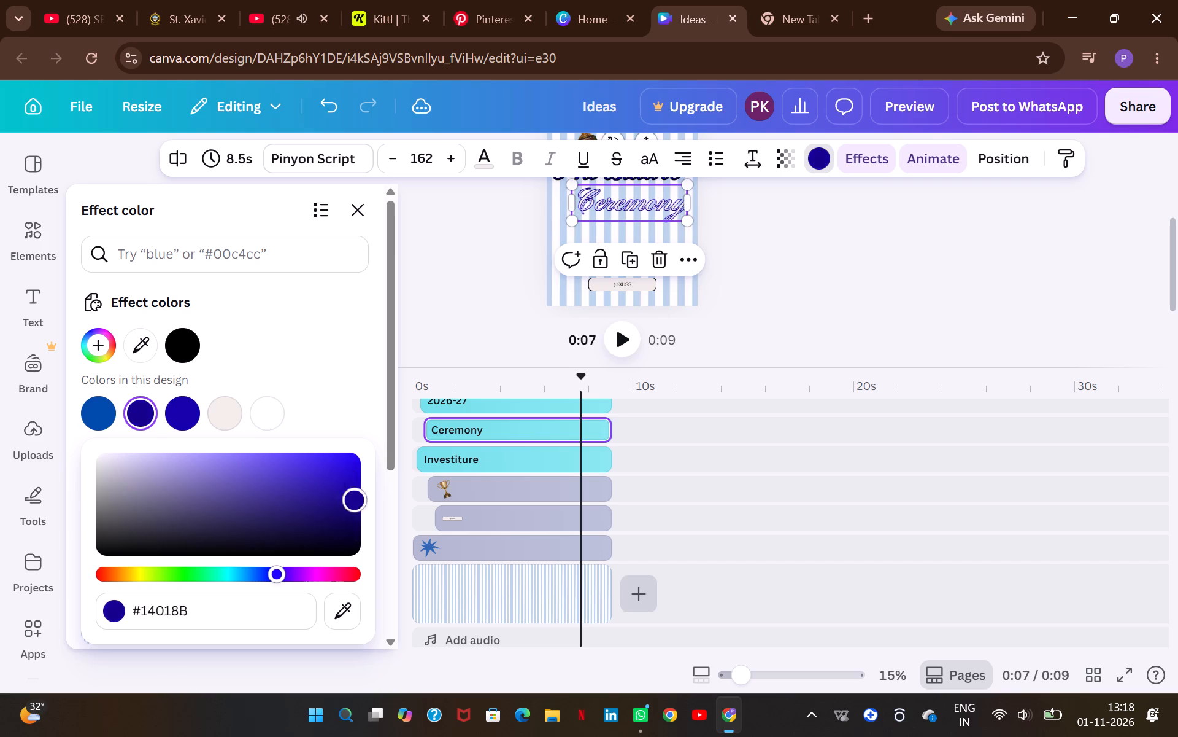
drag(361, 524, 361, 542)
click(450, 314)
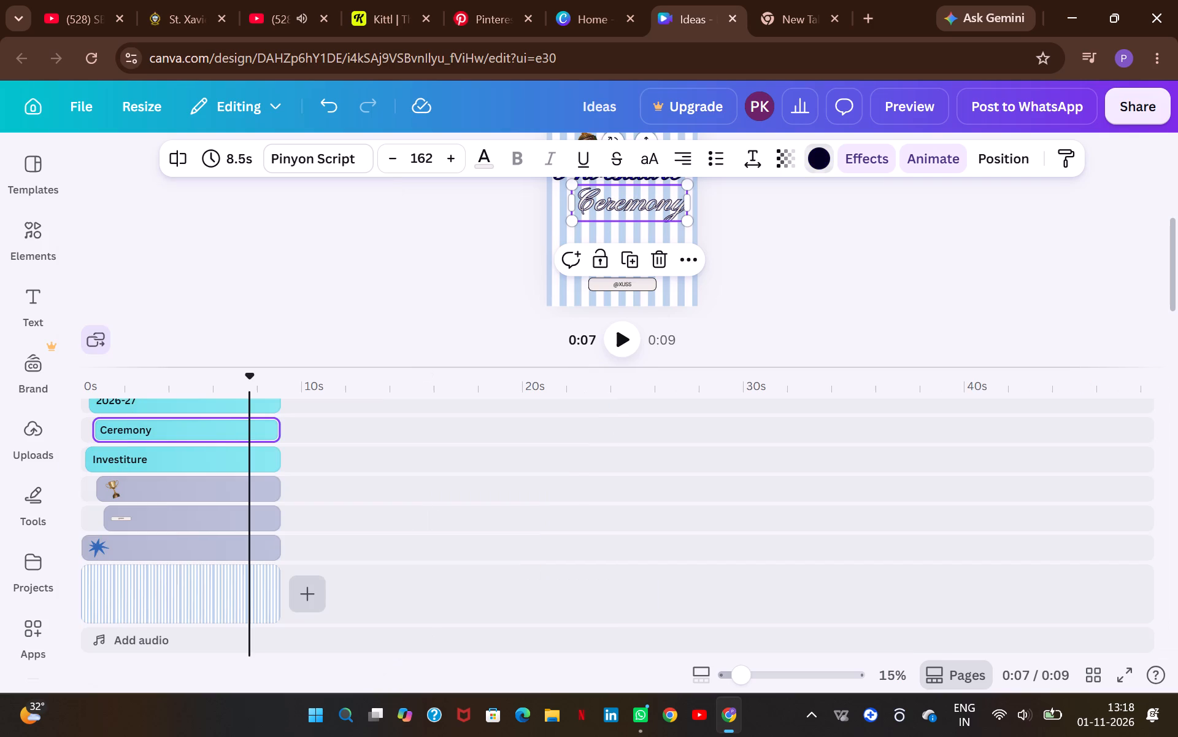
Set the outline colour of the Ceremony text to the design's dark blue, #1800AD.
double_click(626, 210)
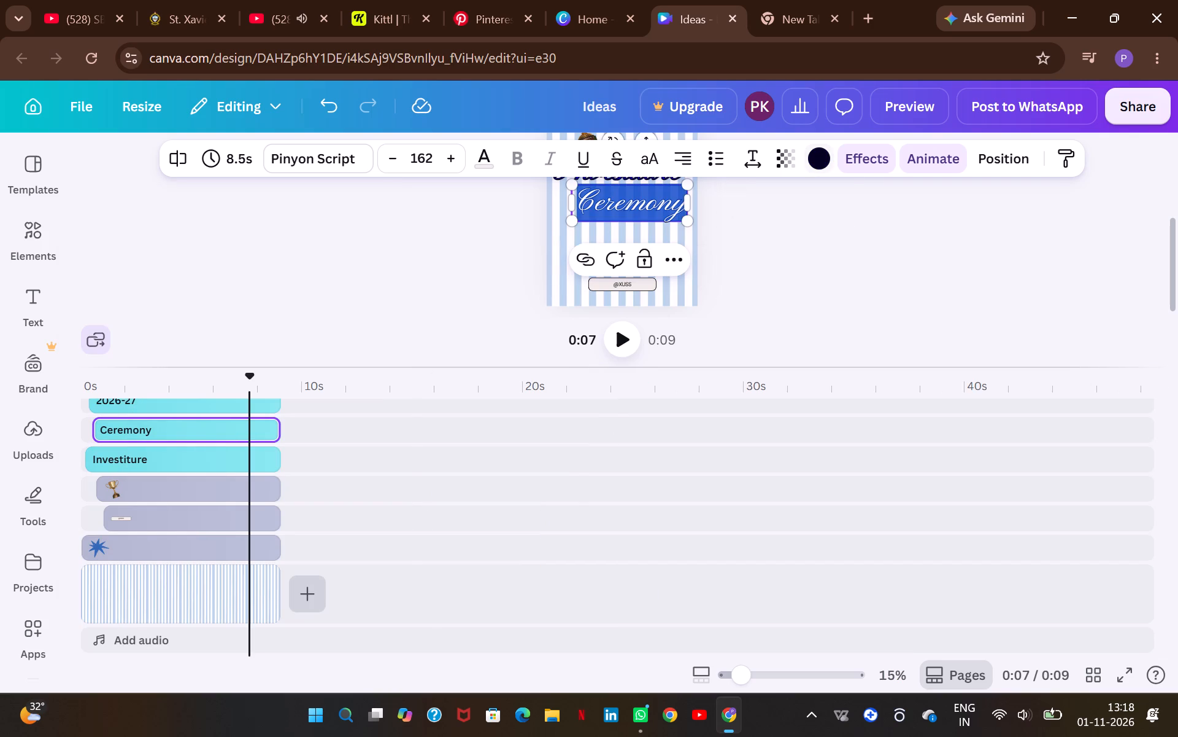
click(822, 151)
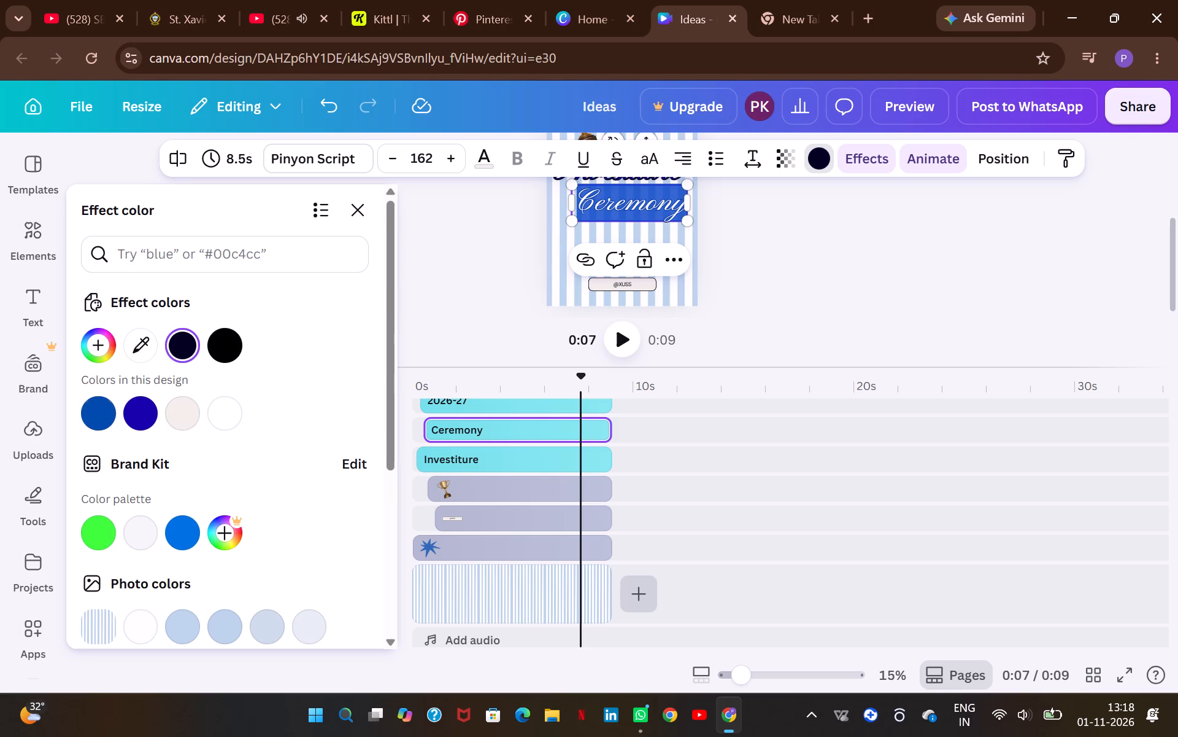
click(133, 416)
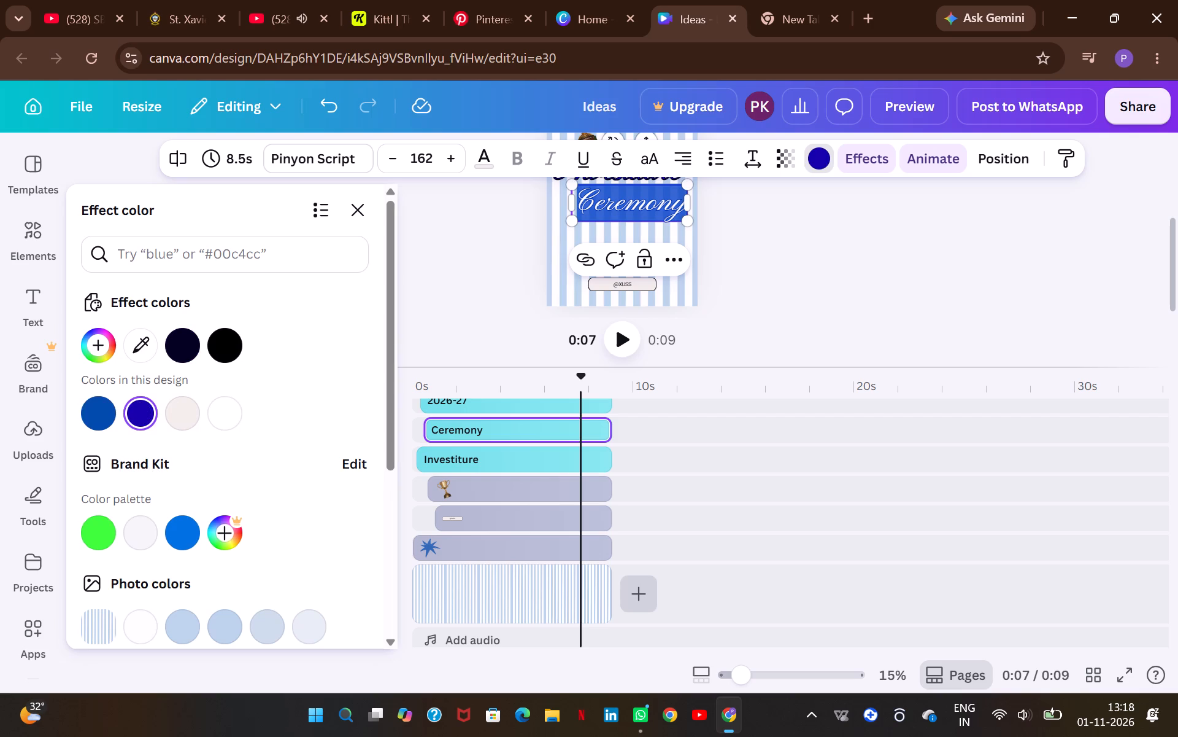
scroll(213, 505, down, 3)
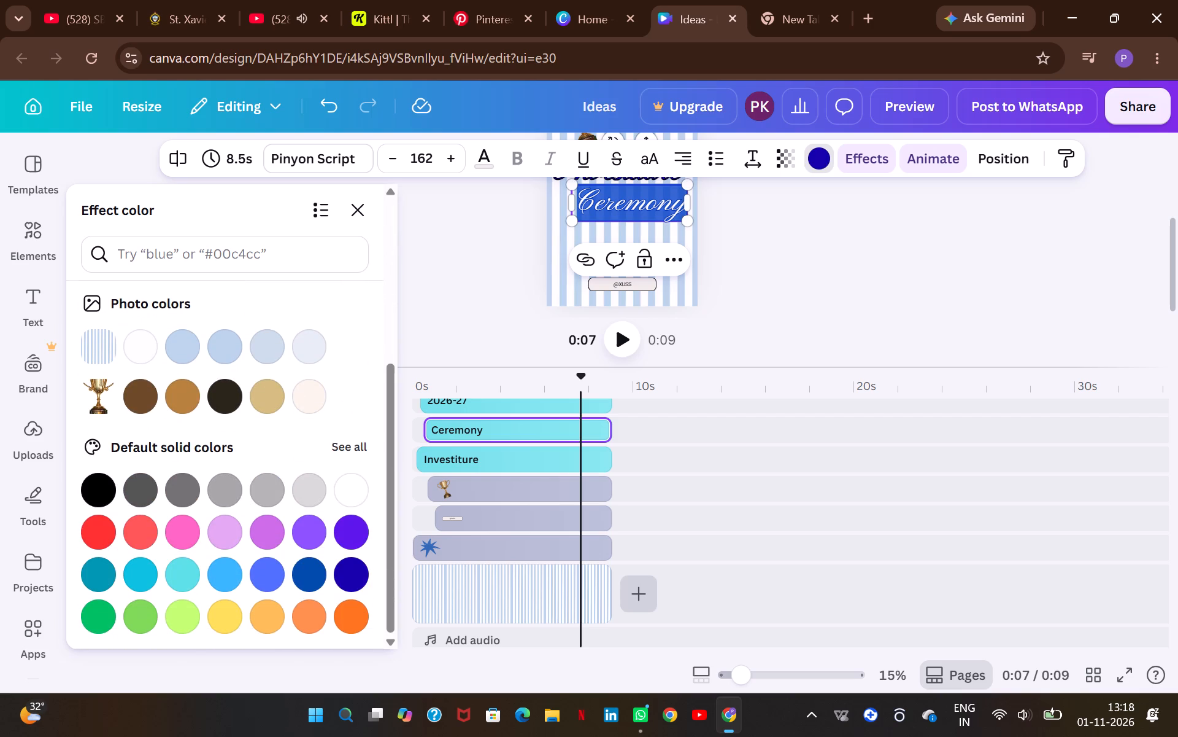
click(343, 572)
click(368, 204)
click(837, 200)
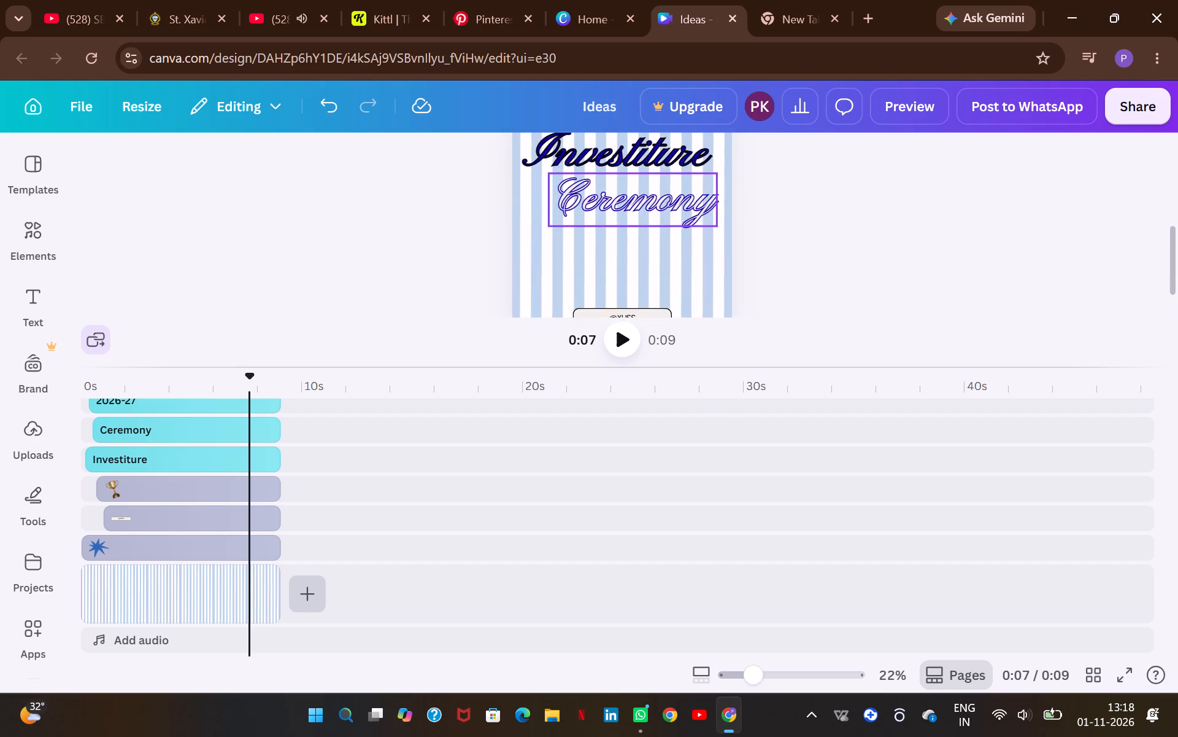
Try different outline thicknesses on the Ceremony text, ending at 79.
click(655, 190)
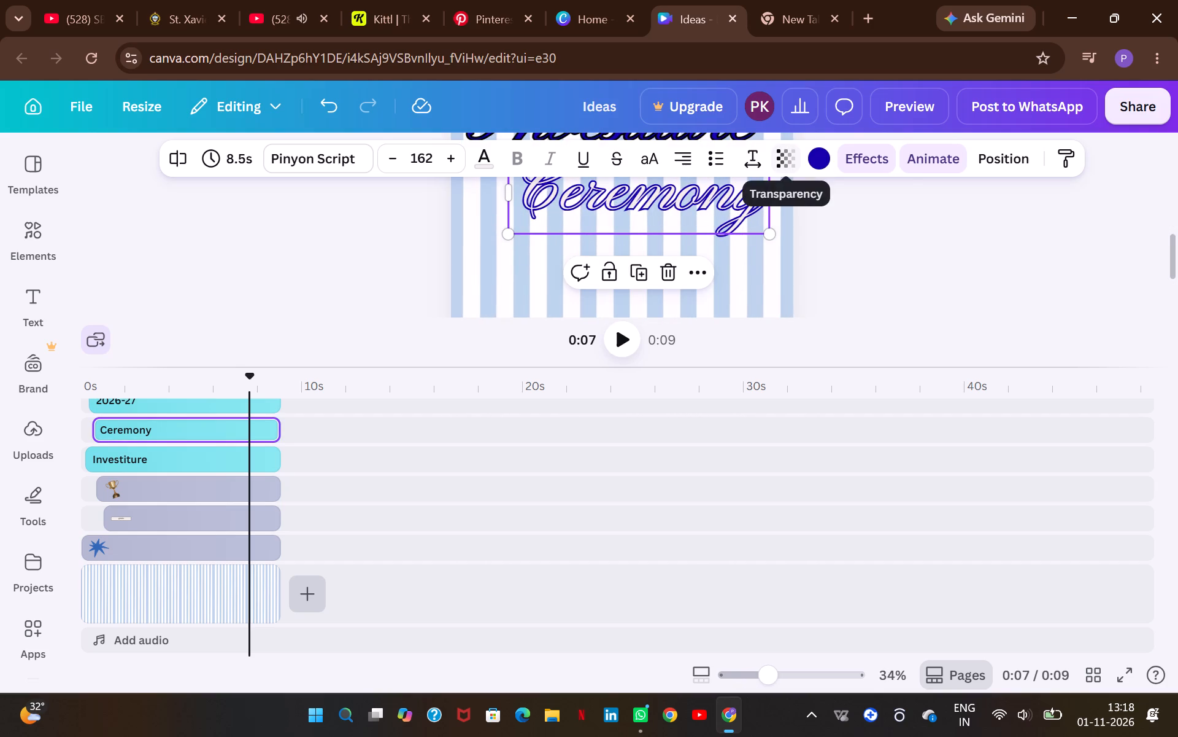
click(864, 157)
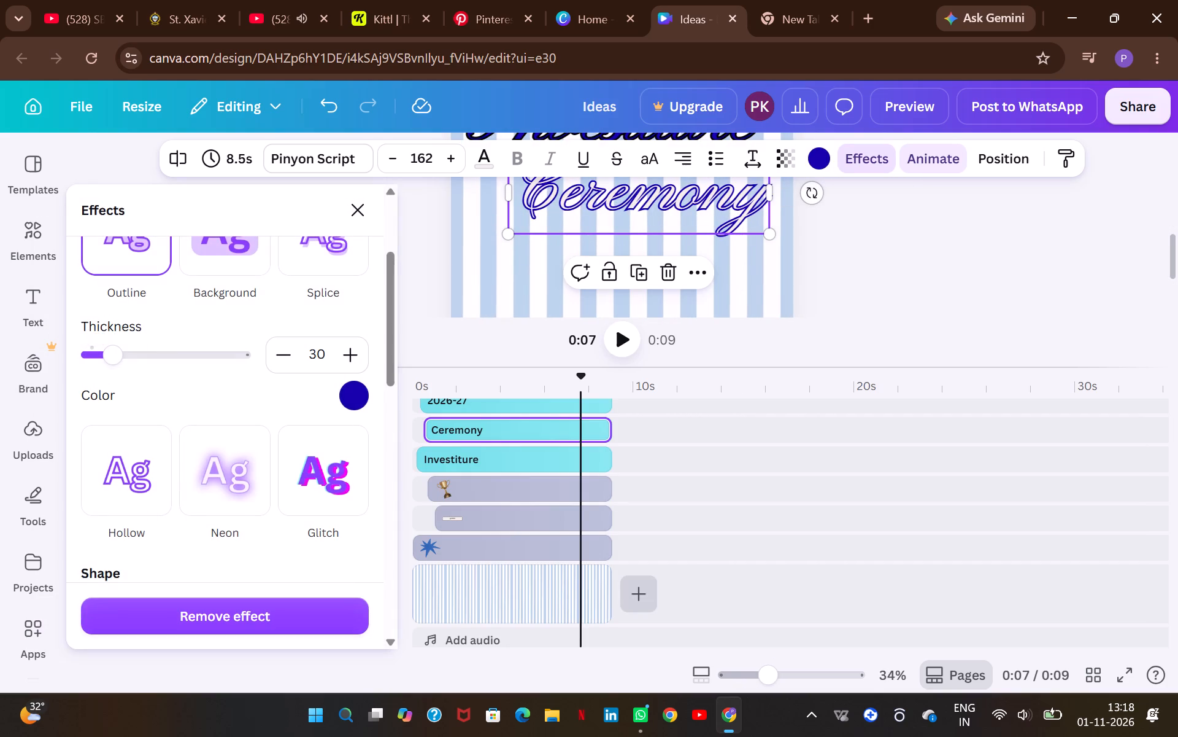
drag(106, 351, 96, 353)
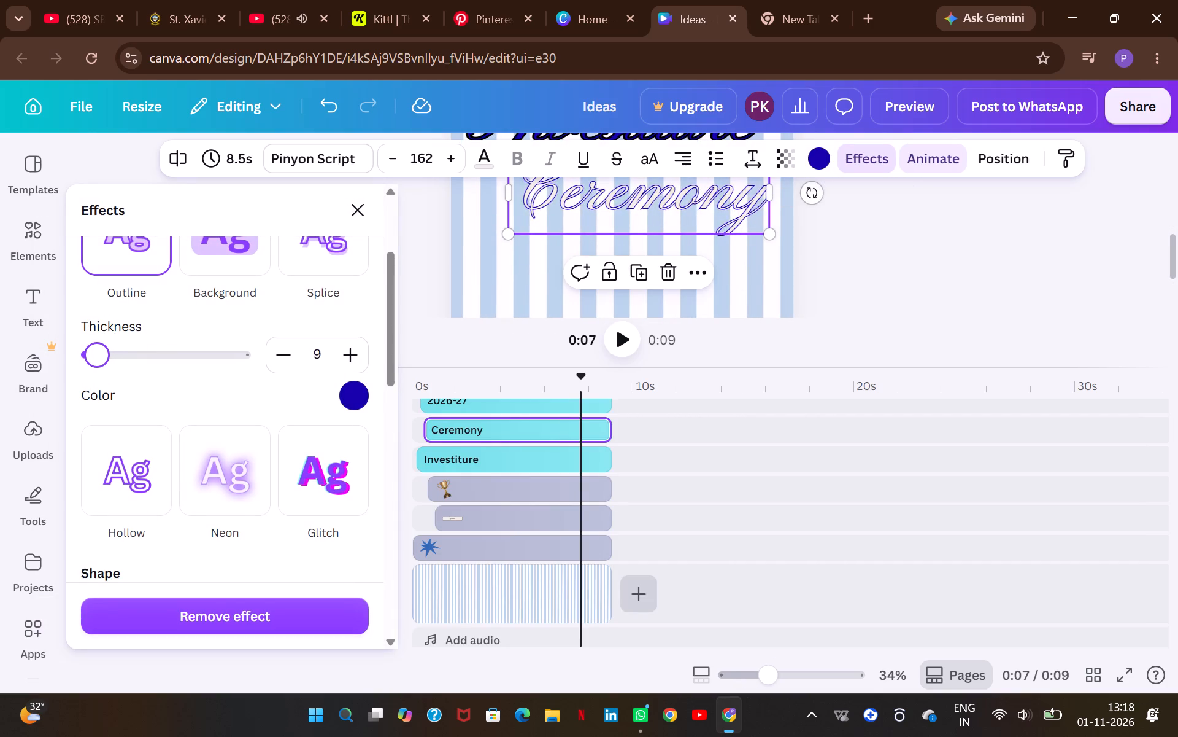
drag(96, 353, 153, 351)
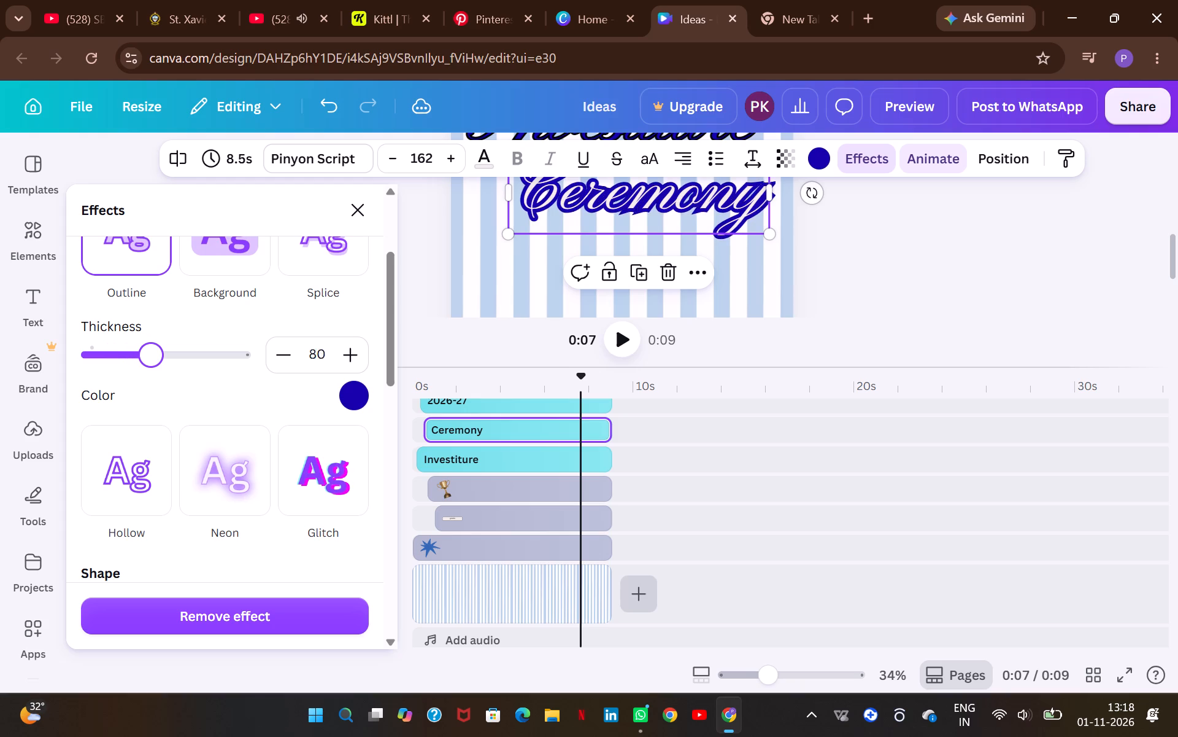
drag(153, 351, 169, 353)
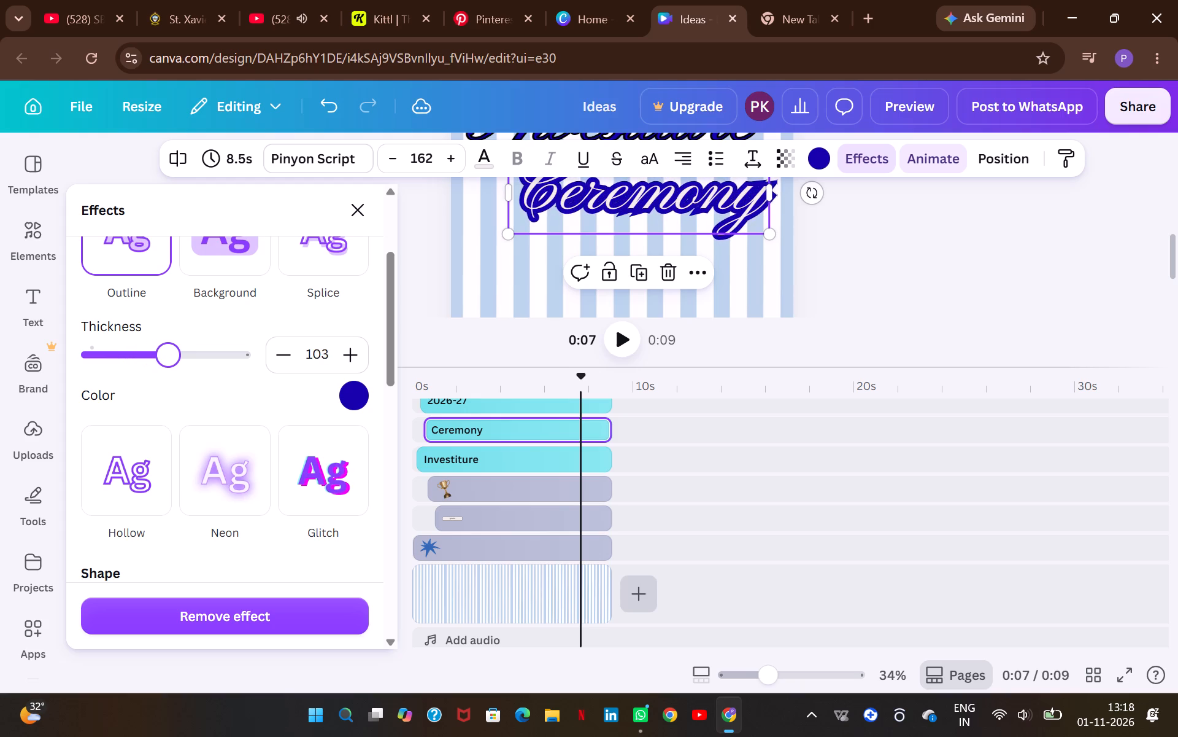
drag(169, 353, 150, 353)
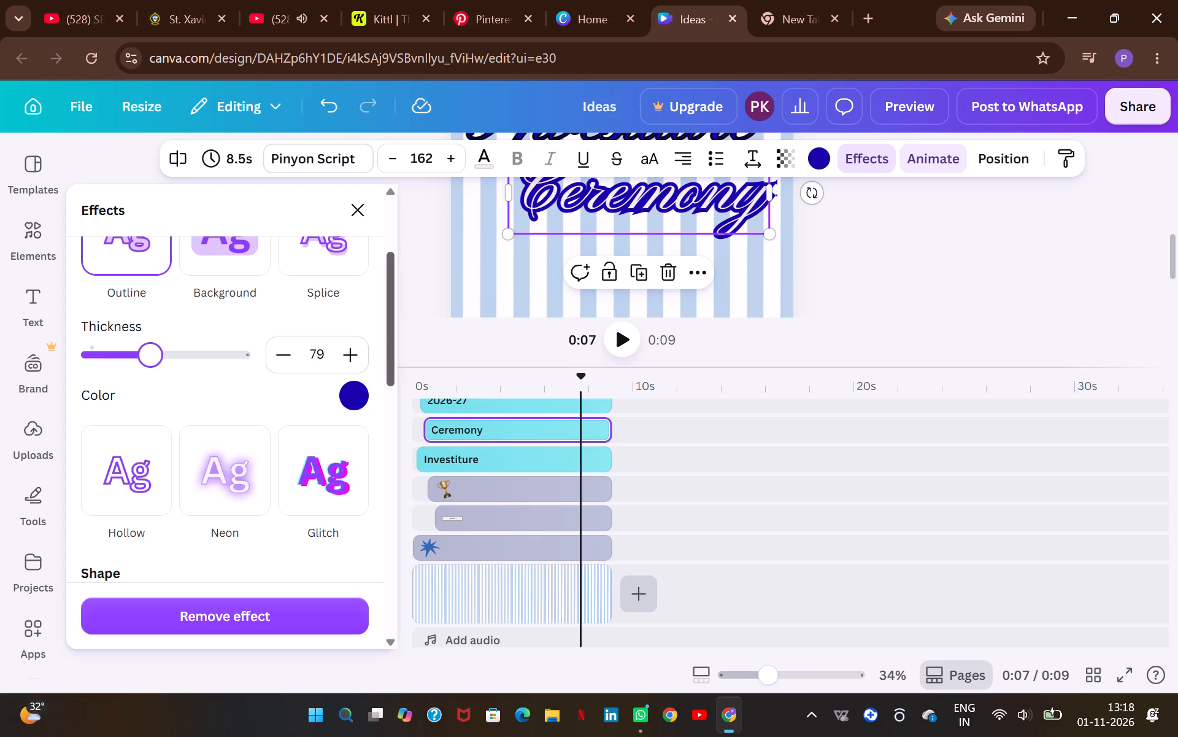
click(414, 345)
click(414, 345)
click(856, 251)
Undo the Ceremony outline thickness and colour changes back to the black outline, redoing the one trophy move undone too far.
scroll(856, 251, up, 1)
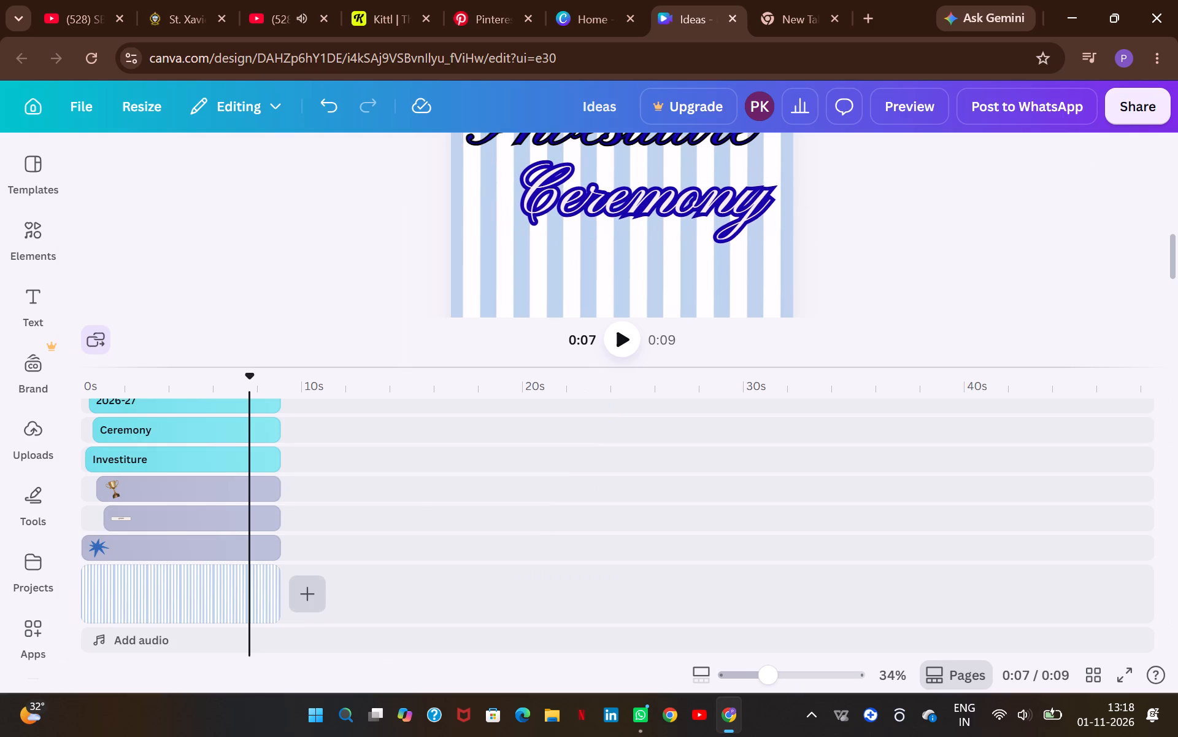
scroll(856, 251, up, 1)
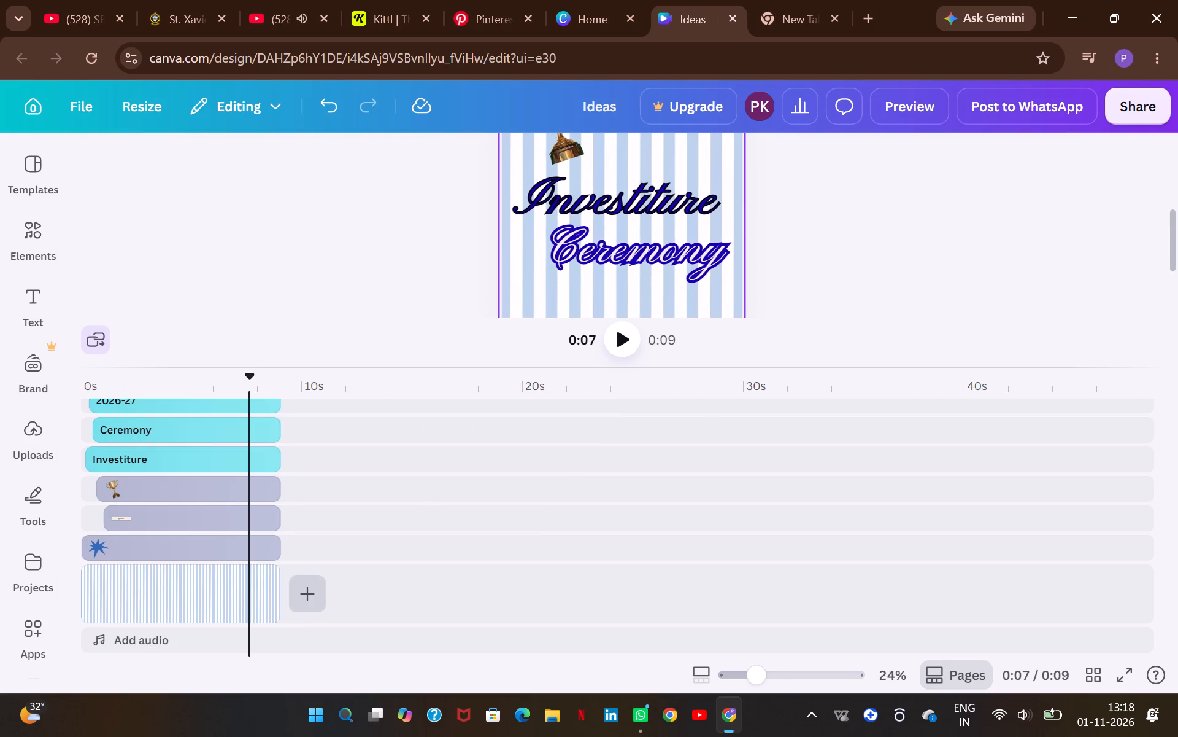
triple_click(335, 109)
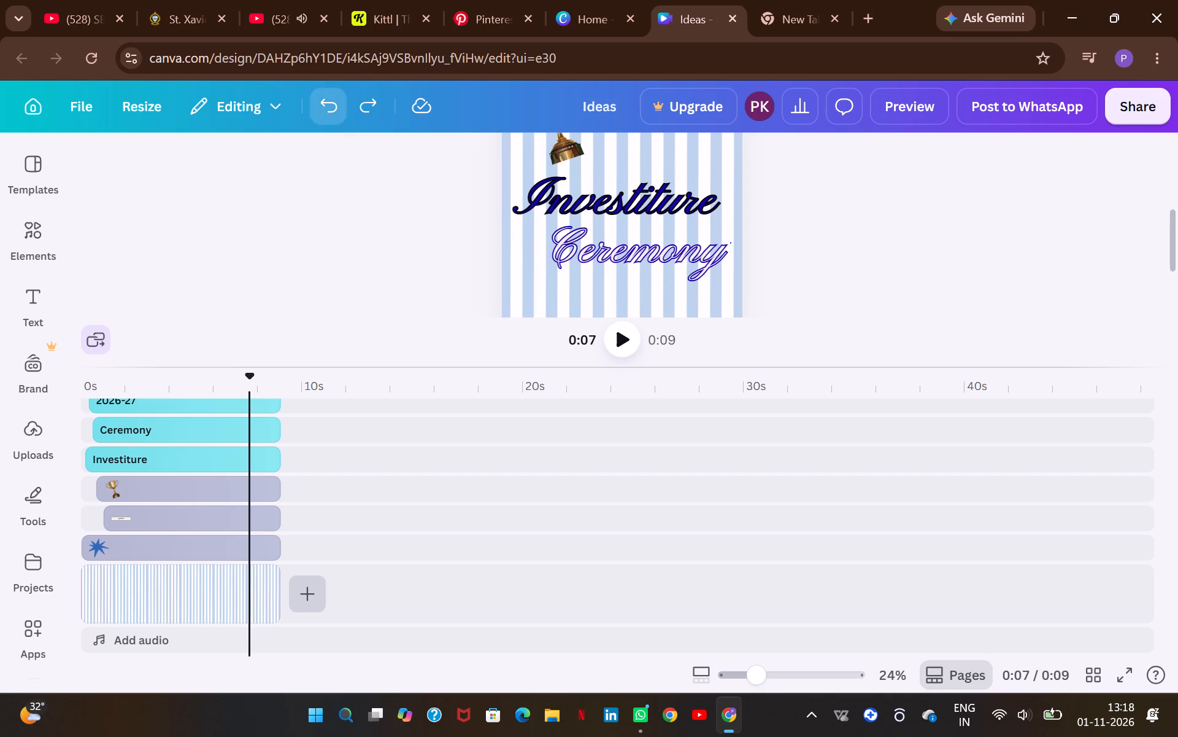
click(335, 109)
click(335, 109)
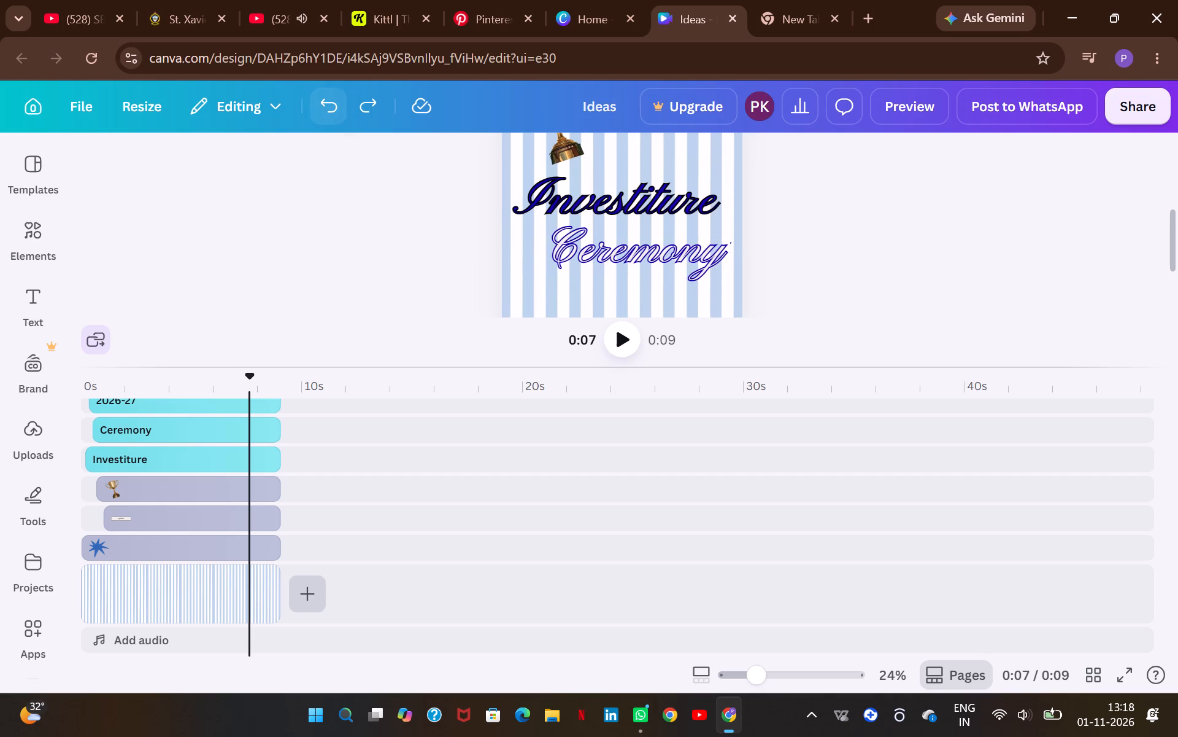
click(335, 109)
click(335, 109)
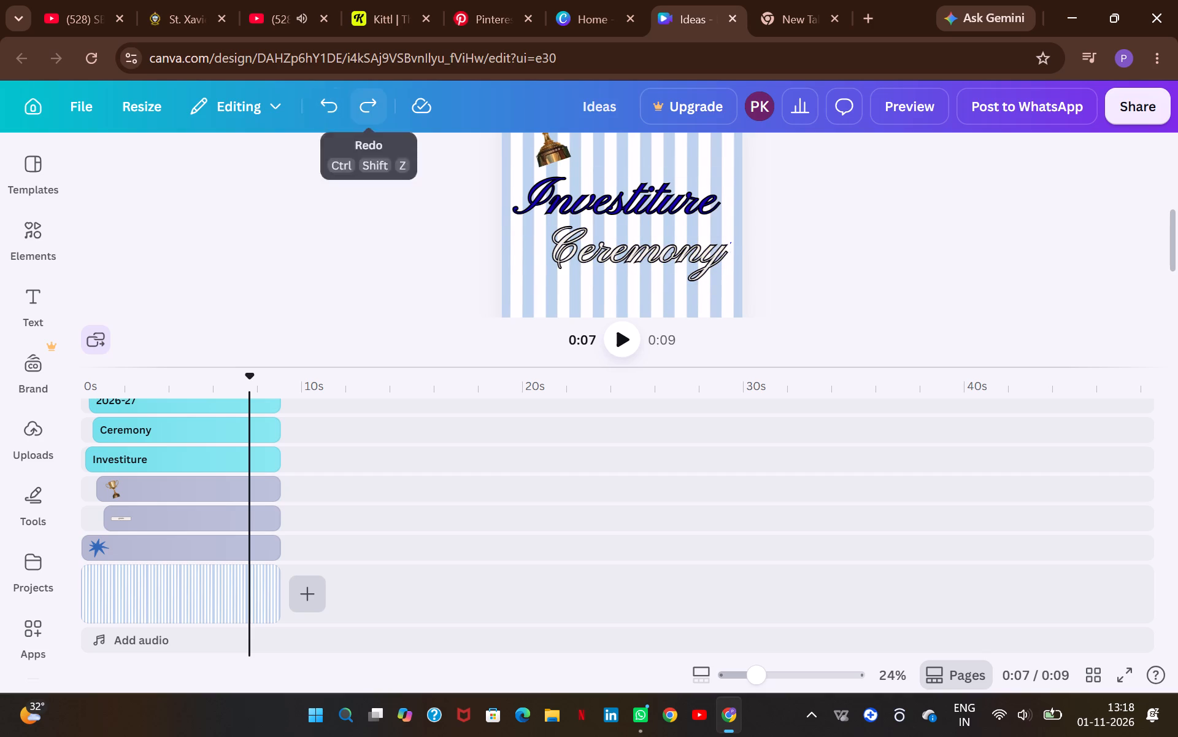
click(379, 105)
Move the Ceremony text slightly up and left so it sits tighter beneath Investiture.
click(805, 259)
drag(660, 260, 660, 239)
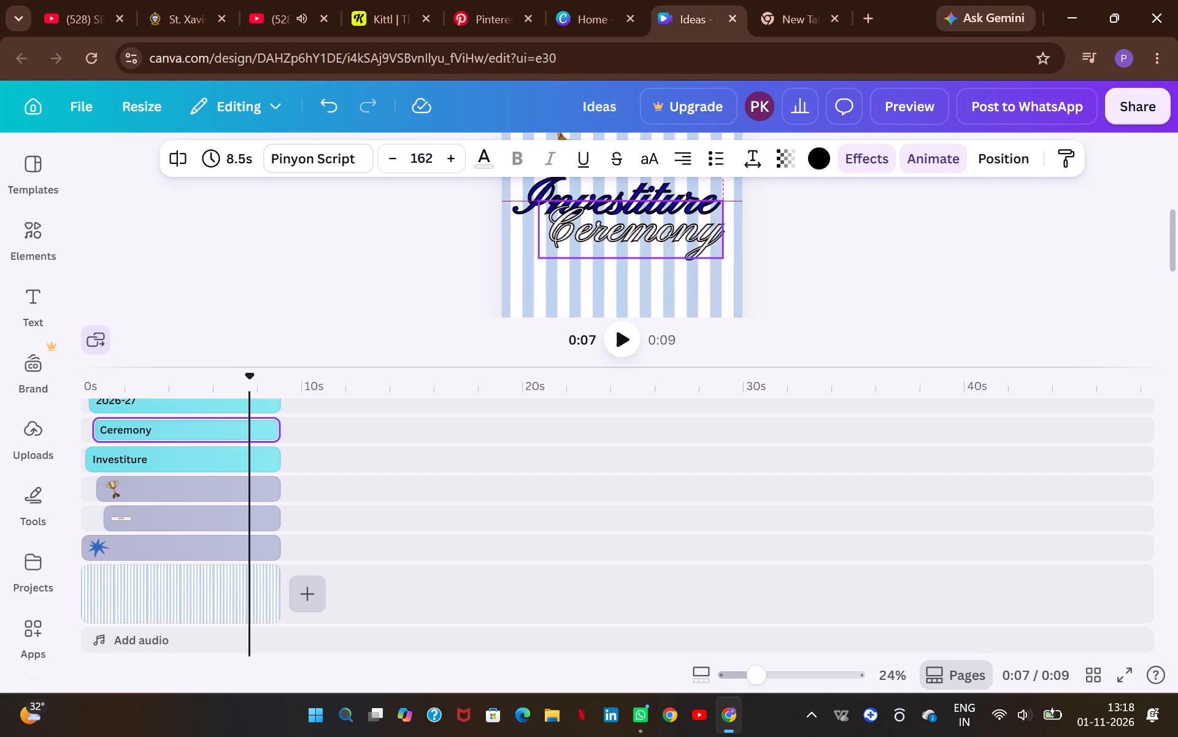
drag(660, 239, 662, 254)
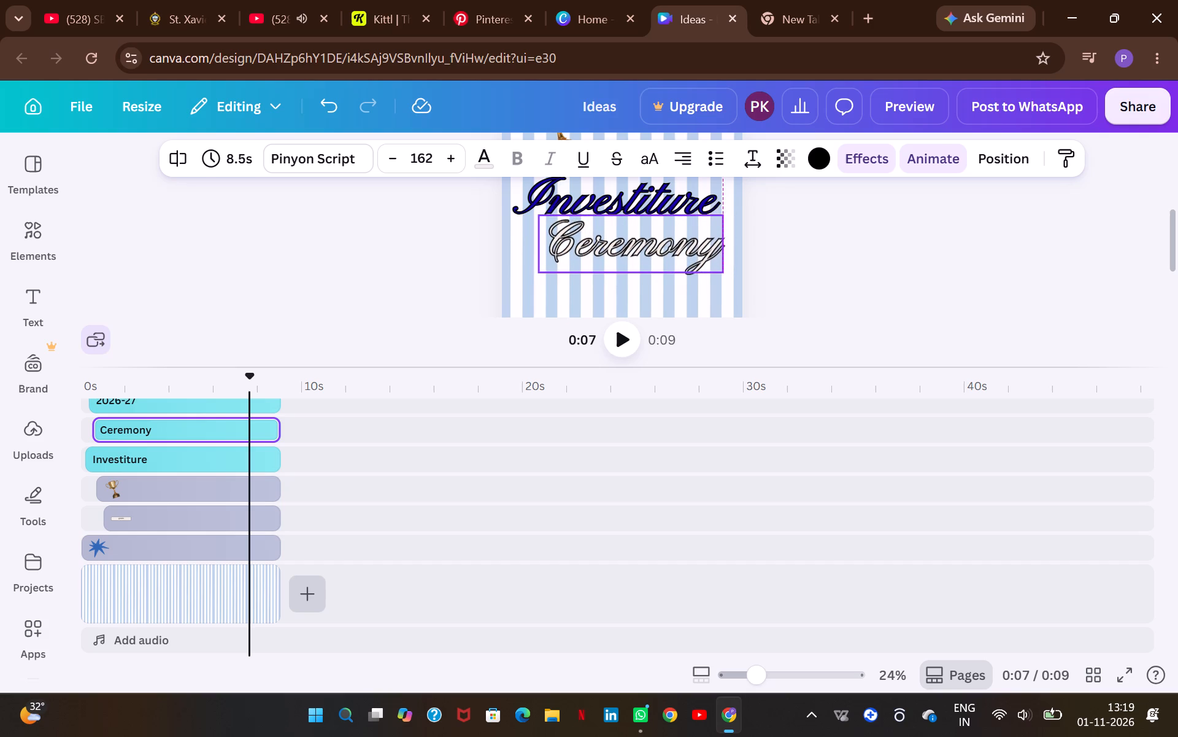
drag(662, 254, 661, 254)
click(830, 255)
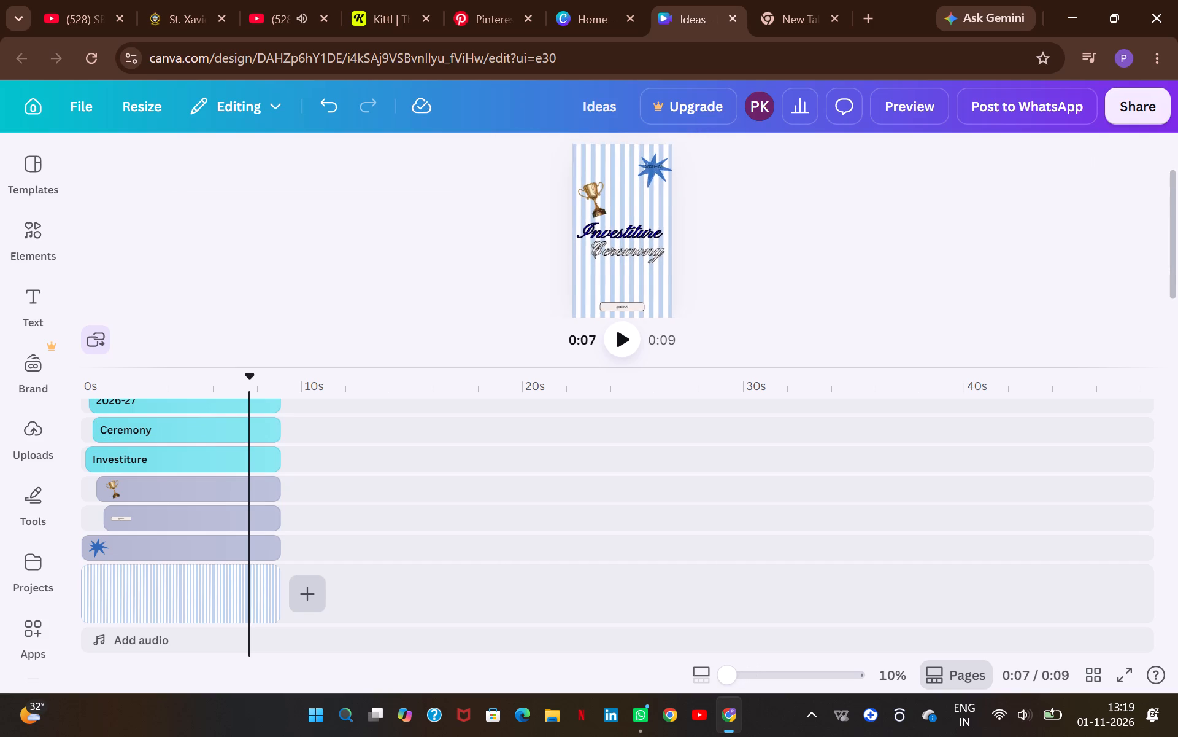
click(652, 211)
click(731, 232)
Move the blue starburst and the 2026-27 text together from the poster's top corner to just beneath the end of Ceremony.
scroll(731, 232, down, 1)
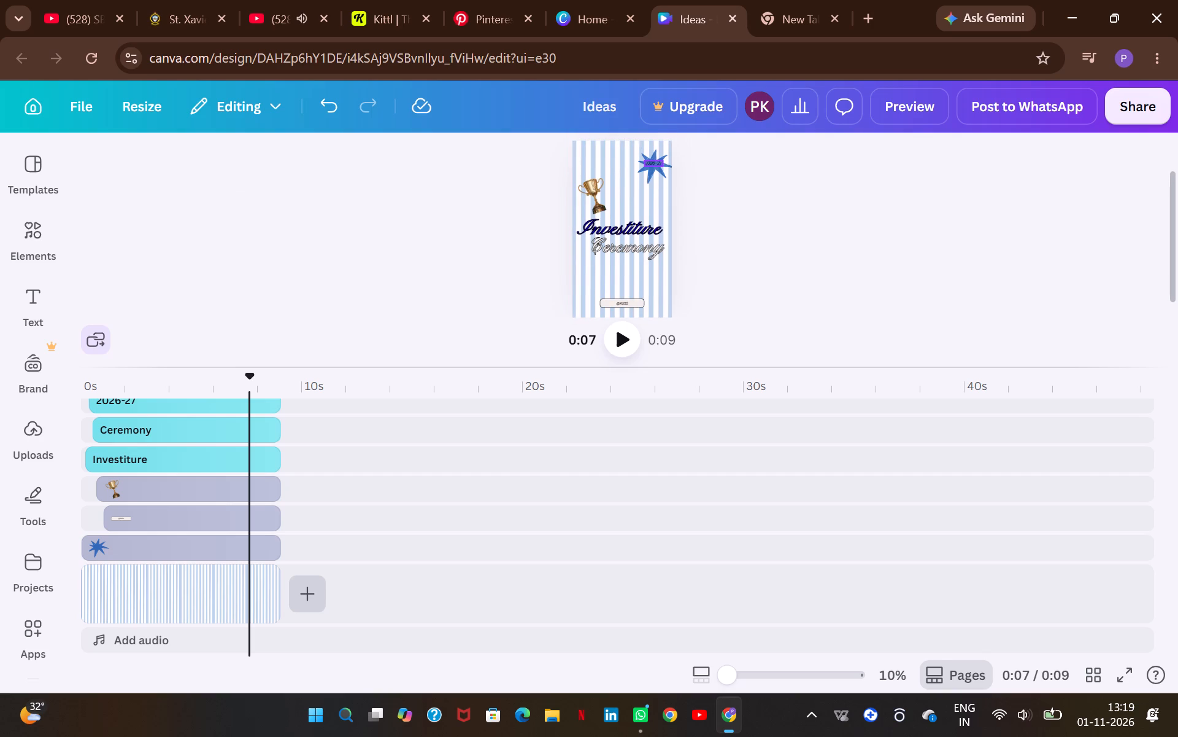
drag(631, 165, 672, 184)
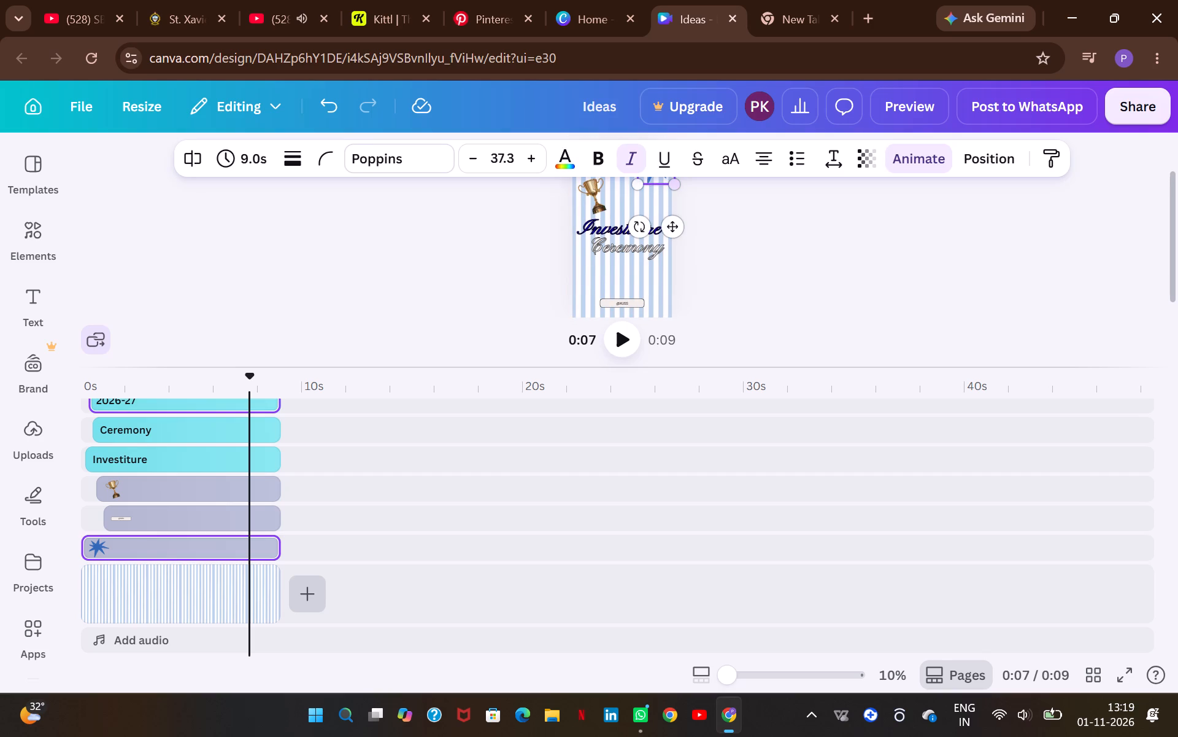
drag(653, 181, 645, 298)
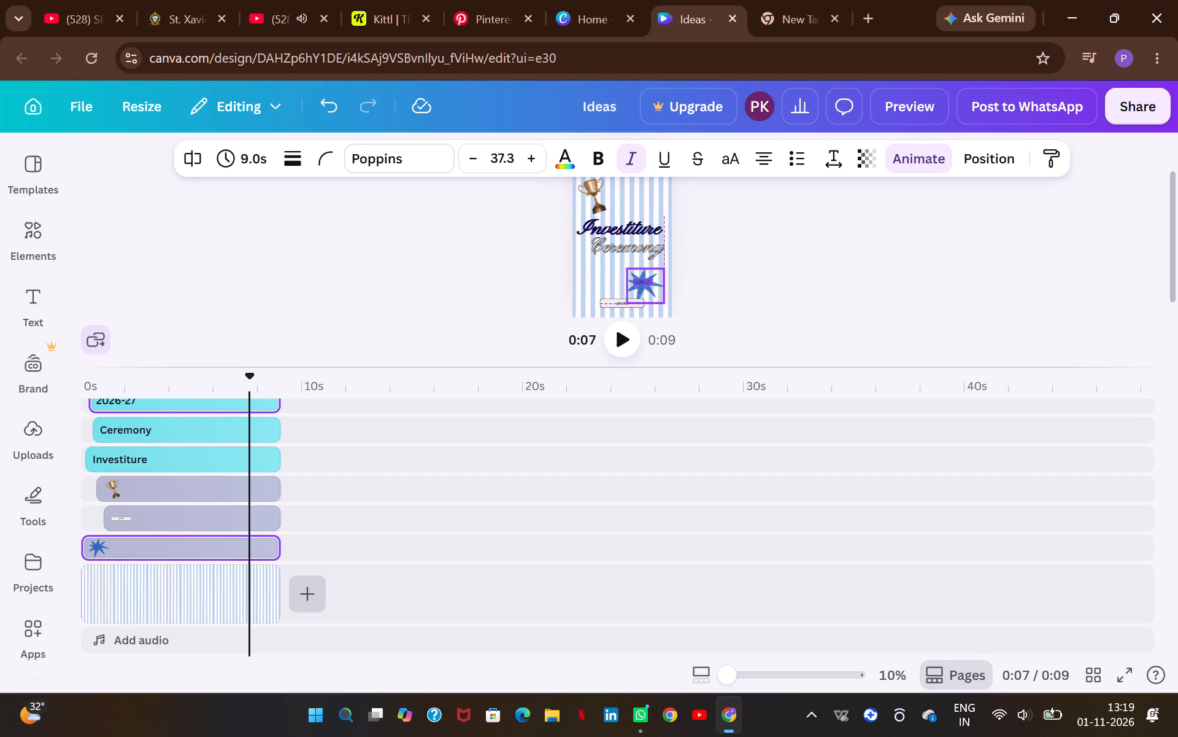
drag(645, 298, 645, 292)
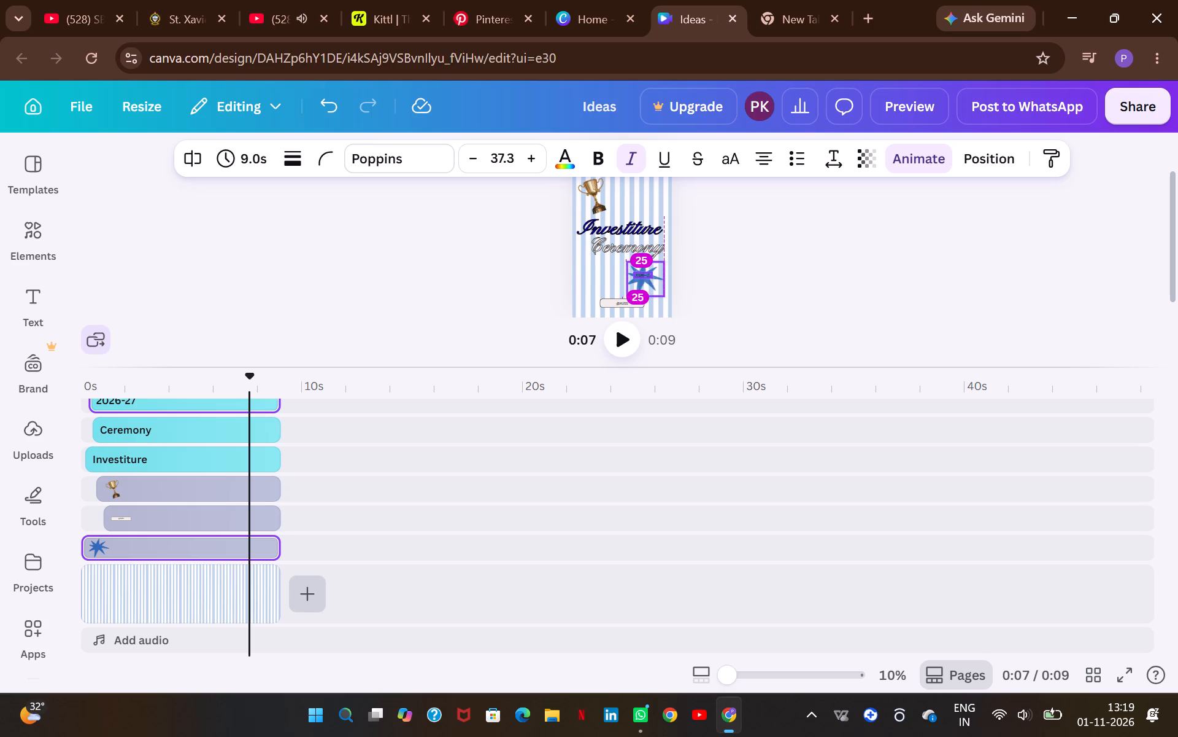
drag(645, 292, 644, 283)
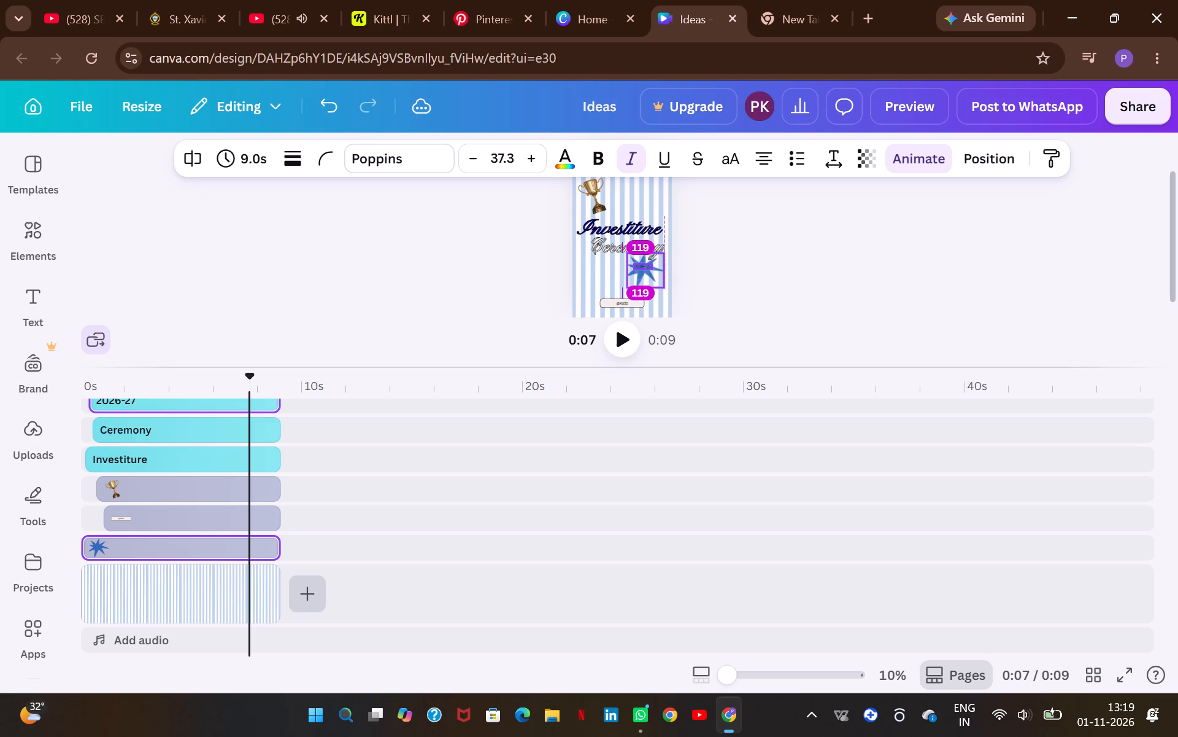
drag(644, 283, 647, 279)
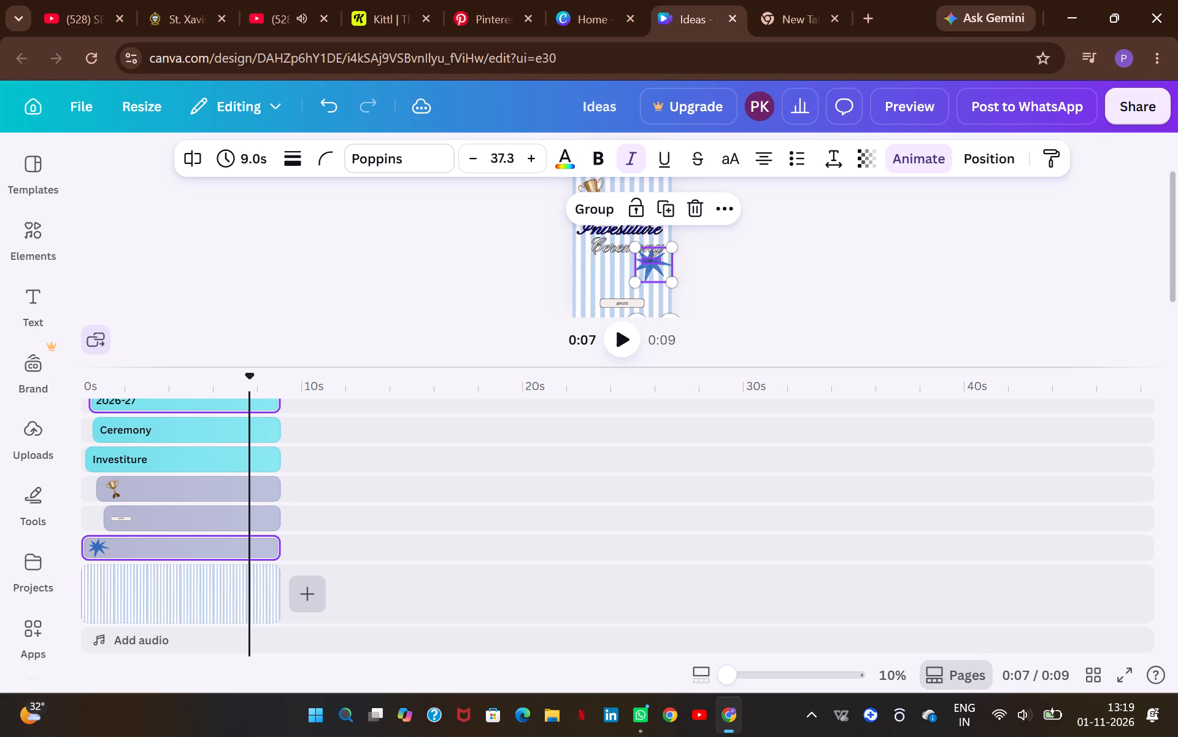
click(732, 276)
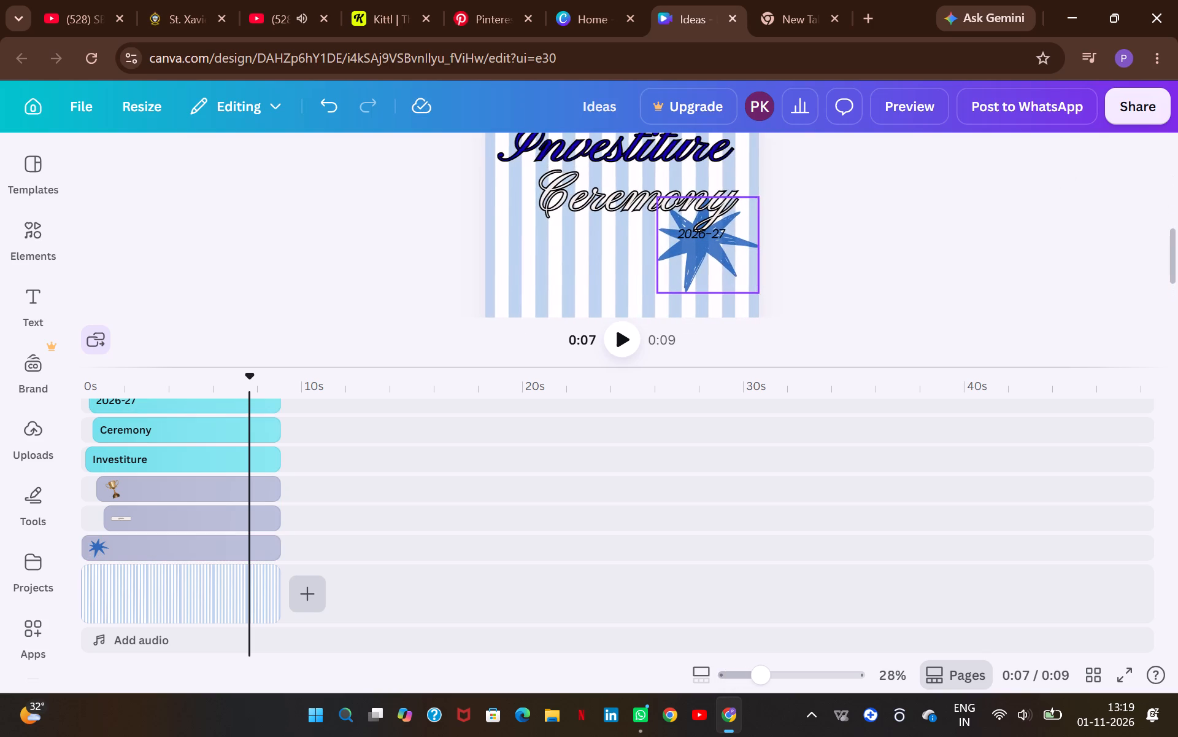
Move the blue starburst alone slightly up so it sits behind the last letters of Ceremony.
drag(683, 261, 690, 229)
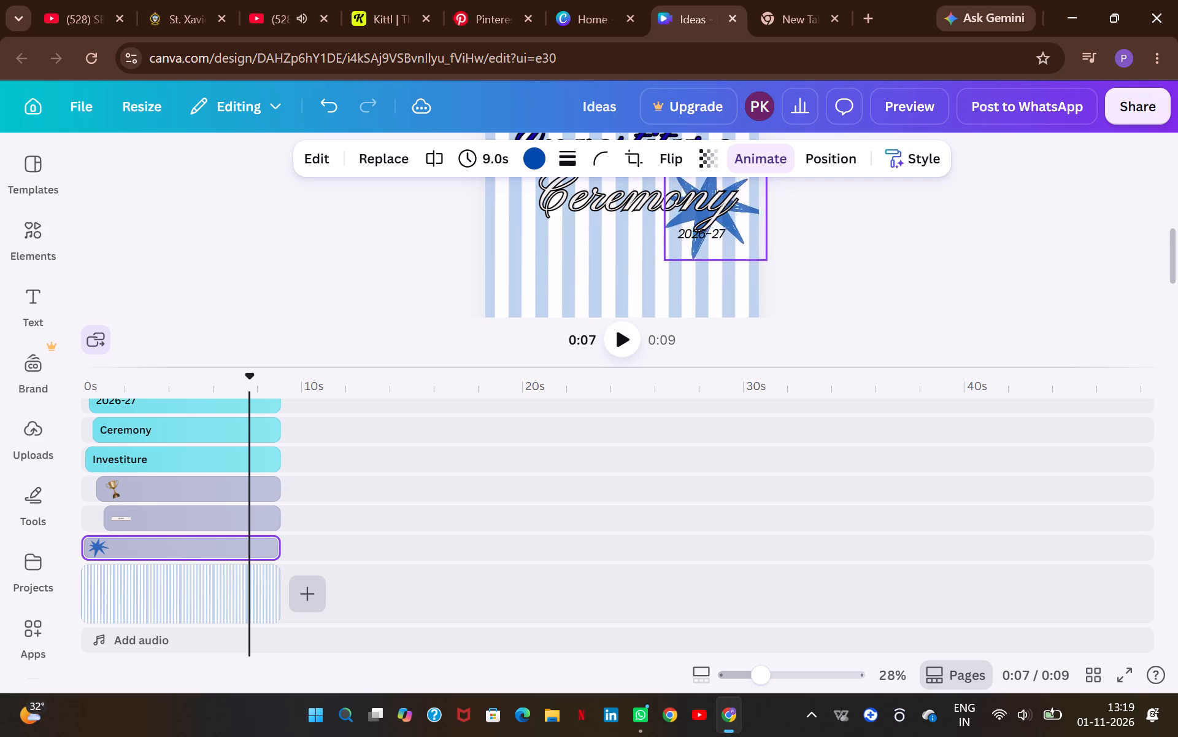
drag(690, 229, 683, 243)
Move the 2026-27 text off the starburst to directly beneath the middle of Ceremony.
drag(710, 236, 600, 241)
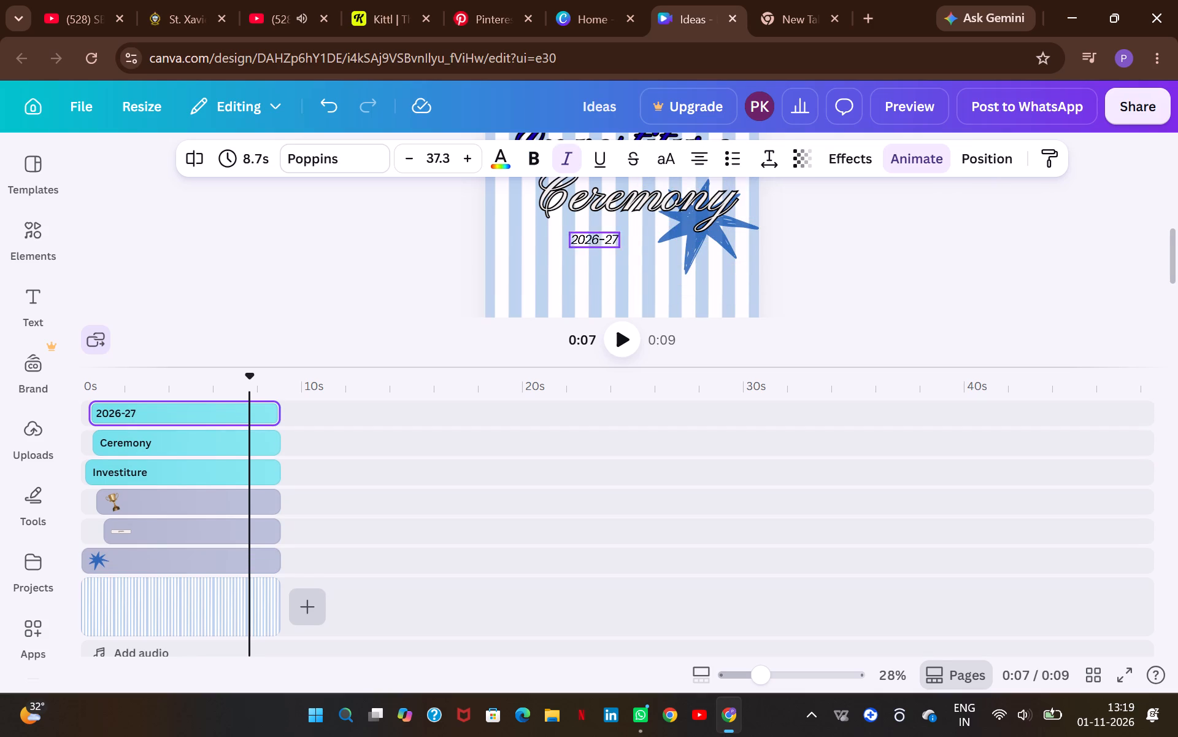
drag(600, 241, 617, 232)
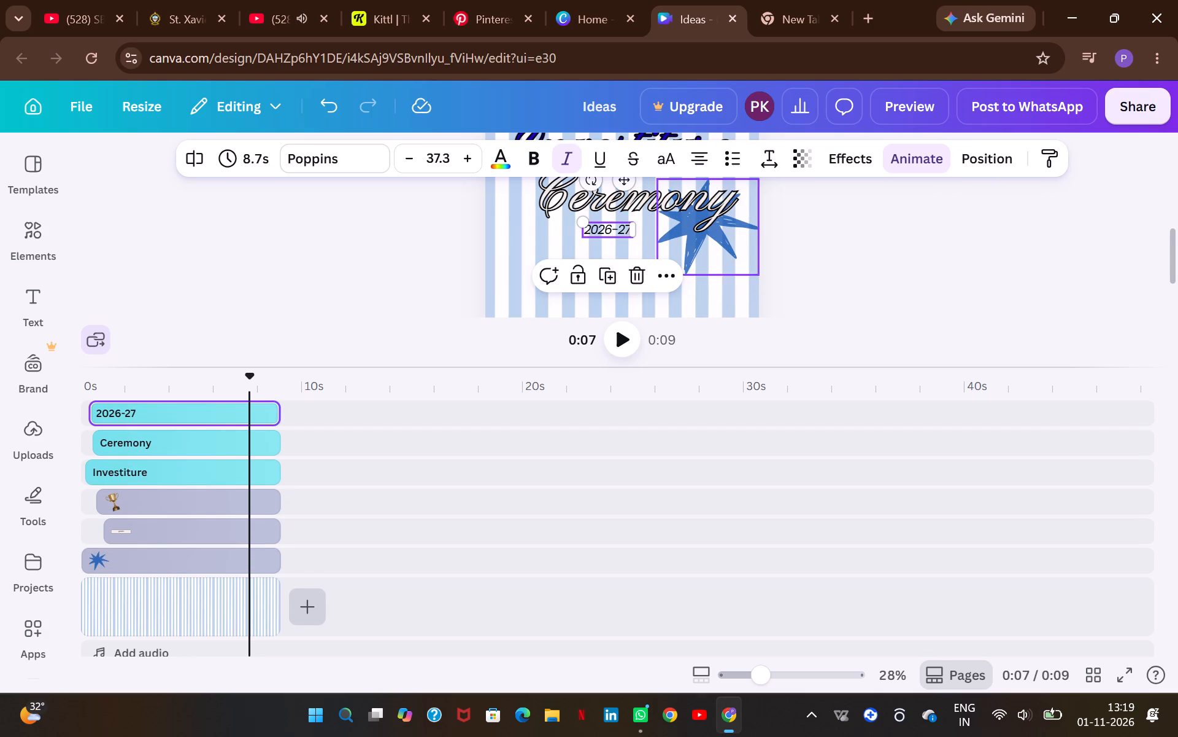
drag(601, 225, 615, 227)
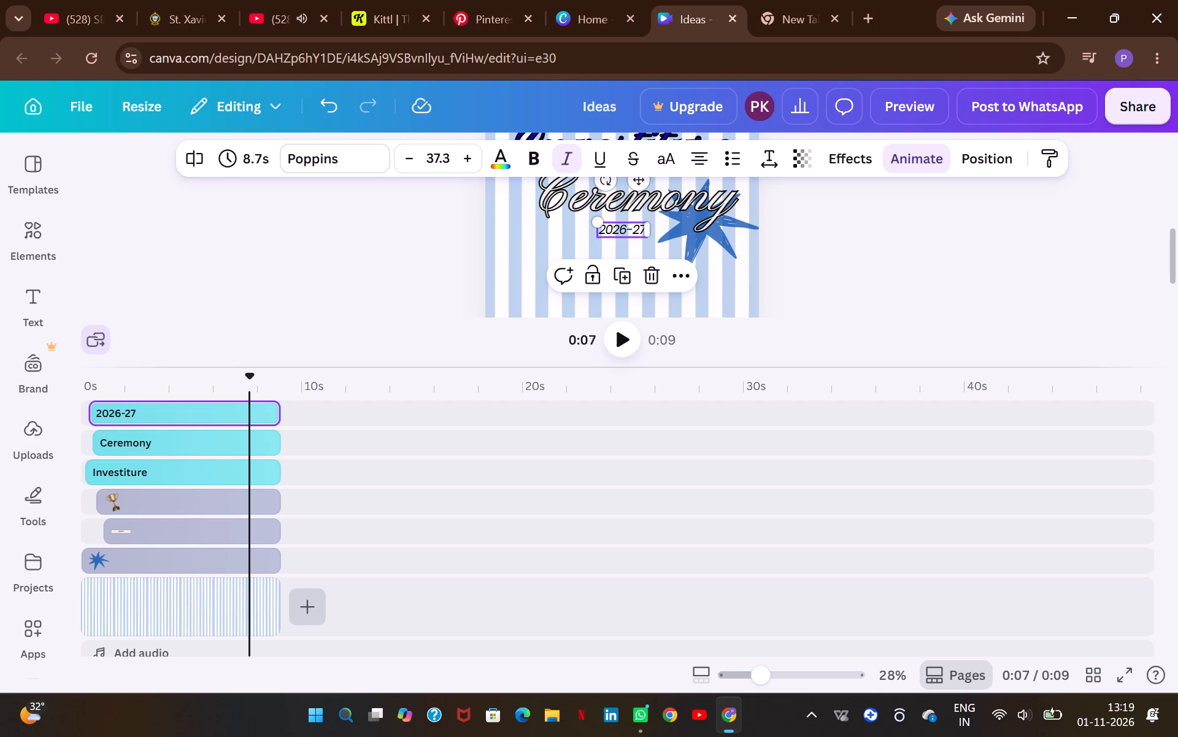
Make the 2026-27 text bold.
triple_click(616, 228)
click(675, 153)
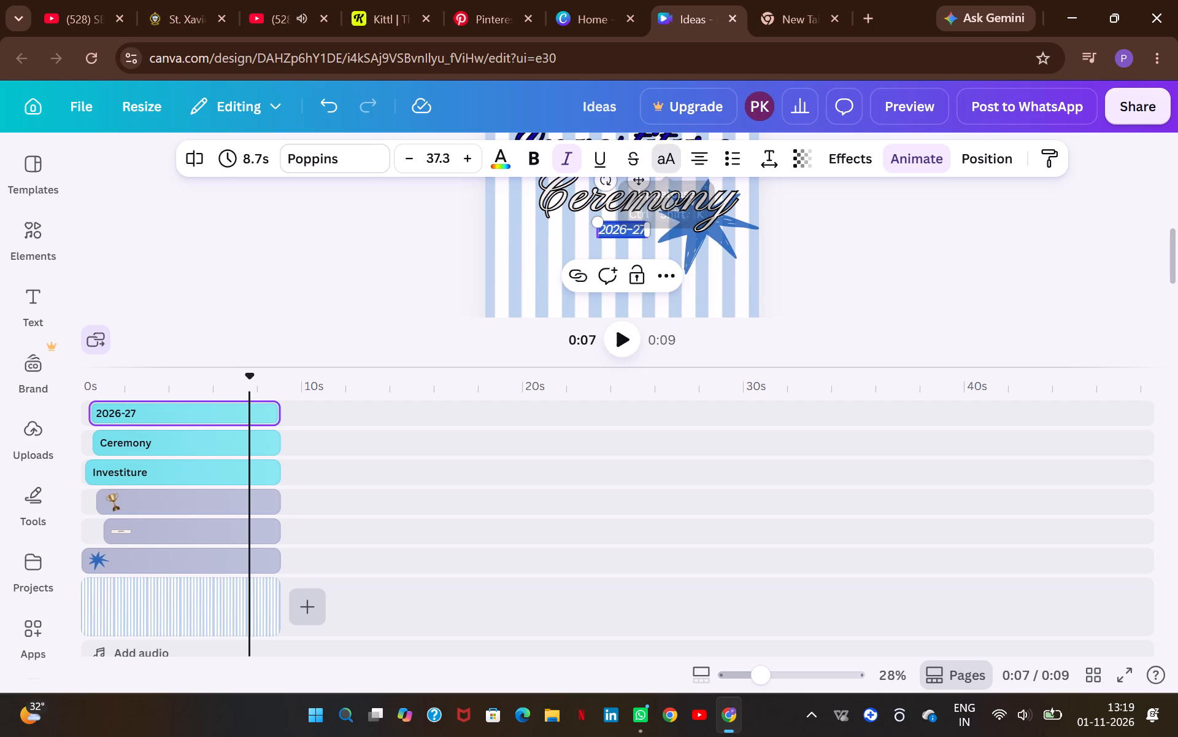
click(675, 153)
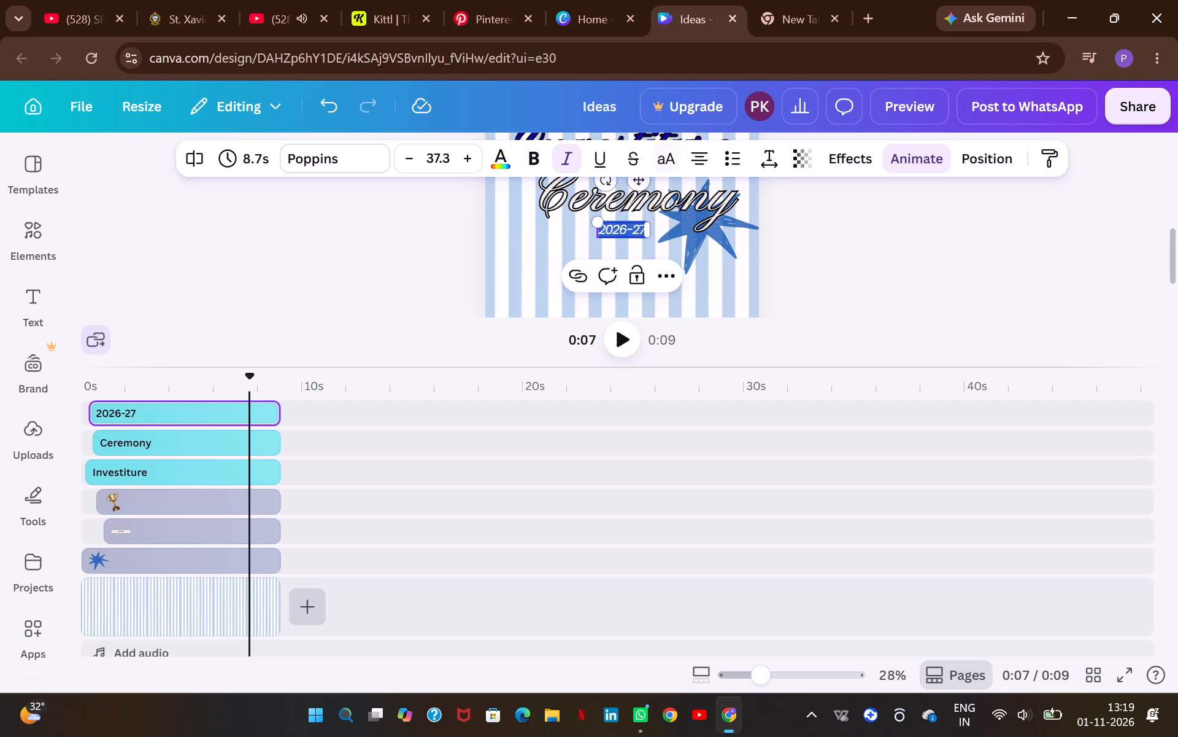
click(532, 167)
click(830, 241)
Enlarge the 2026-27 text to size 41.3 and widen its text box so it fits on one line.
click(614, 230)
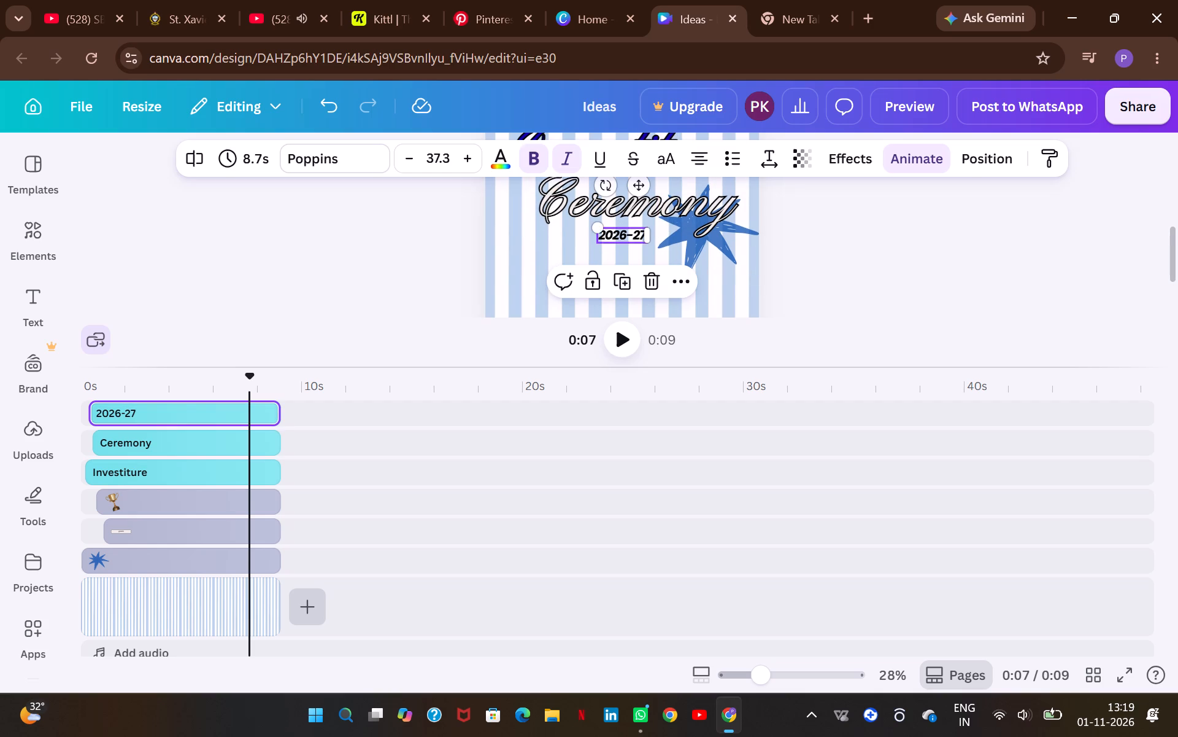
triple_click(621, 236)
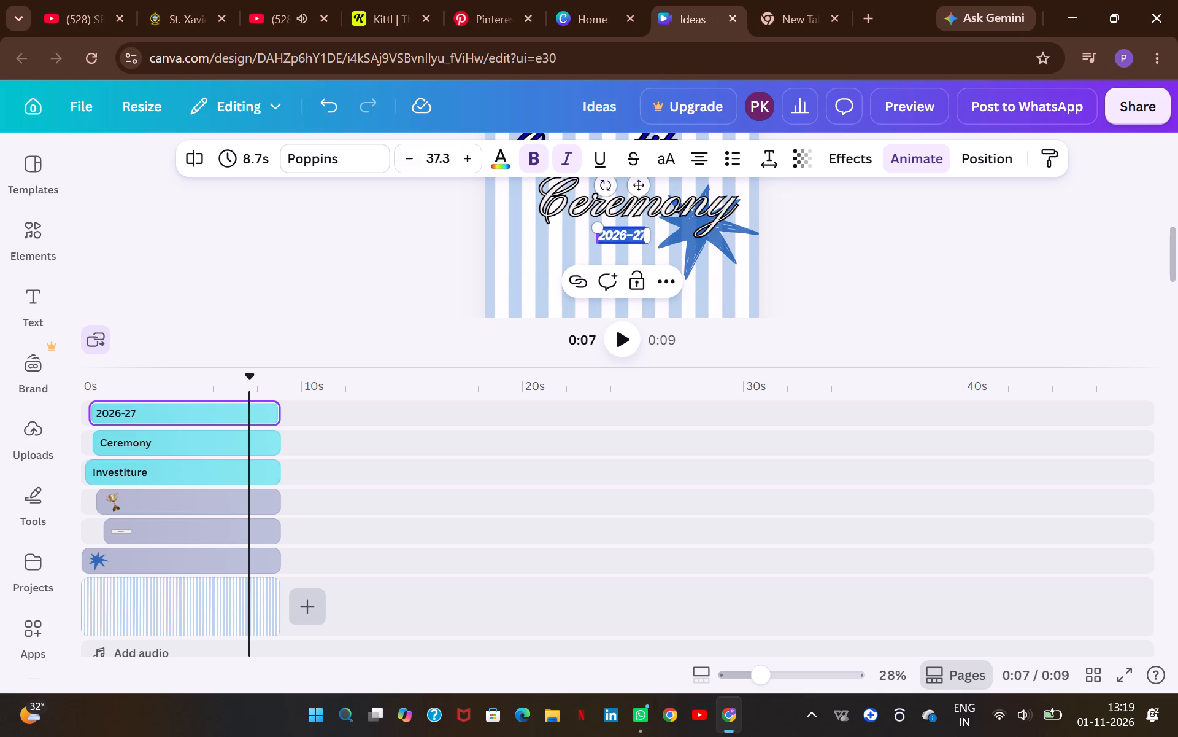
double_click(474, 151)
double_click(474, 151)
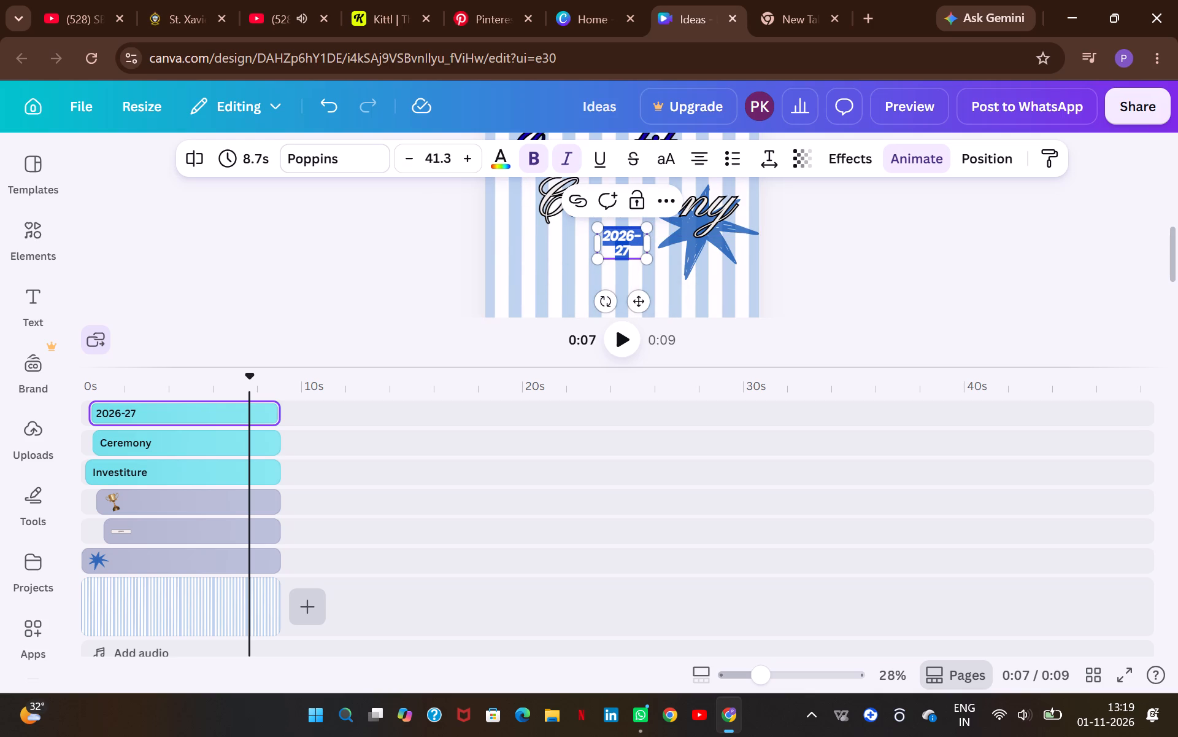
drag(593, 244, 584, 241)
click(839, 257)
scroll(839, 257, up, 1)
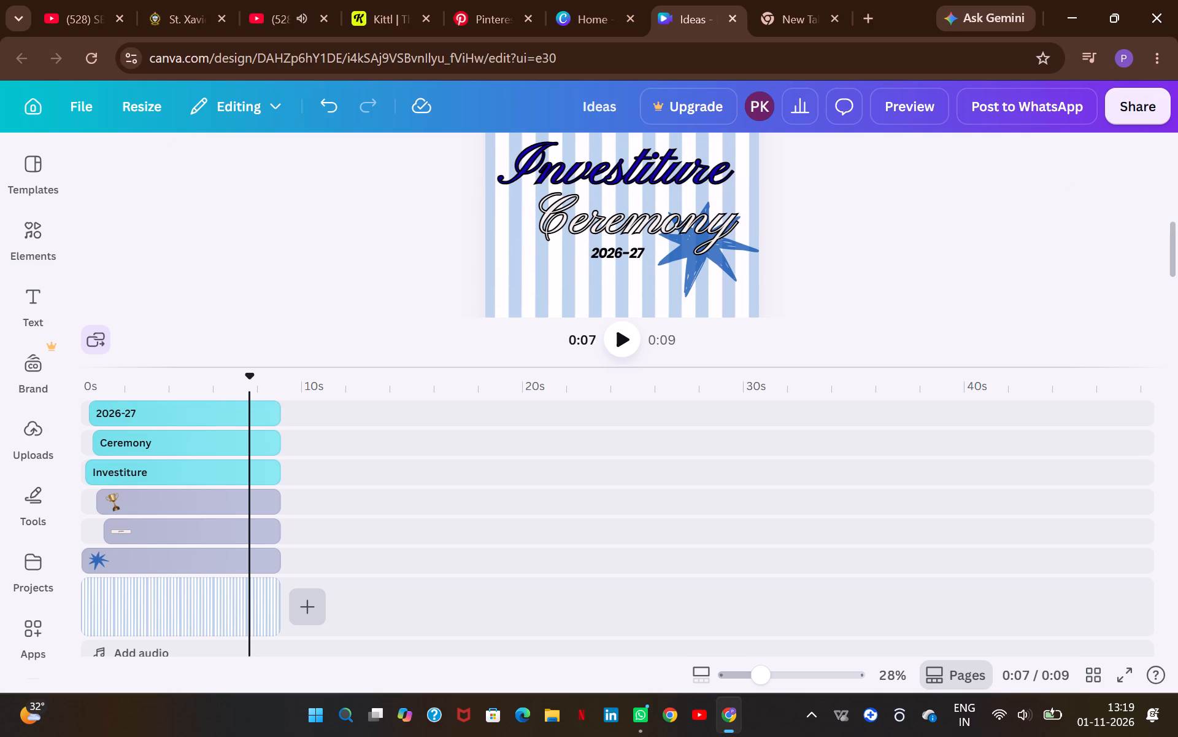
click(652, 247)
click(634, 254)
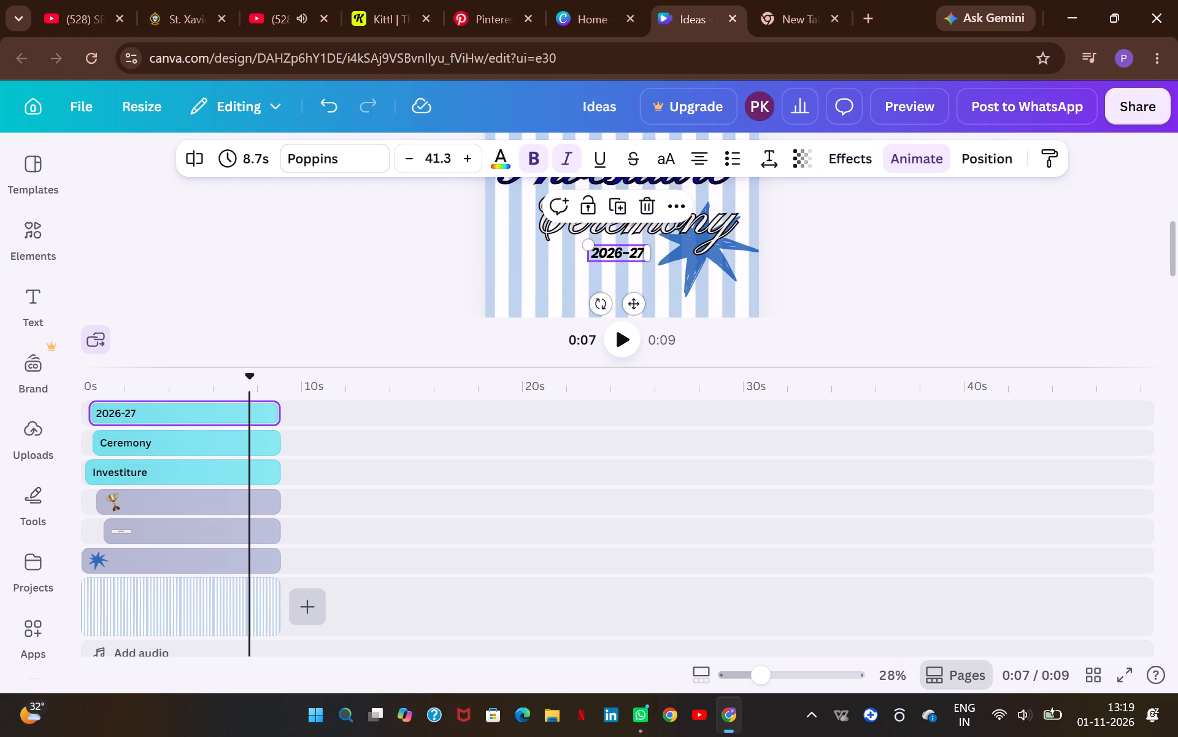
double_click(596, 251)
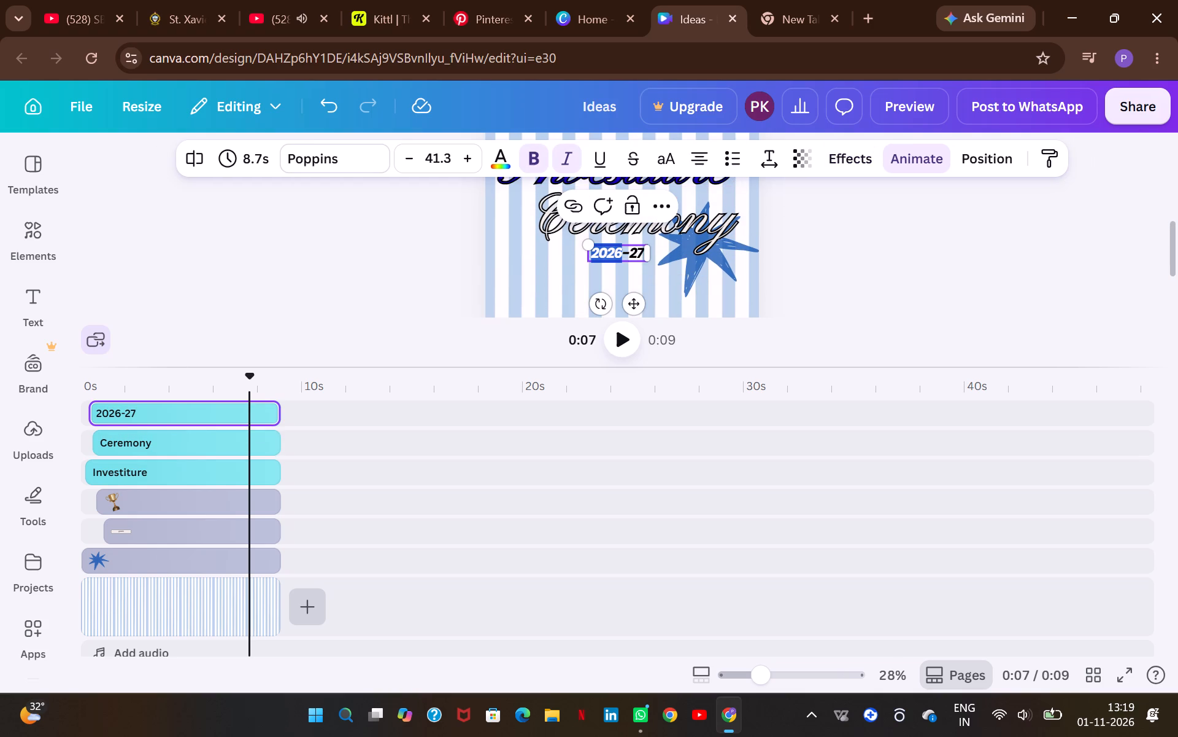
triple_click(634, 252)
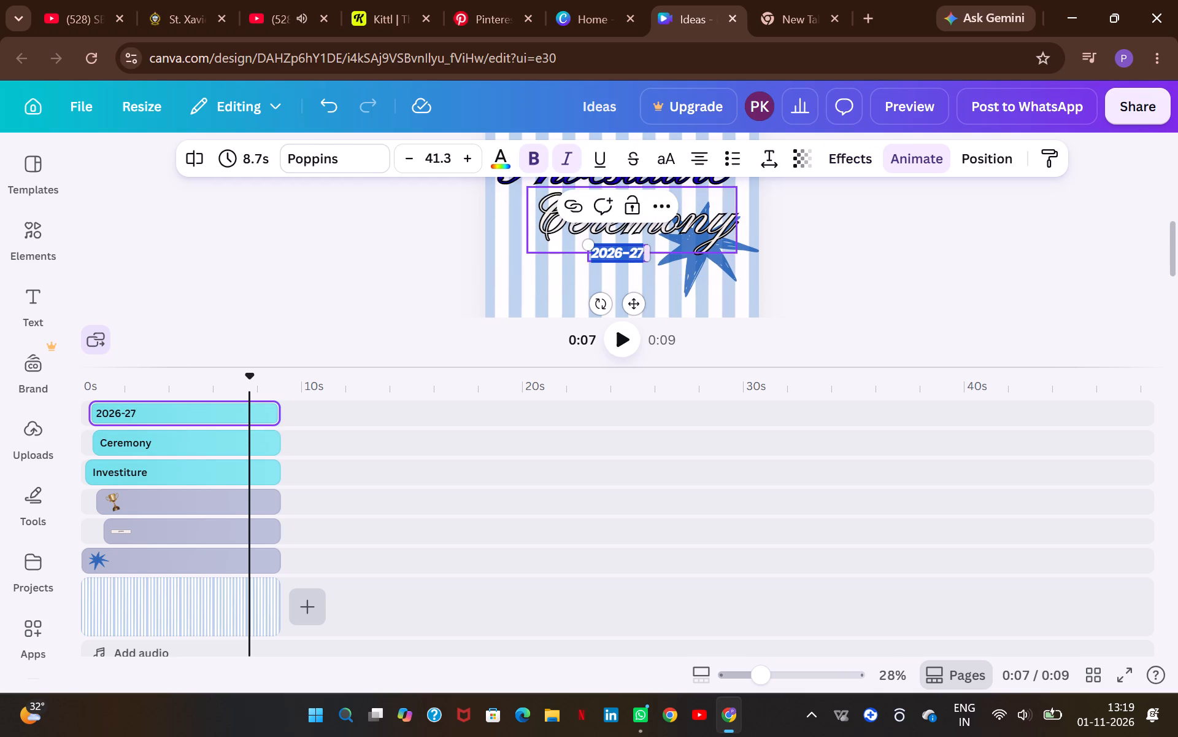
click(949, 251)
Switch to the empty new browser tab.
click(822, 0)
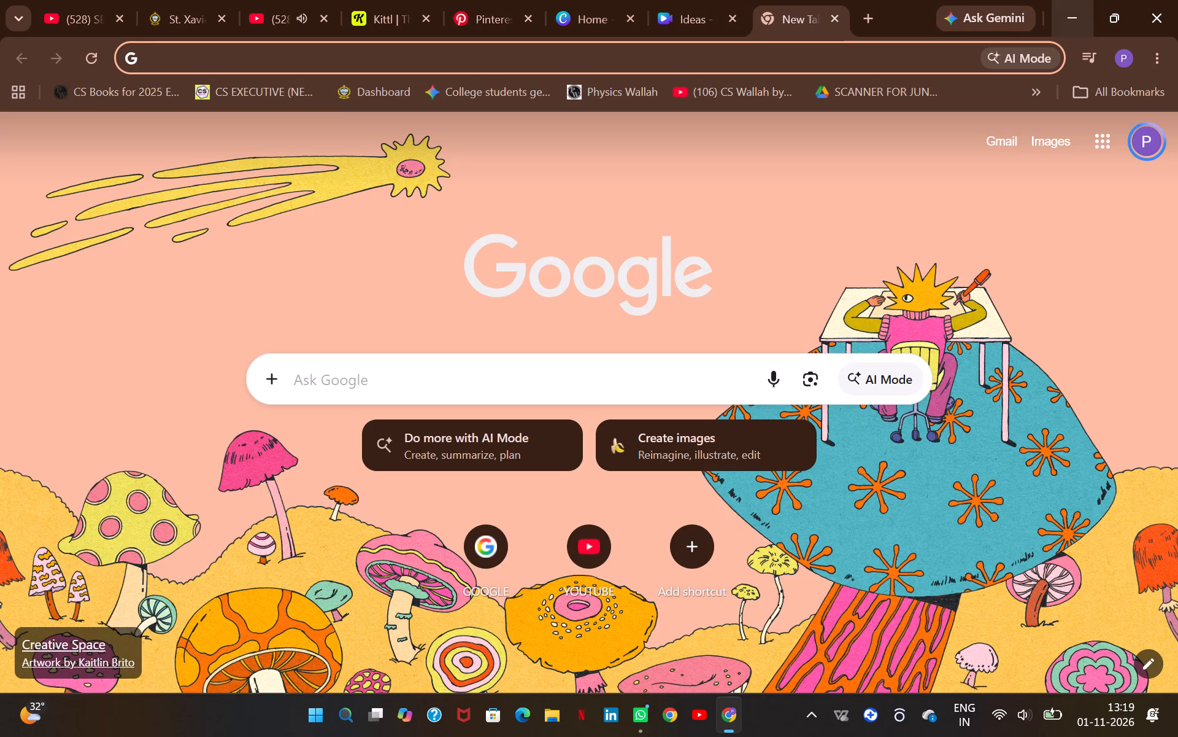
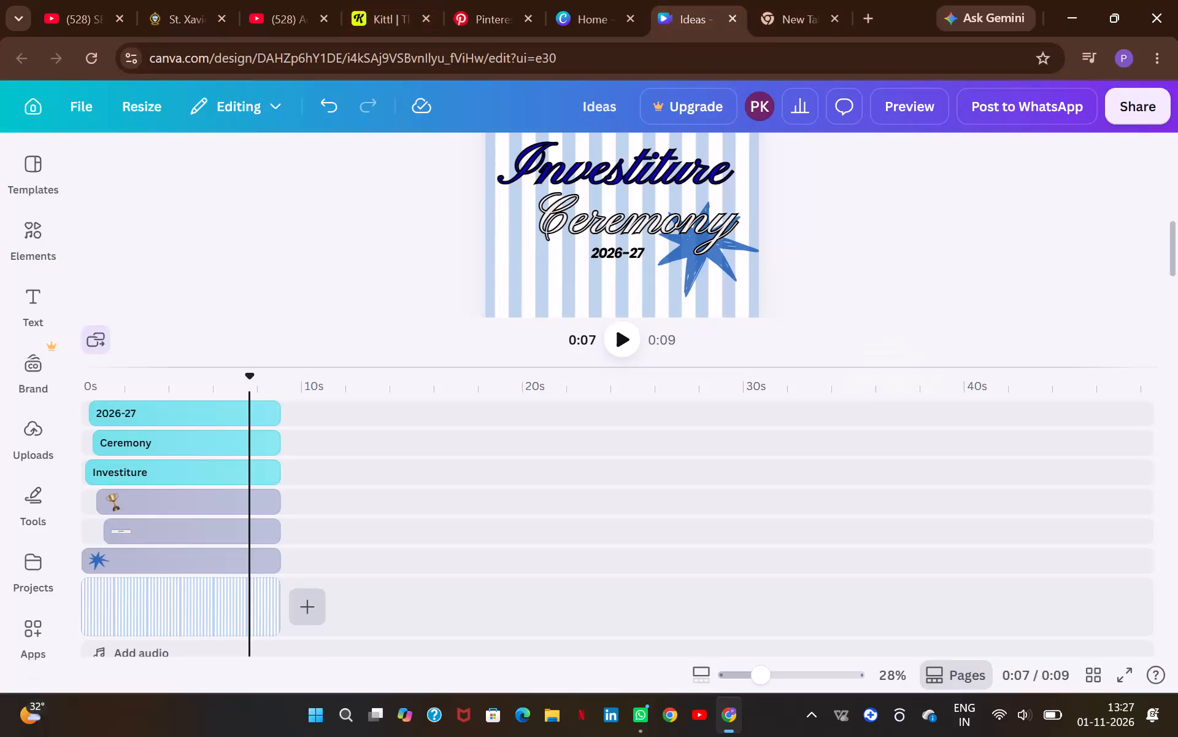
Fade the blue starburst behind Ceremony by lowering its transparency setting so the stripes show through.
click(766, 238)
click(669, 259)
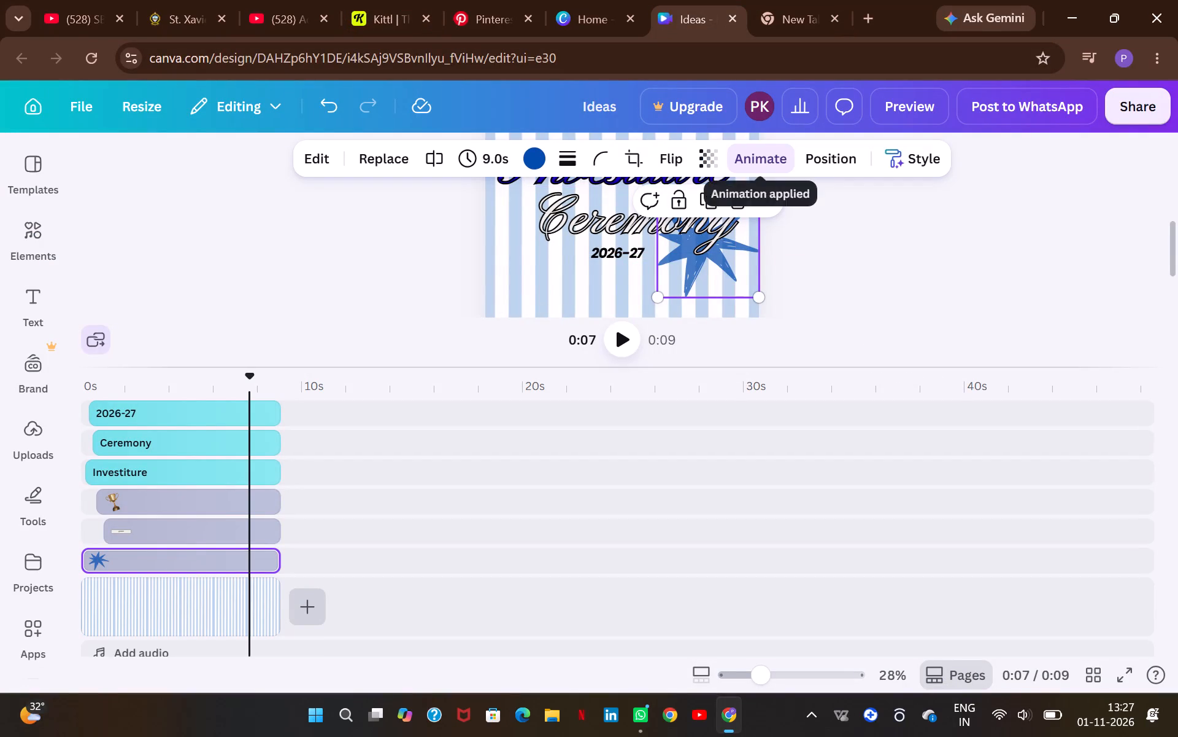
click(812, 153)
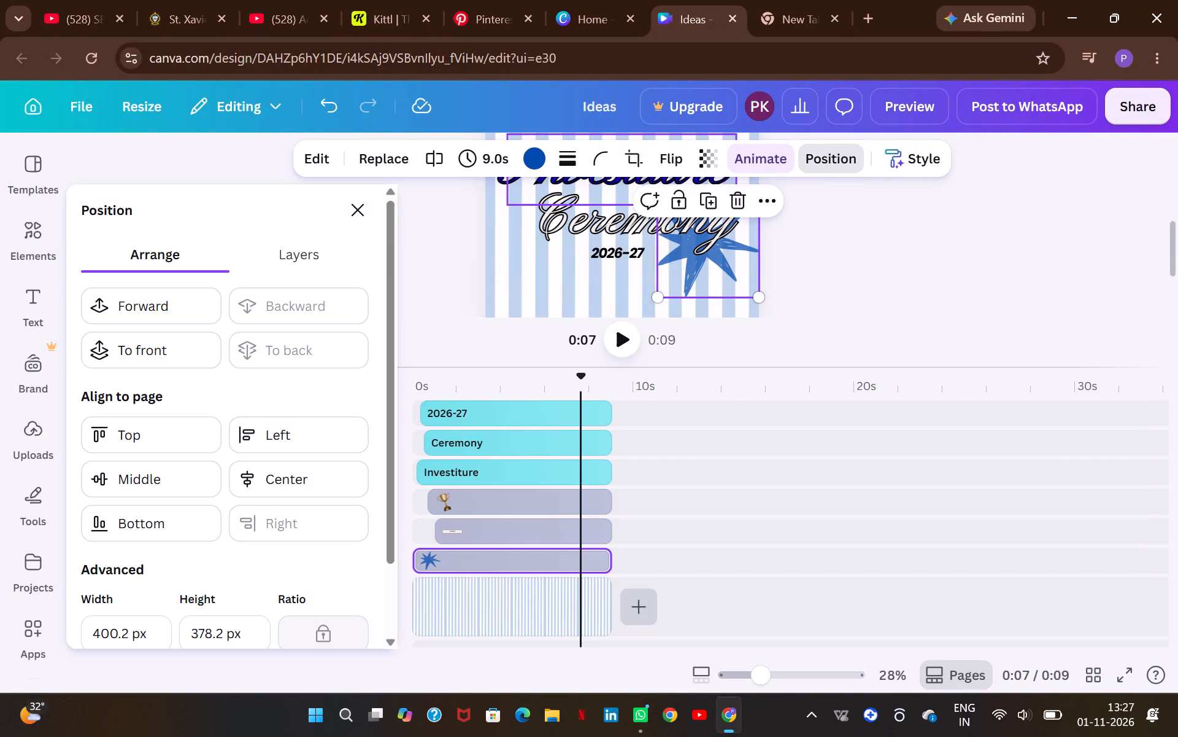
click(717, 160)
drag(716, 229, 701, 229)
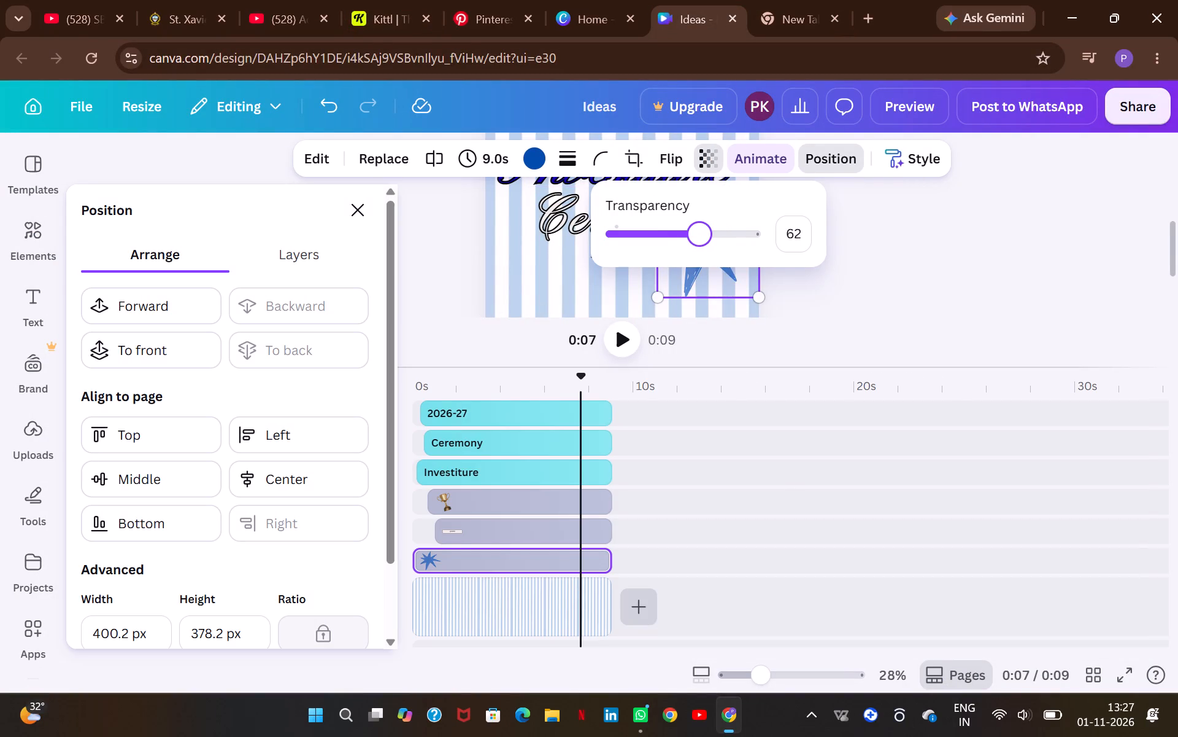
drag(701, 229, 663, 238)
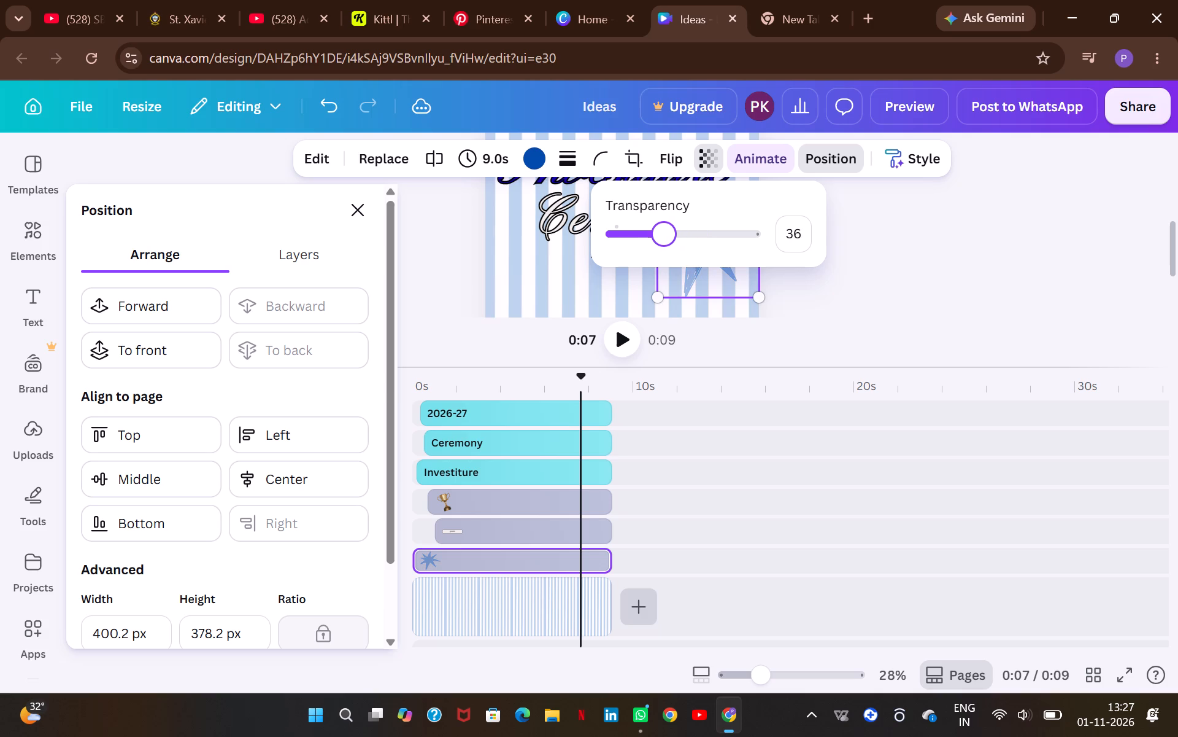
Finish fading the blue starburst at a transparency of about 36.
click(668, 238)
click(961, 259)
click(961, 259)
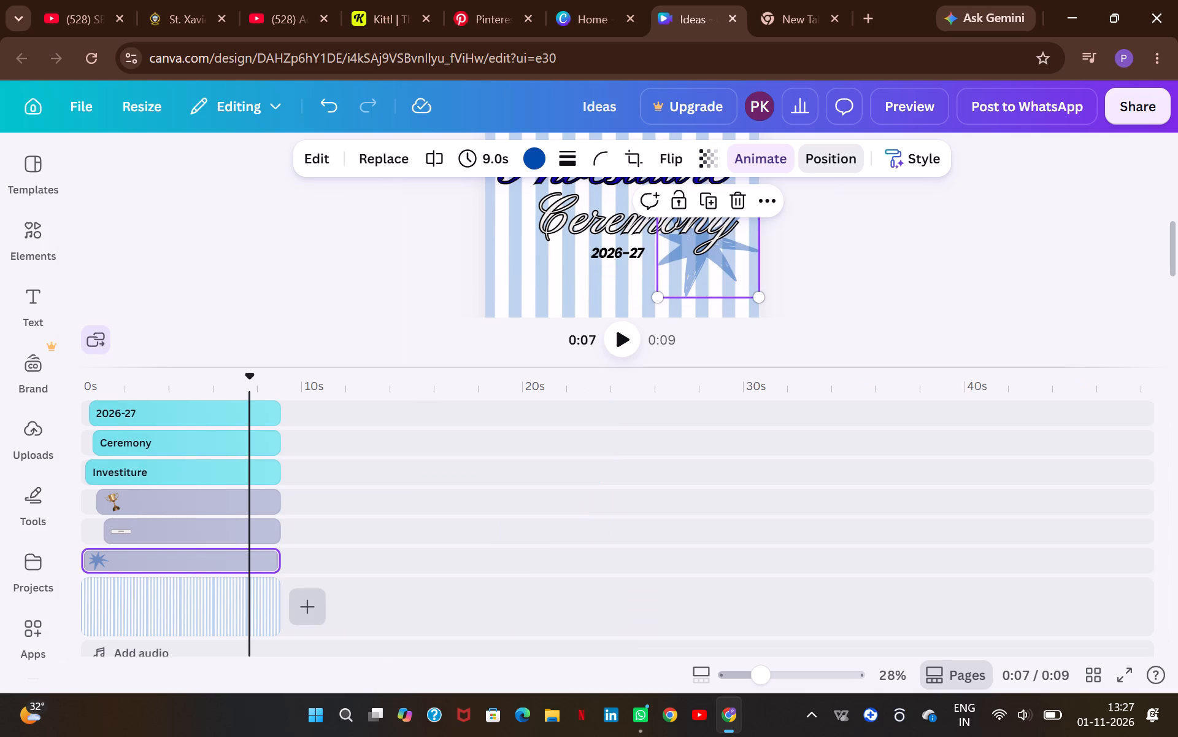
click(961, 259)
Move the faded blue starburst up slightly so it sits more centrally behind the end of Ceremony.
drag(722, 255, 721, 240)
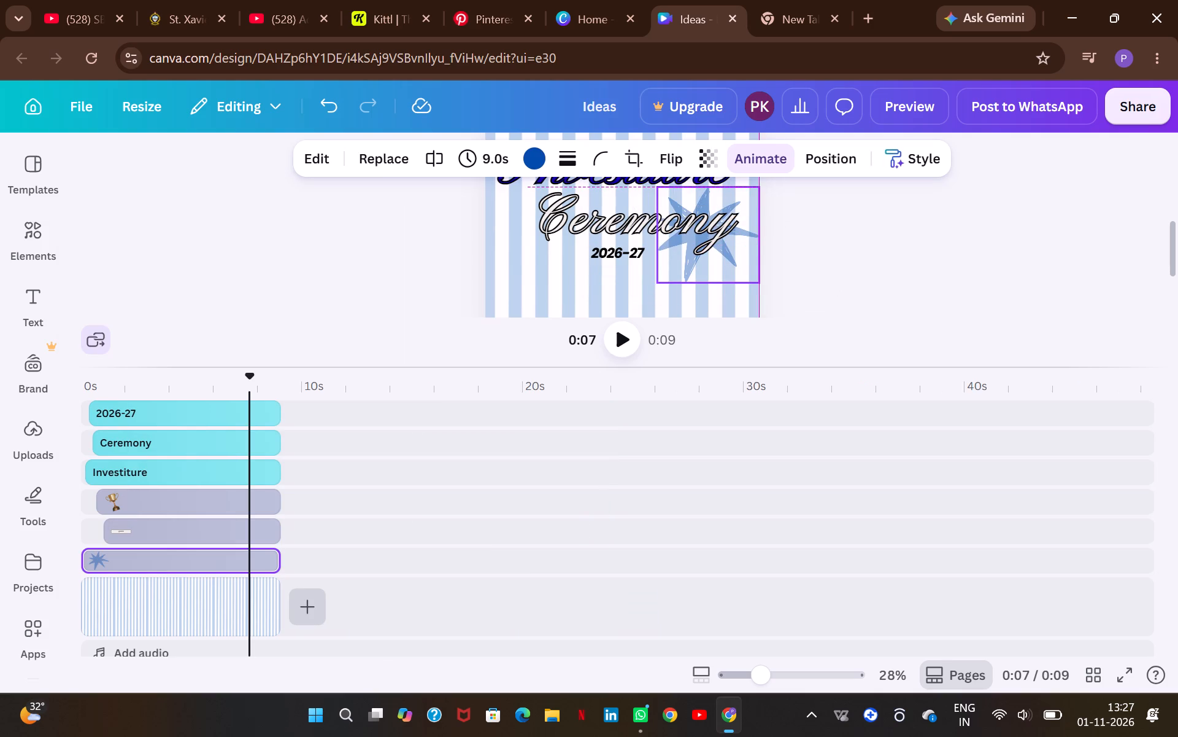
drag(721, 240, 721, 234)
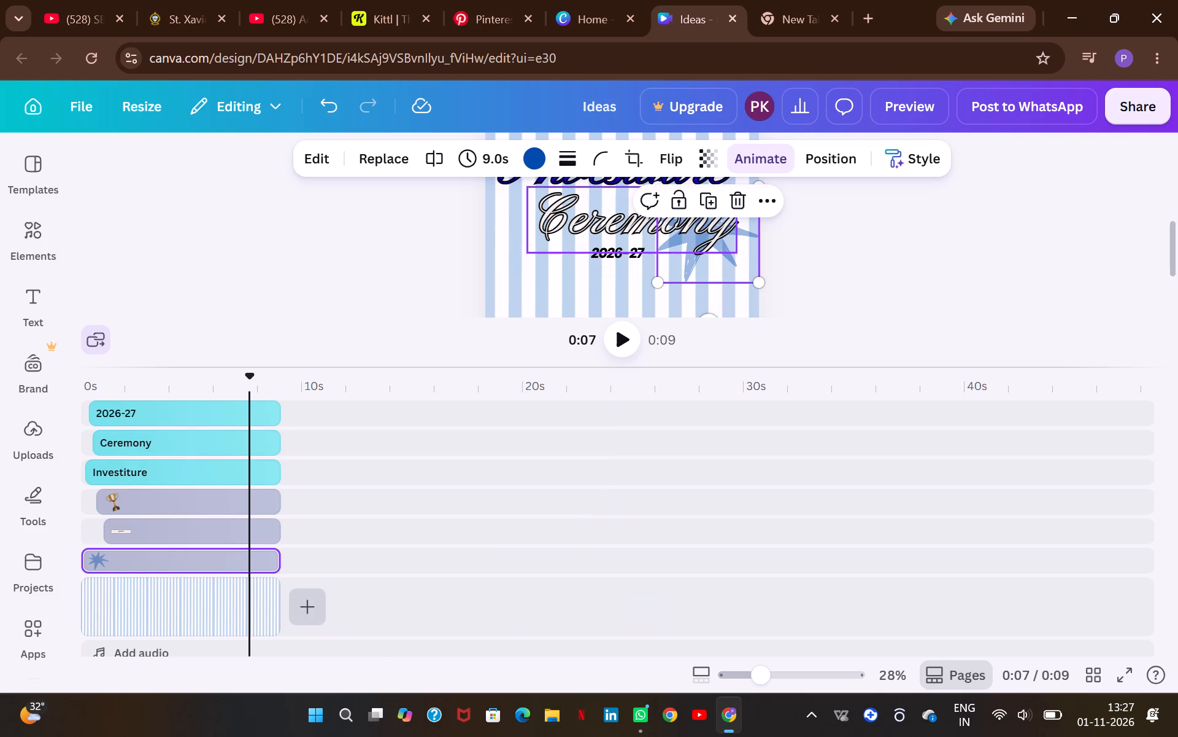
click(881, 228)
scroll(881, 228, up, 1)
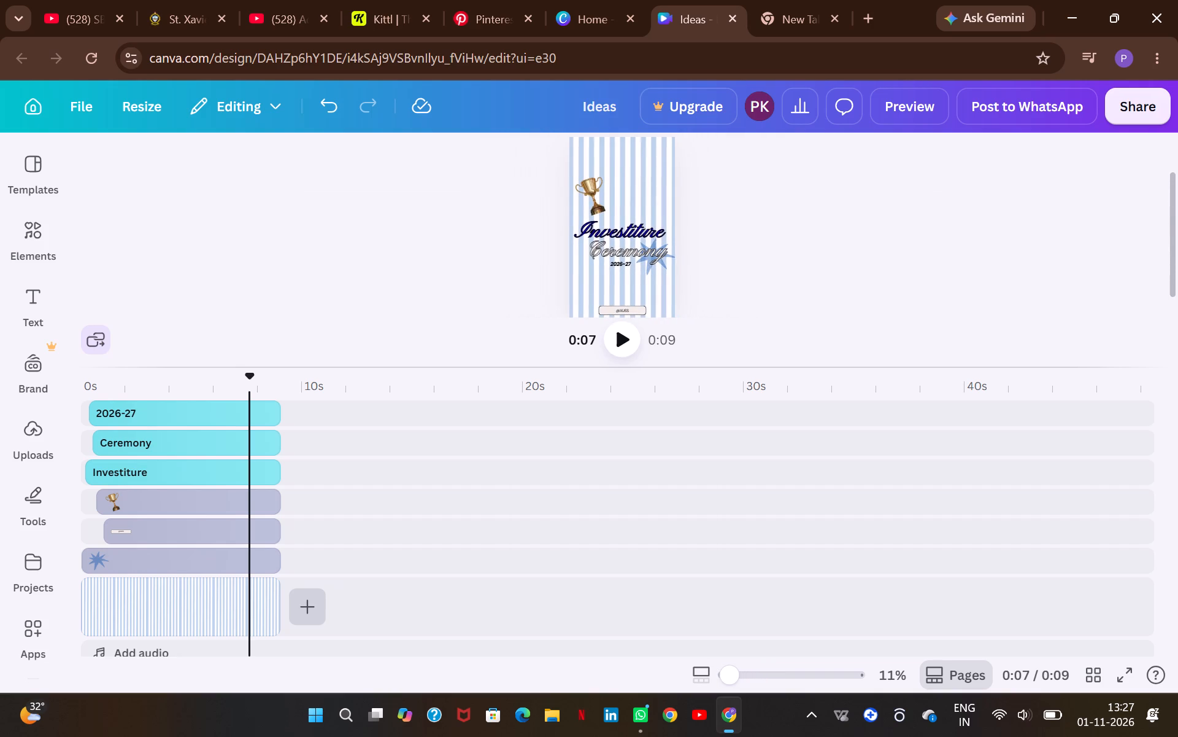
click(639, 173)
click(704, 182)
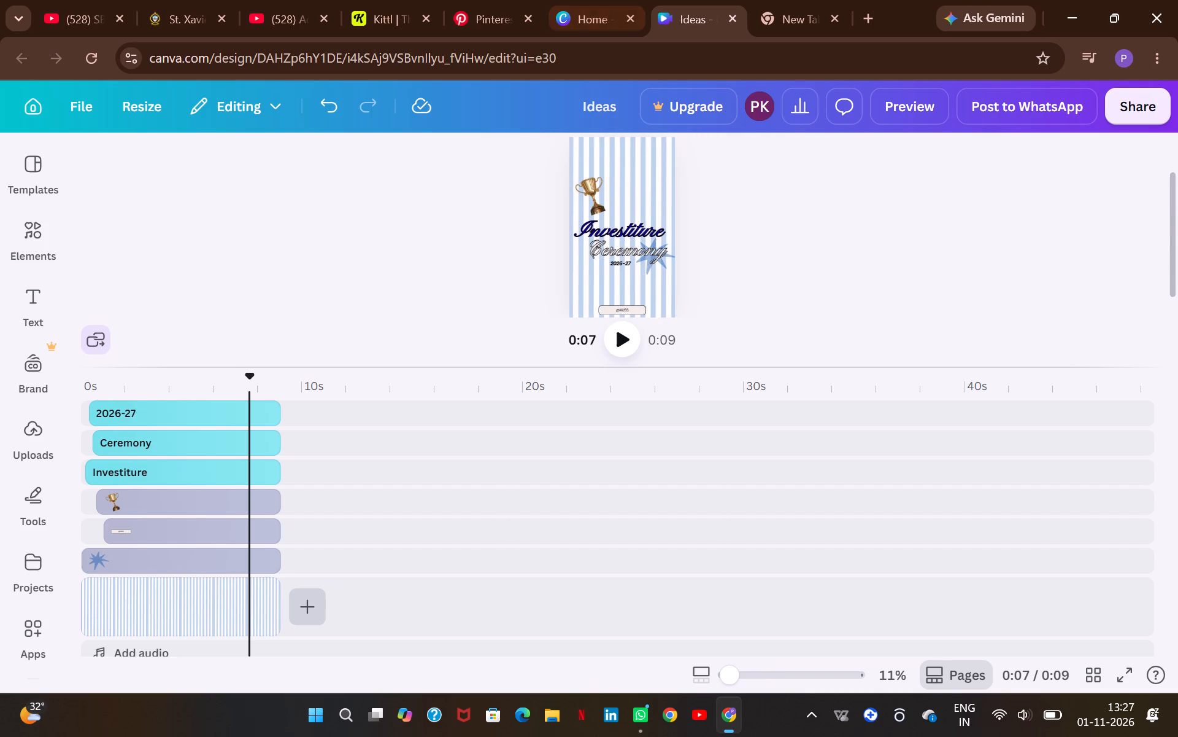
Switch to the Canva home page, dismiss the design creation dialog and look through the expanded list of recent designs.
click(807, 1)
click(561, 0)
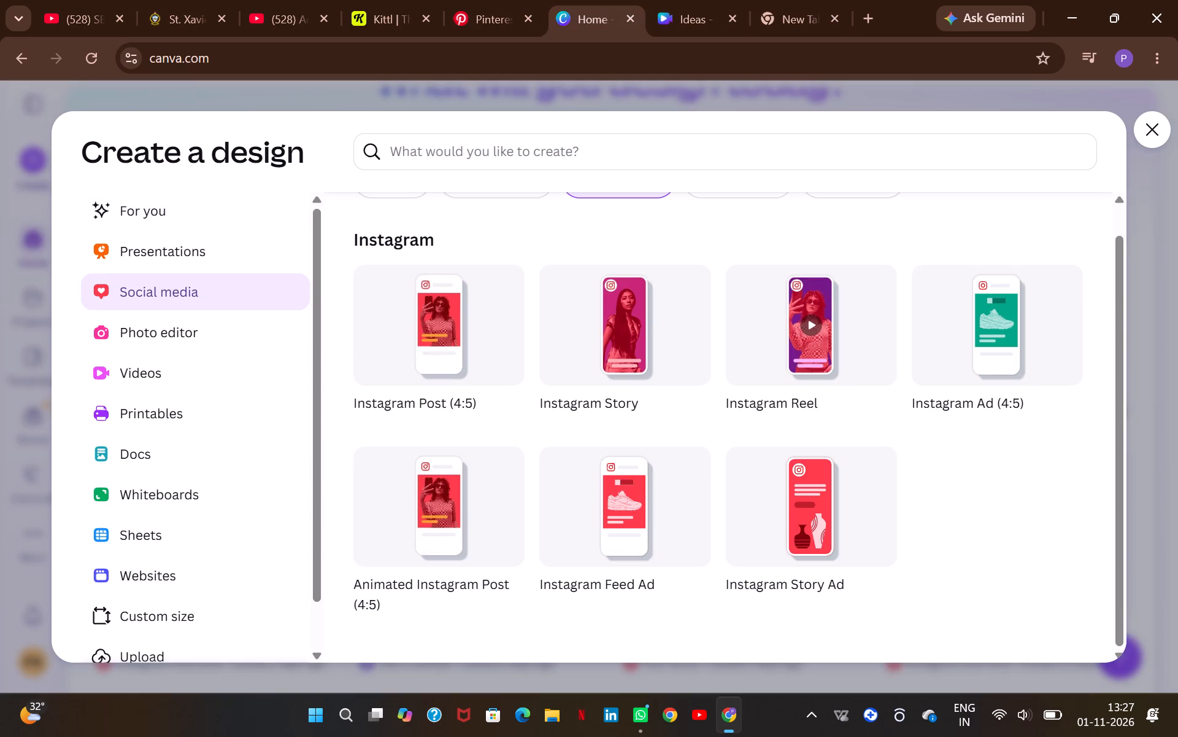
click(1150, 120)
scroll(431, 401, down, 1)
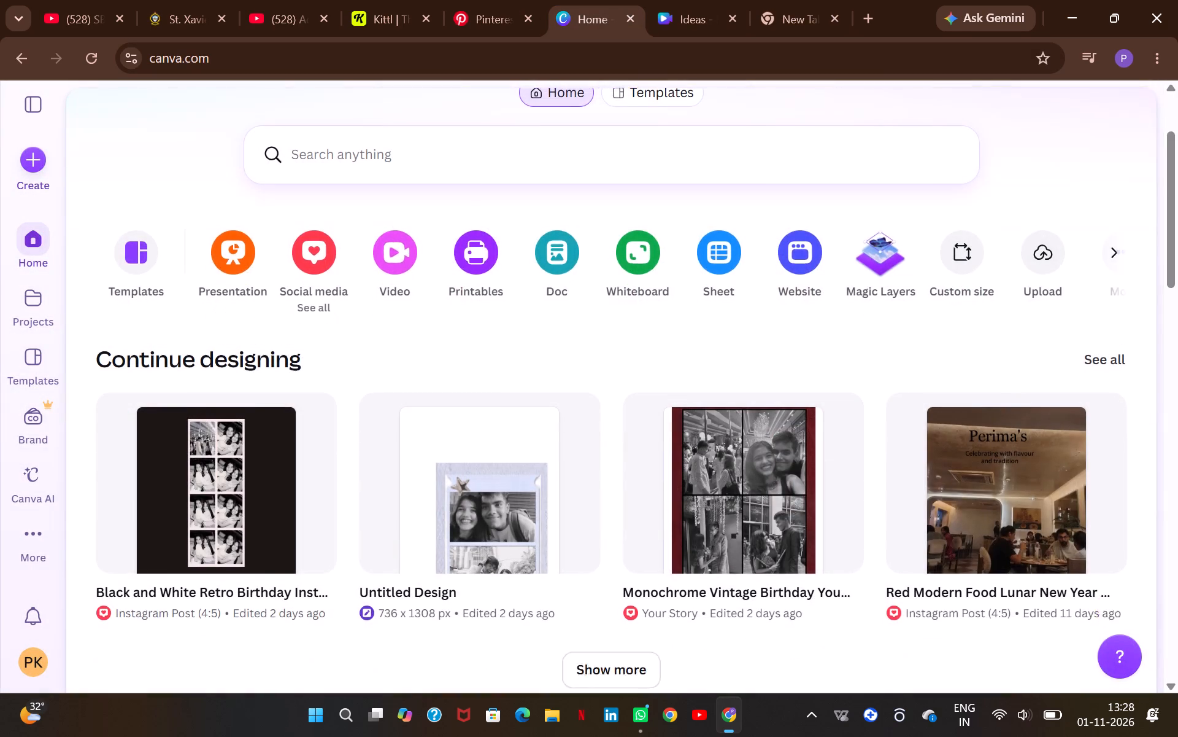
scroll(431, 401, down, 2)
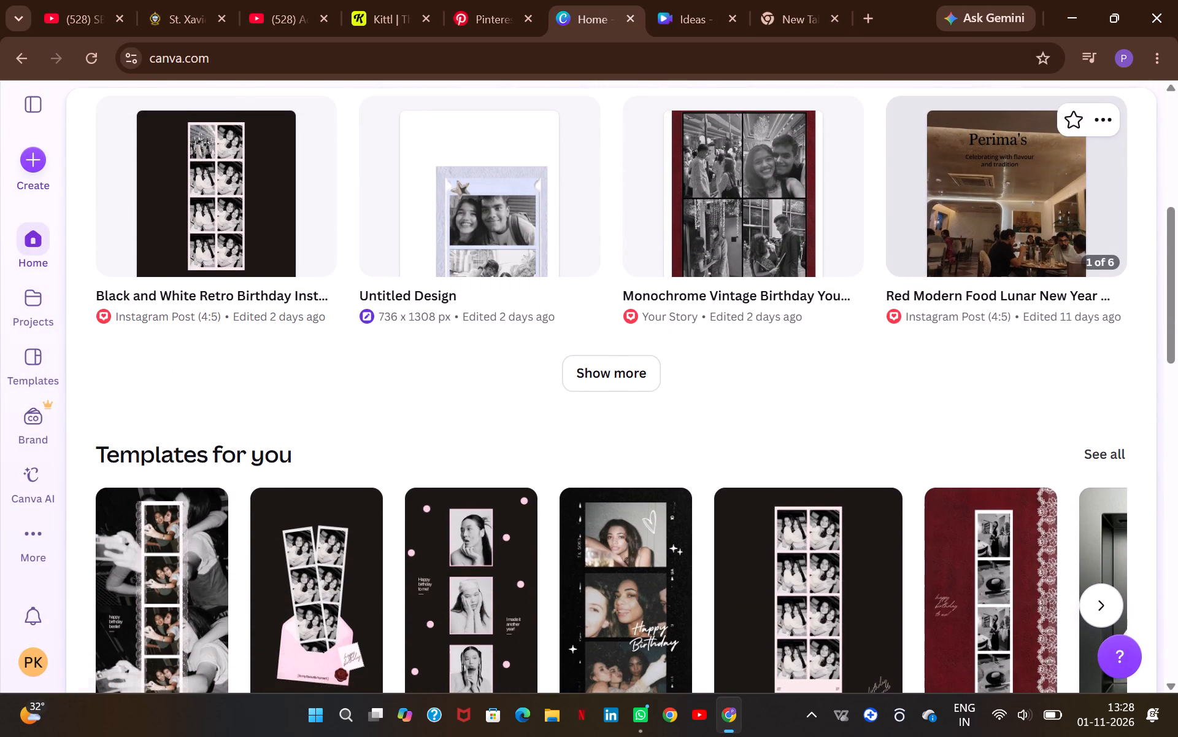
click(592, 386)
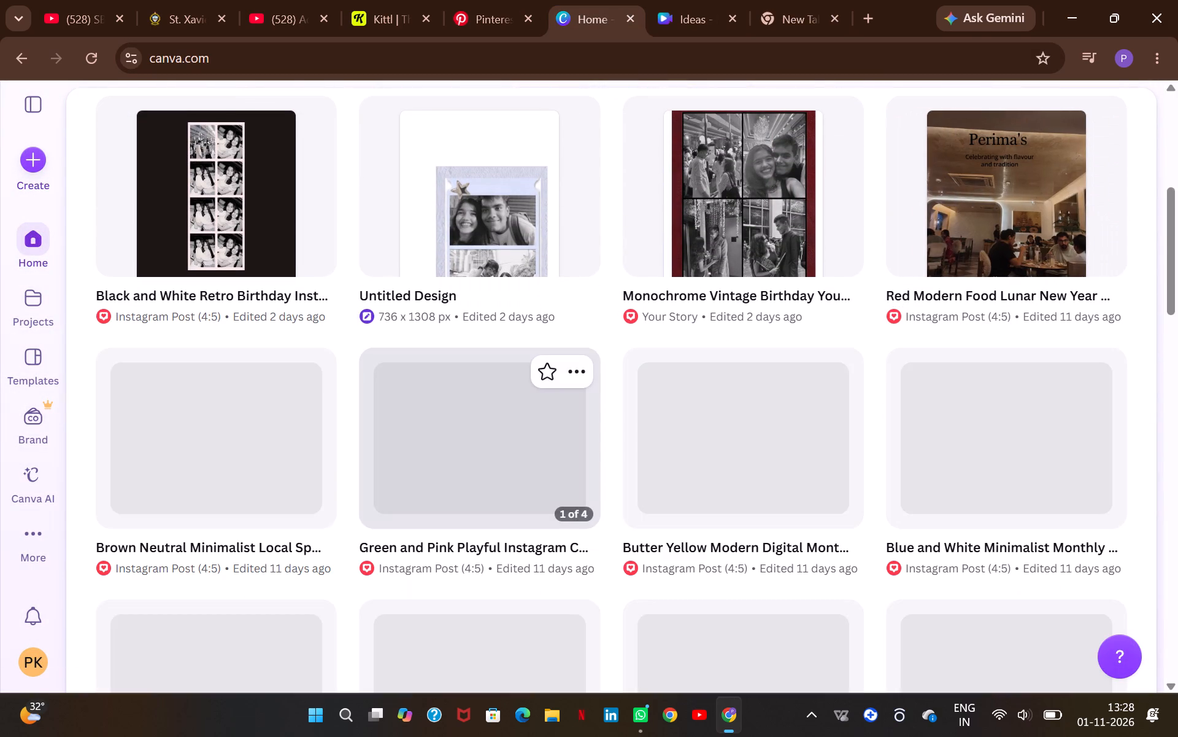
scroll(592, 386, down, 3)
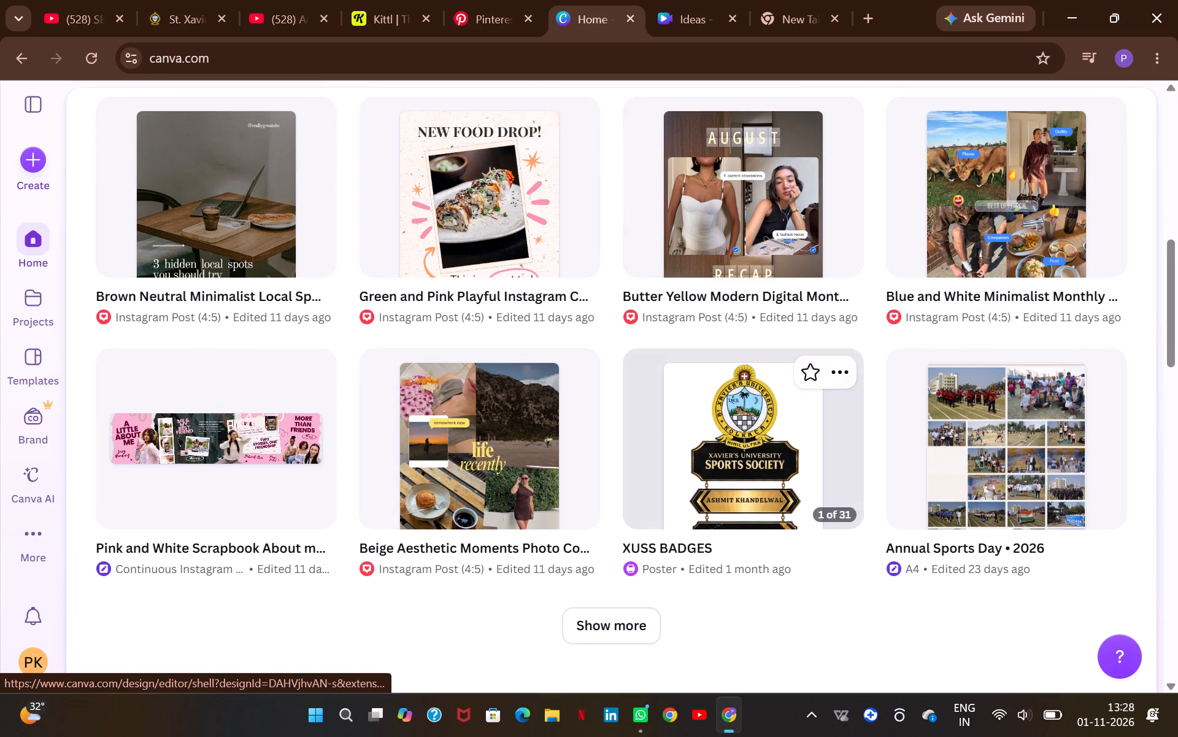
scroll(691, 357, down, 2)
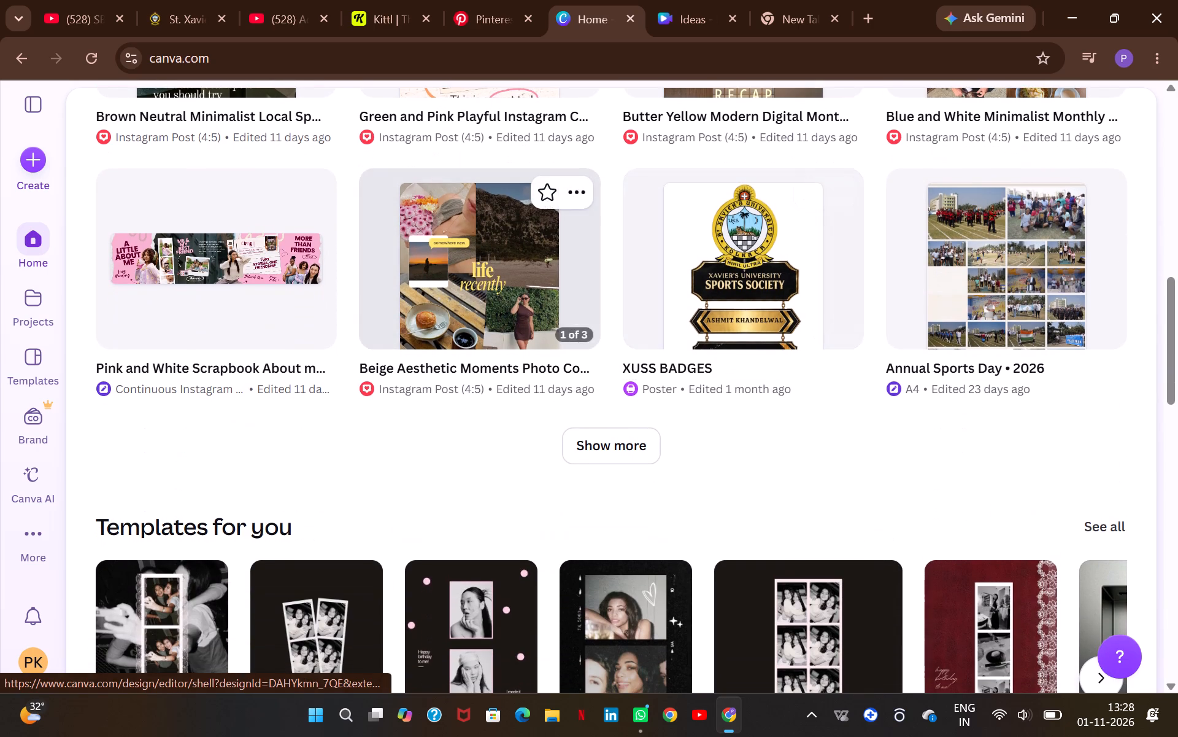
click(624, 434)
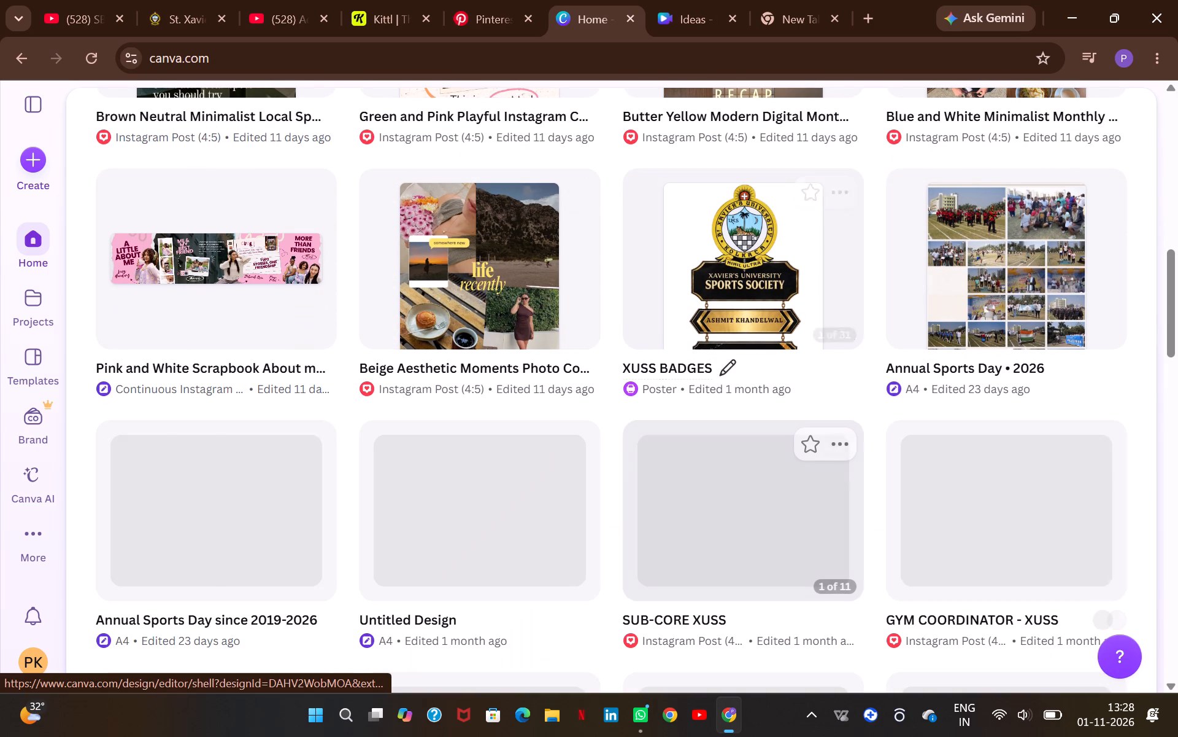
scroll(635, 371, up, 1)
scroll(756, 388, up, 1)
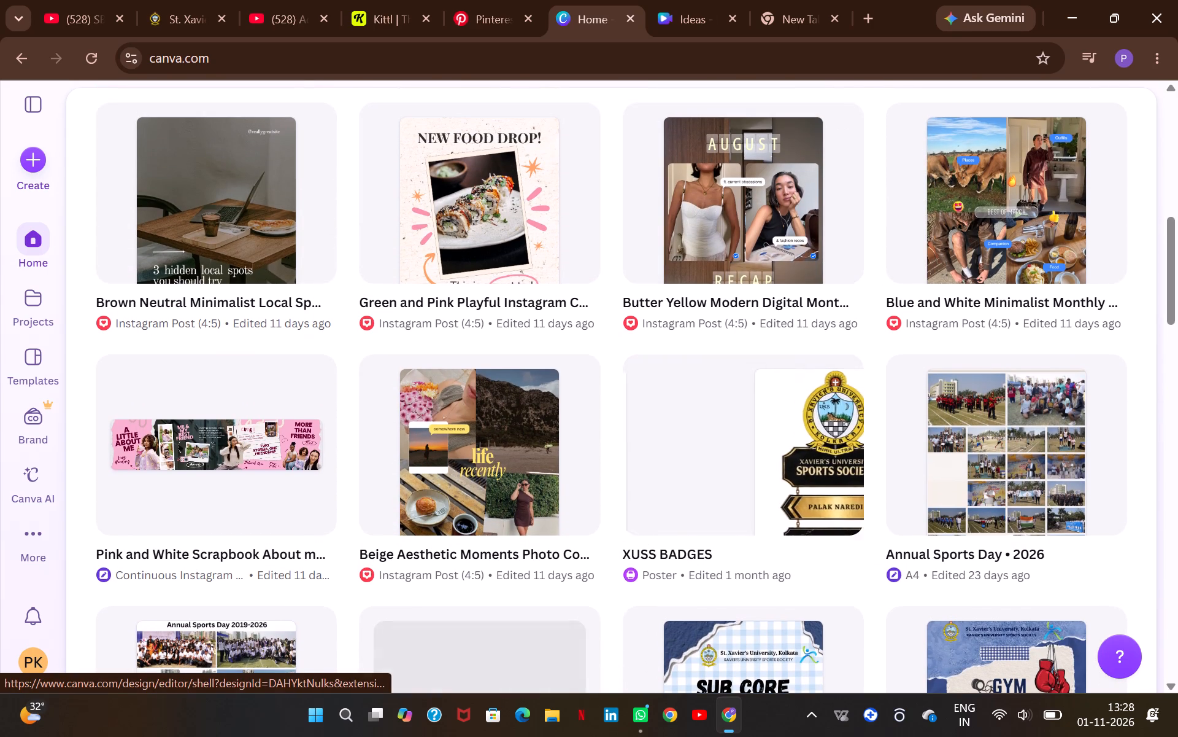
scroll(868, 238, down, 1)
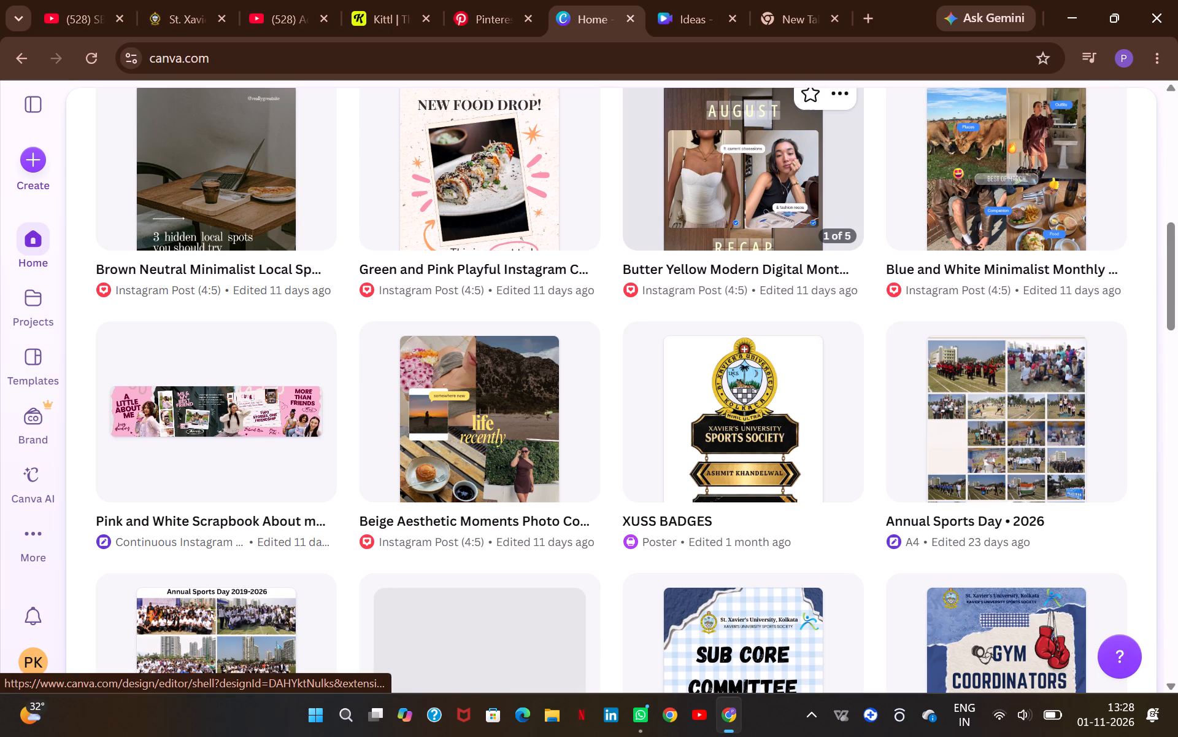
Open the SUB-CORE XUSS design from the recent designs on the Canva home page.
scroll(353, 352, down, 1)
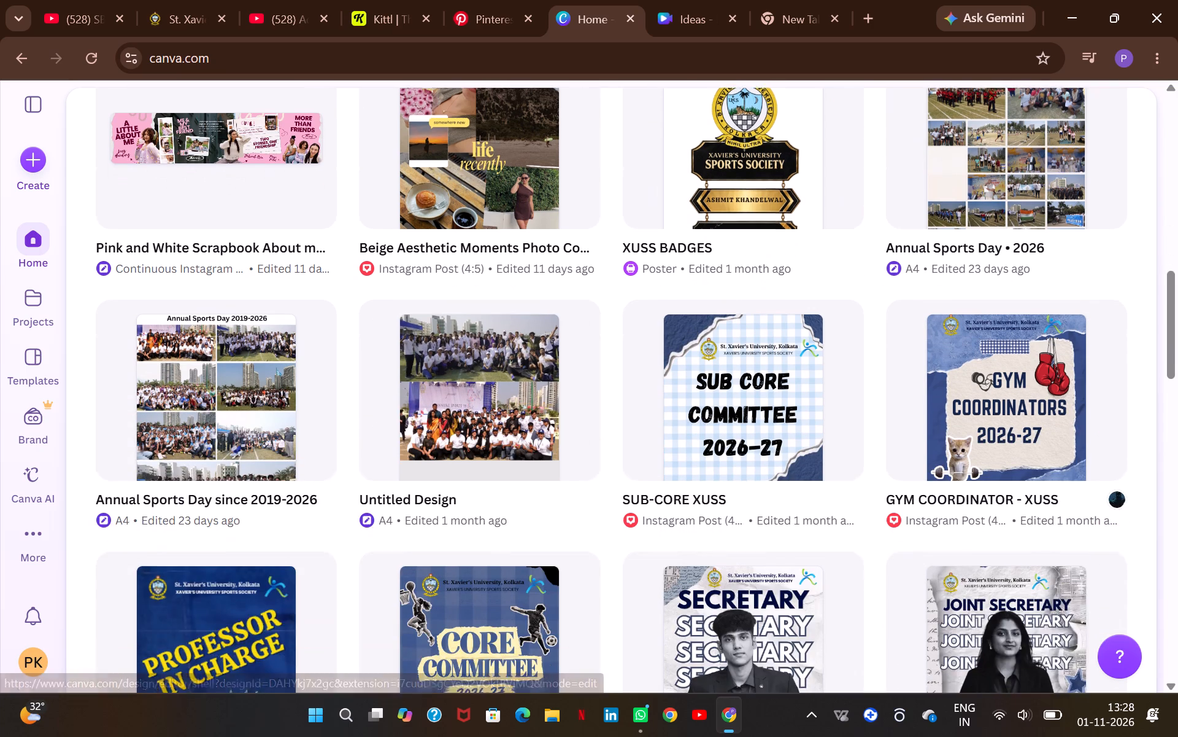
scroll(353, 352, down, 2)
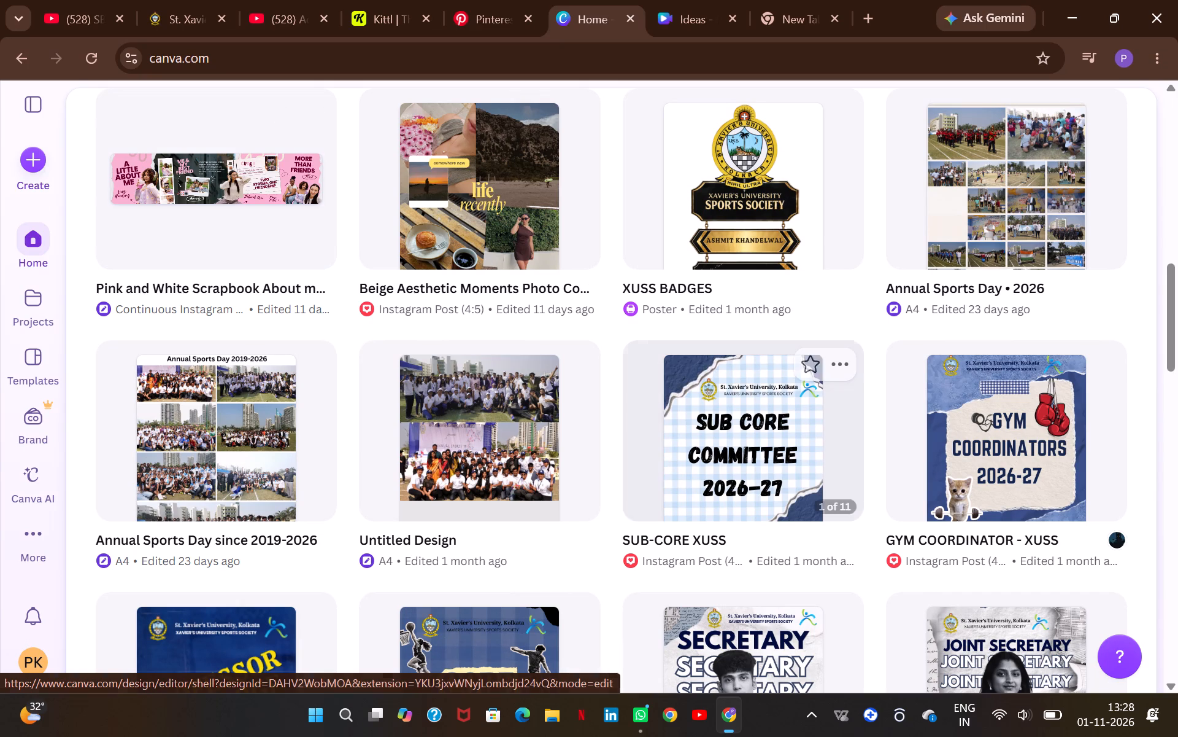
click(756, 439)
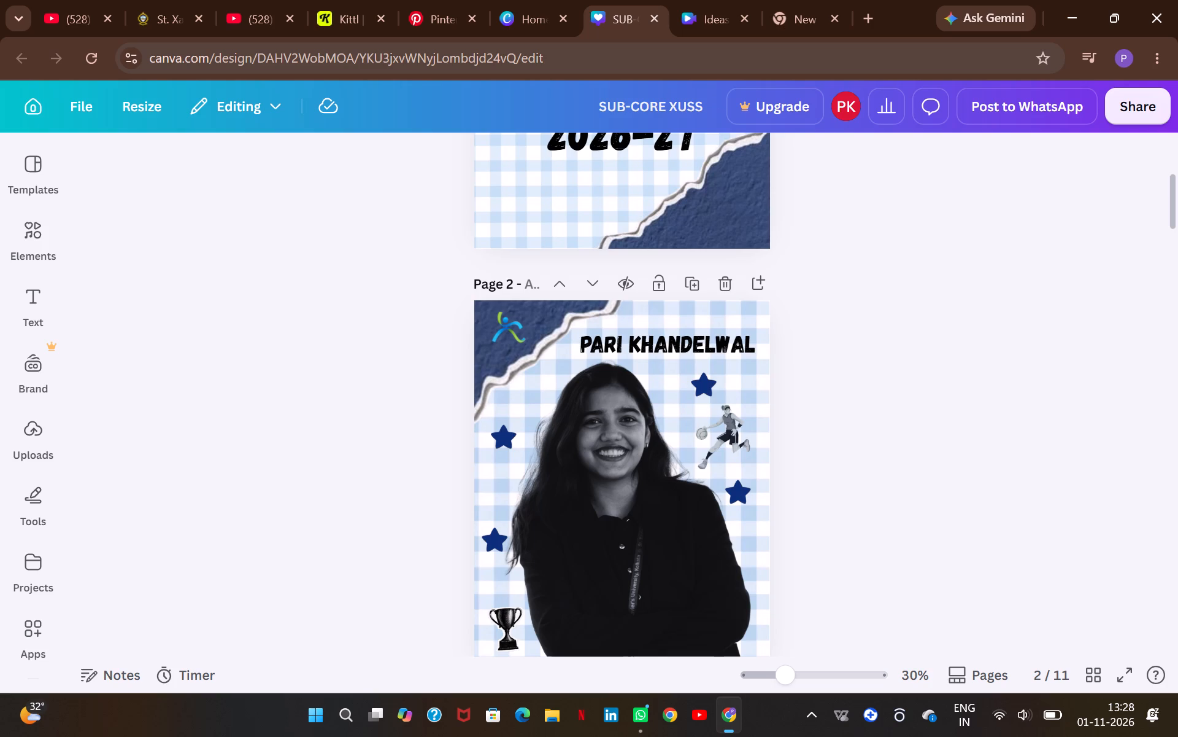
Switch to the second YouTube tab and start playing its video.
click(172, 0)
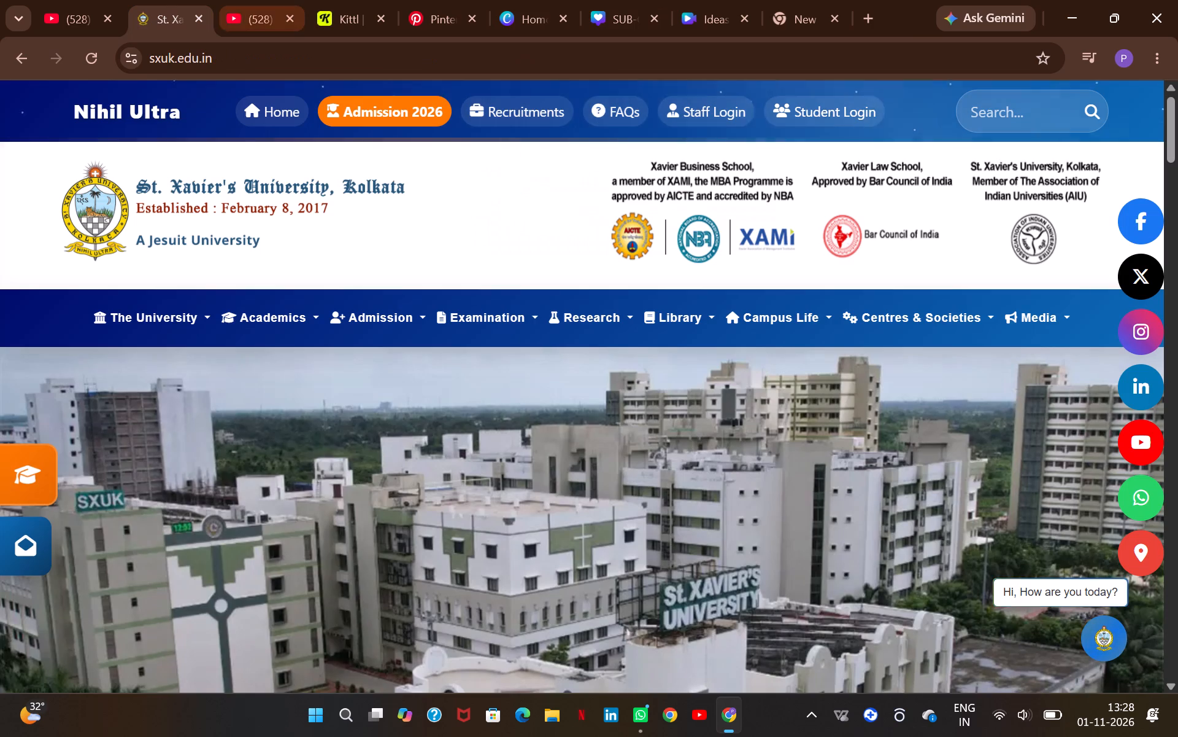
click(225, 7)
click(432, 293)
Return to the SUB-CORE XUSS design and copy the grouped St. Xavier's University, Kolkata header with both logos from page 1.
click(422, 0)
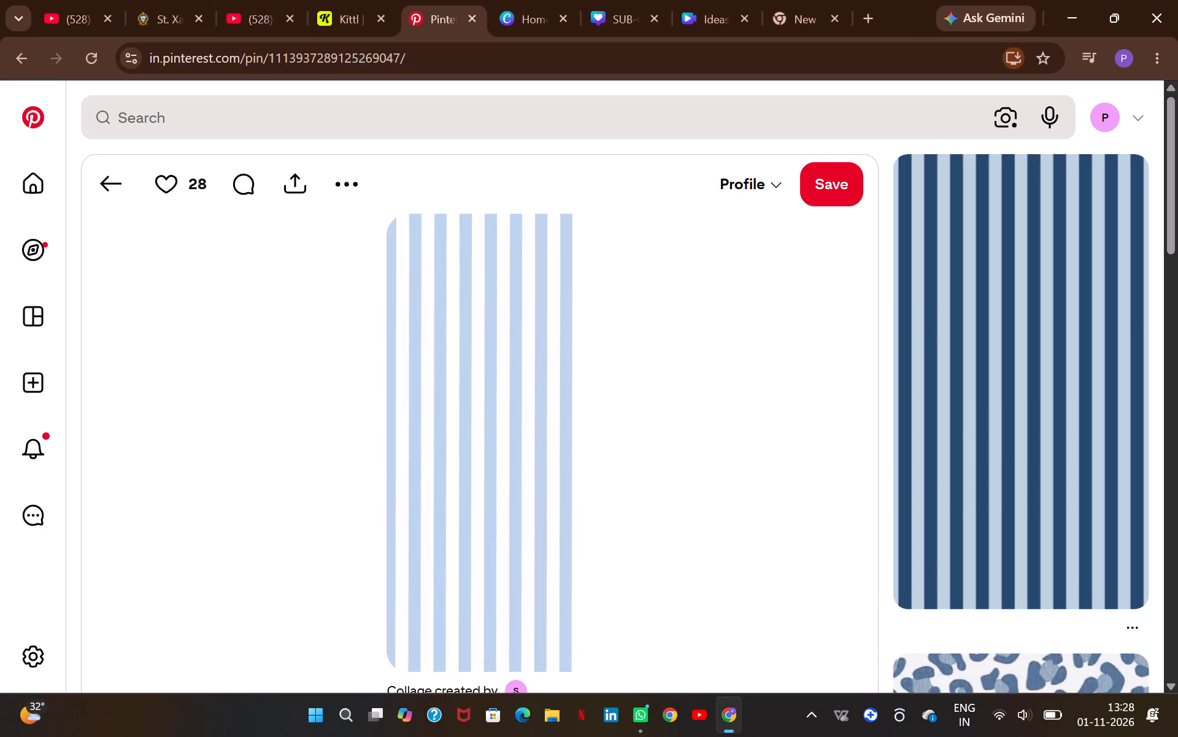
click(772, 0)
click(673, 0)
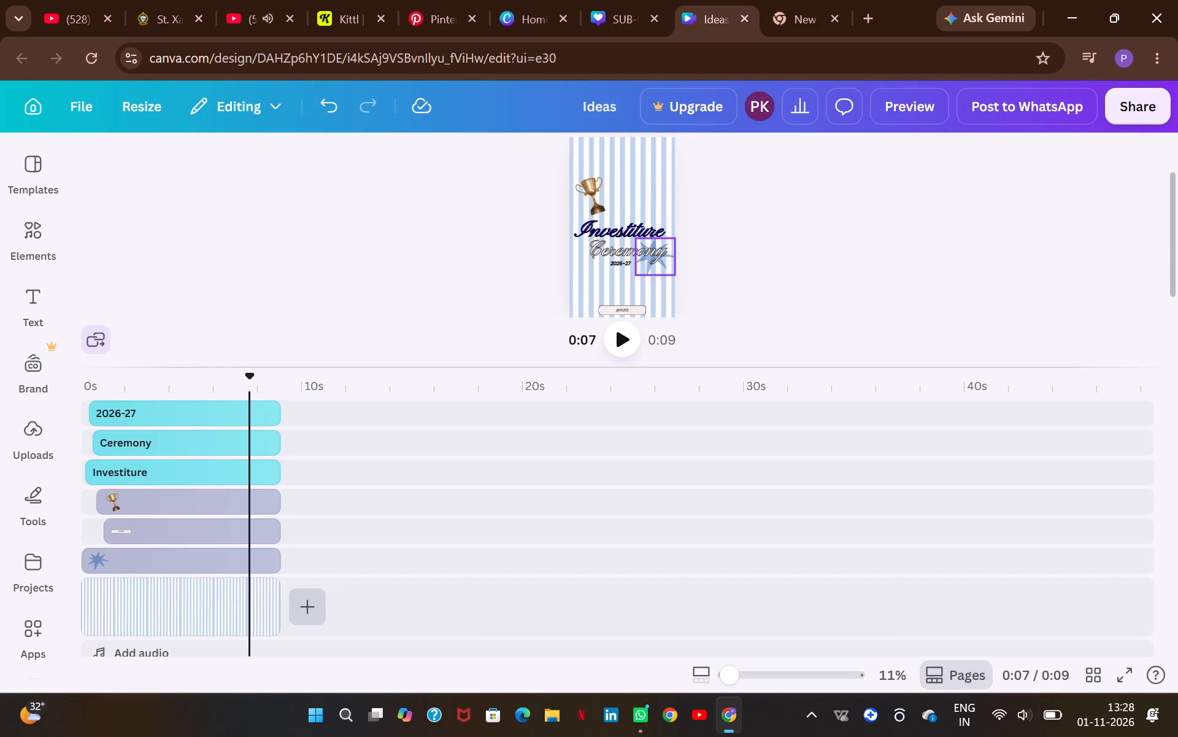
click(631, 0)
scroll(646, 149, up, 6)
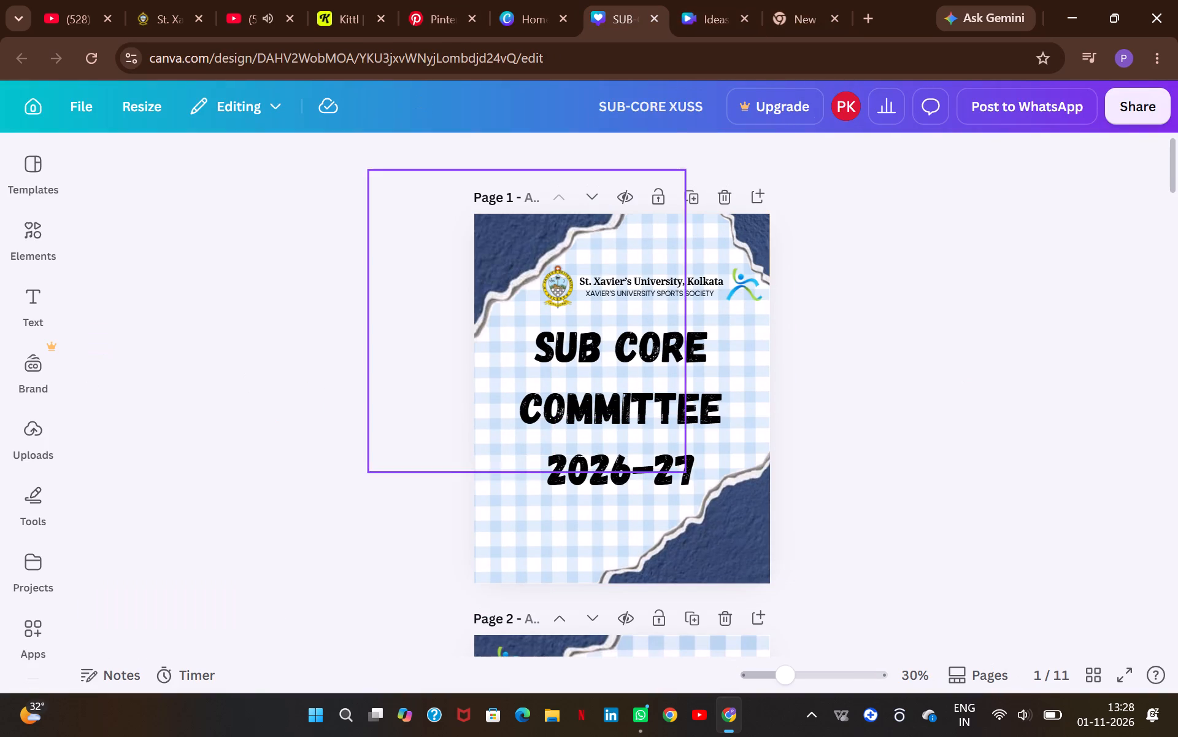
click(639, 297)
key(ctrl+c)
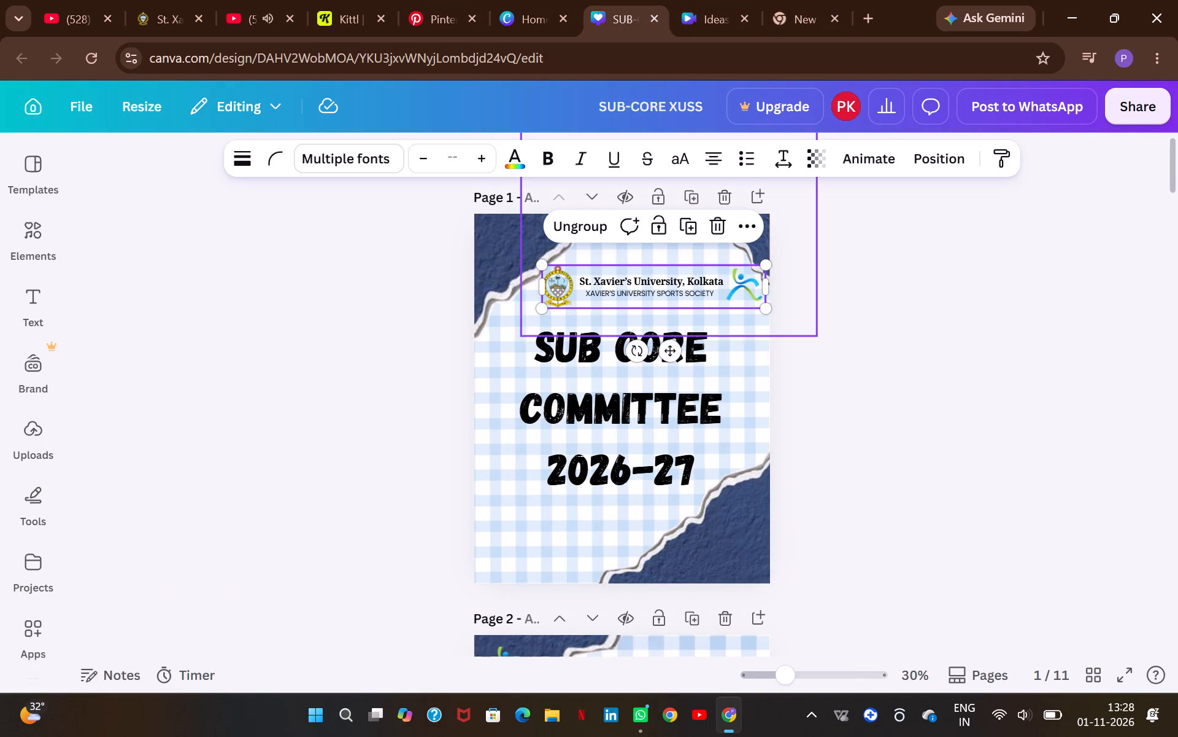
click(844, 324)
Paste the copied St. Xavier's University header group into the striped Investiture Ceremony page of the Ideas design.
click(726, 0)
click(657, 162)
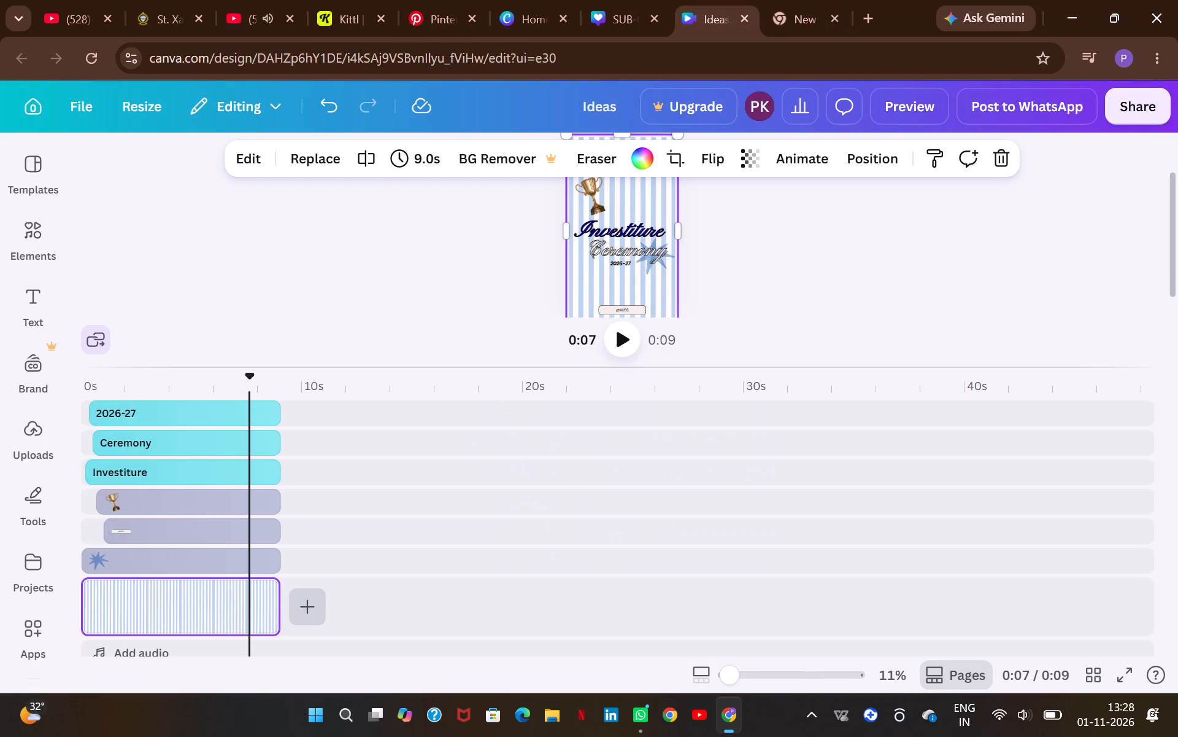
key(ctrl+v)
click(799, 263)
scroll(799, 263, up, 1)
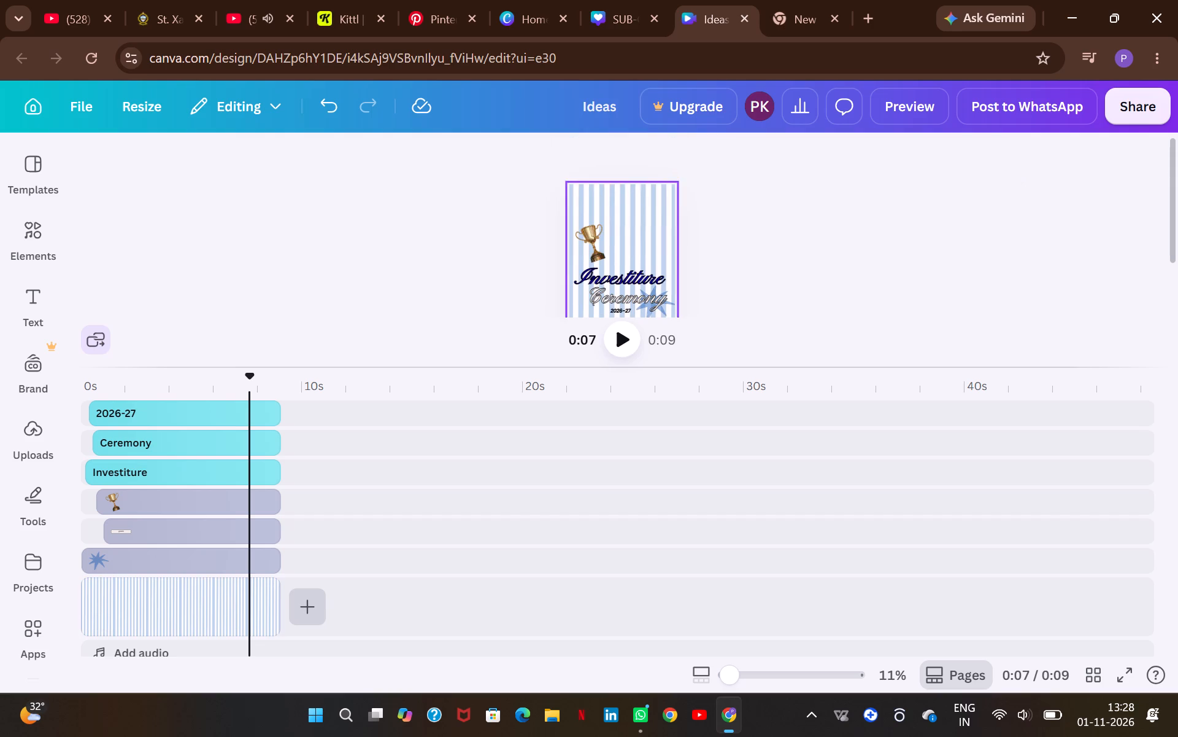
scroll(674, 260, down, 1)
scroll(610, 283, up, 1)
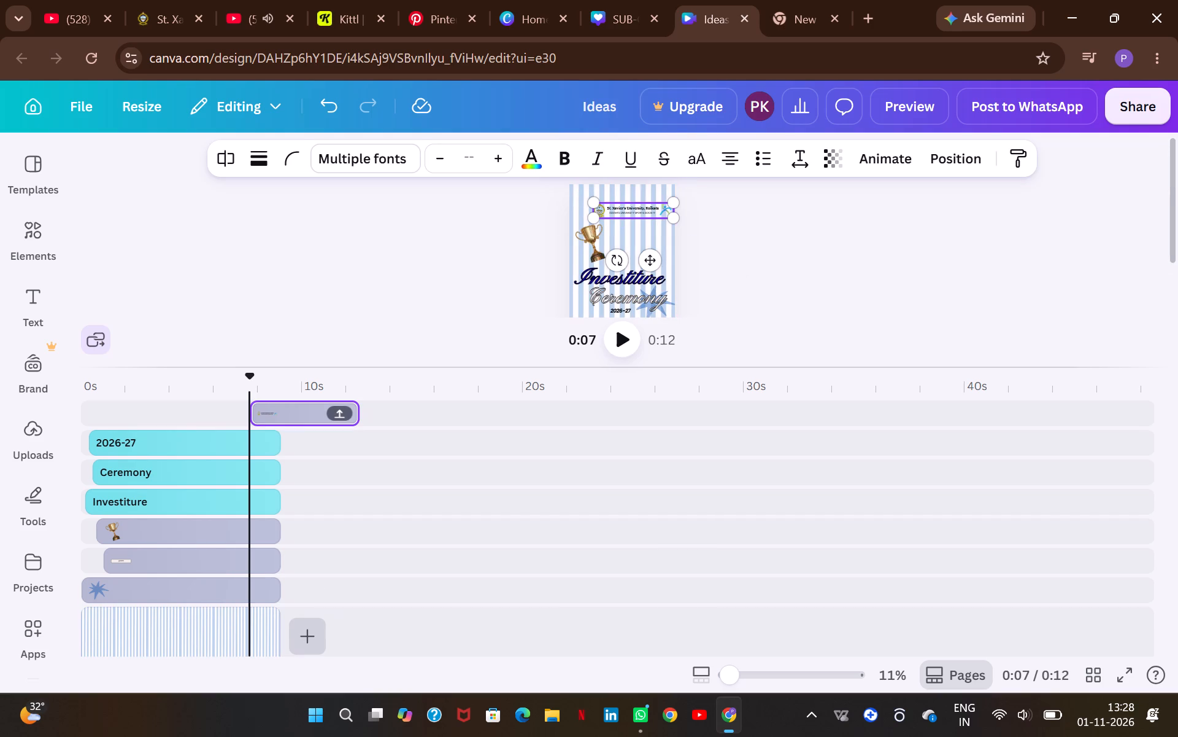
Move the university header group to the top of the page above the trophy and enlarge it to about 986 px wide.
drag(639, 214, 625, 205)
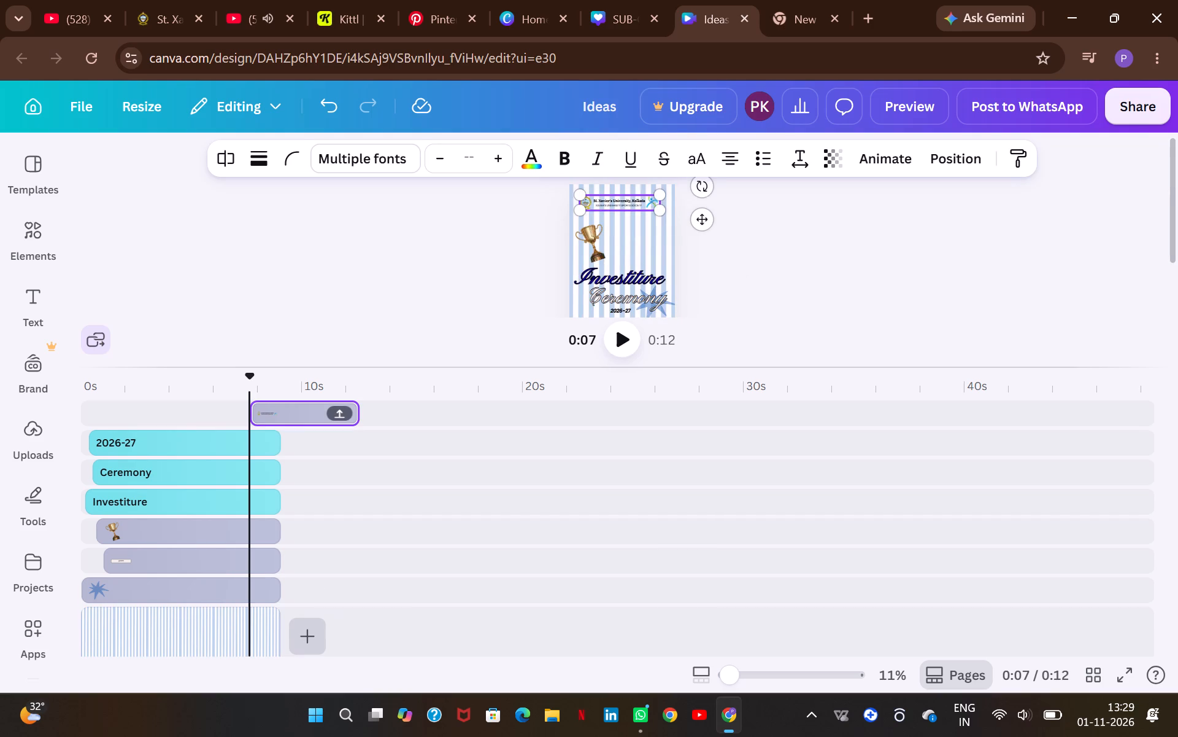
drag(662, 214, 663, 221)
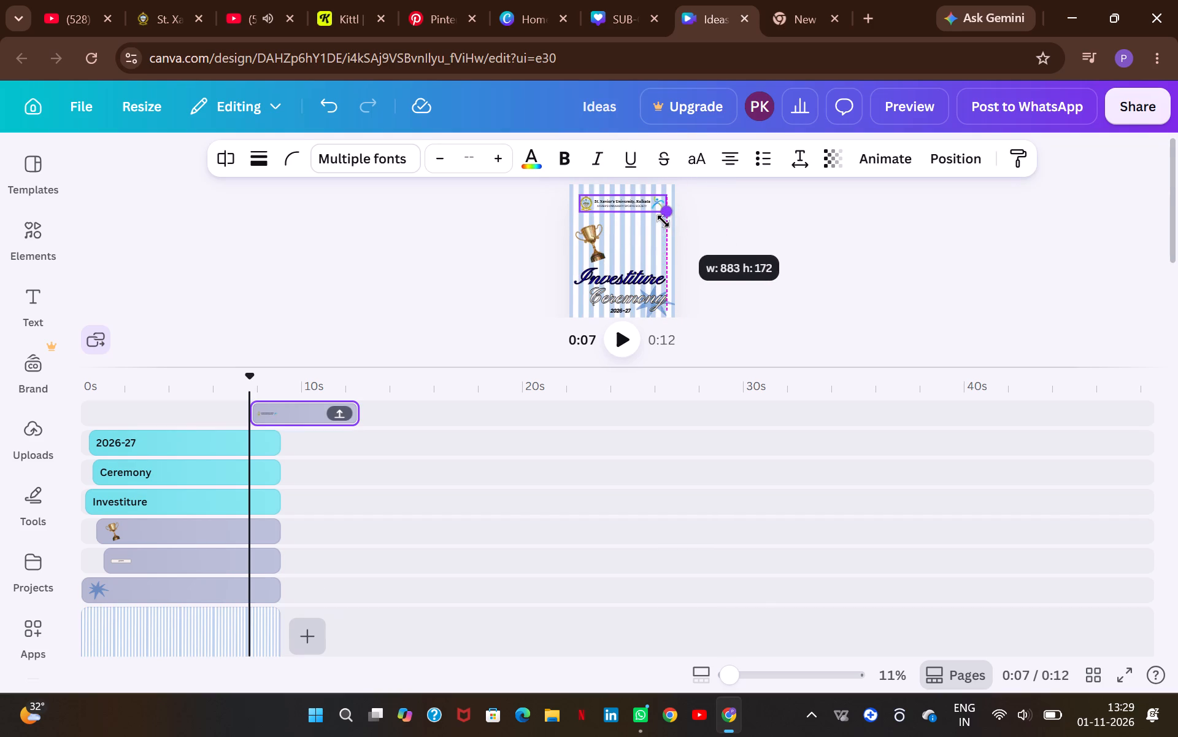
drag(663, 221, 667, 222)
click(740, 220)
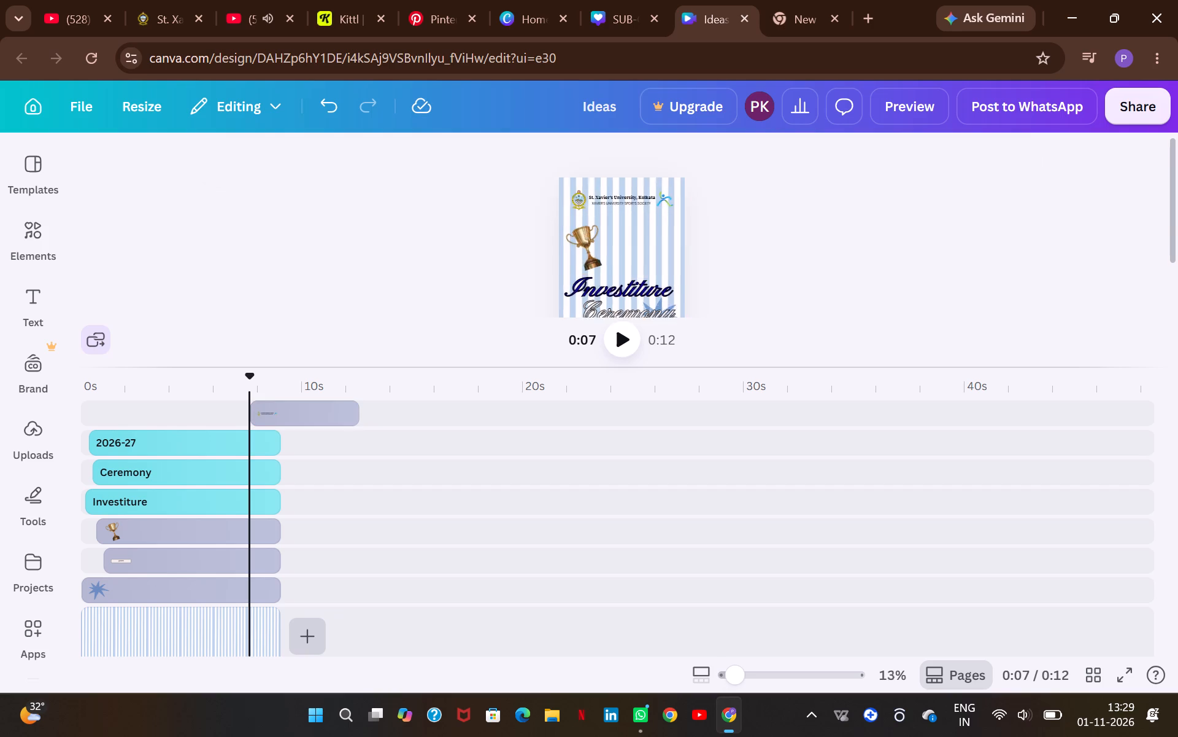
click(613, 188)
drag(612, 187, 595, 190)
drag(706, 205, 718, 217)
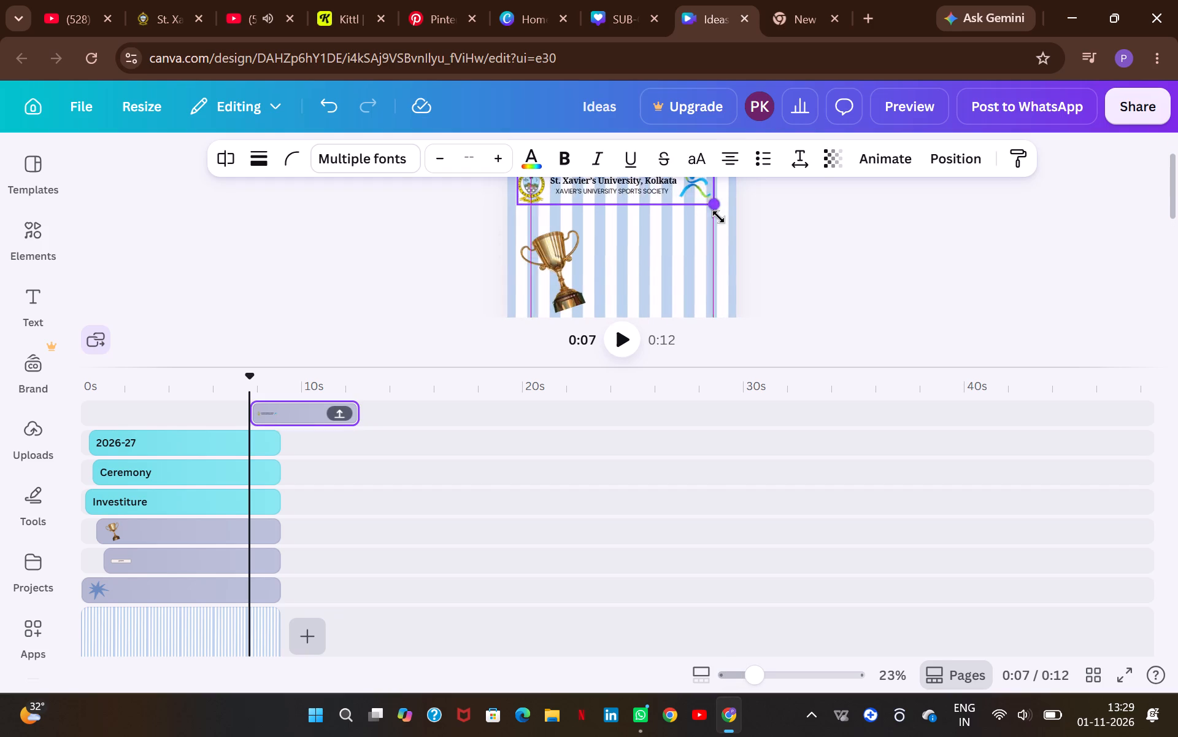
drag(718, 217, 723, 238)
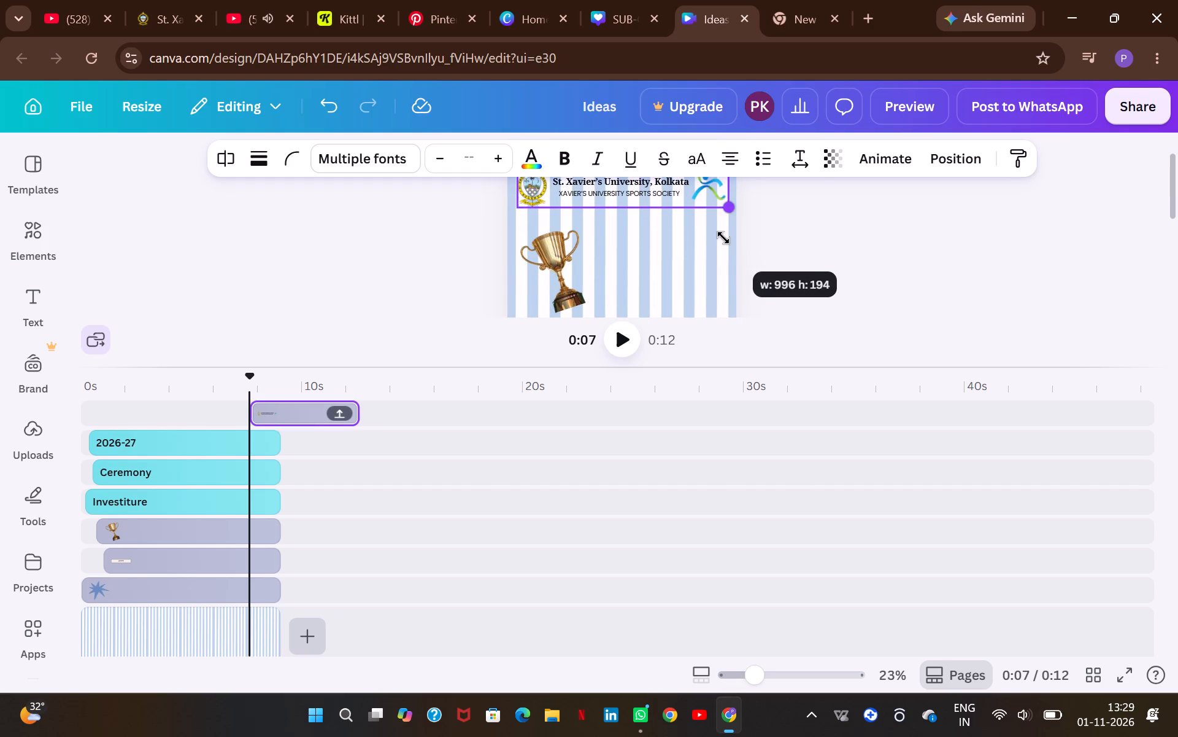
drag(723, 238, 721, 238)
click(783, 232)
scroll(783, 232, up, 1)
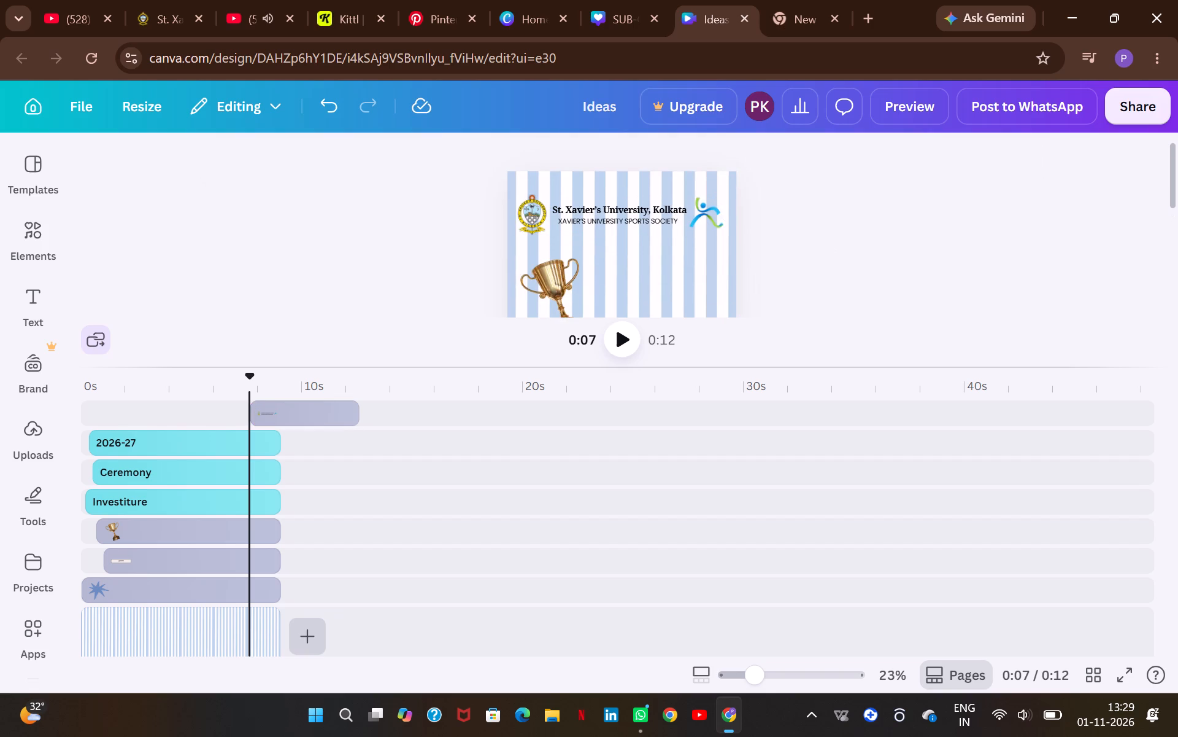
Centre the university header group horizontally on the page, keeping it above the trophy.
click(629, 215)
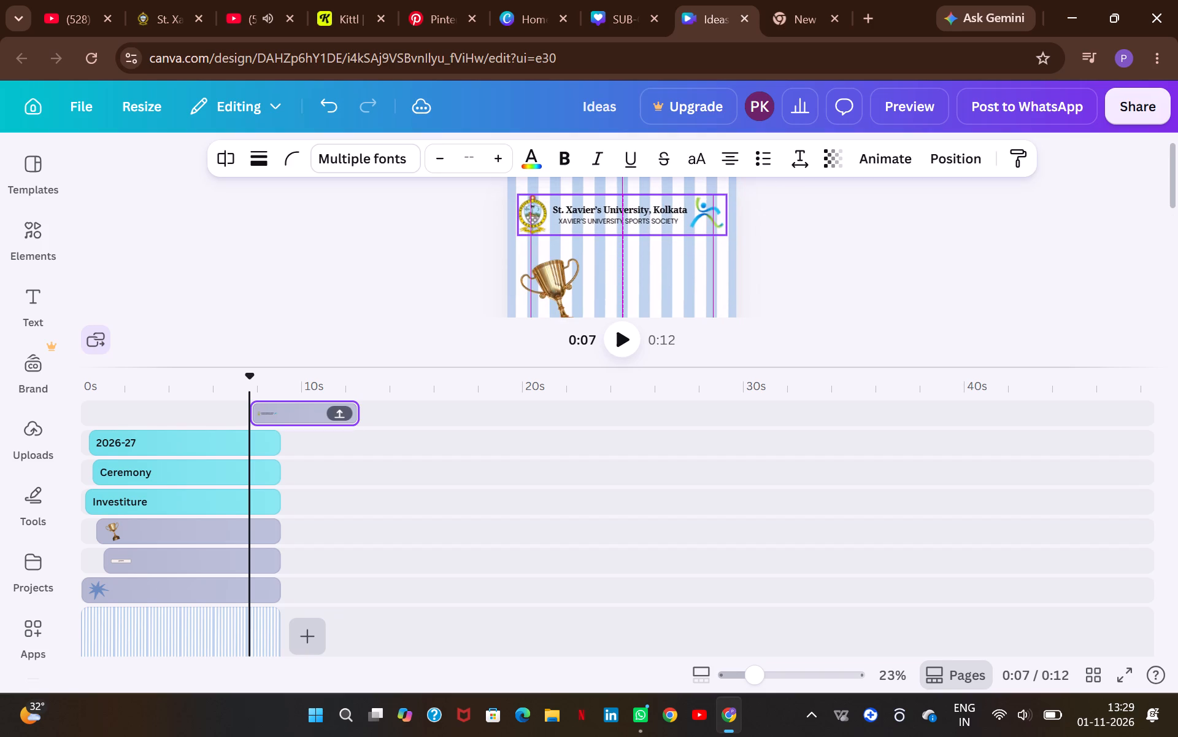
click(519, 233)
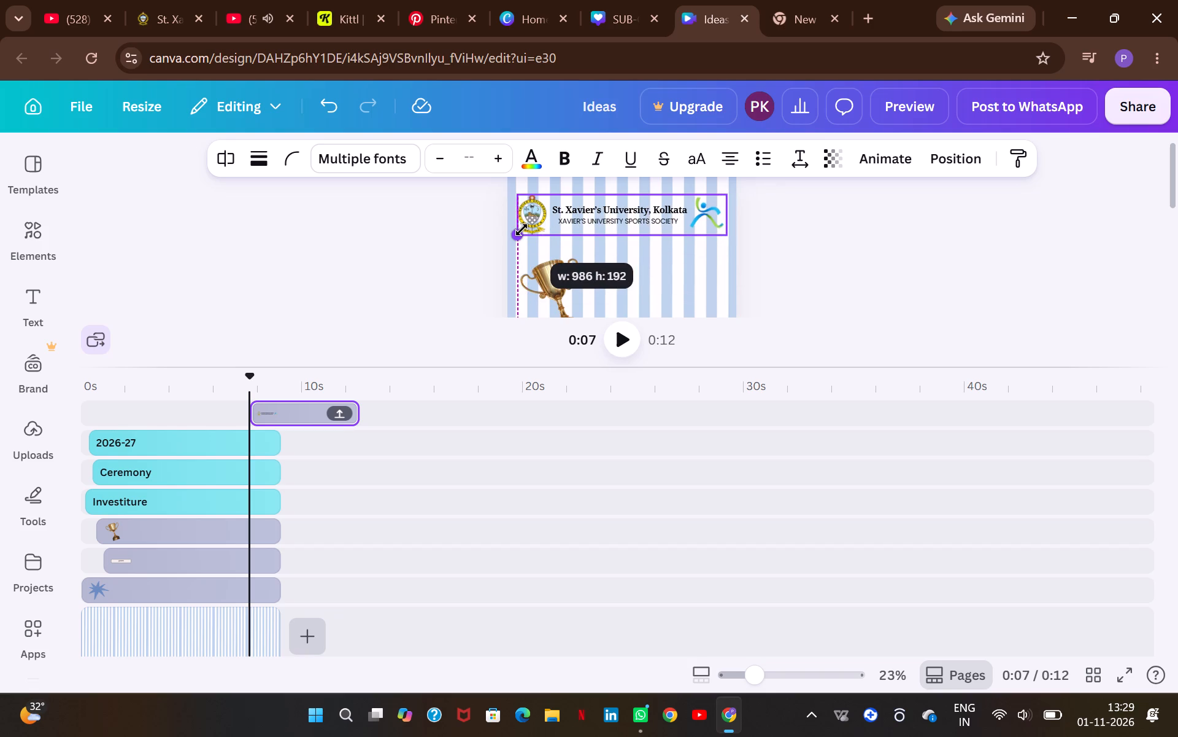
click(822, 243)
scroll(822, 243, up, 1)
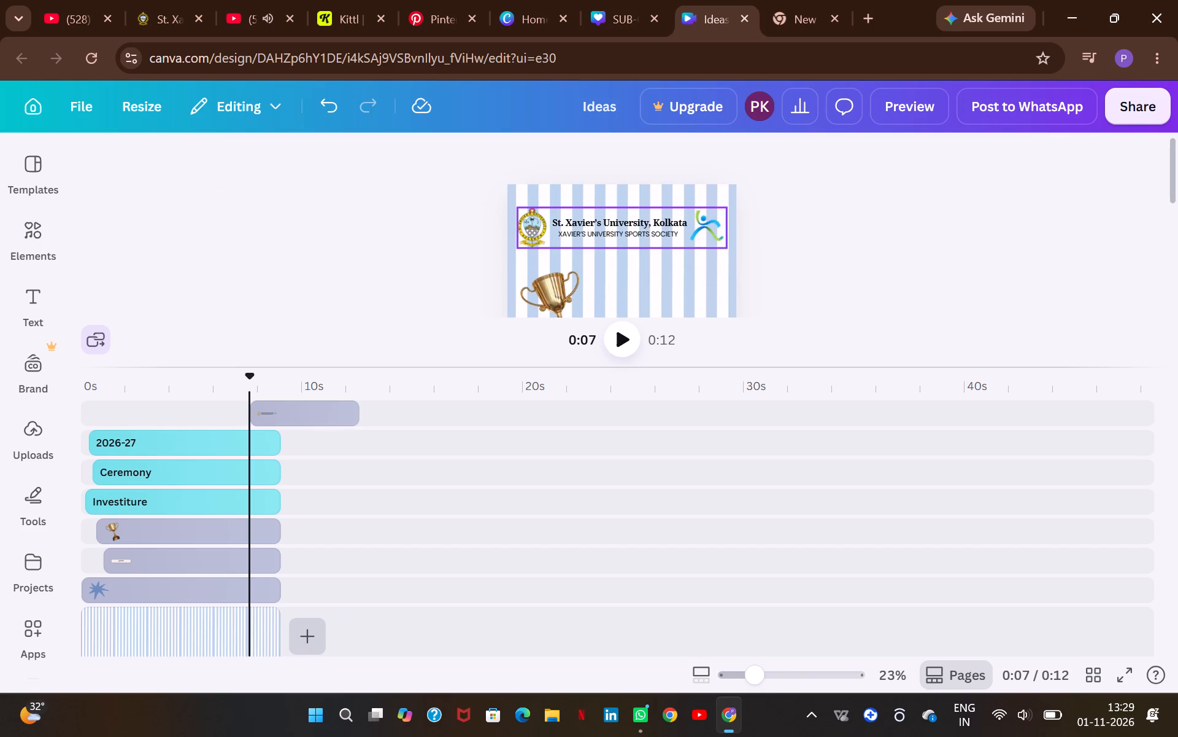
click(618, 225)
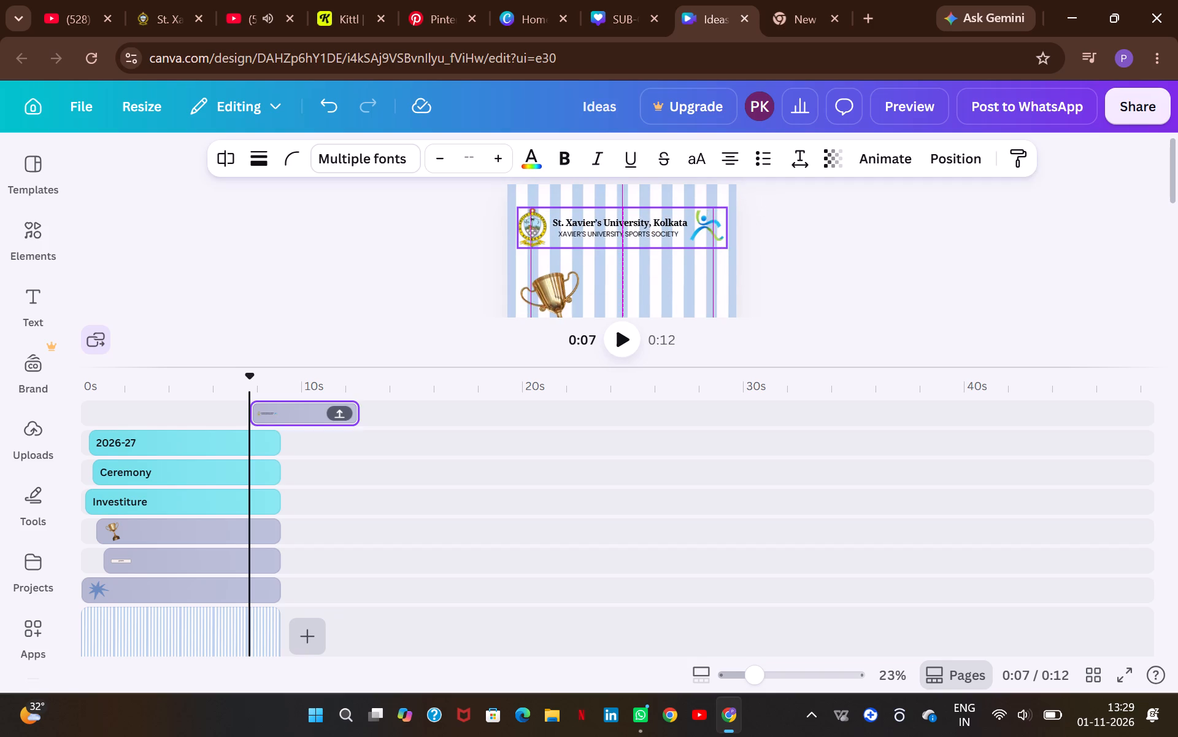
click(891, 300)
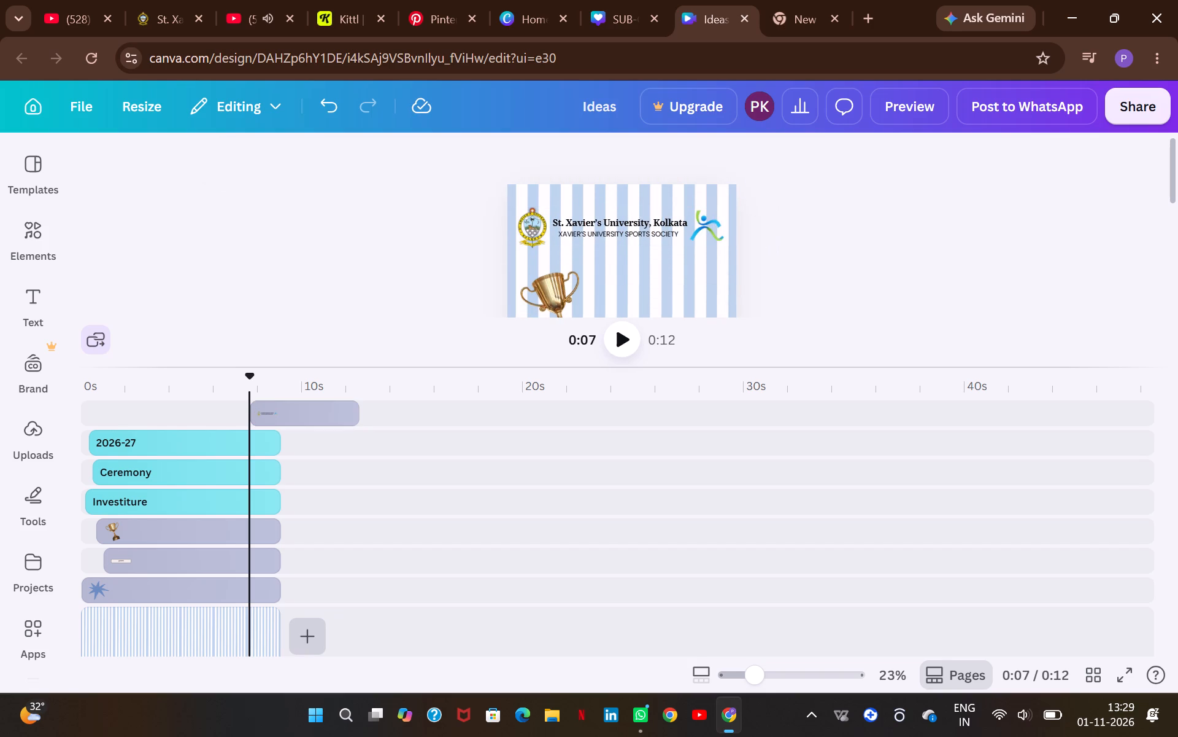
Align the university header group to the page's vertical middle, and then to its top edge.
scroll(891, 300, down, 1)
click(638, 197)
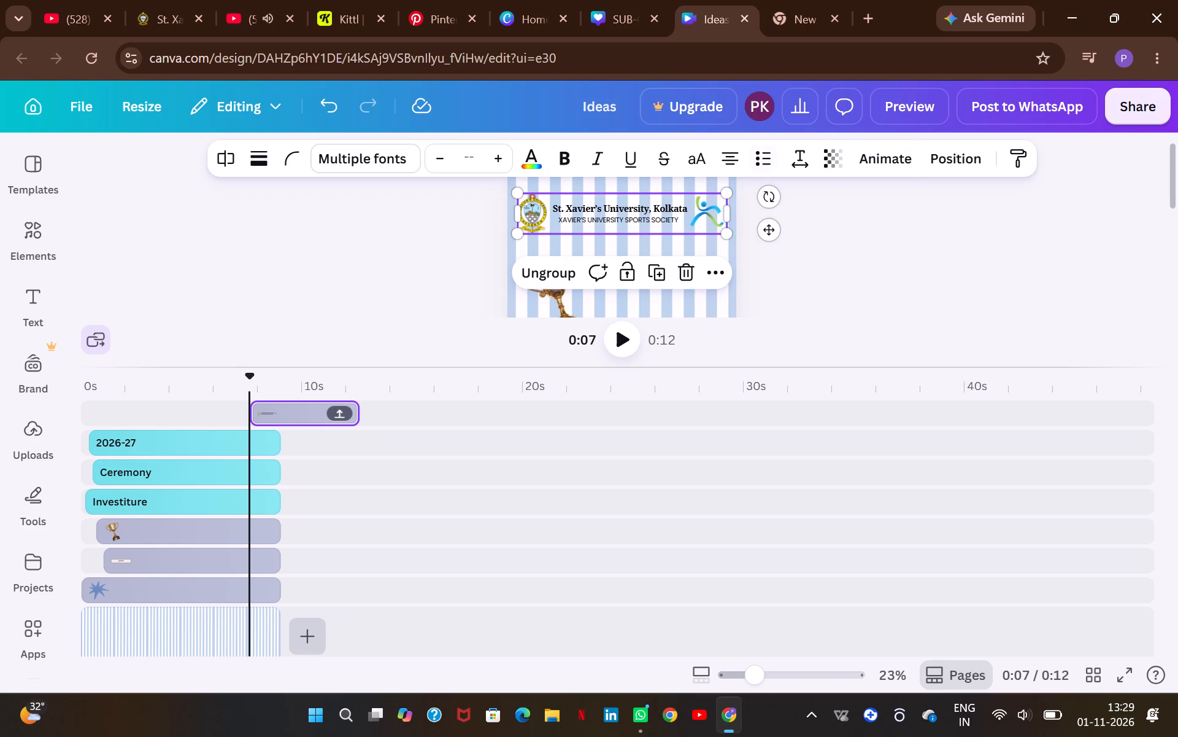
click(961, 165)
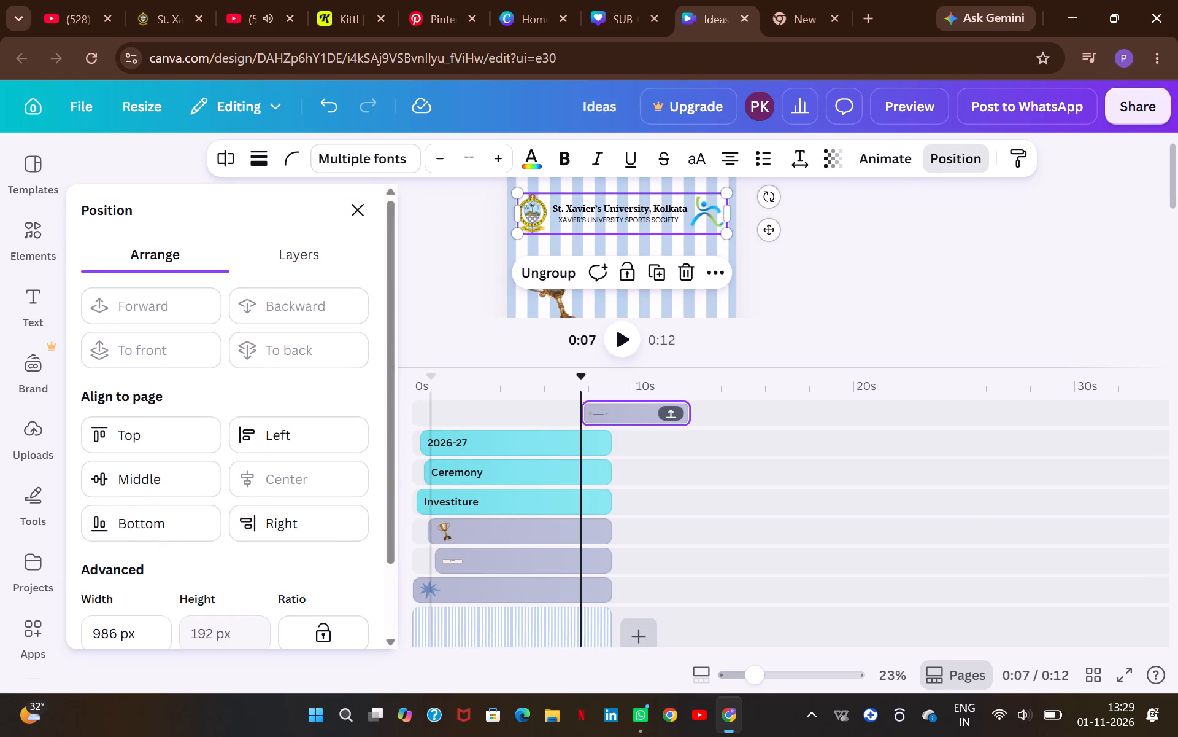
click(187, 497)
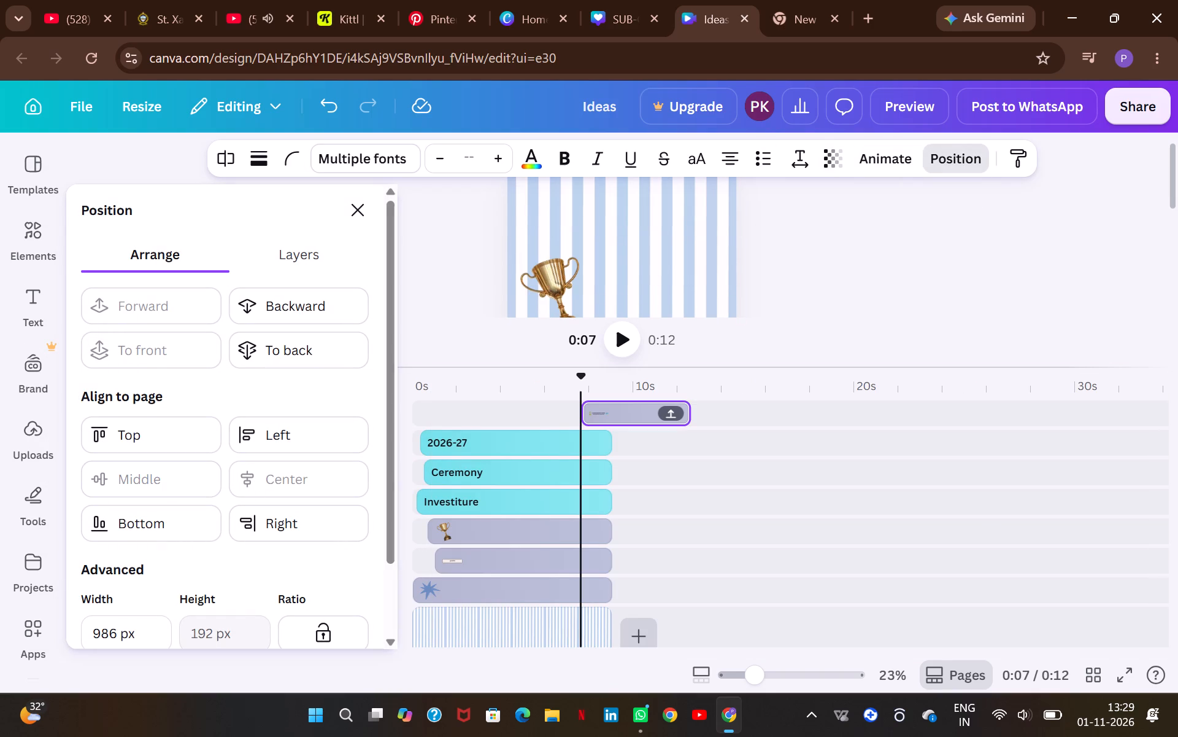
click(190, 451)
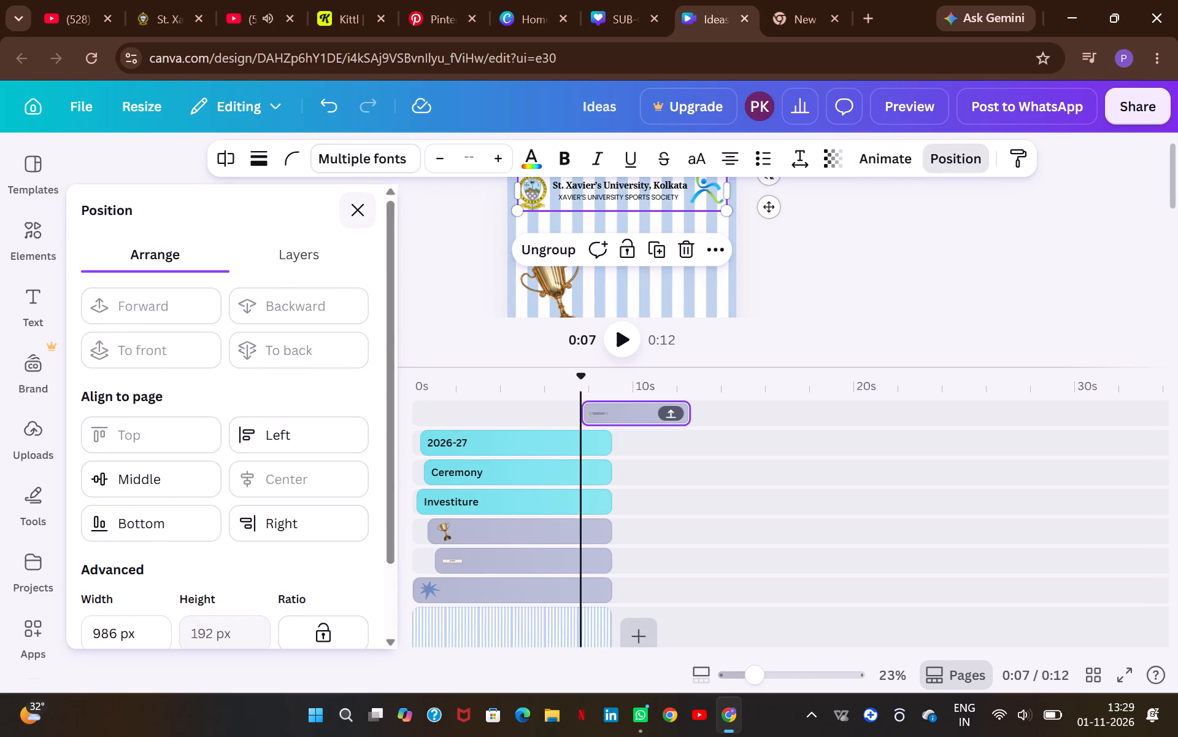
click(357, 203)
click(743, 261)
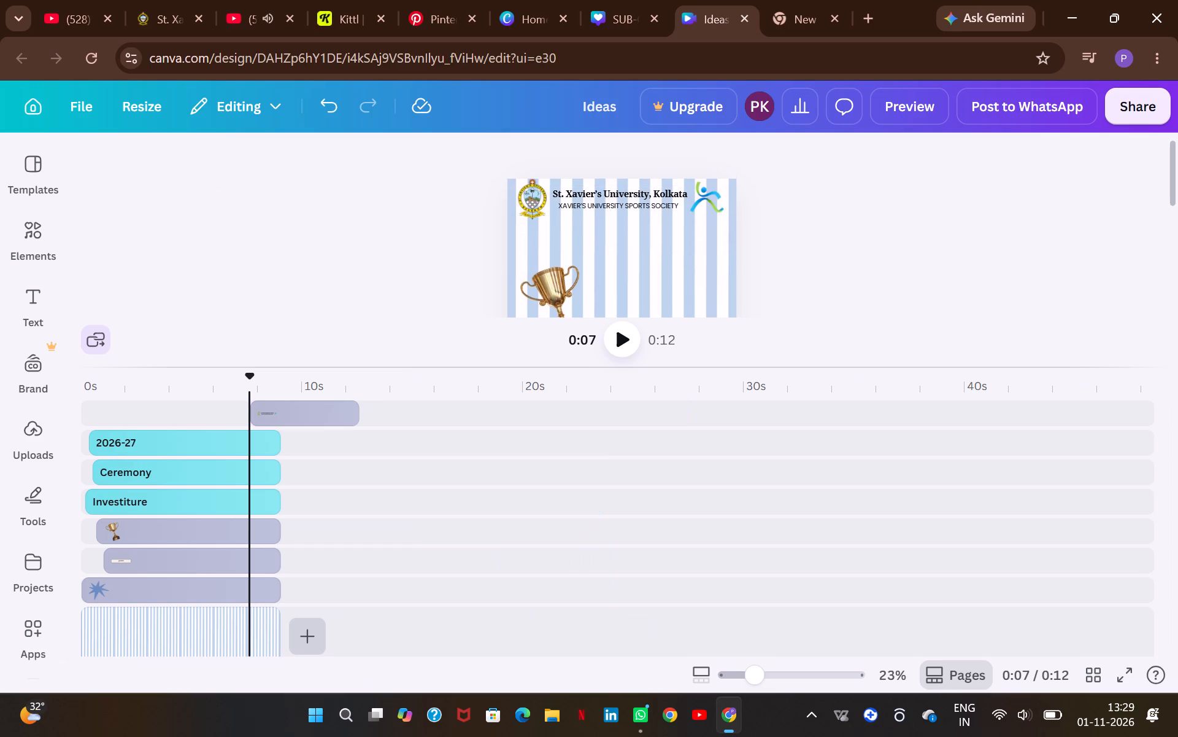
Lower the university header group slightly from the page's top edge, keeping it centred horizontally, and enlarge it a little.
click(633, 193)
drag(615, 197, 615, 200)
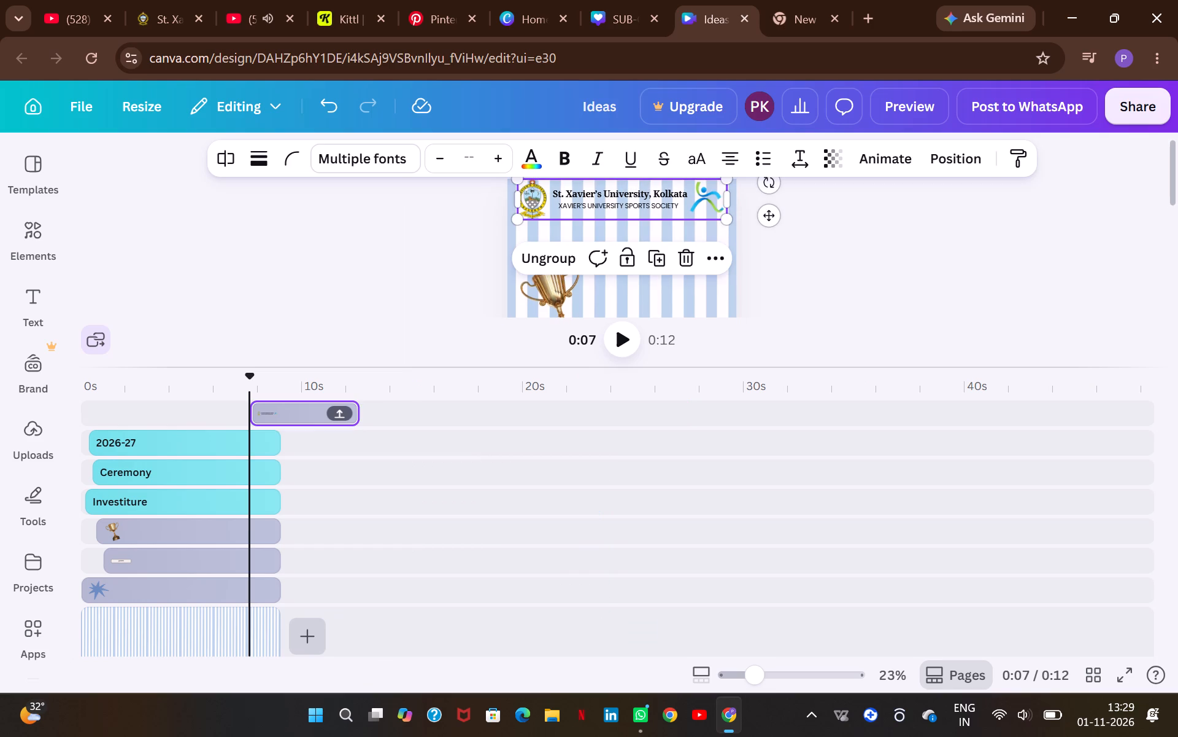
drag(615, 200, 615, 212)
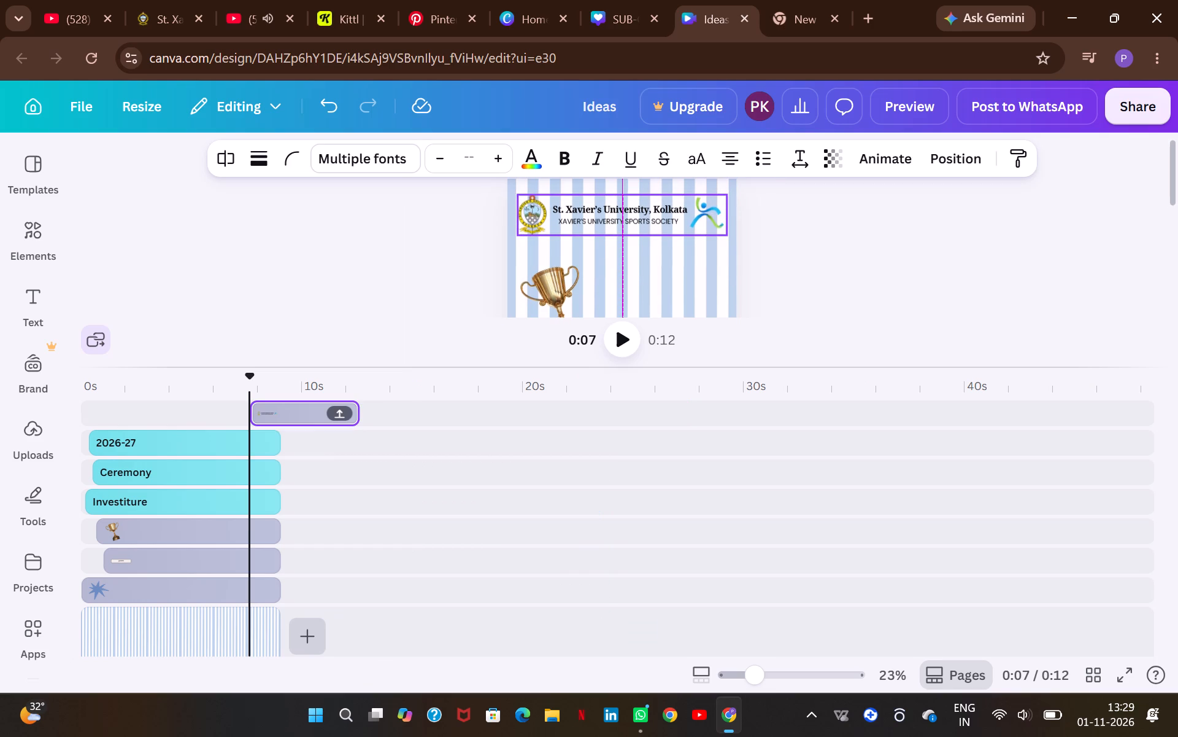
drag(615, 212, 614, 212)
drag(664, 215, 666, 222)
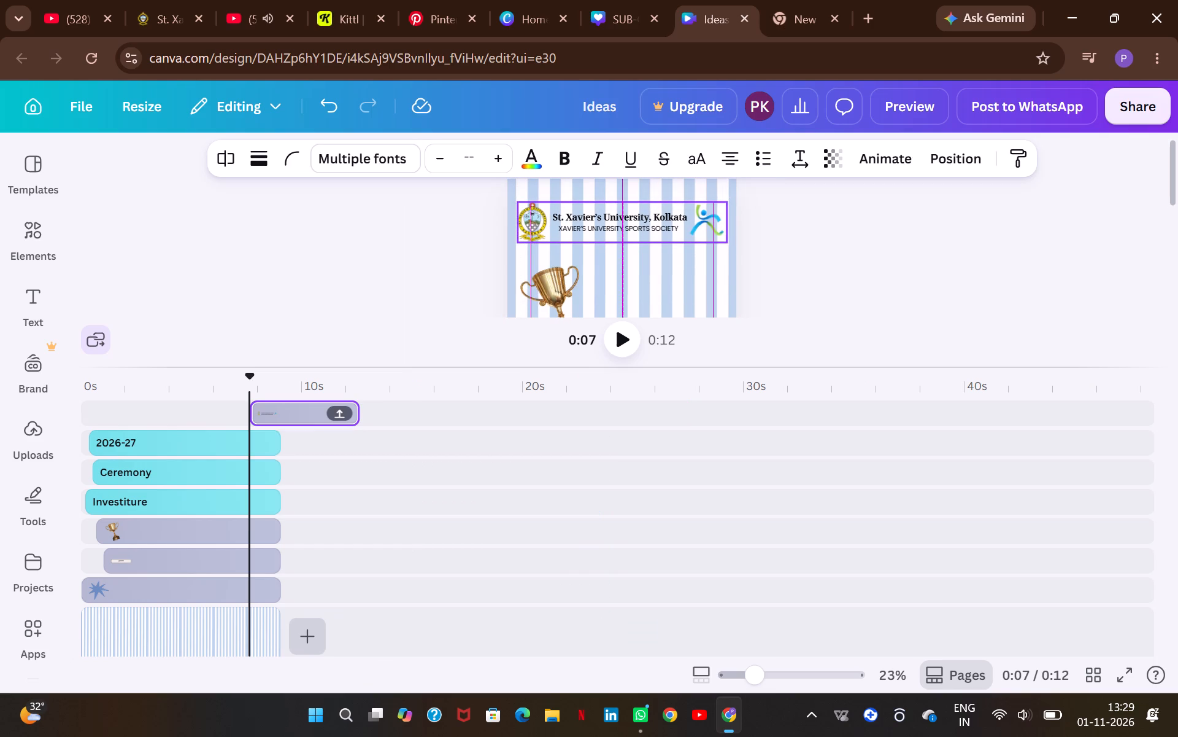
drag(666, 222, 666, 221)
click(721, 240)
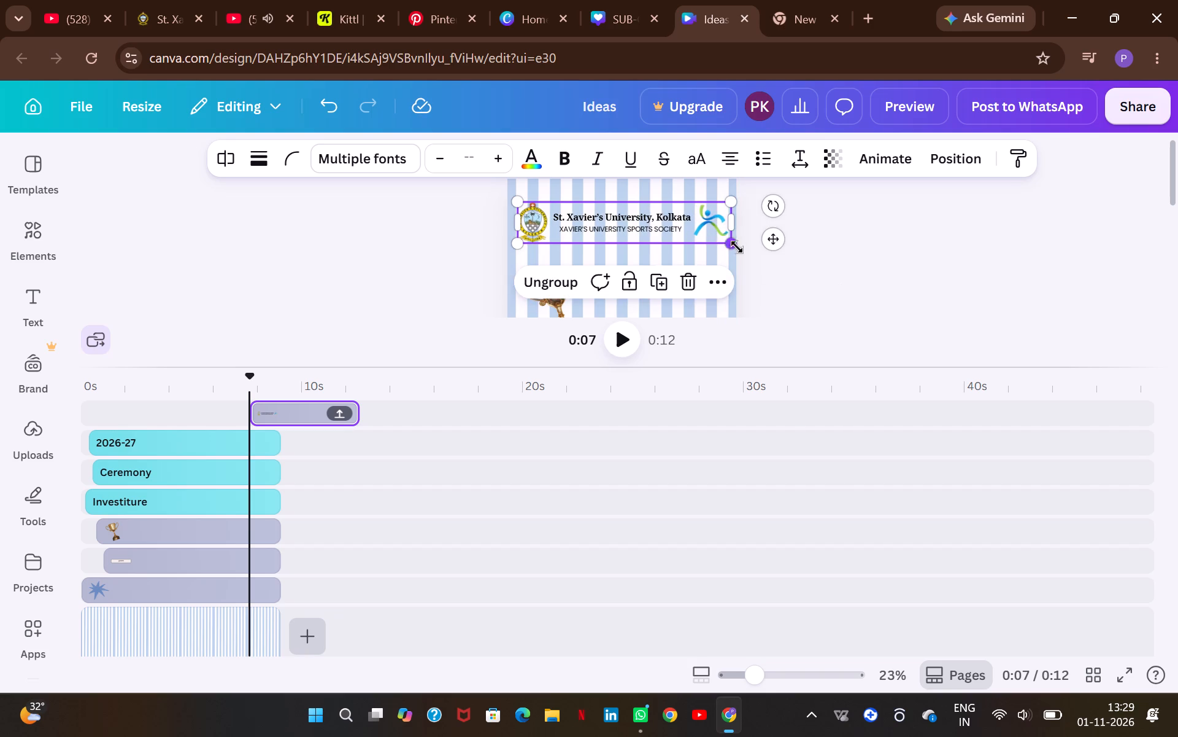
click(857, 279)
scroll(837, 189, down, 1)
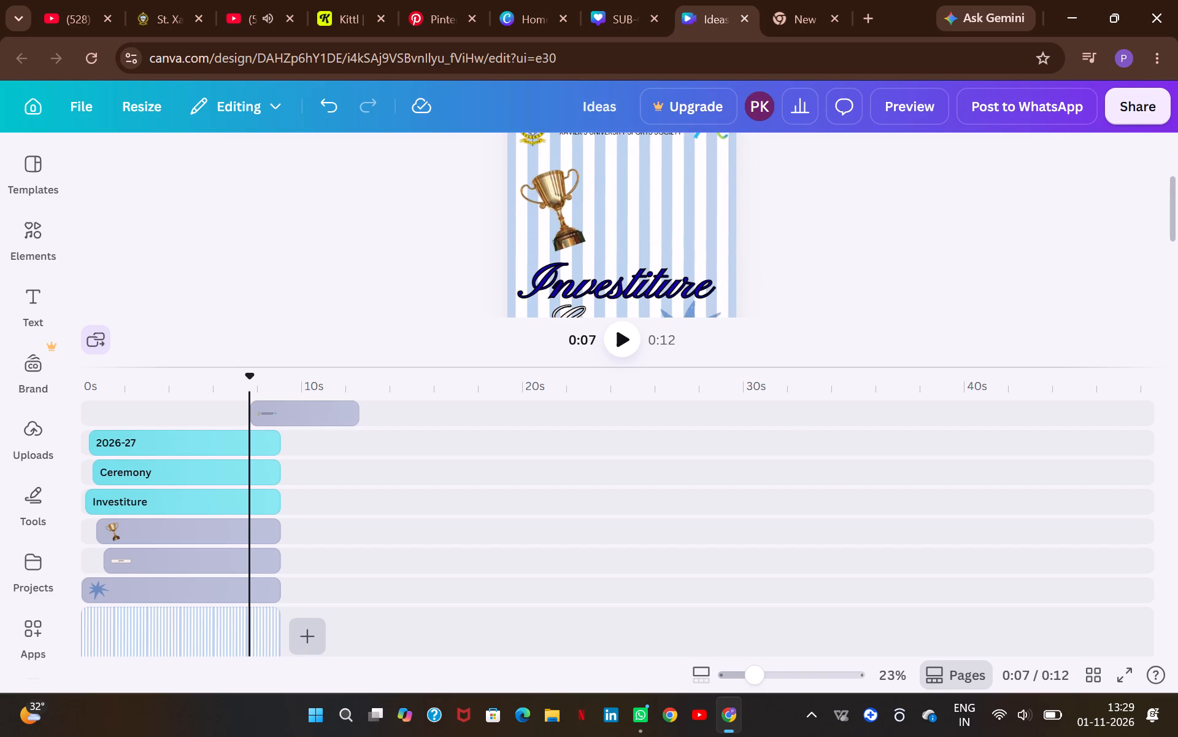
scroll(782, 244, down, 3)
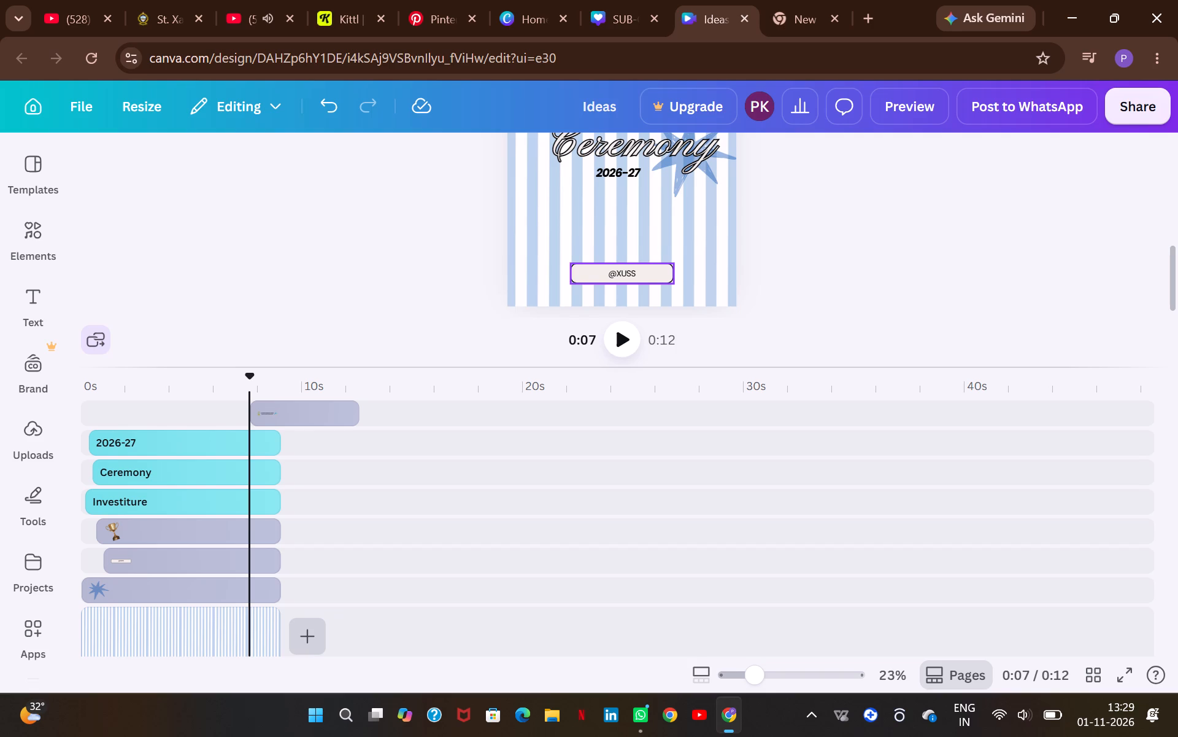
scroll(643, 227, up, 1)
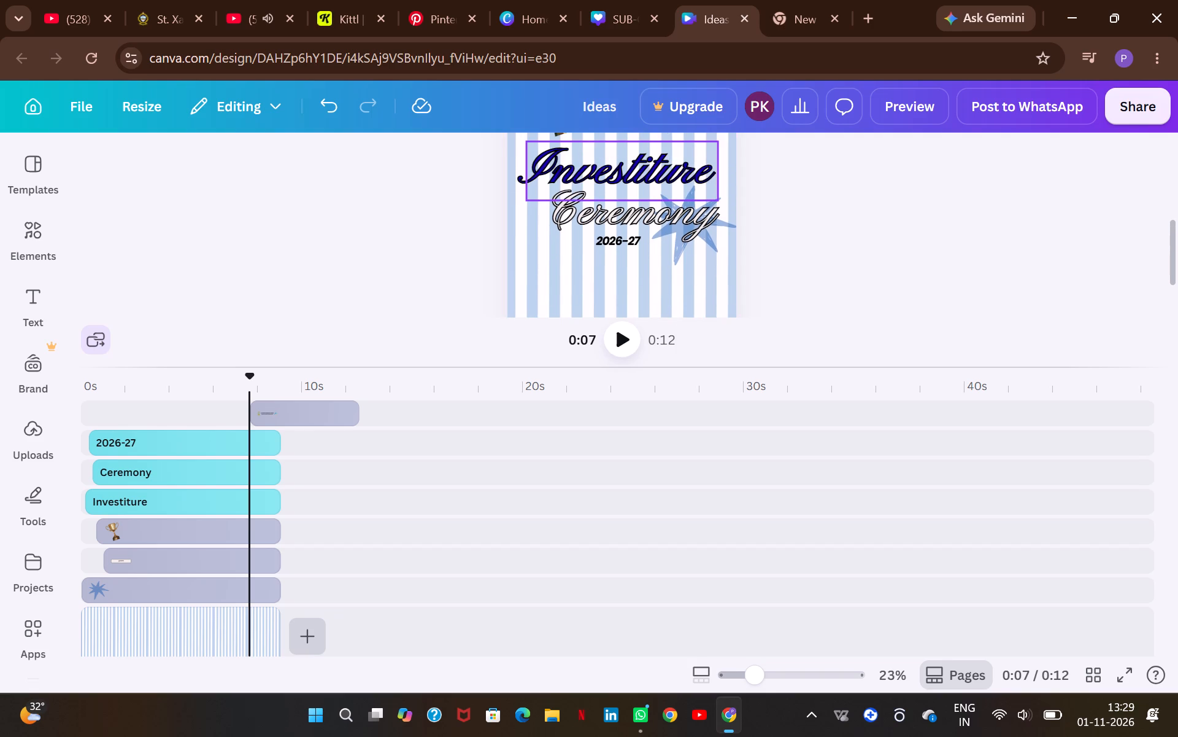
click(783, 249)
scroll(342, 498, left, 1)
drag(248, 385, 282, 403)
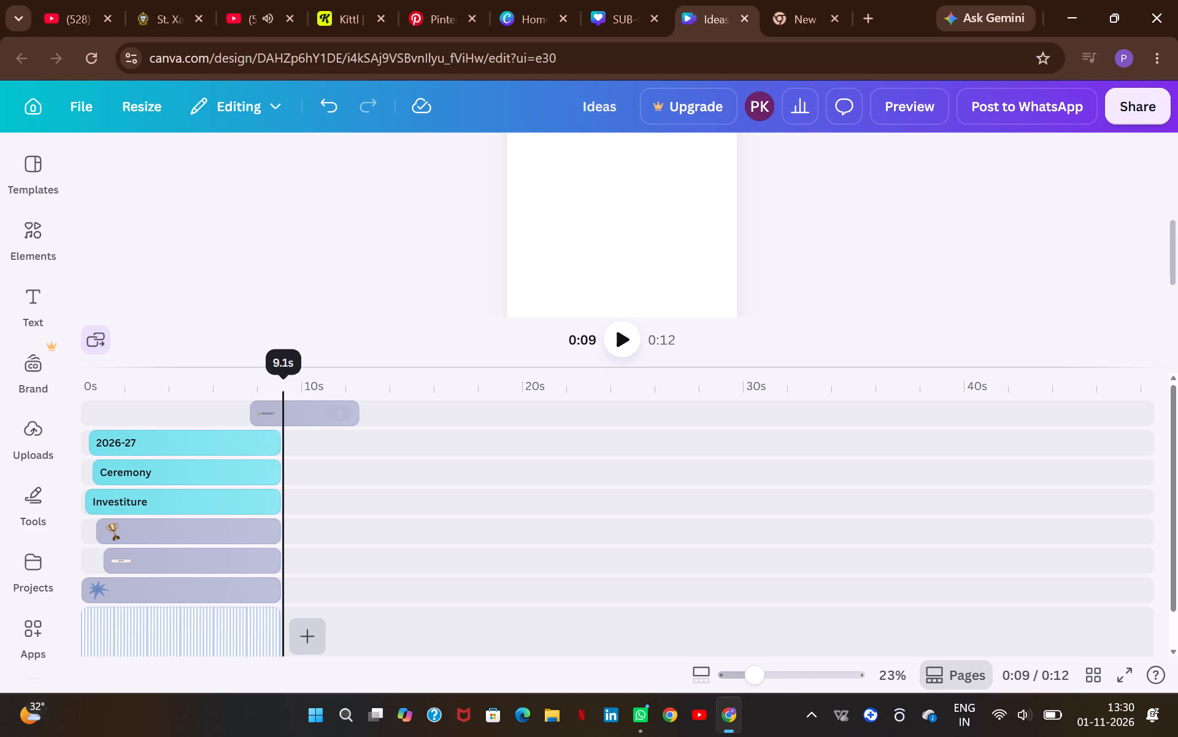
drag(282, 403, 282, 404)
click(271, 410)
drag(282, 416, 200, 414)
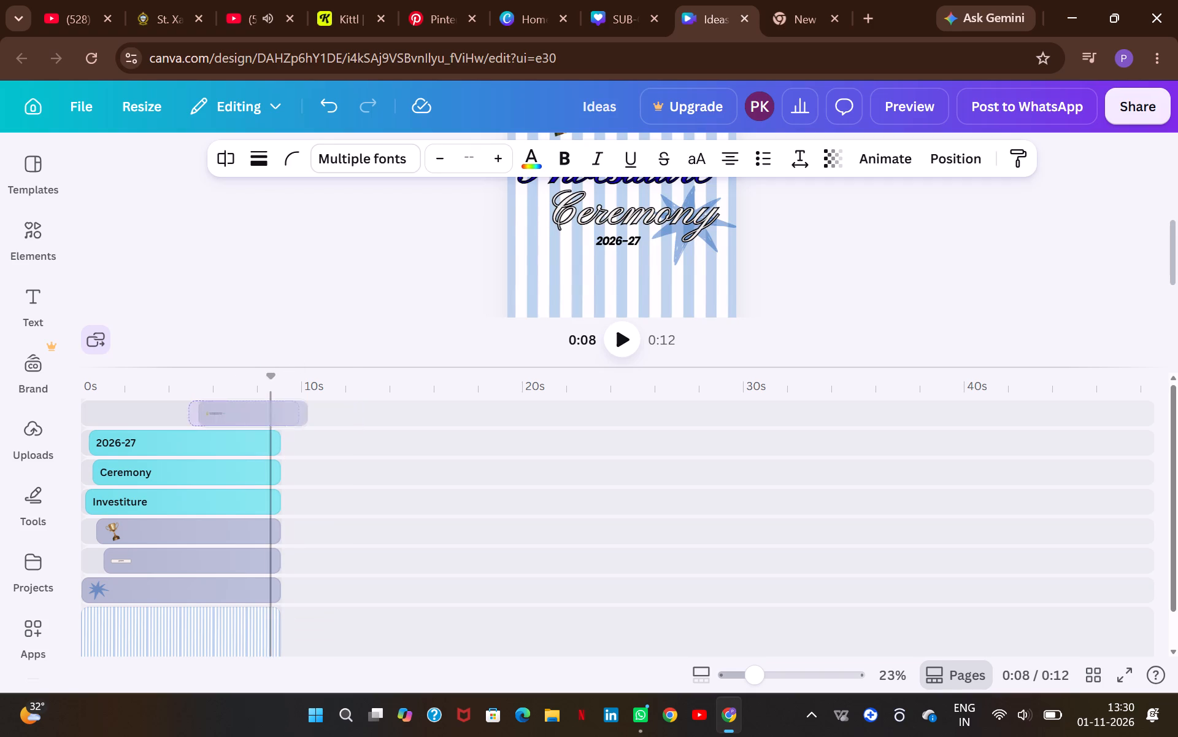
drag(200, 414, 144, 417)
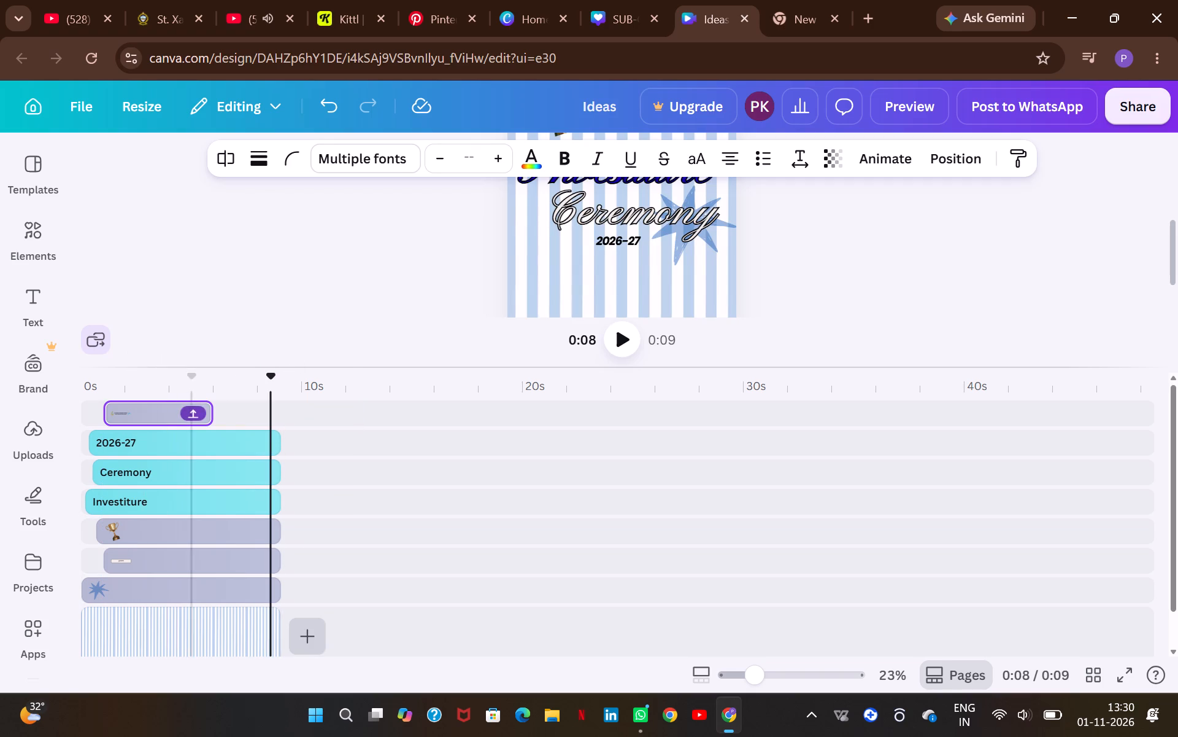
drag(210, 416, 276, 418)
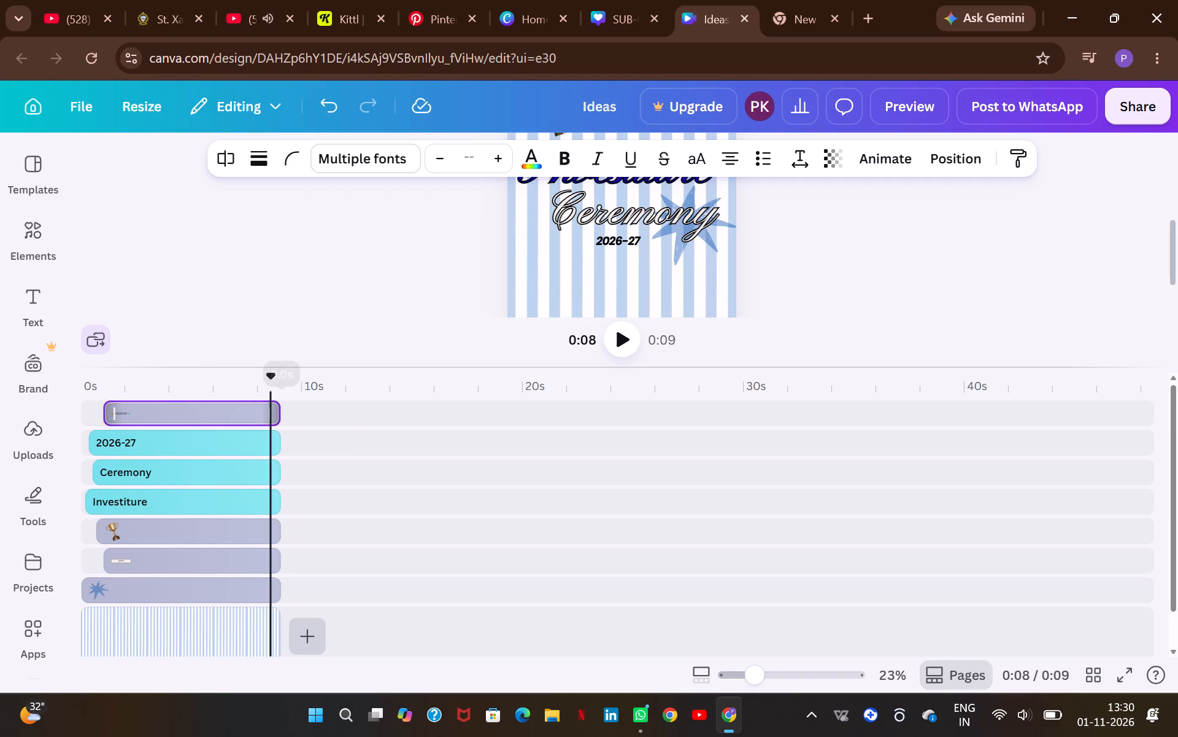
click(334, 440)
Play the reel from the beginning to check when the header and other elements appear, and return the playhead to the start.
click(86, 413)
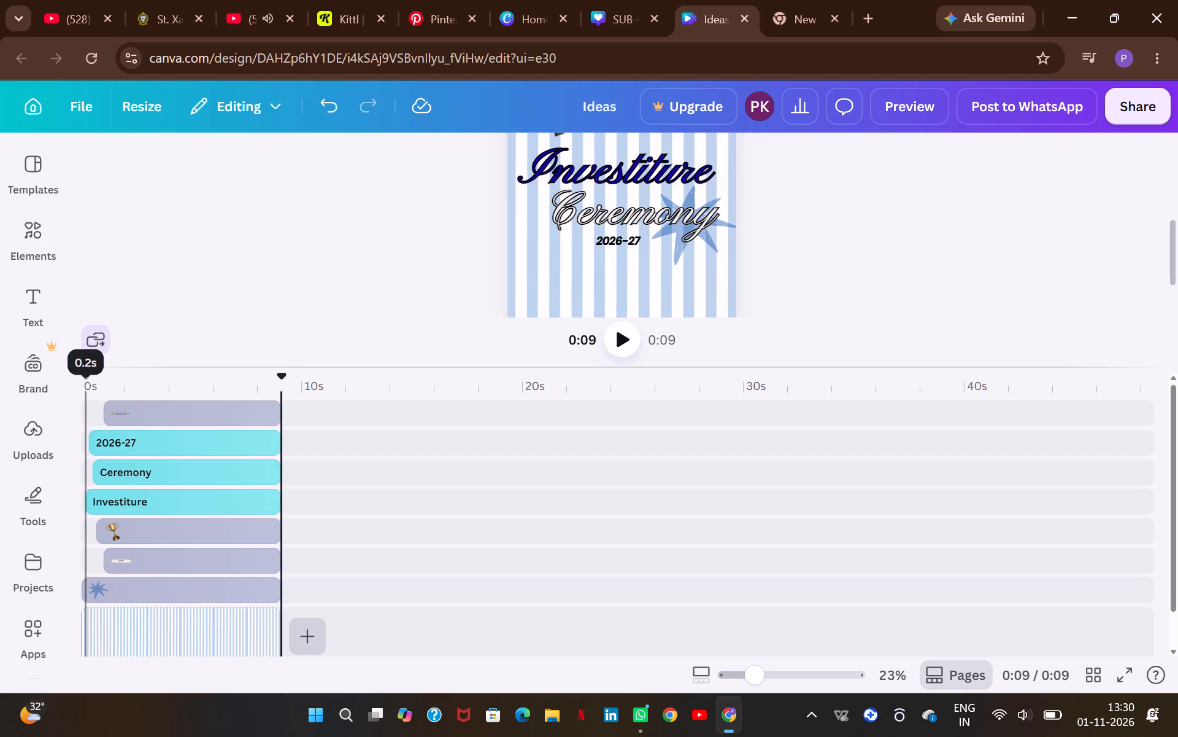
drag(83, 413, 68, 415)
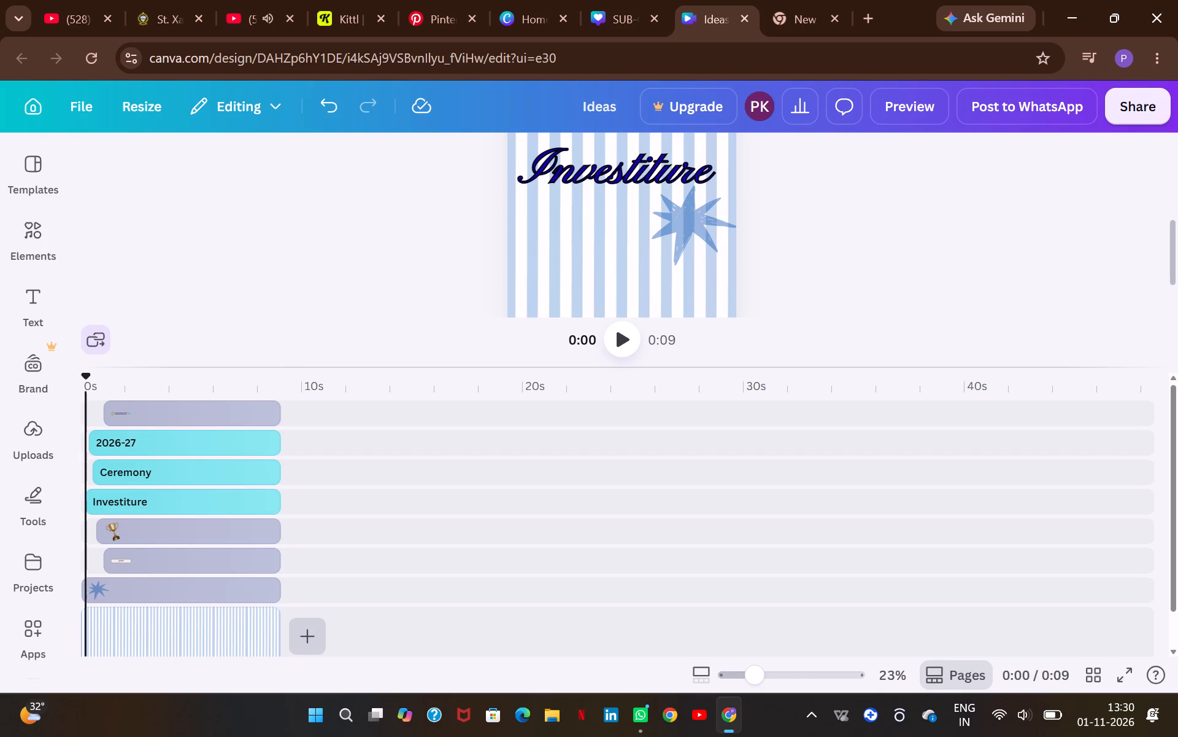
drag(84, 376, 52, 384)
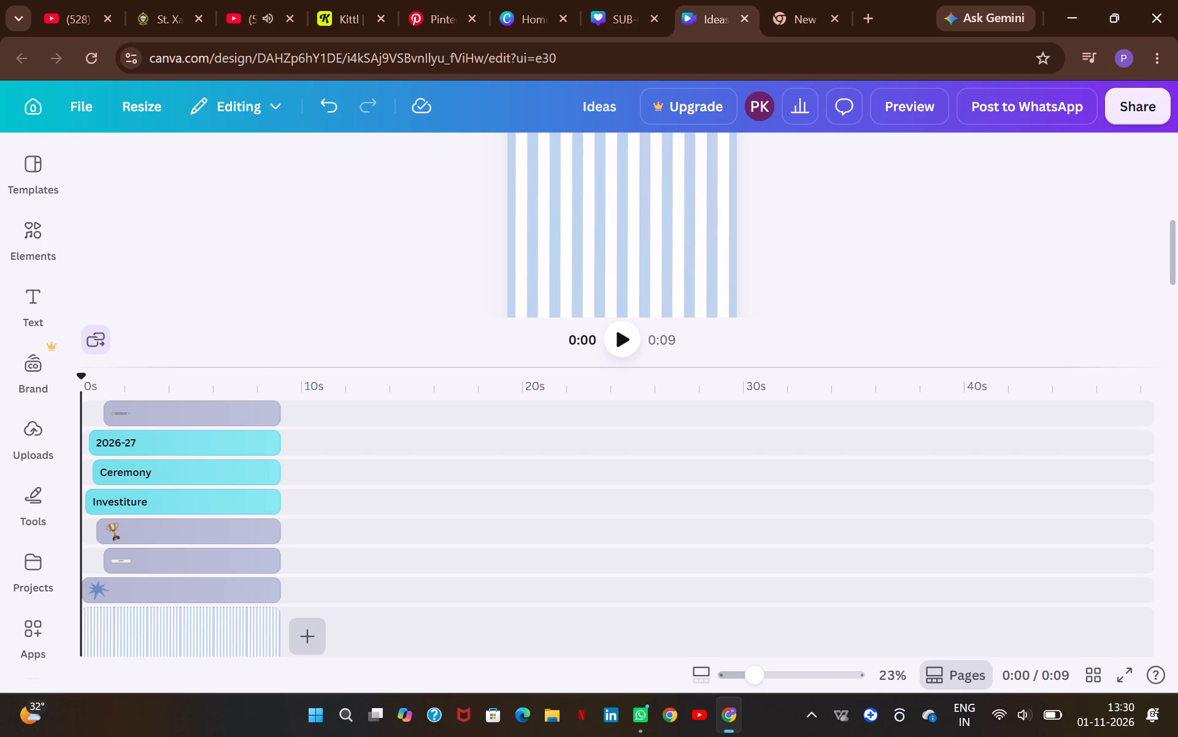
click(623, 337)
scroll(791, 276, up, 2)
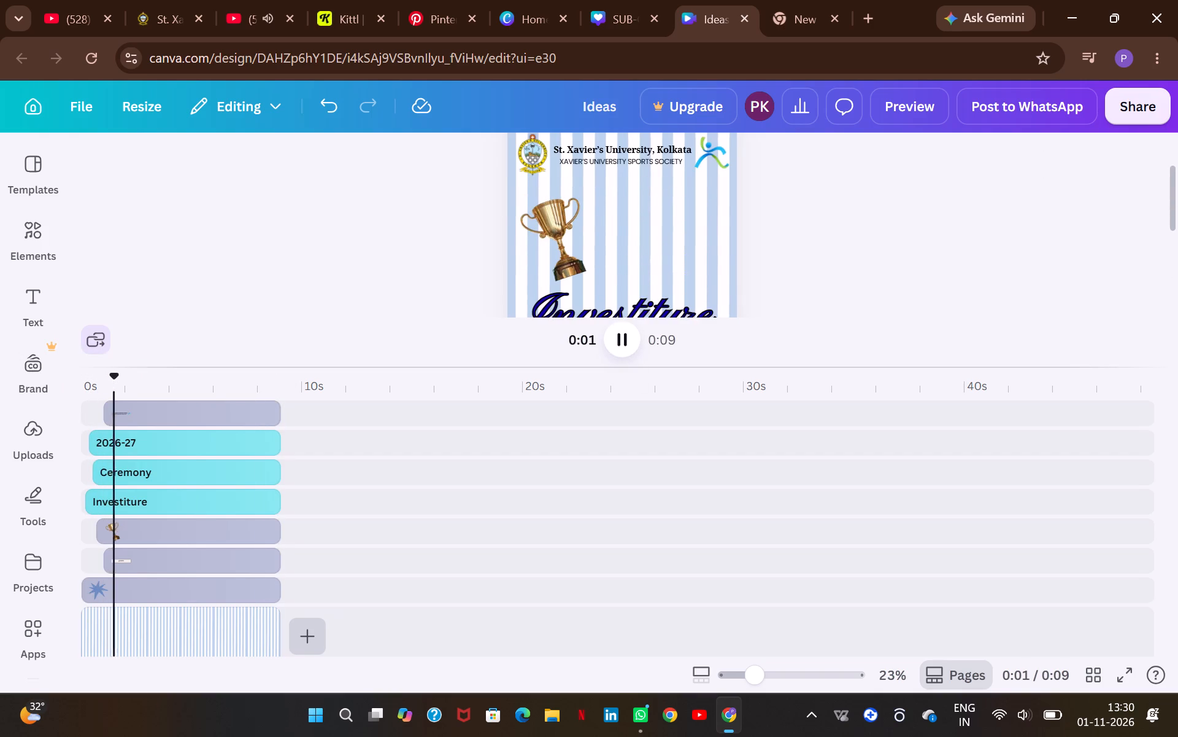
scroll(791, 276, down, 3)
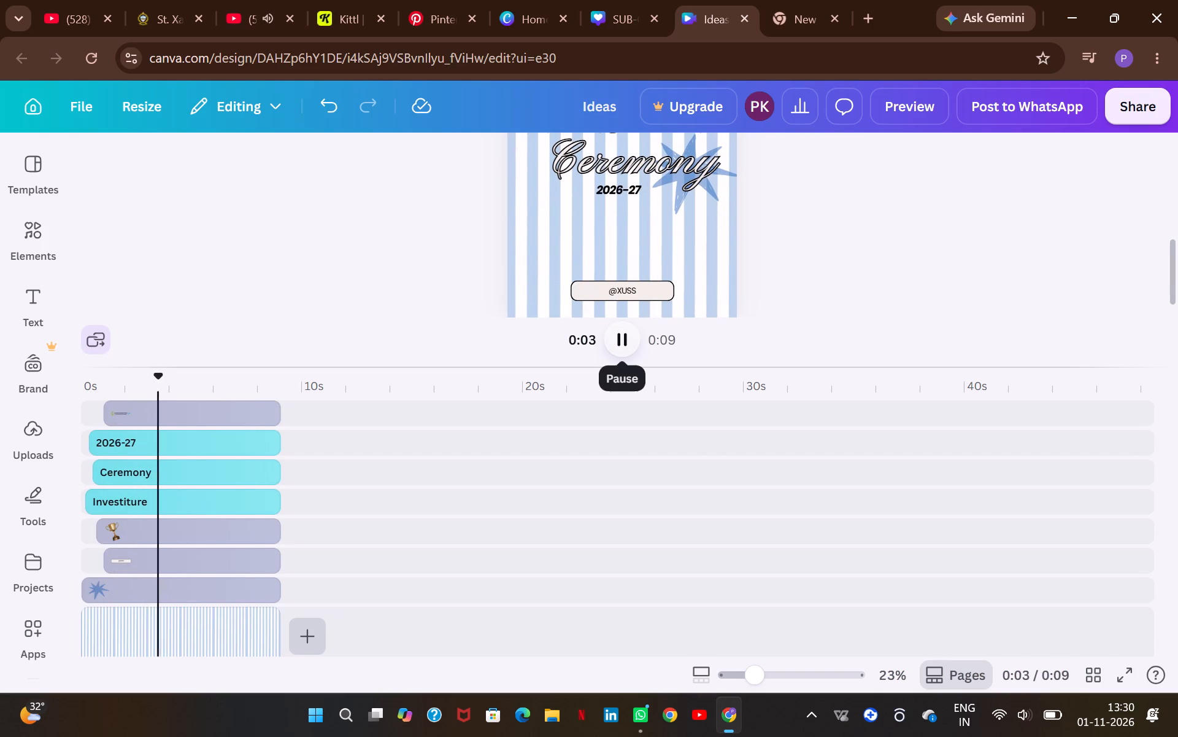
click(629, 331)
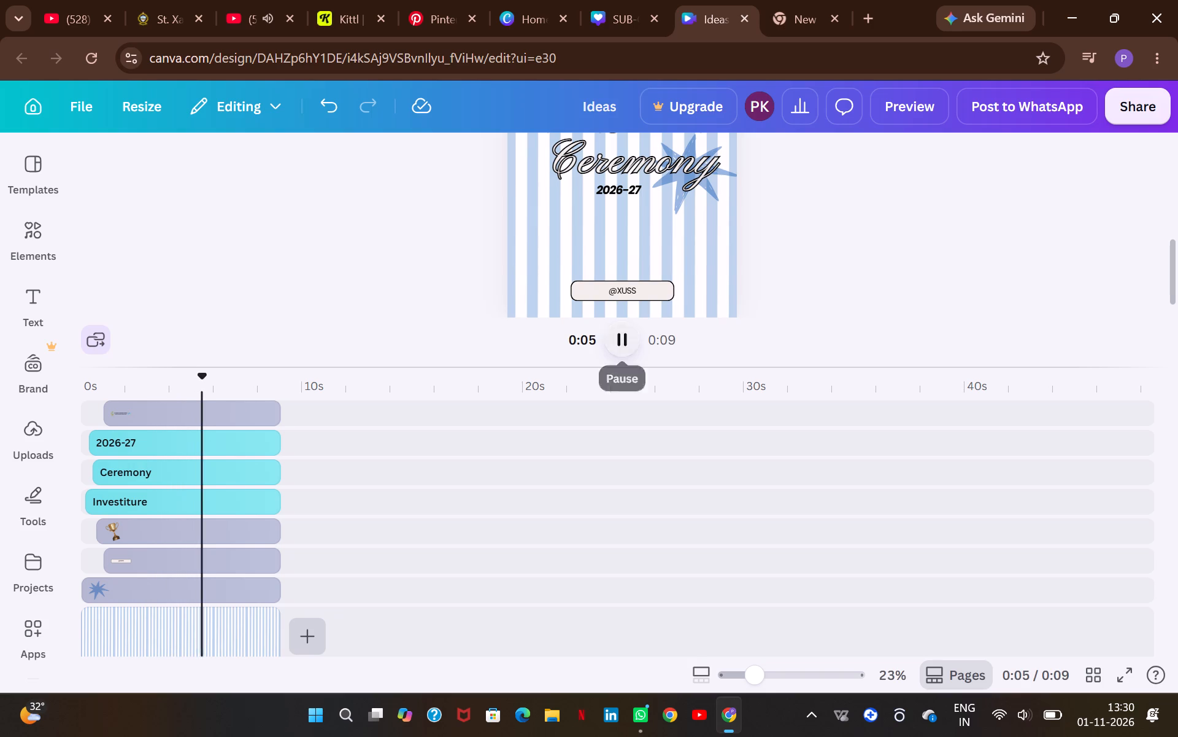
click(160, 568)
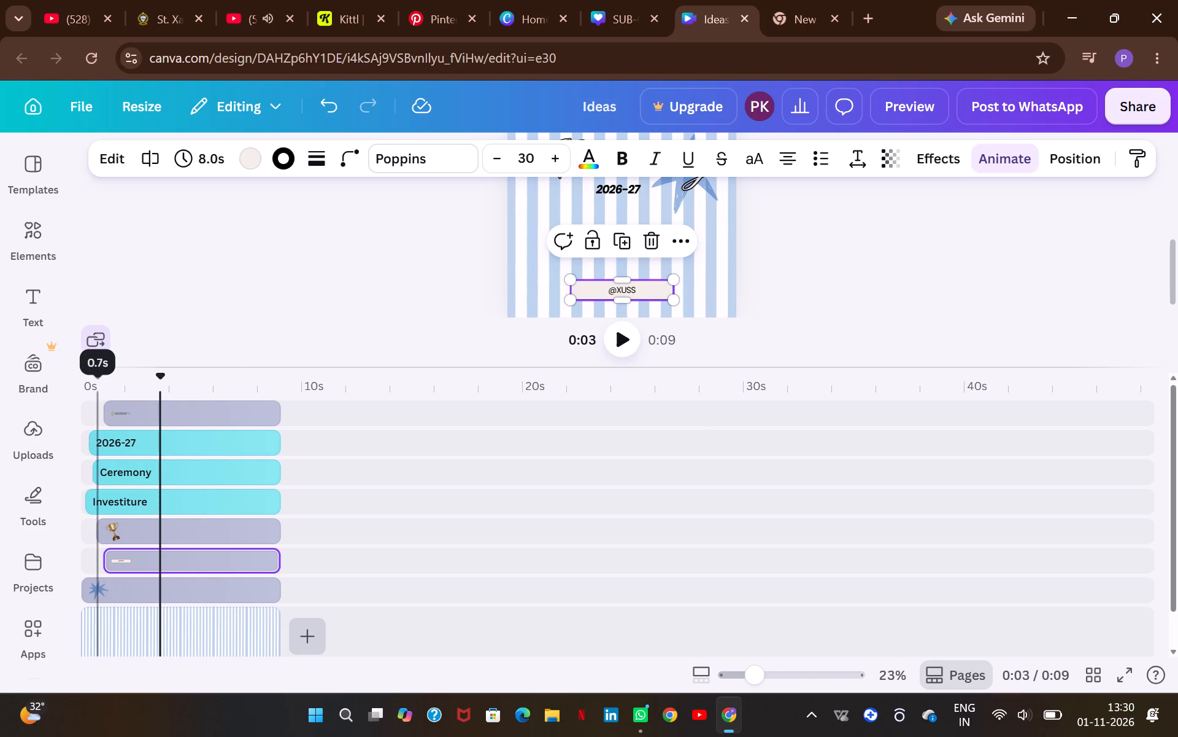
click(88, 373)
drag(87, 403, 82, 397)
drag(82, 397, 83, 384)
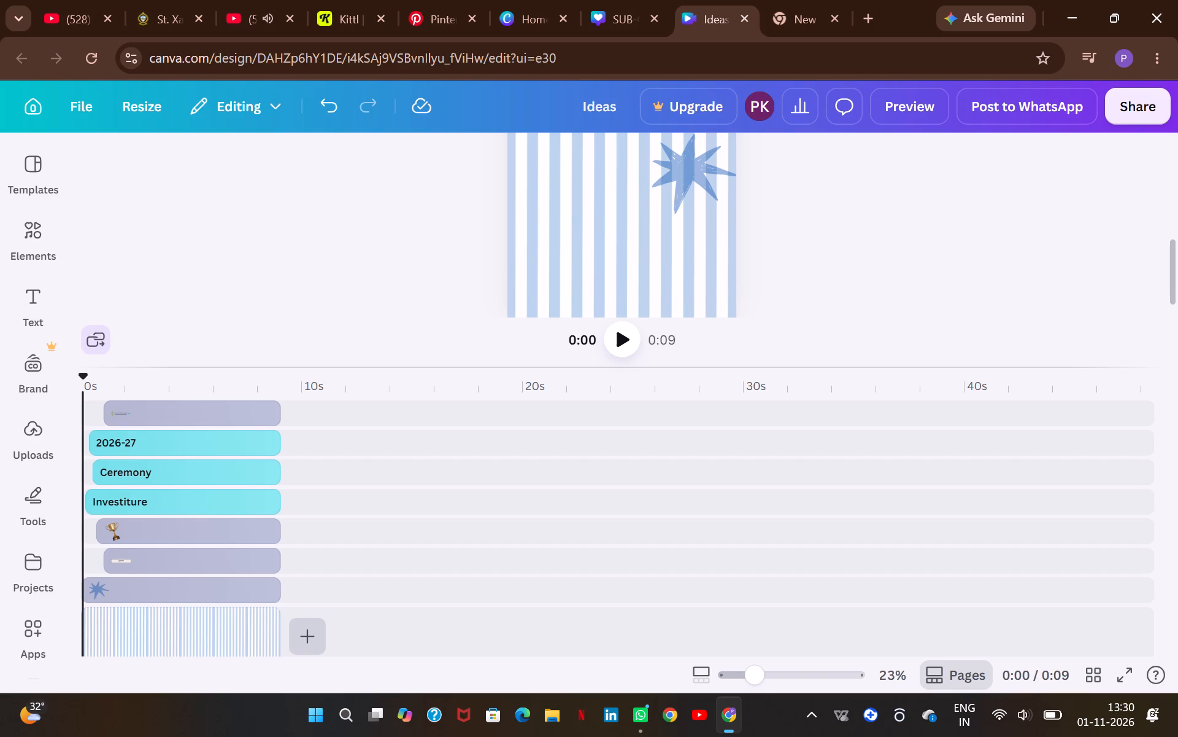
Examine the whole Investiture Ceremony page layout with the timeline hidden, and again with the playhead at 4.3 s.
click(984, 675)
click(681, 456)
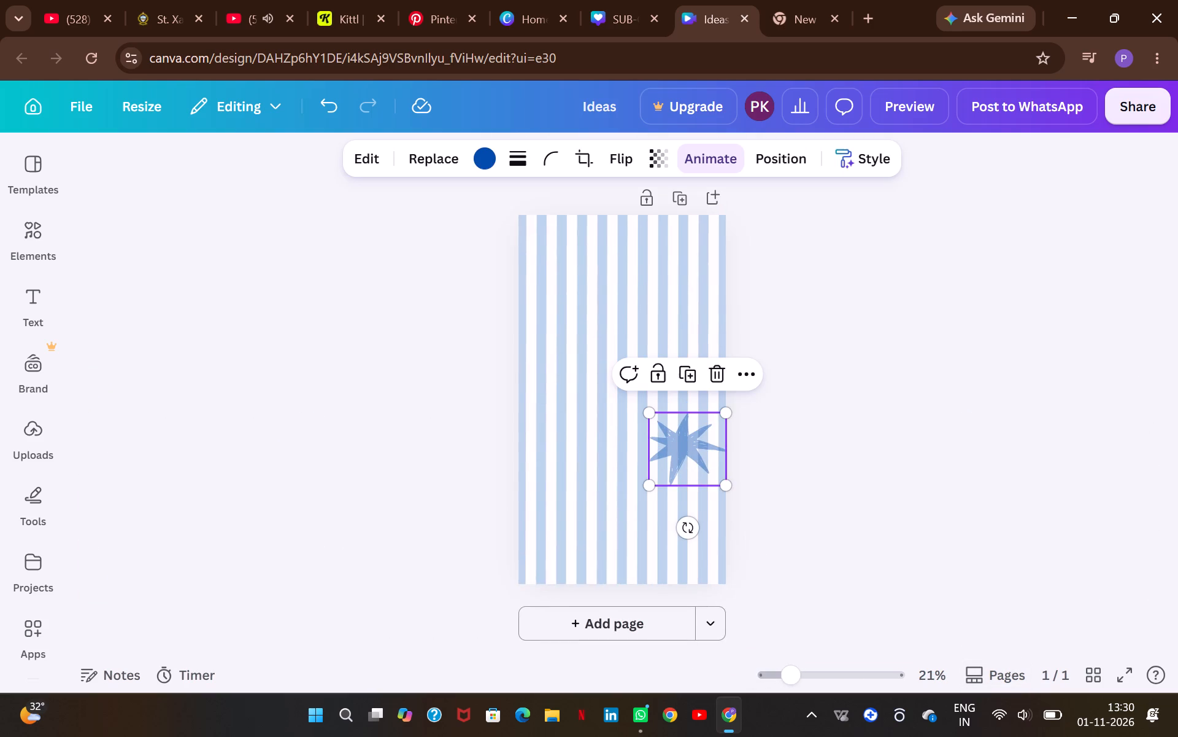
click(560, 295)
click(611, 295)
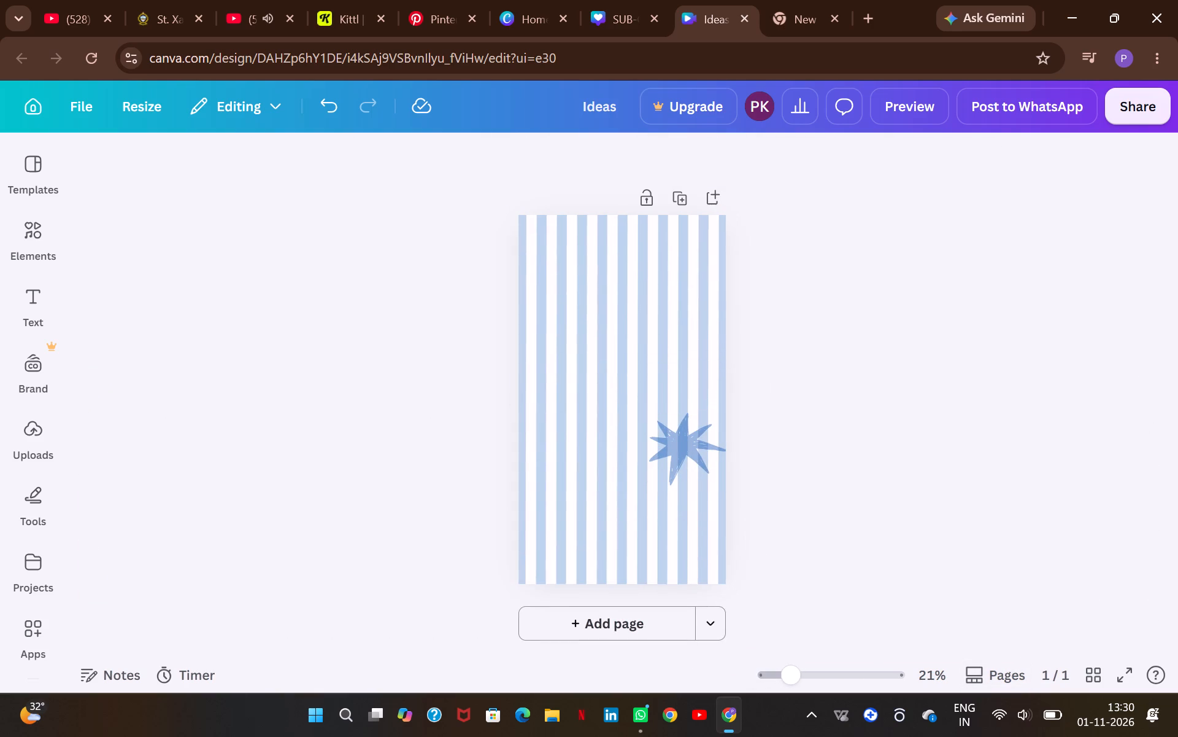
click(997, 680)
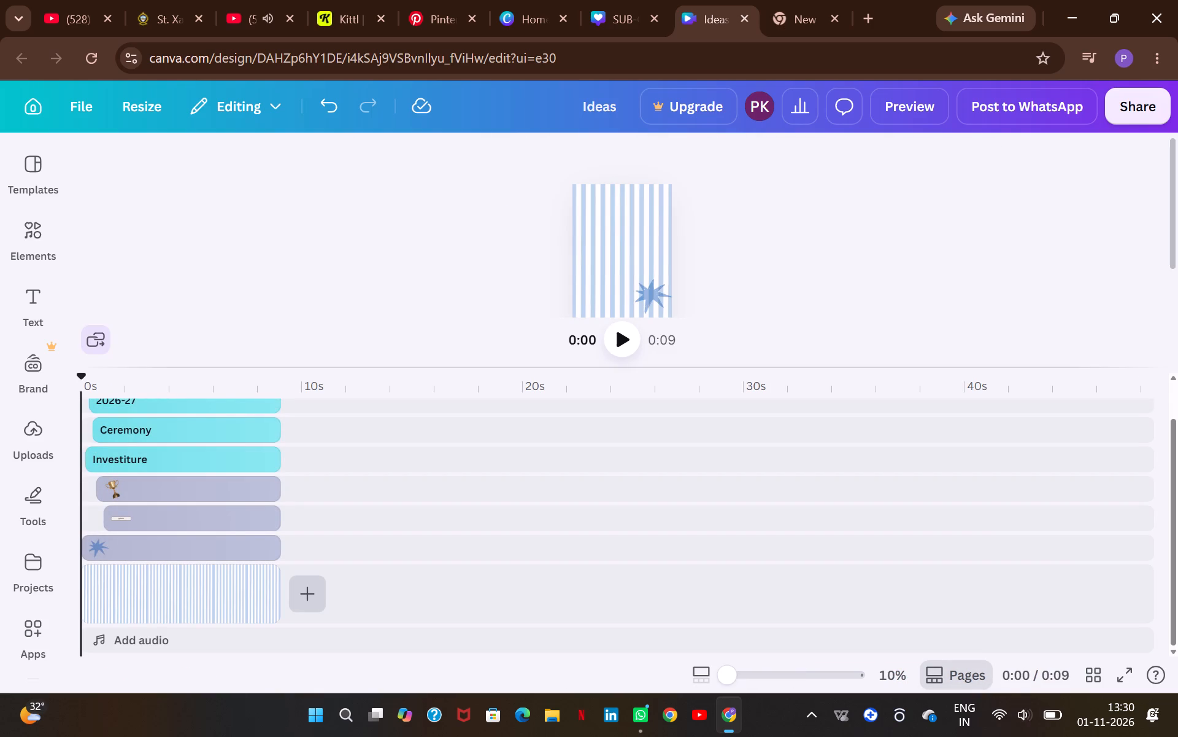
click(269, 461)
click(178, 446)
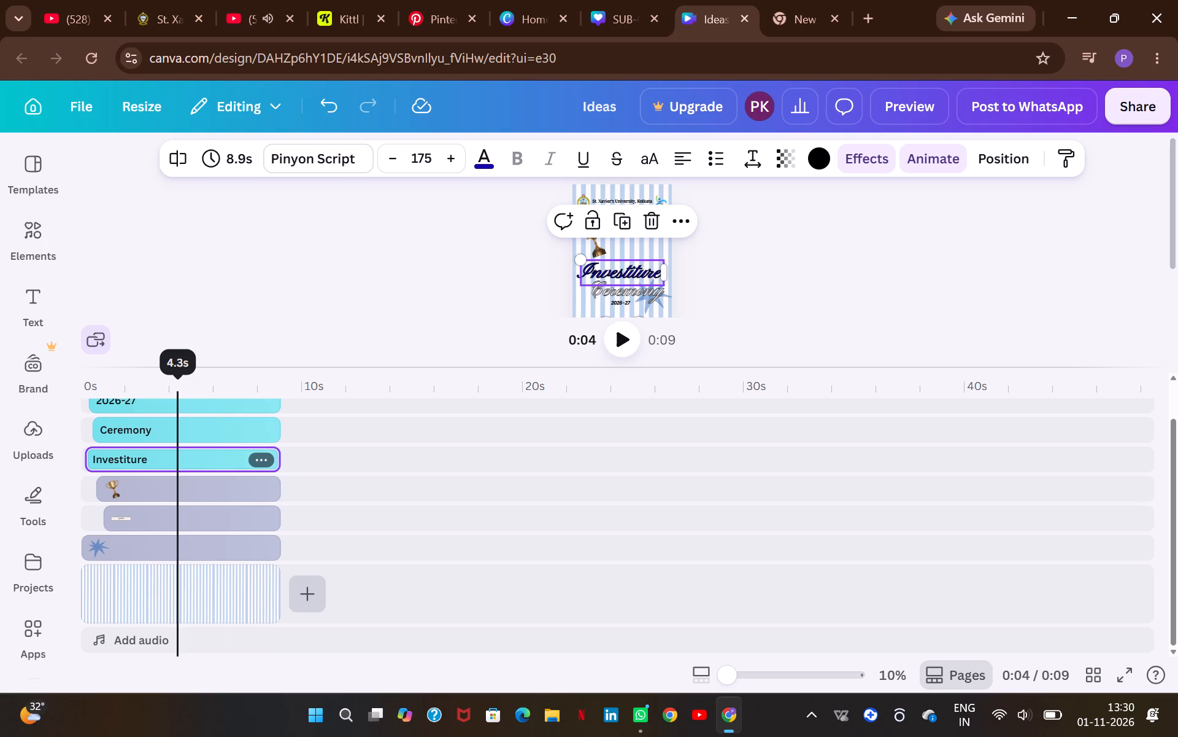
scroll(413, 296, down, 1)
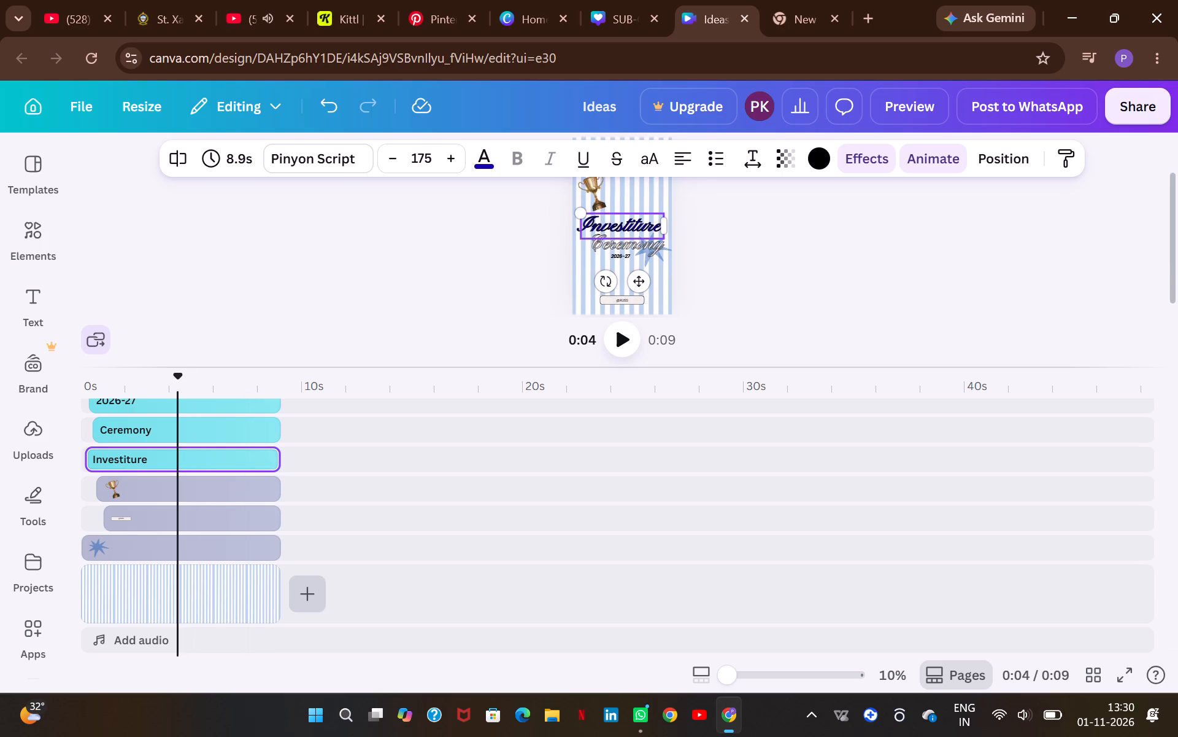
scroll(413, 296, down, 2)
click(744, 264)
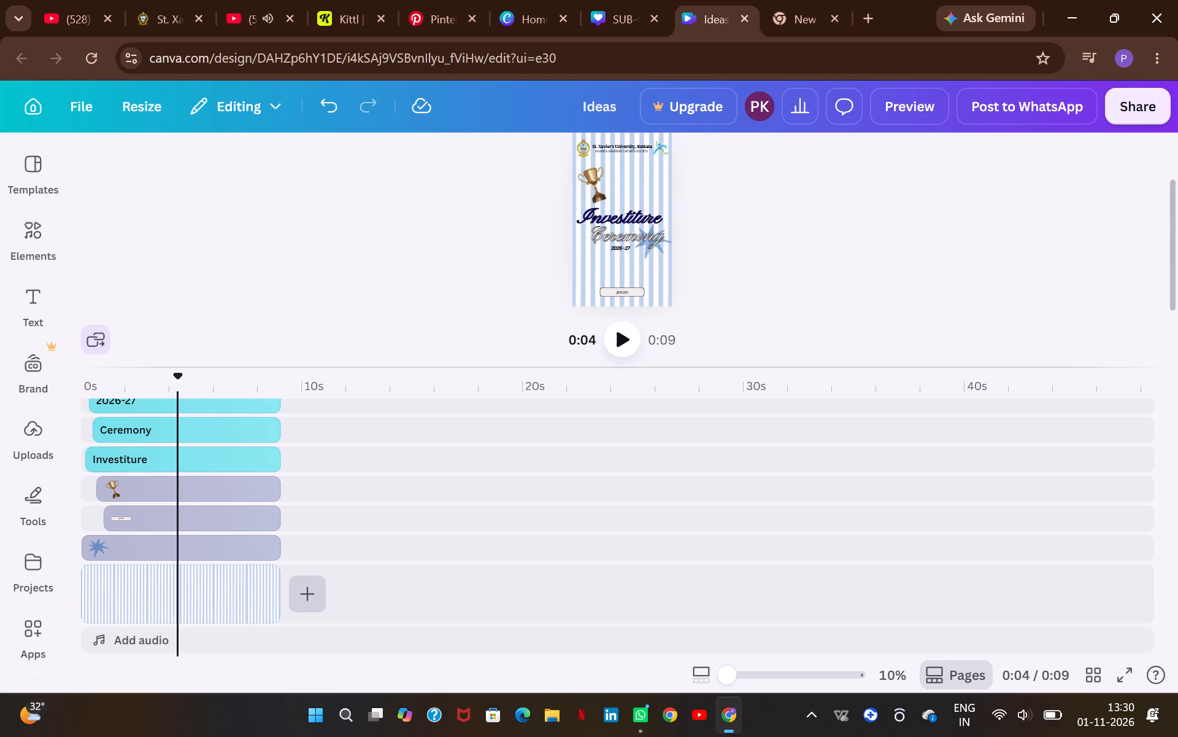
click(718, 276)
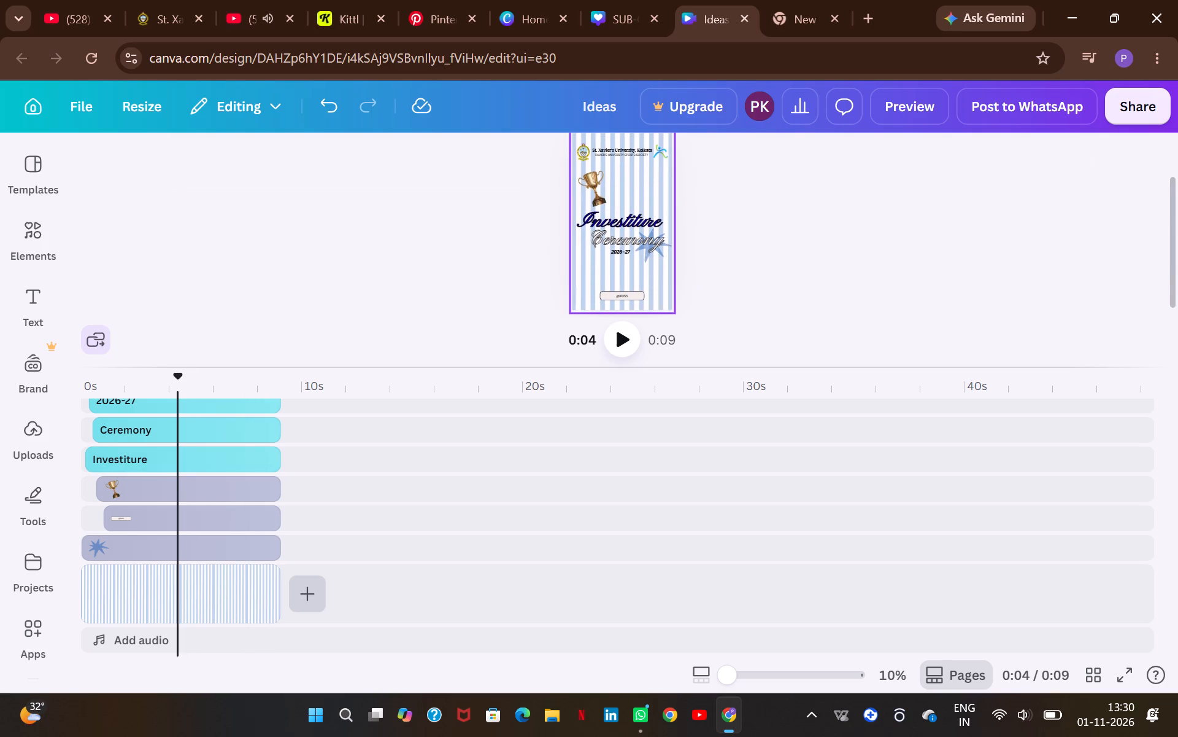
click(781, 248)
scroll(781, 248, up, 1)
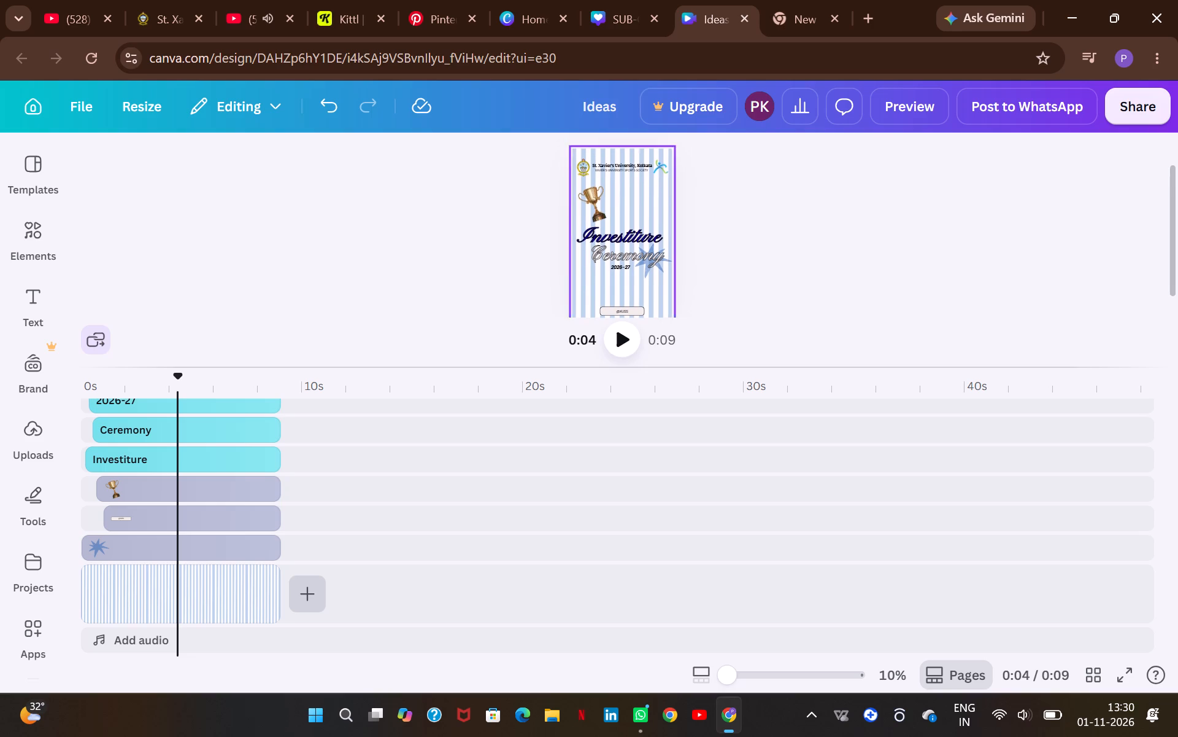
click(693, 206)
scroll(693, 206, down, 1)
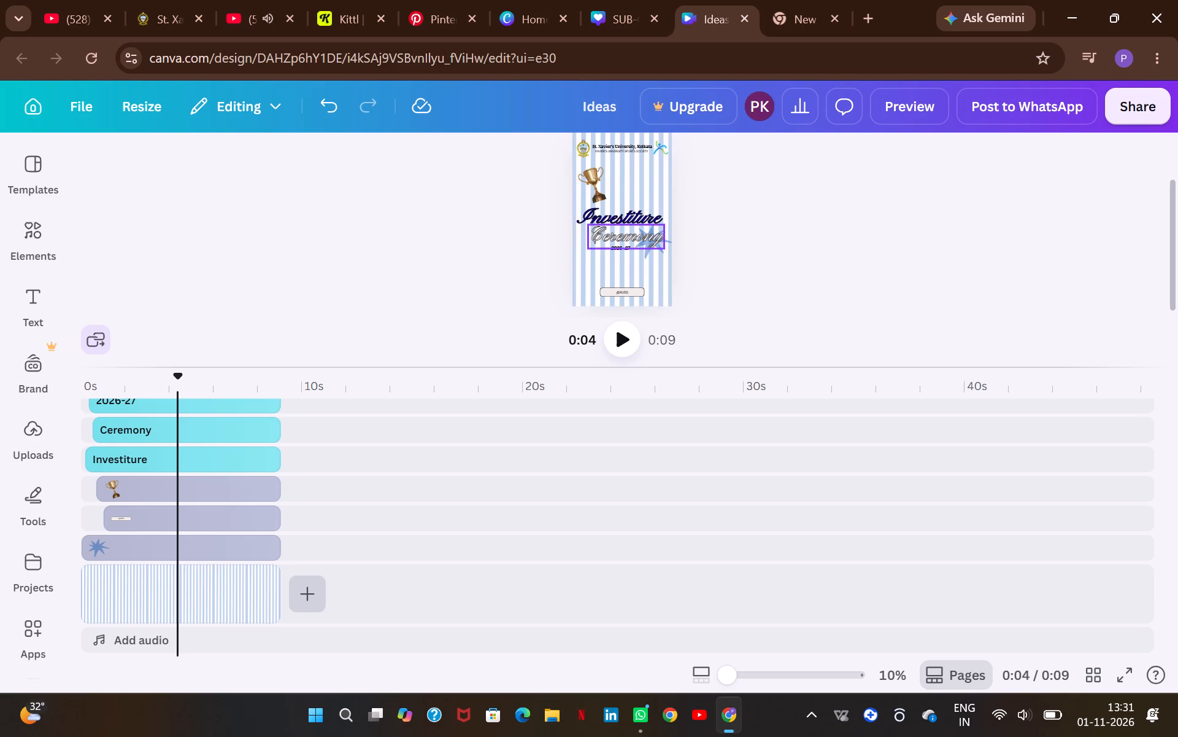
Duplicate the sports society's blue-green figure logo inside the university header group.
click(661, 150)
click(699, 205)
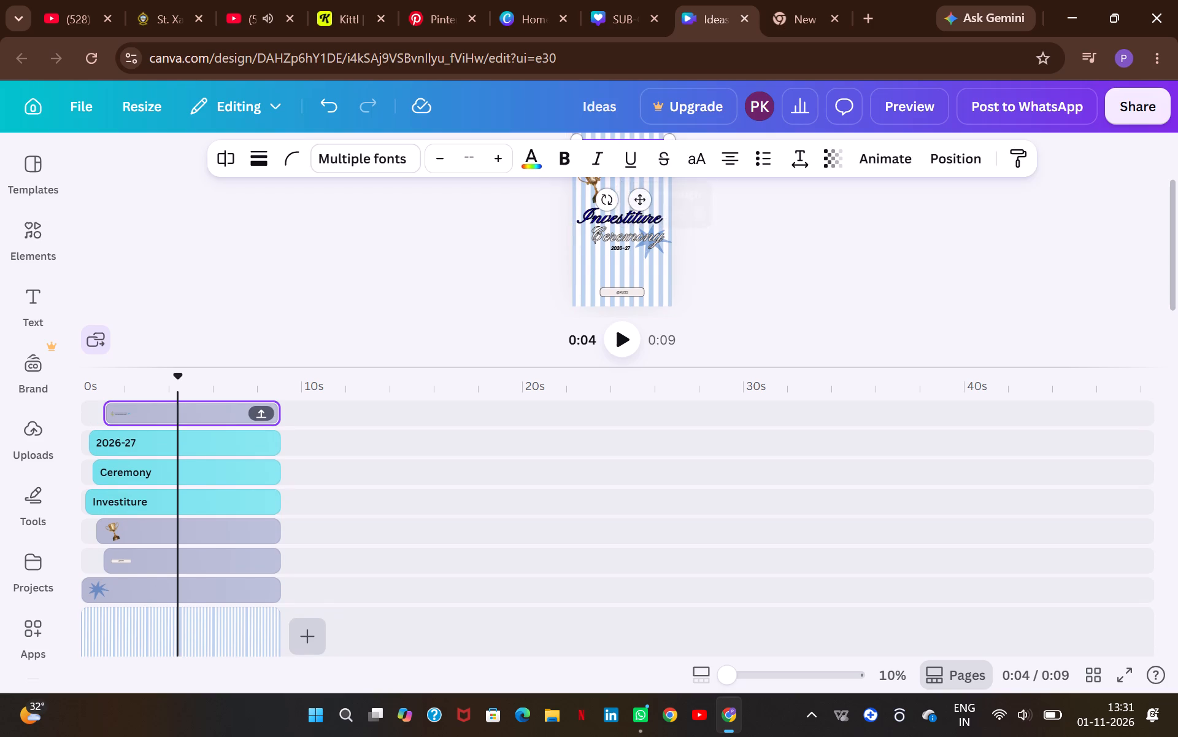
scroll(699, 205, up, 1)
click(657, 203)
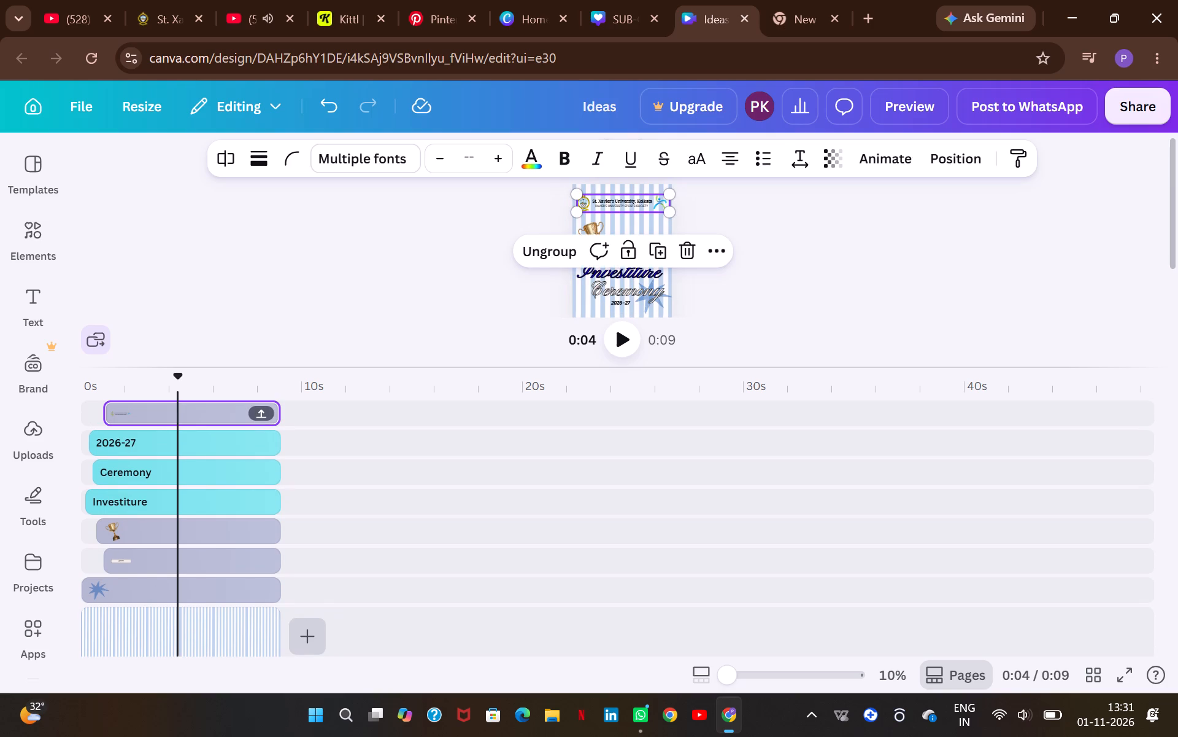
click(657, 203)
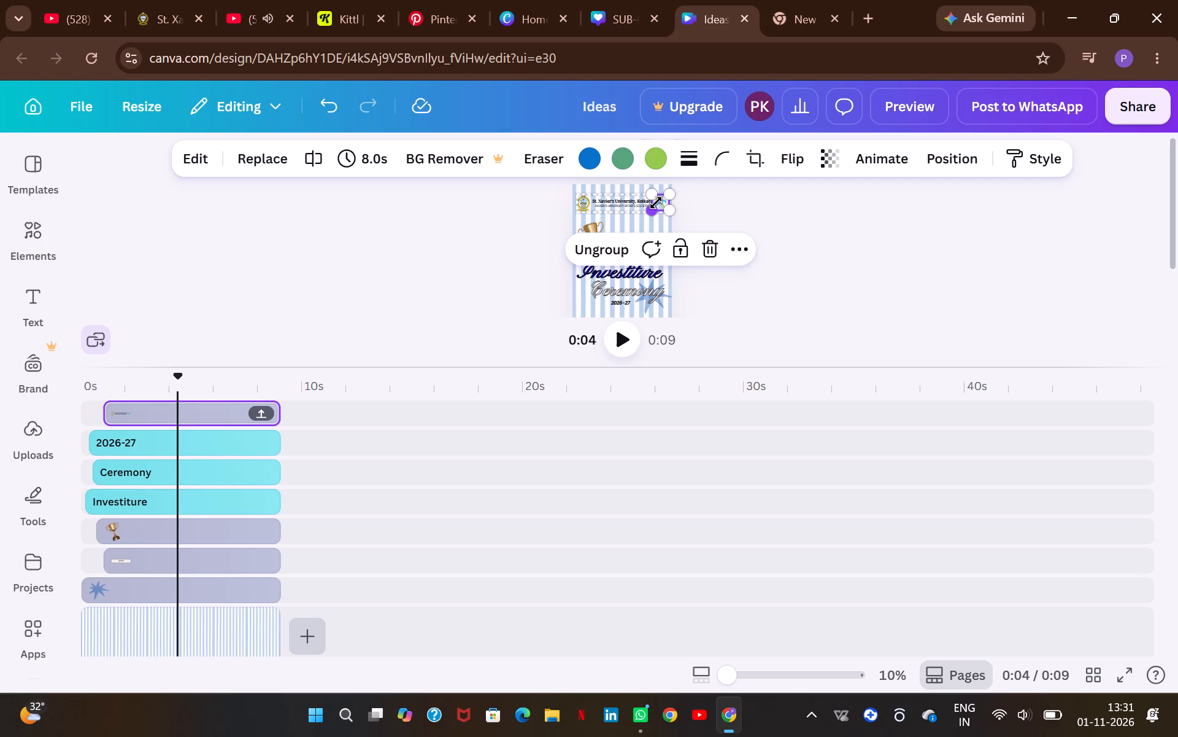
click(656, 203)
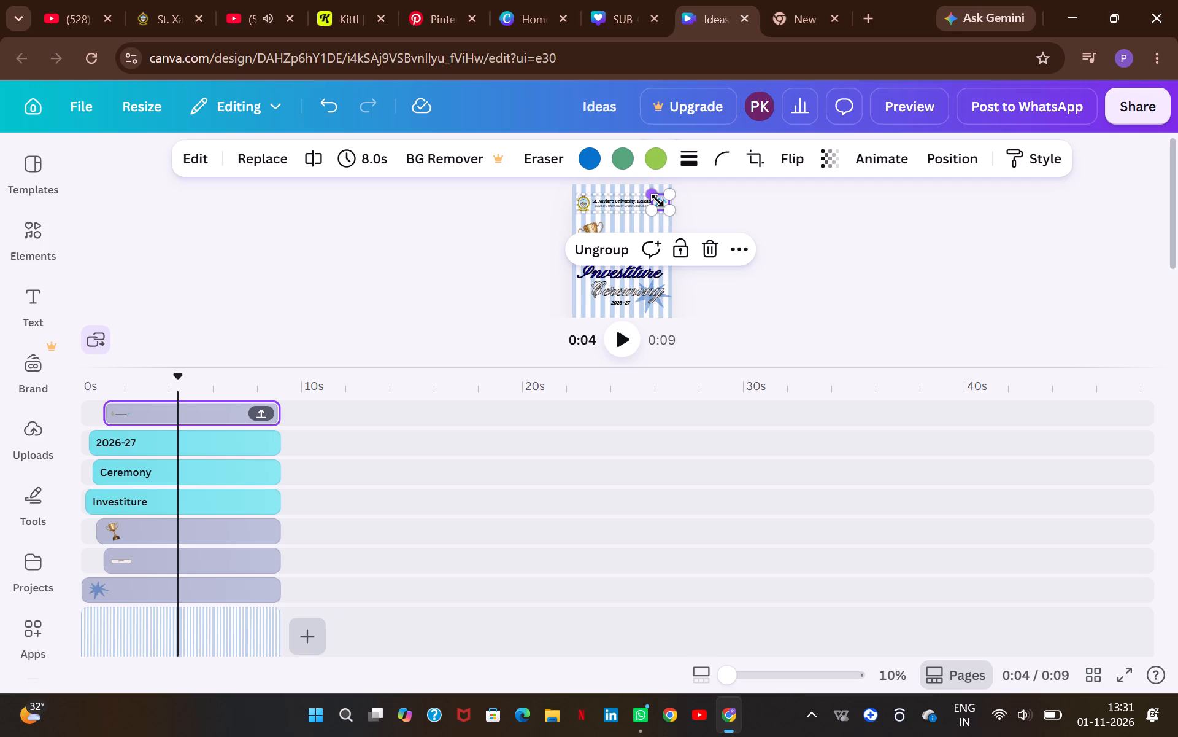
click(661, 203)
right_click(661, 203)
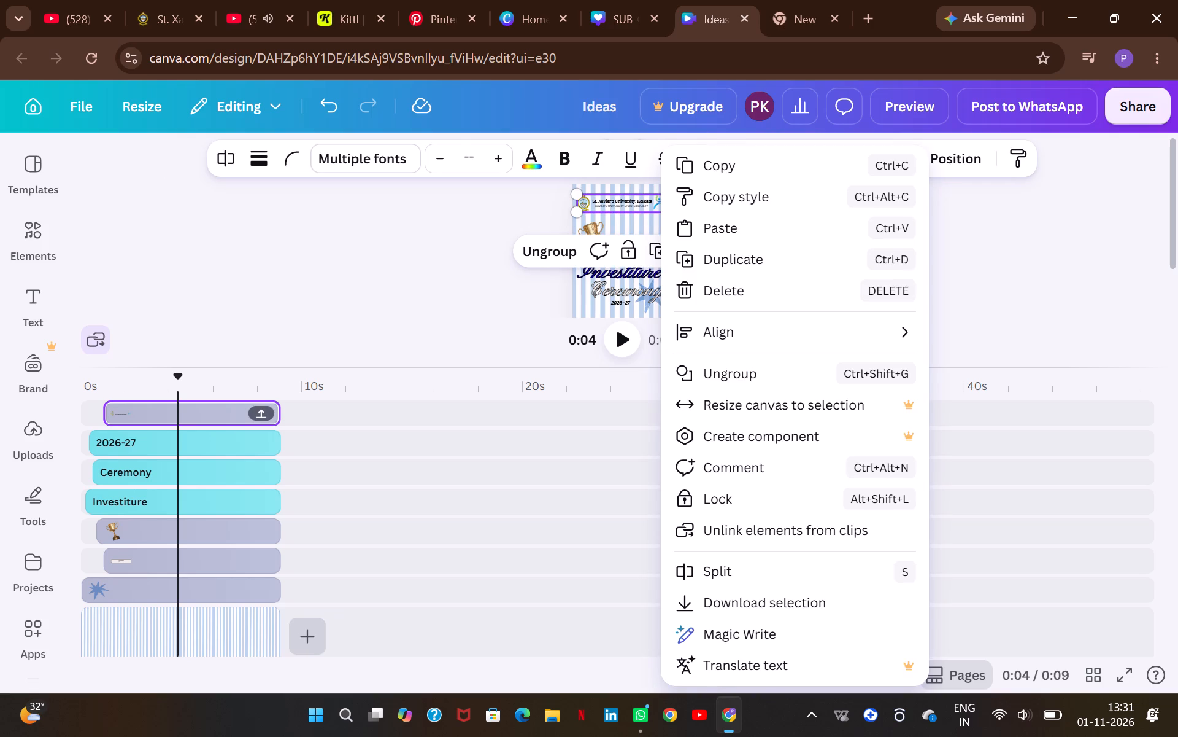
click(658, 197)
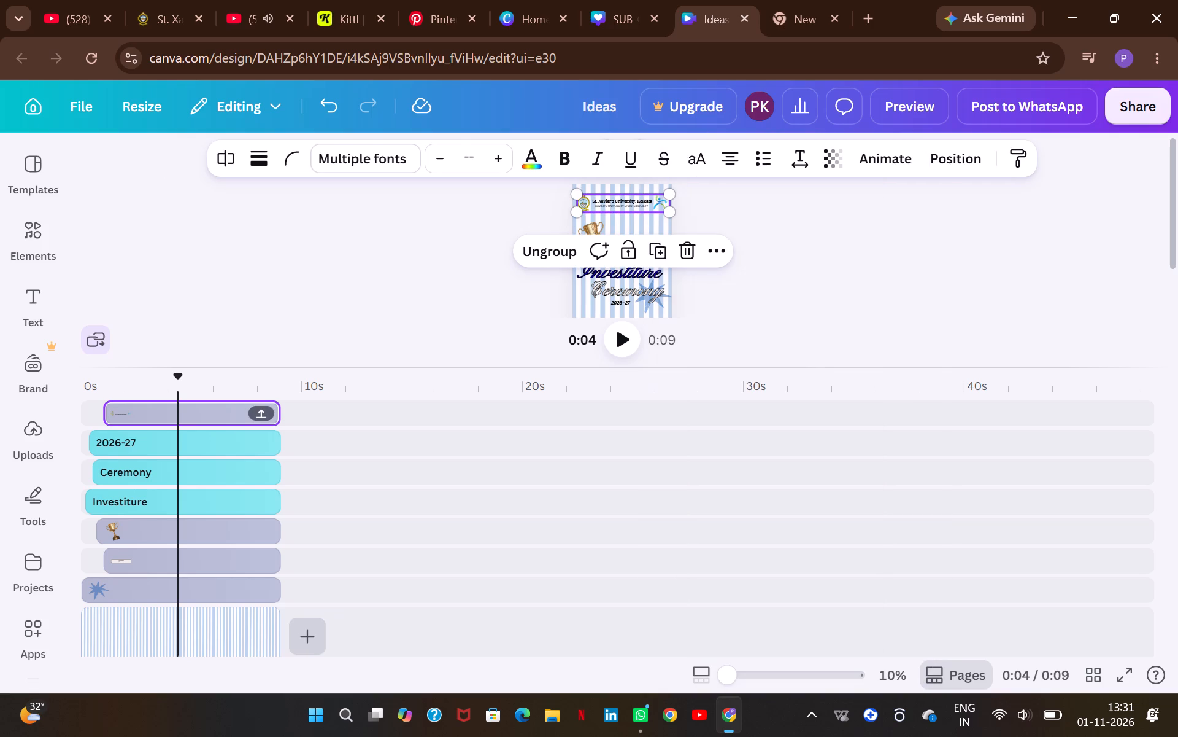
click(657, 199)
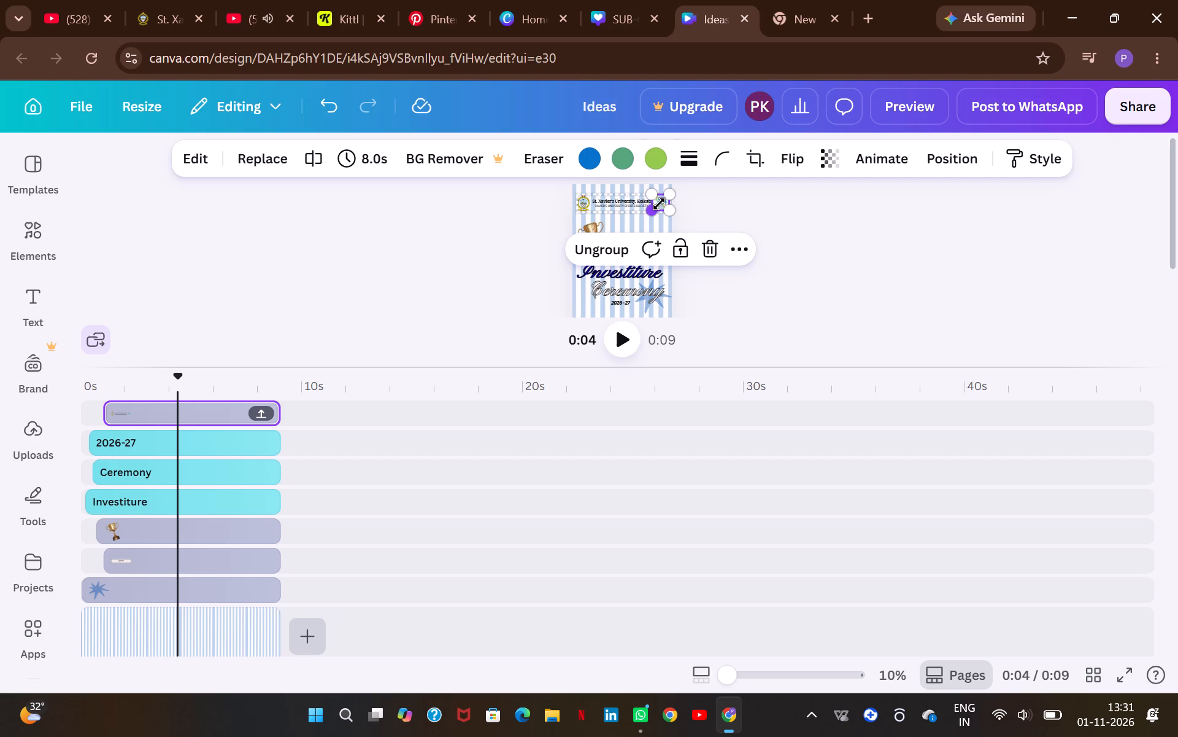
click(741, 256)
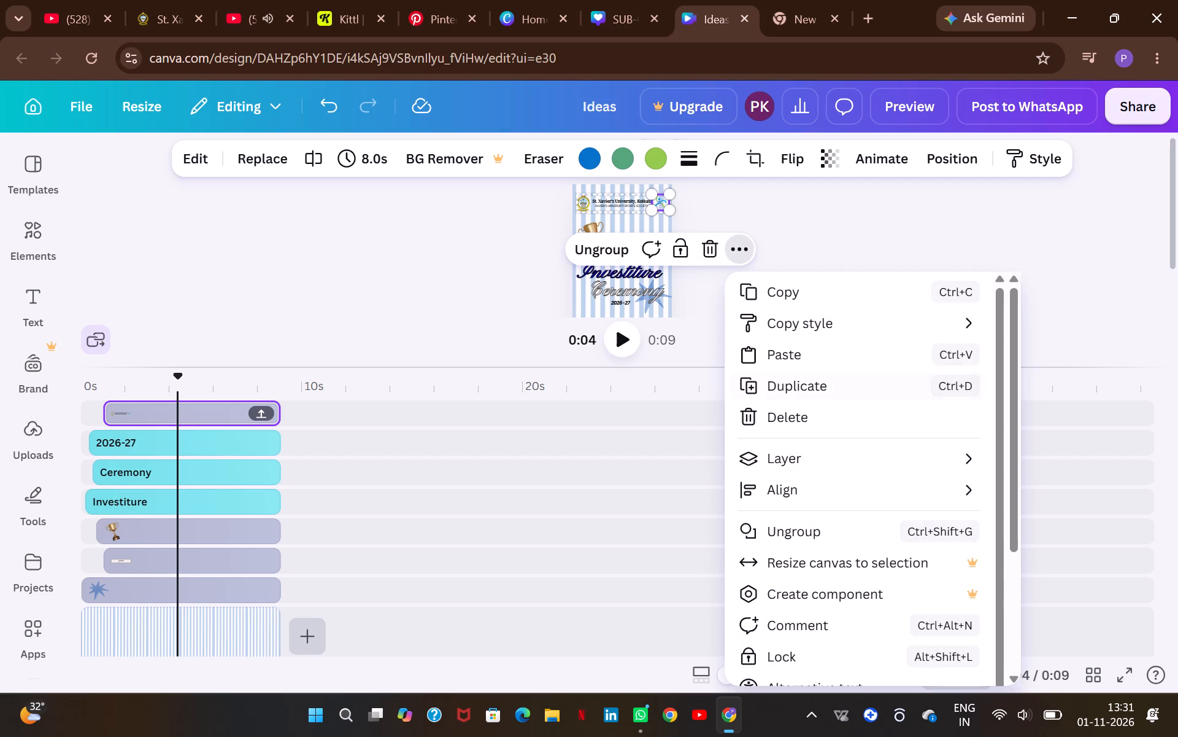
click(810, 389)
scroll(834, 285, down, 1)
scroll(772, 265, up, 1)
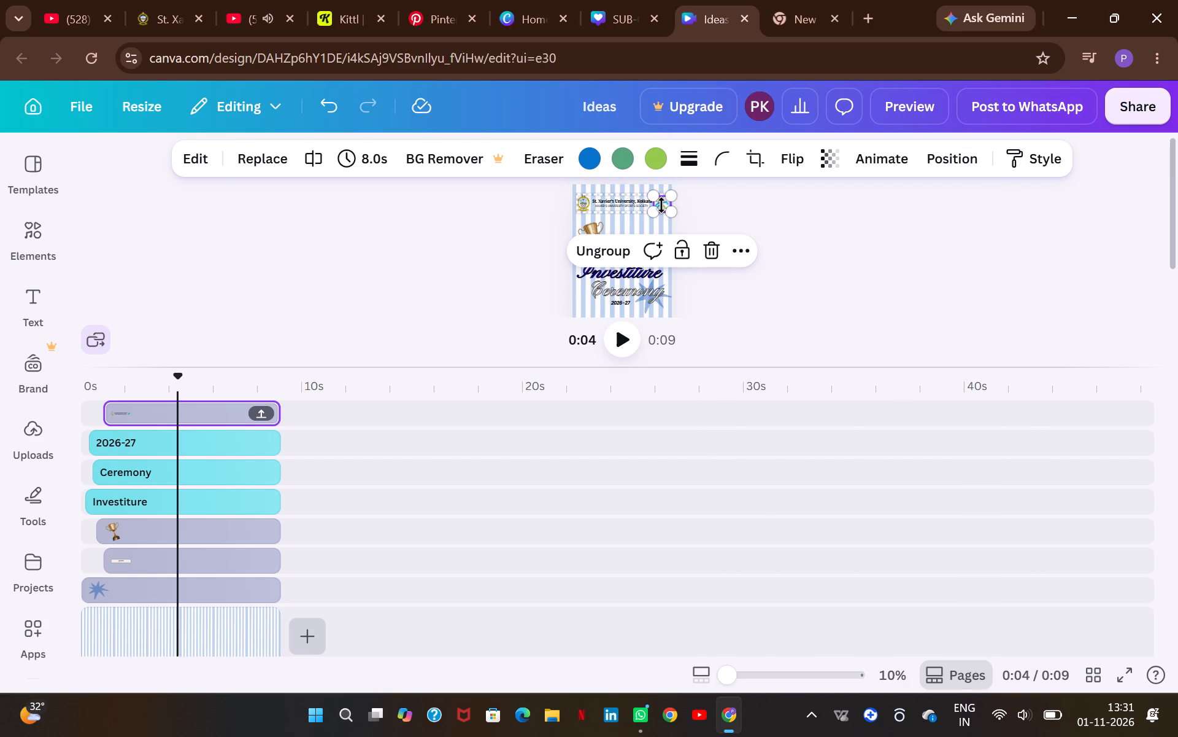
Move one of the overlapping figure logos down out of the header line, level with the trophy on the opposite side of the page.
click(661, 205)
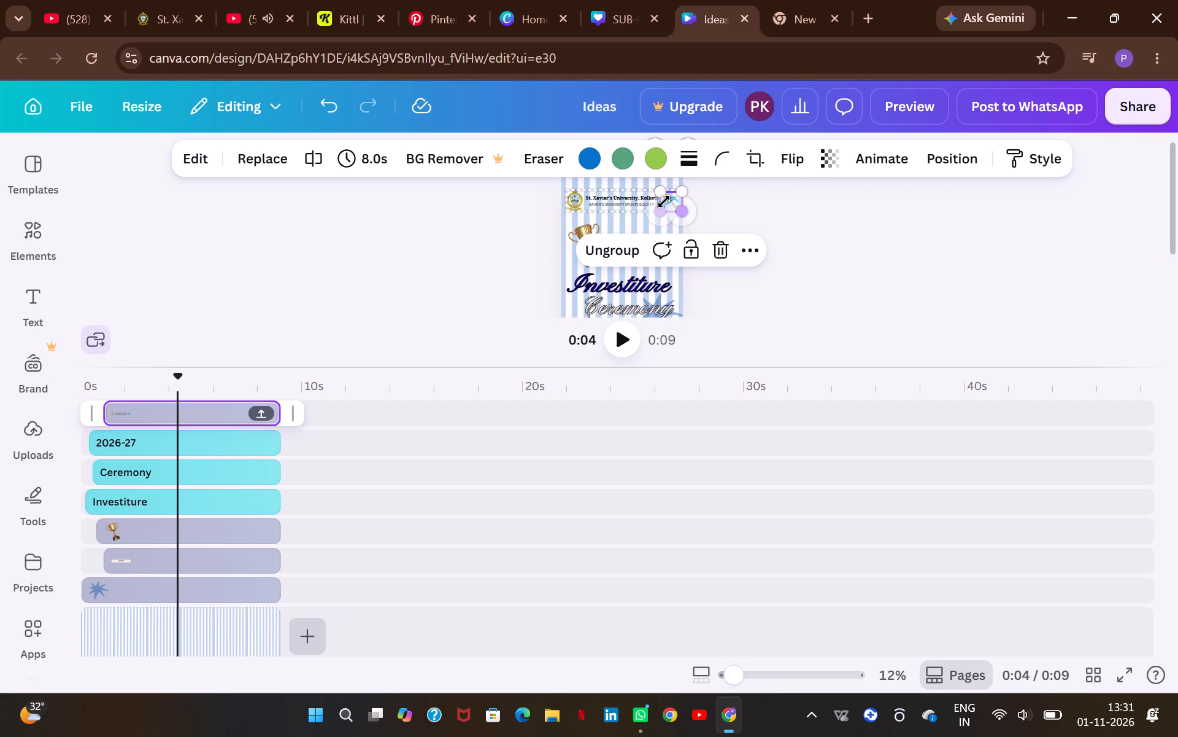
click(636, 228)
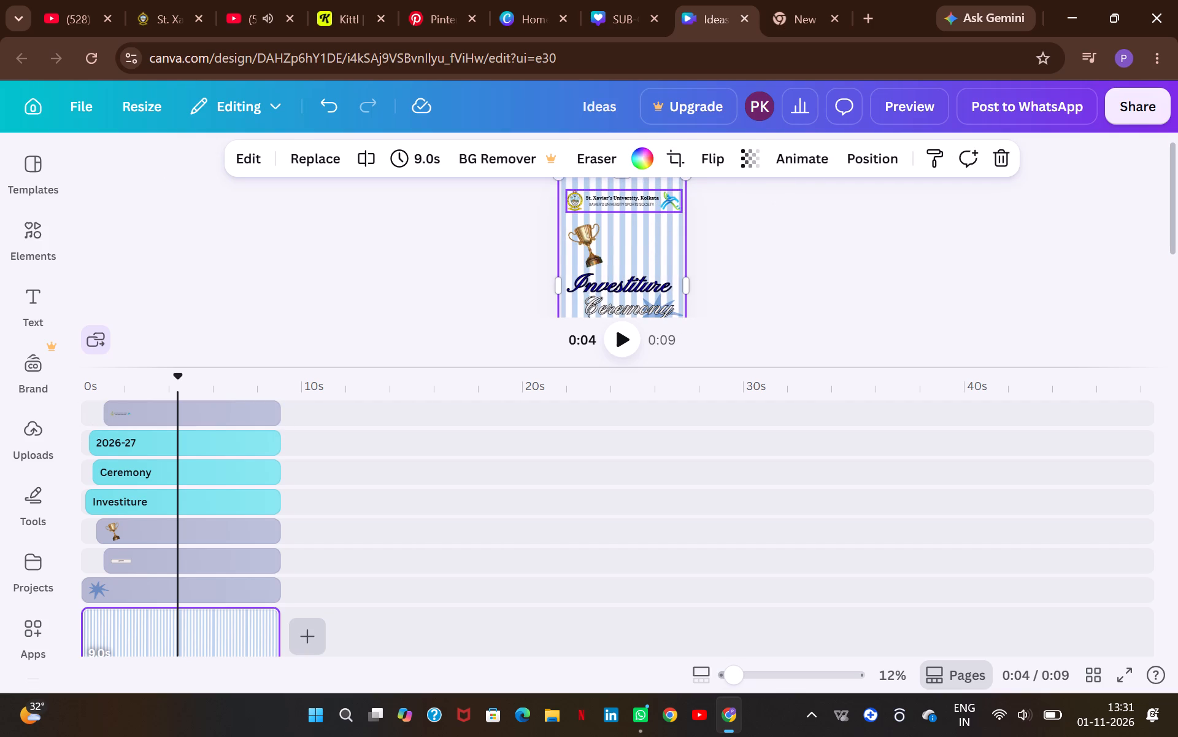
click(666, 198)
click(668, 200)
click(670, 204)
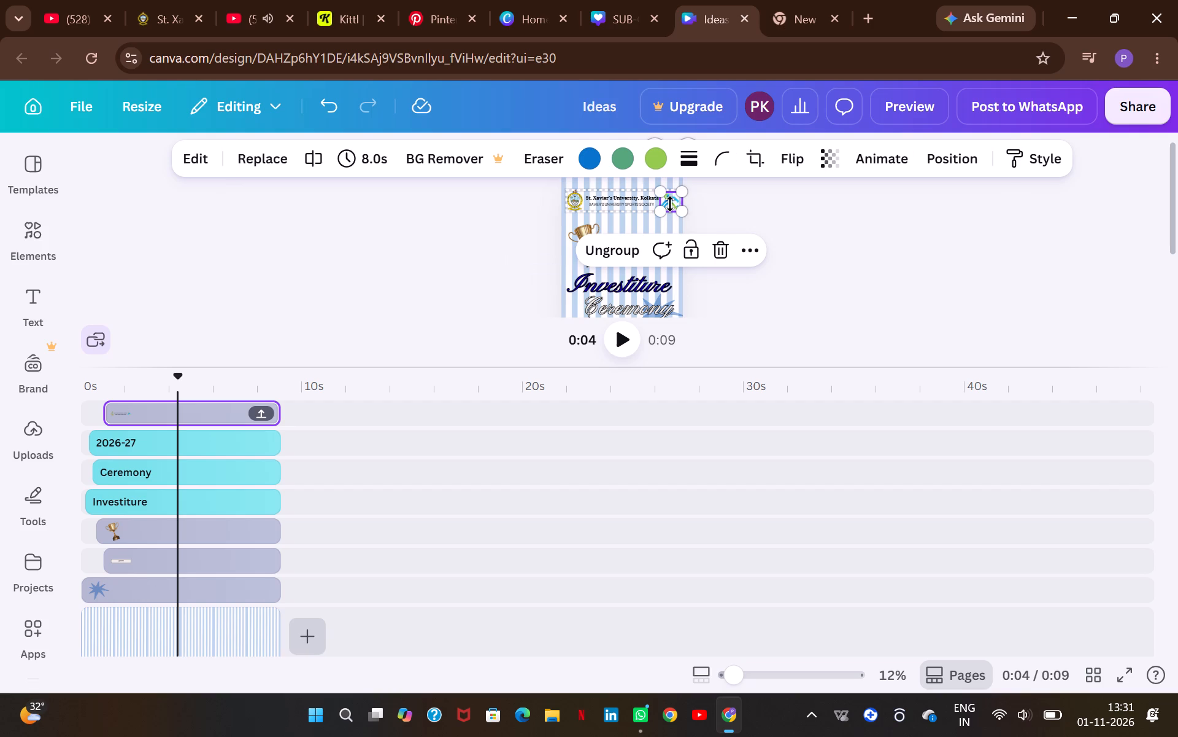
click(670, 204)
click(670, 197)
drag(670, 201, 658, 246)
Delete the other figure logo left beside the St. Xavier's University text in the header line.
scroll(658, 246, down, 1)
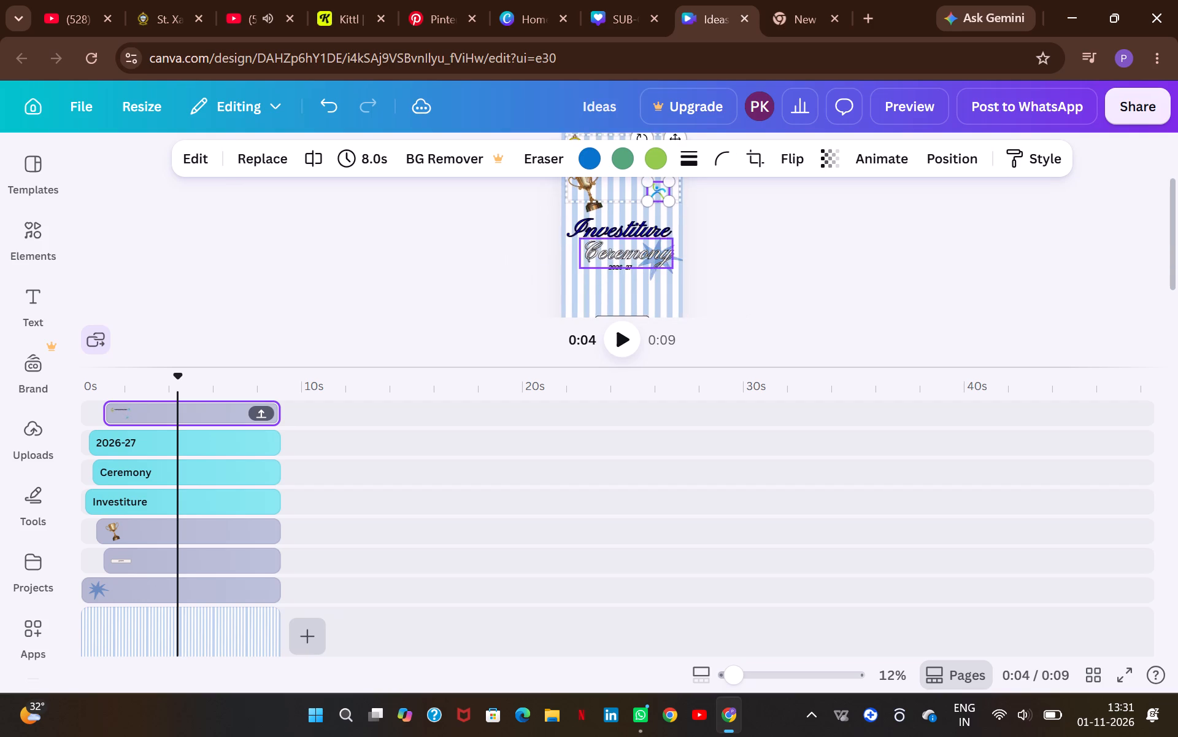
scroll(658, 246, up, 1)
click(664, 193)
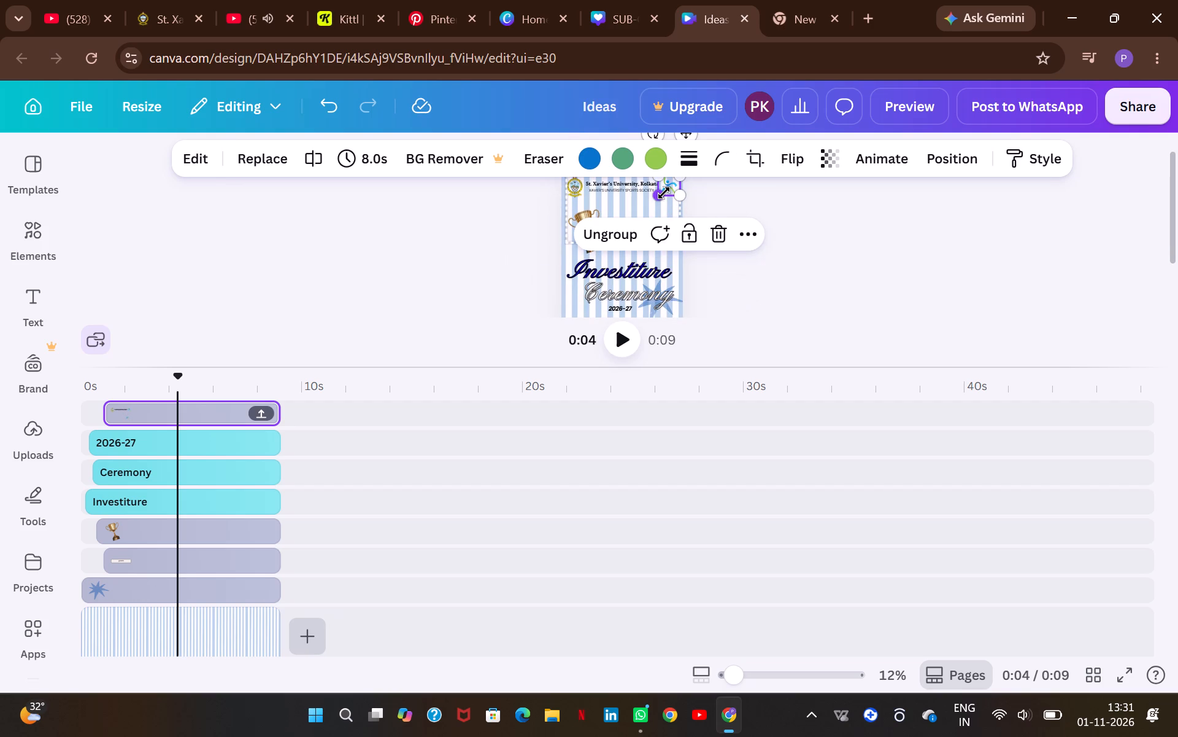
key(BackSpace)
click(643, 181)
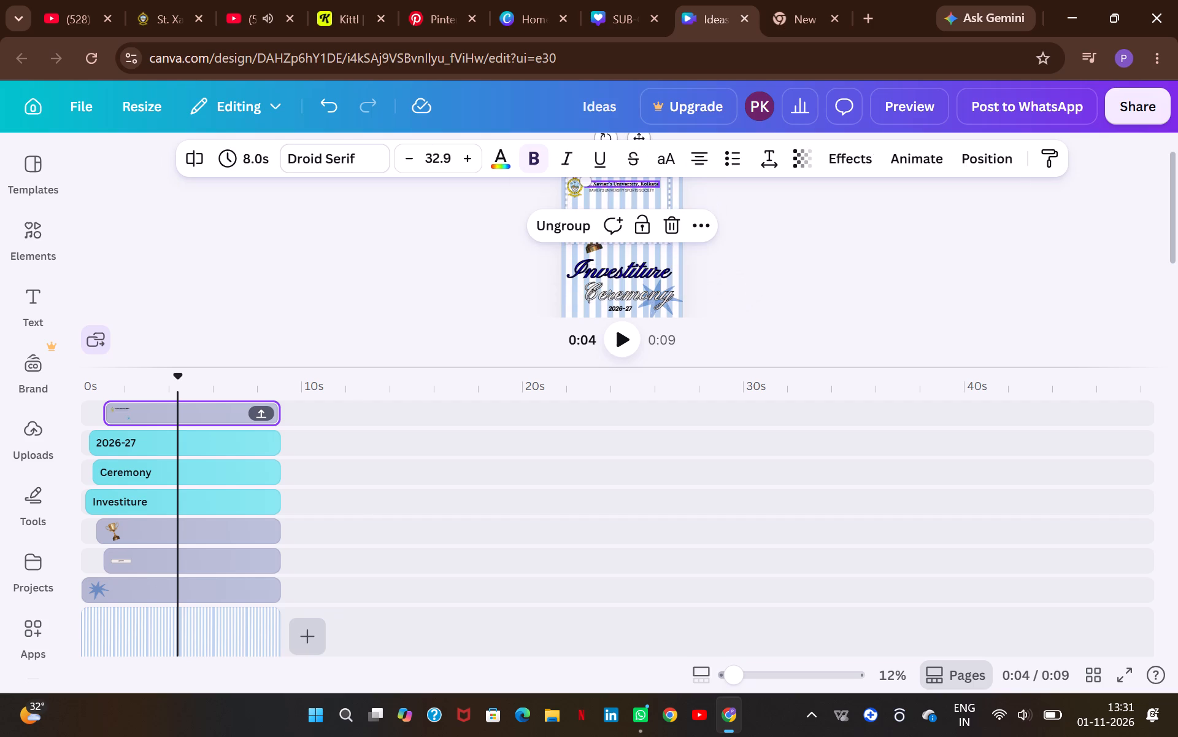
click(636, 187)
scroll(682, 198, up, 1)
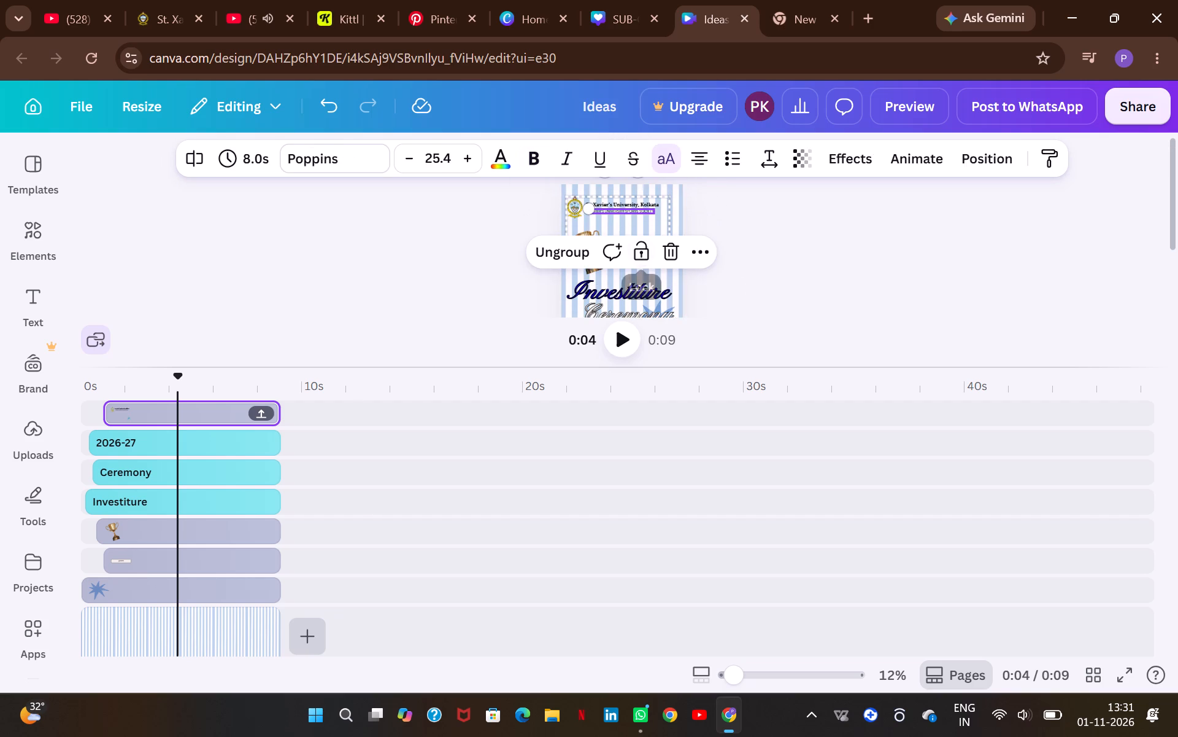
click(664, 221)
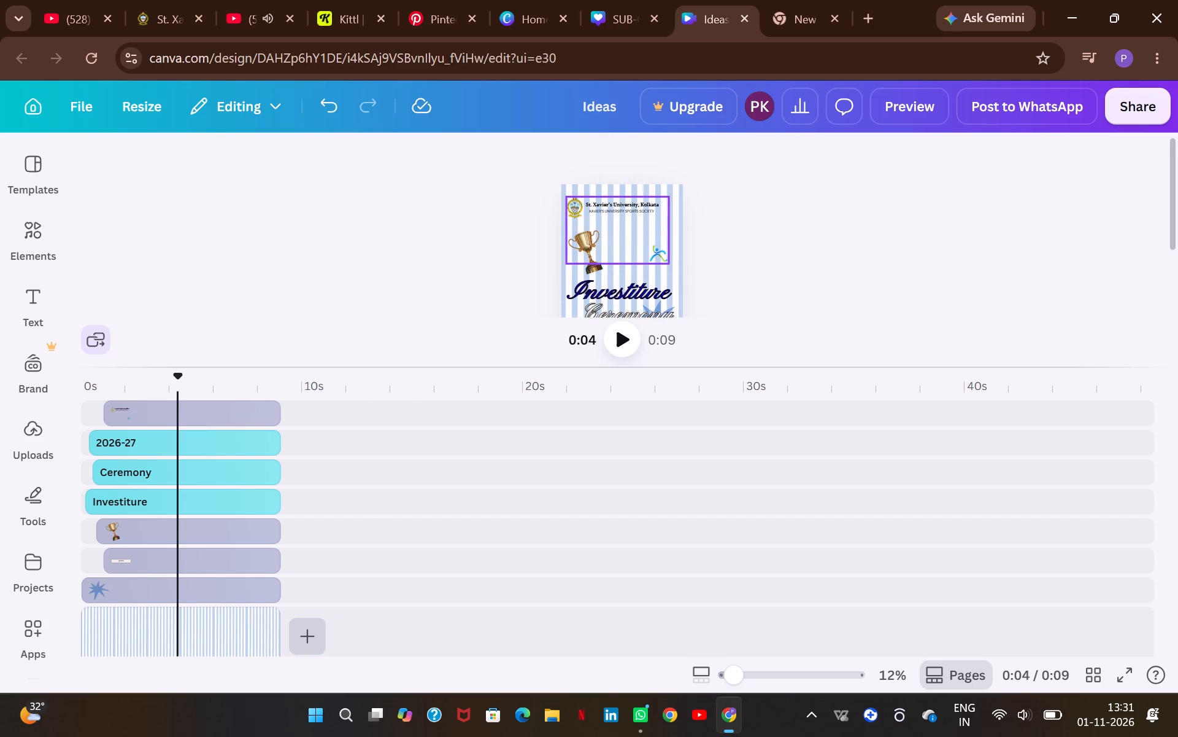
Scale the header group down and widen it to about 1,033 px, increasing the gap between the crest and the university text.
click(646, 233)
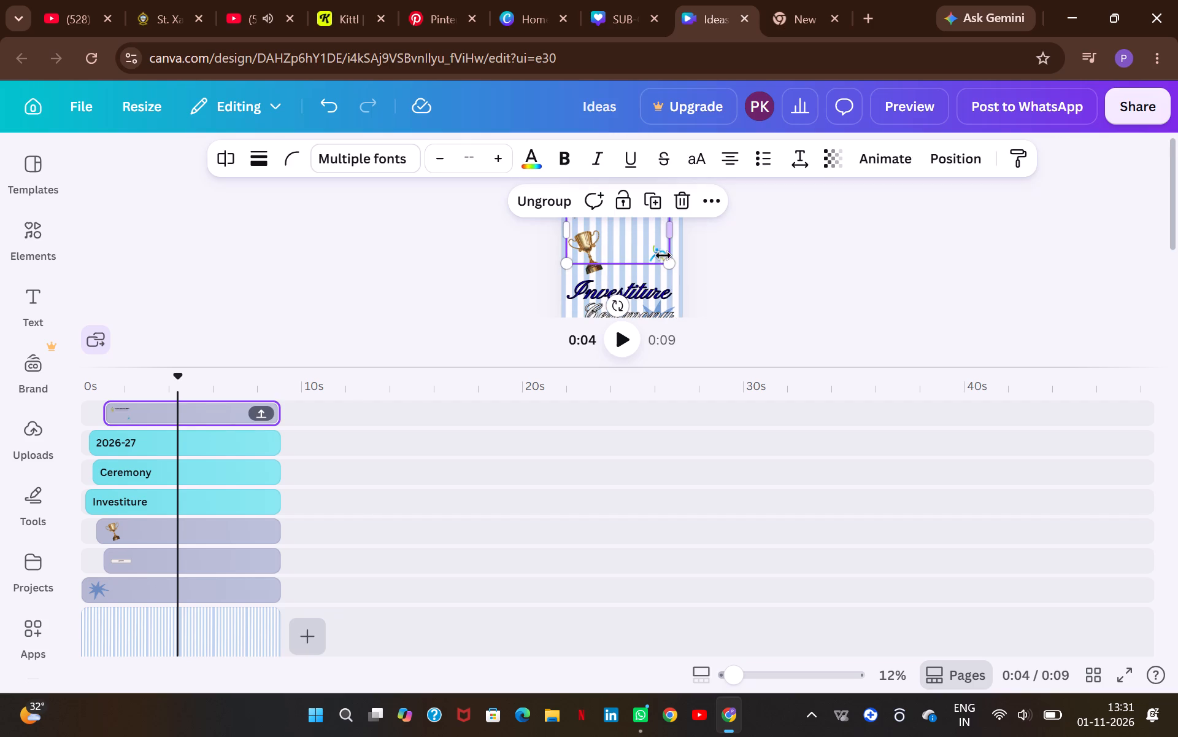
drag(668, 262, 650, 222)
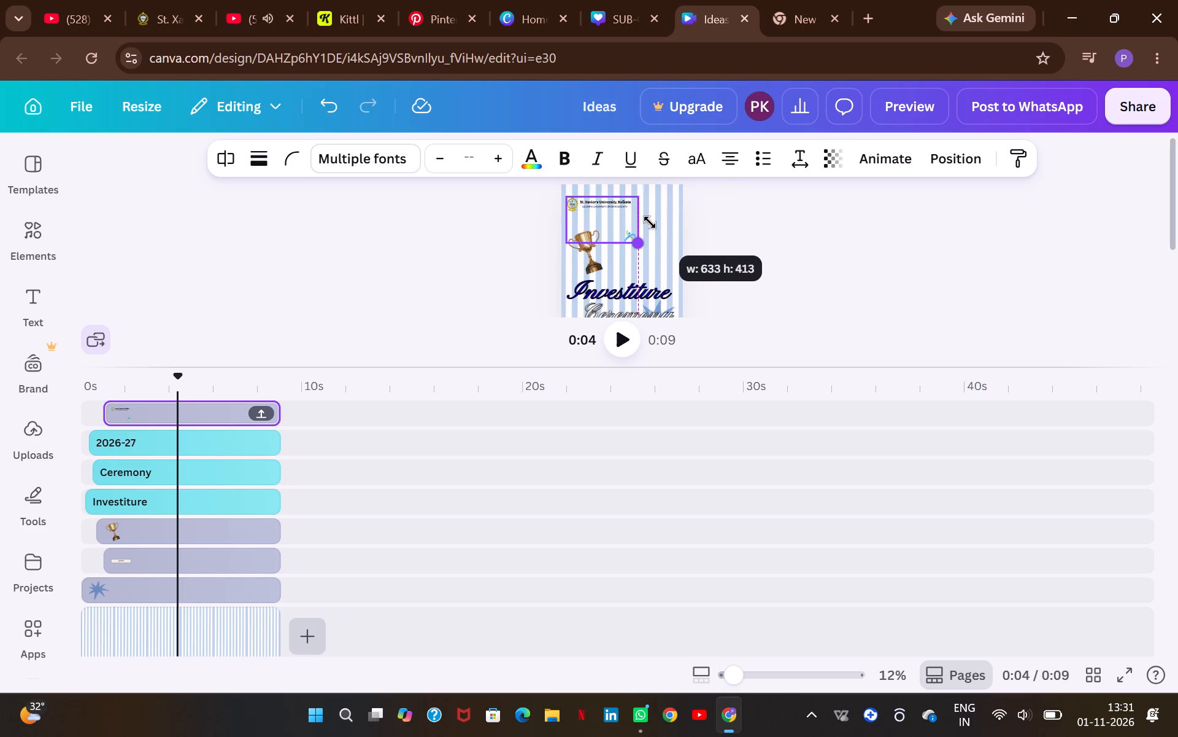
drag(650, 222, 676, 243)
drag(662, 227, 680, 227)
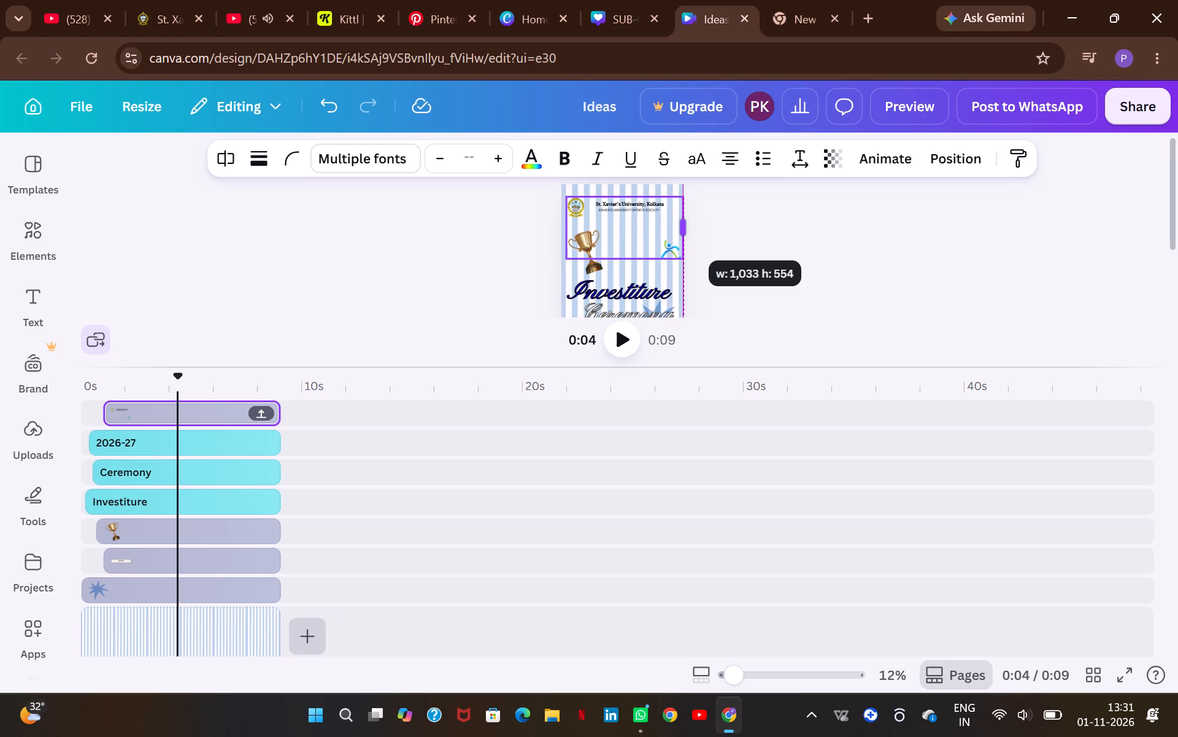
drag(680, 227, 679, 227)
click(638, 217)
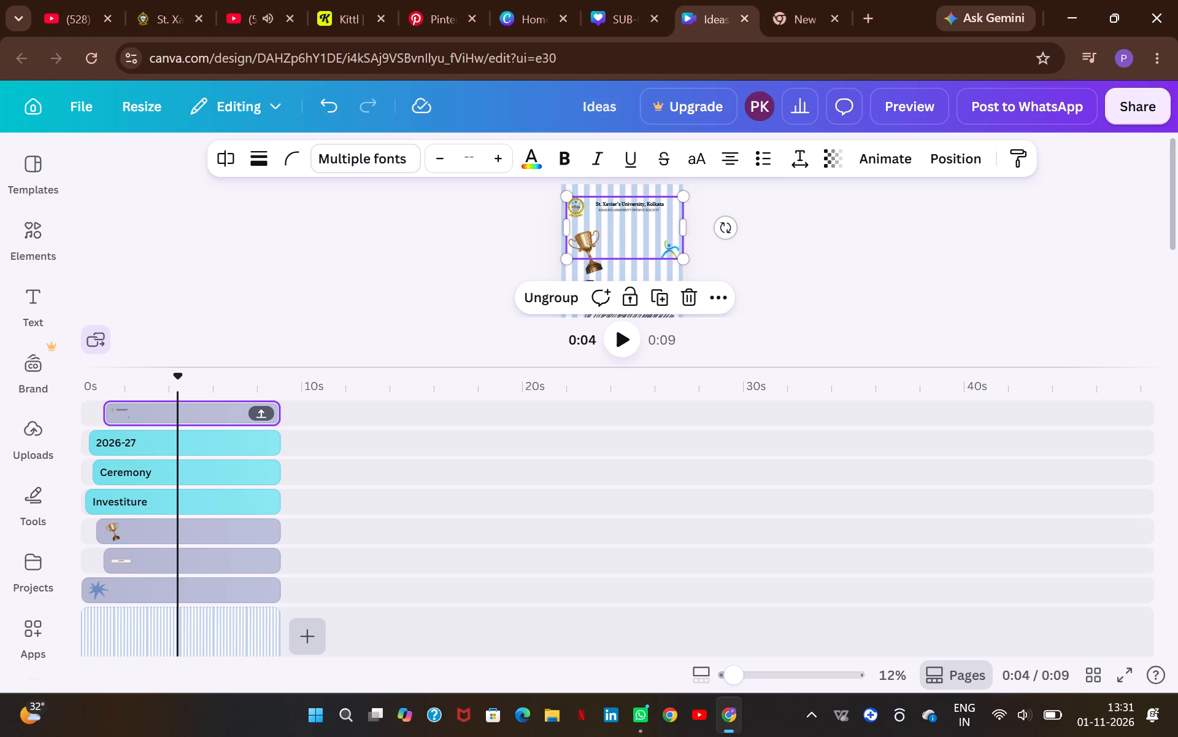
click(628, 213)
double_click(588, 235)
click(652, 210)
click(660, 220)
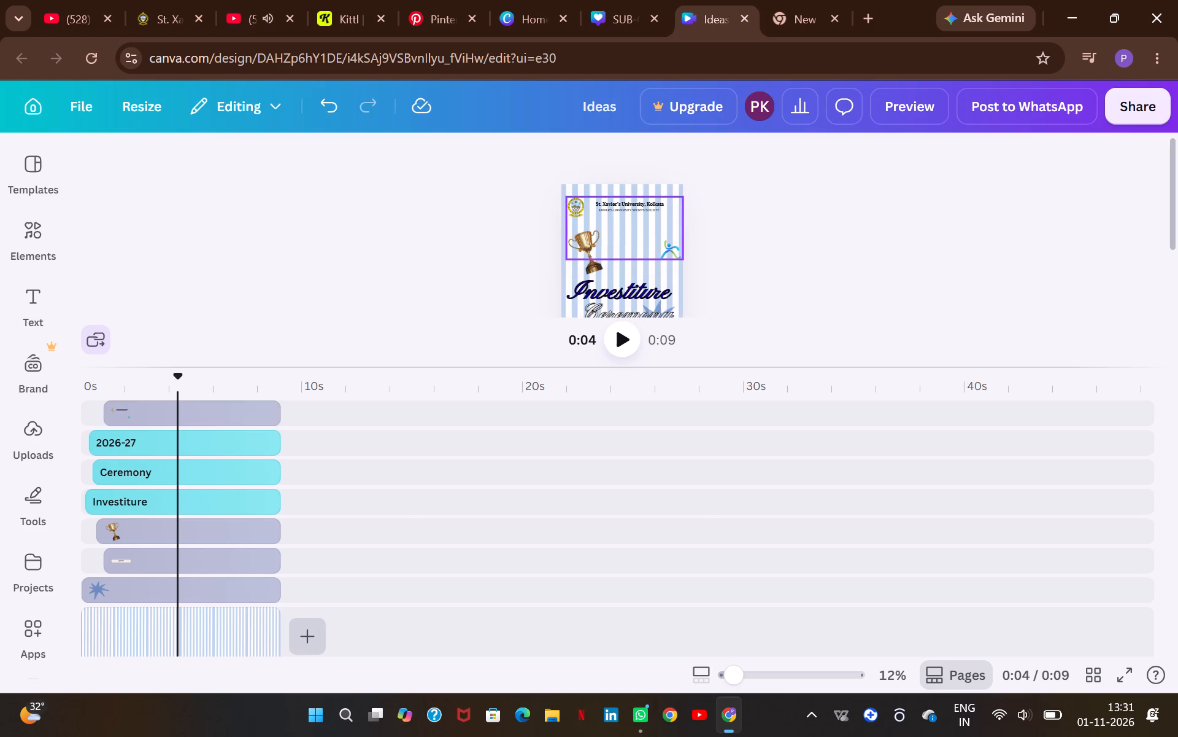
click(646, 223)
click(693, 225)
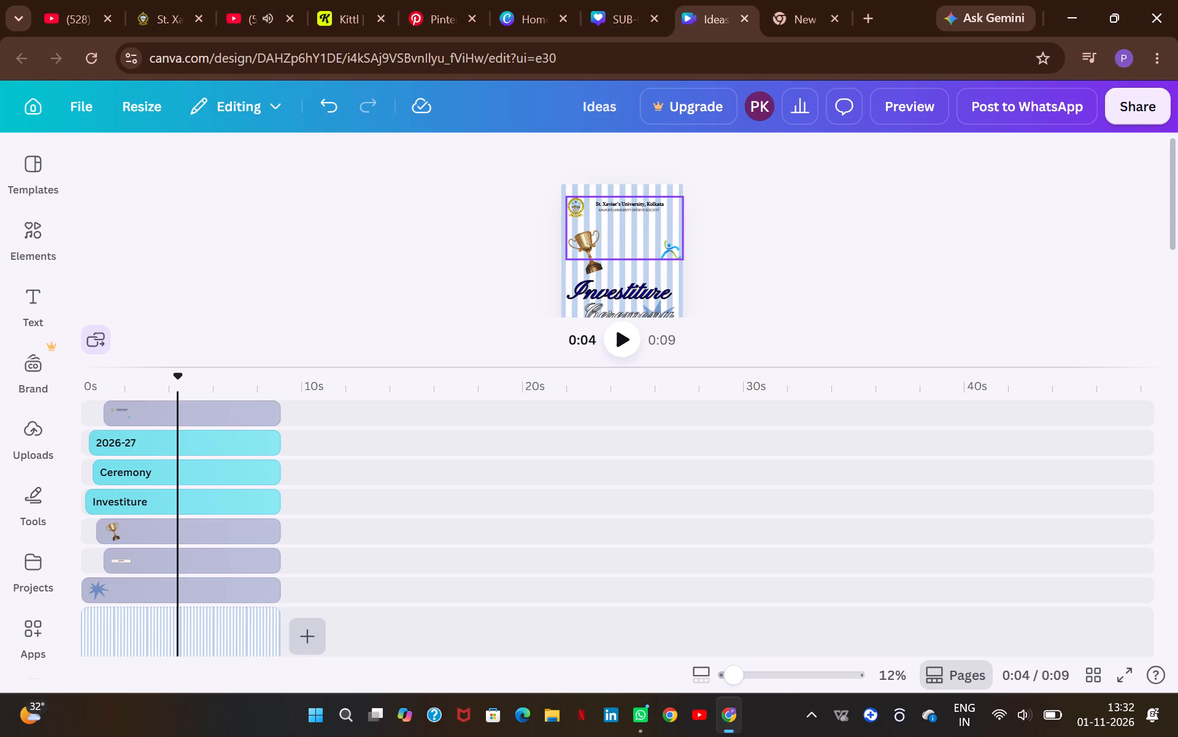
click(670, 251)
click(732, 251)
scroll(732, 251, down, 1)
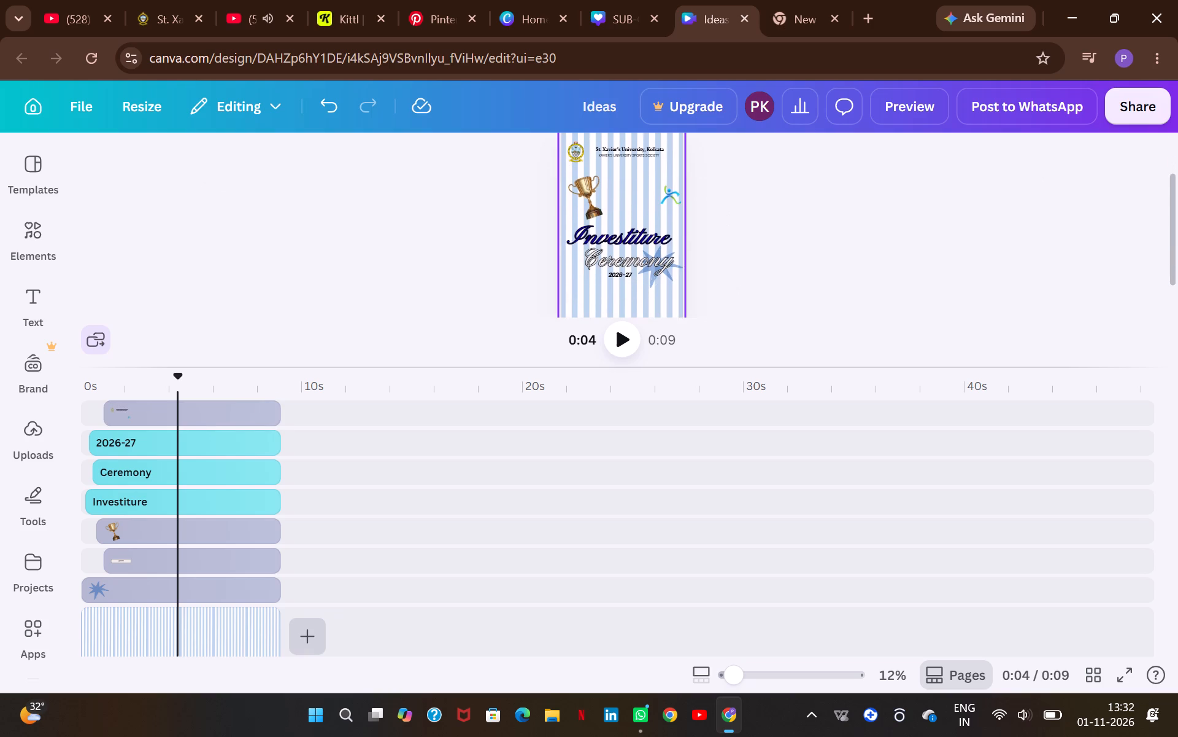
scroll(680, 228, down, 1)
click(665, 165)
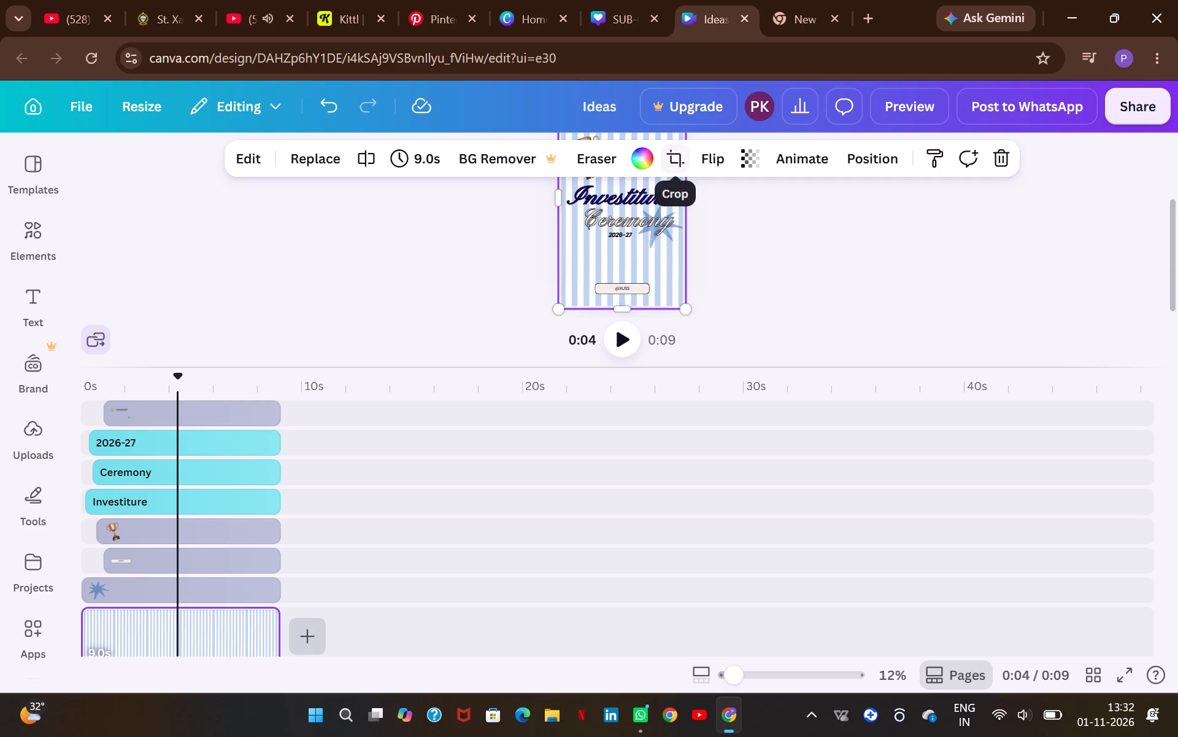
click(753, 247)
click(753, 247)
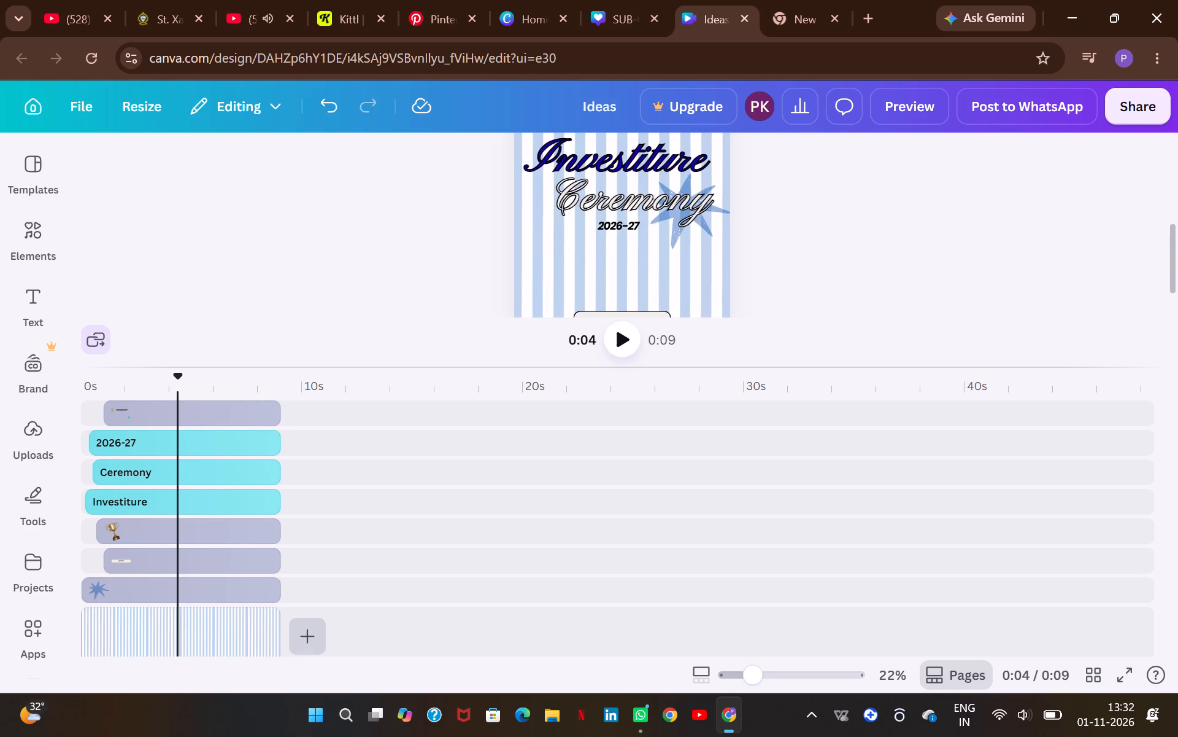
Scale the header group down proportionally, including the figure logo beside the trophy.
scroll(753, 247, up, 2)
click(639, 220)
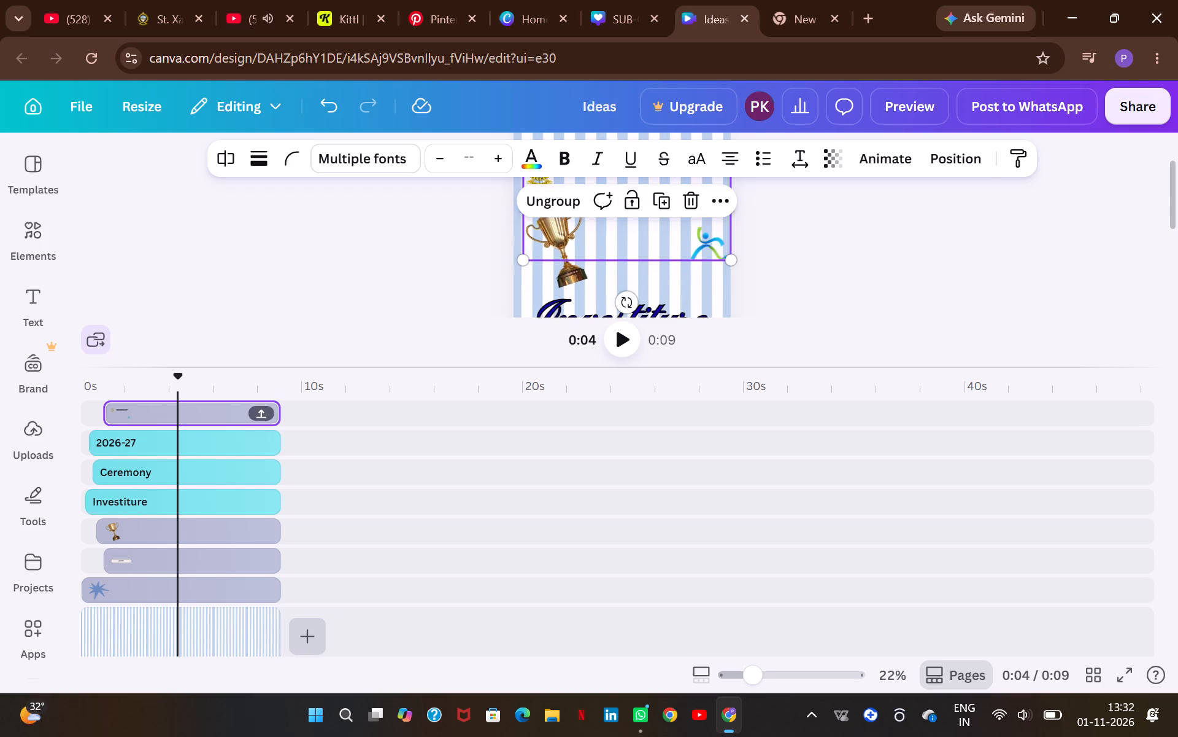
drag(731, 260, 682, 232)
Ungroup the figure logo from the header so that it becomes a separate element with its own clip.
double_click(670, 228)
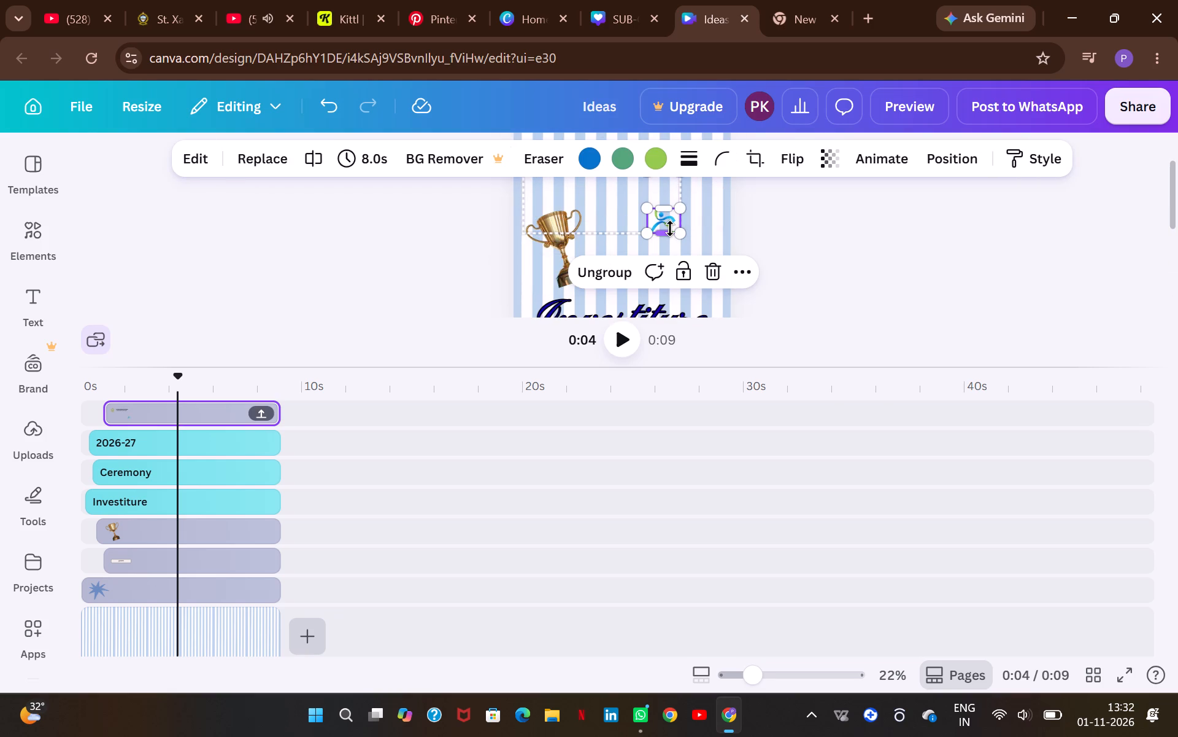
click(617, 285)
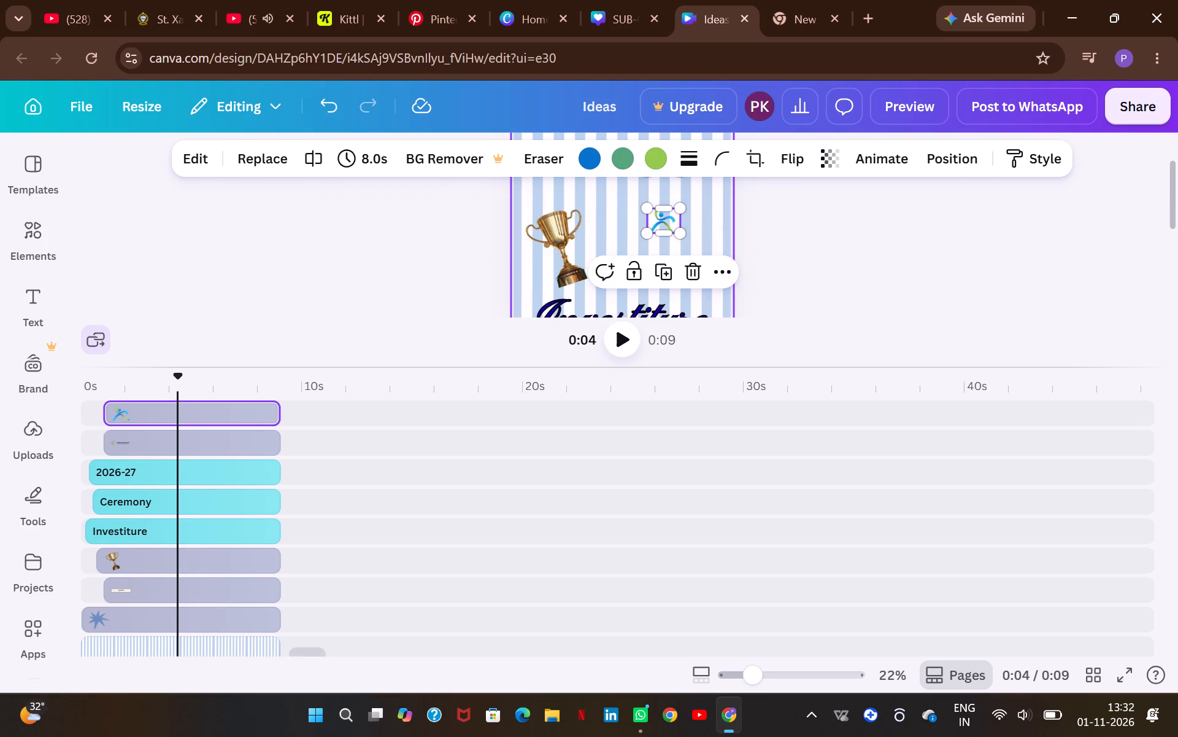
Enlarge the remaining header group of crest and university text to about 990 px wide and 194 px high.
click(601, 207)
scroll(601, 207, up, 1)
click(618, 199)
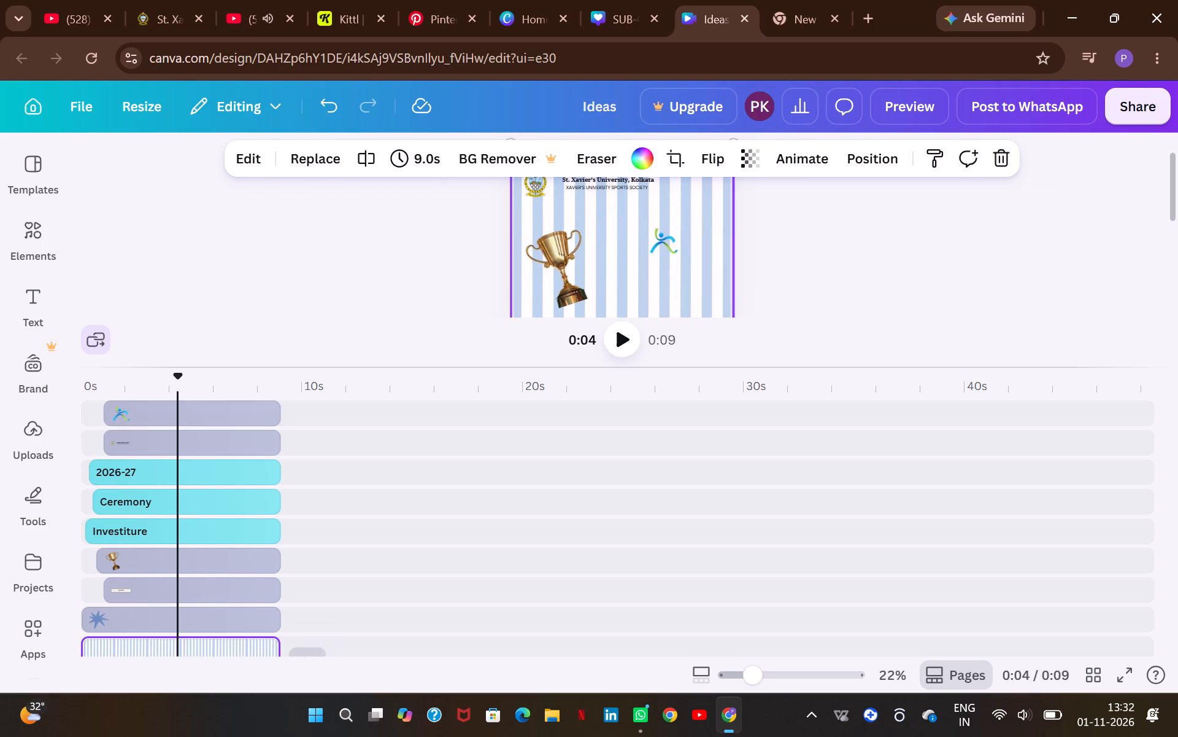
click(612, 191)
drag(668, 193, 712, 215)
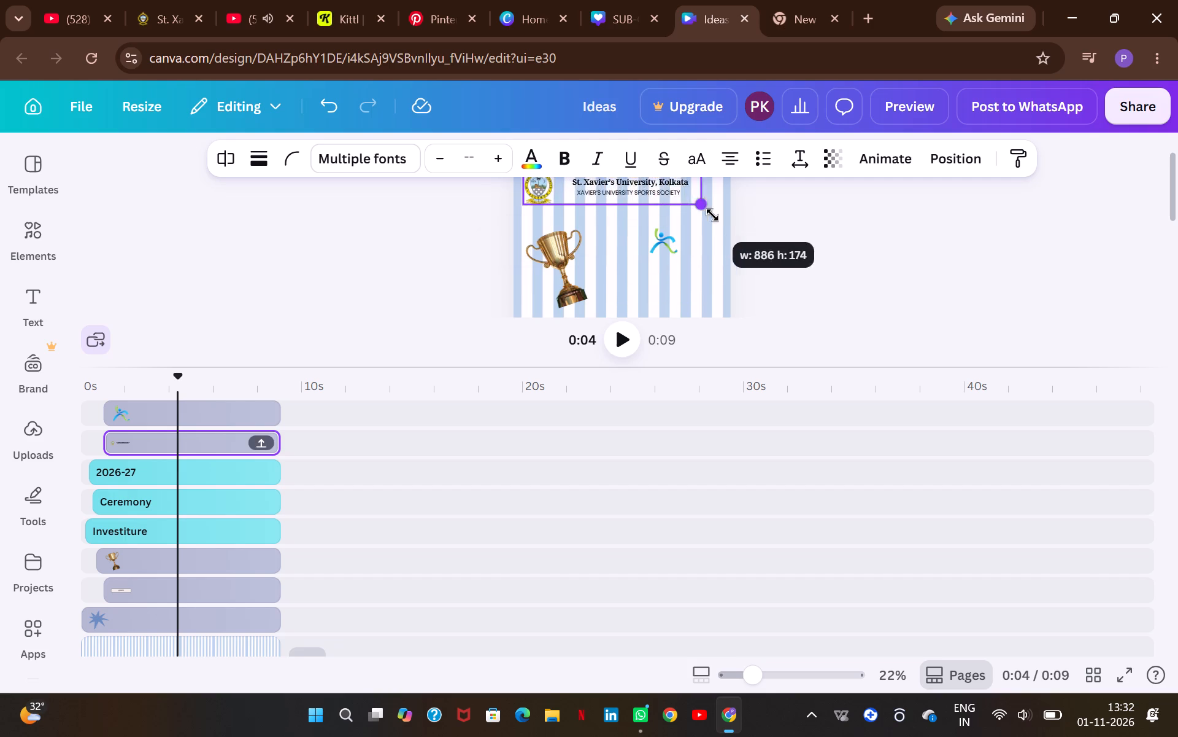
drag(712, 215, 721, 228)
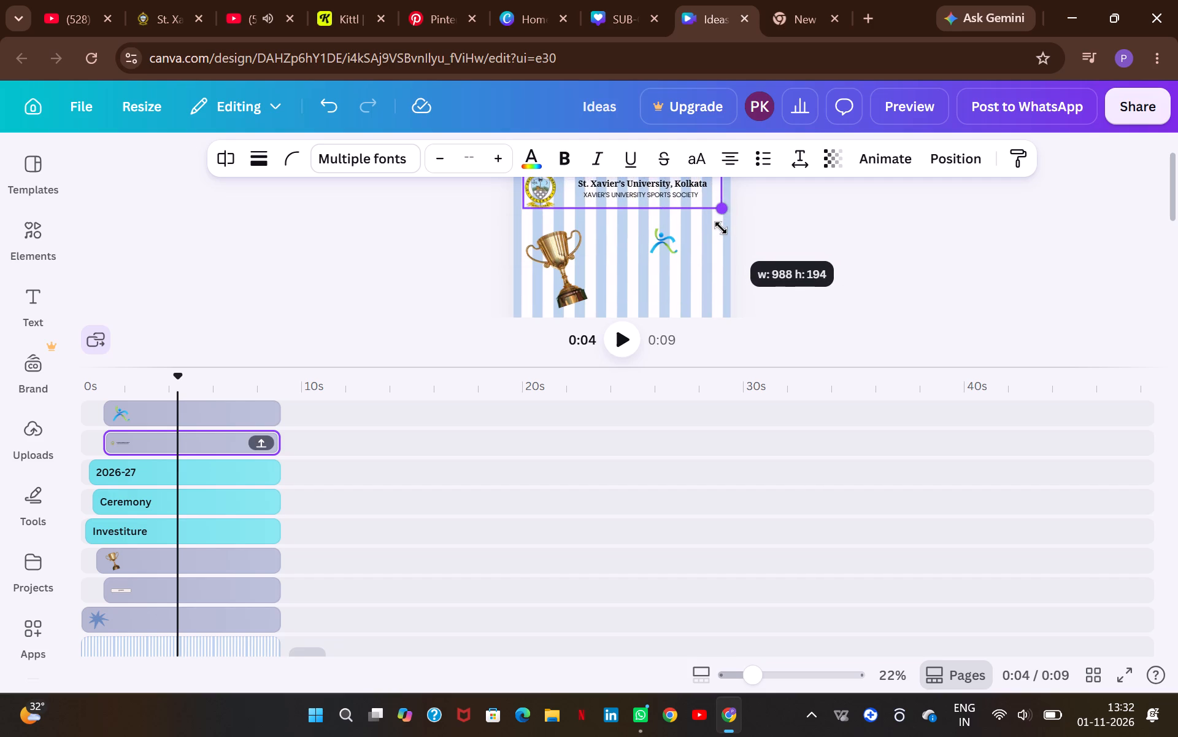
drag(721, 228, 723, 229)
click(849, 264)
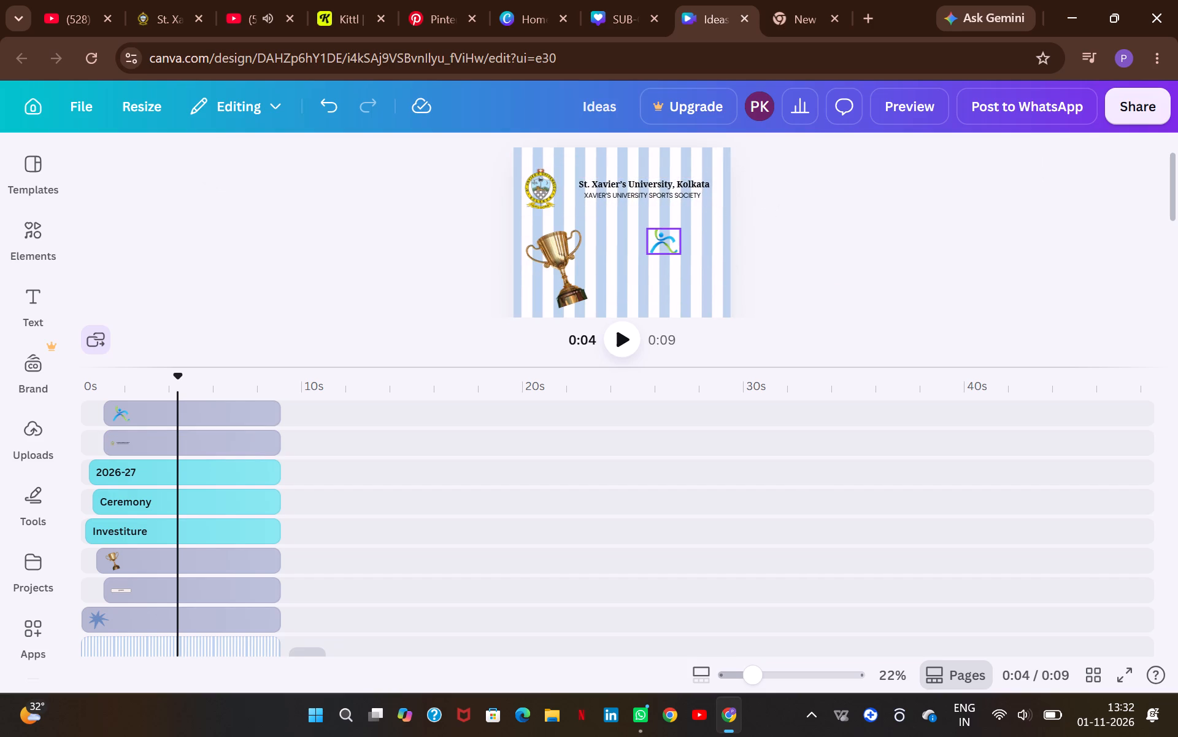
click(664, 244)
drag(664, 244, 687, 295)
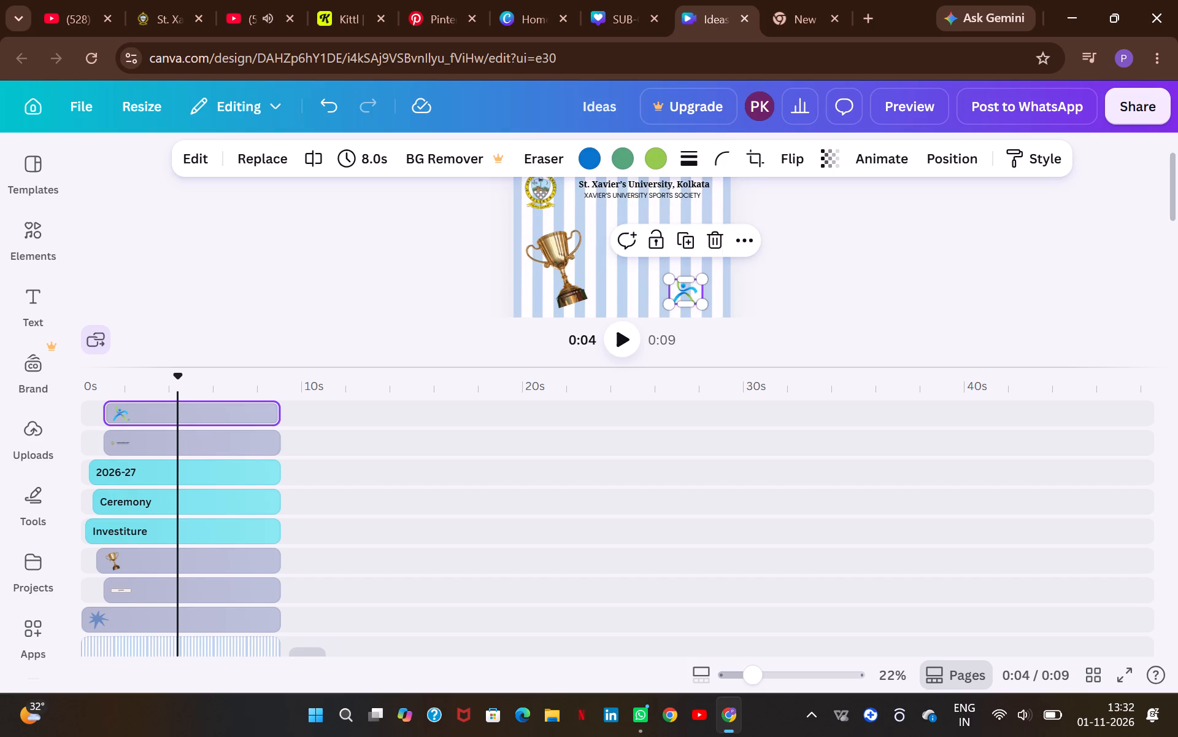
scroll(687, 295, down, 2)
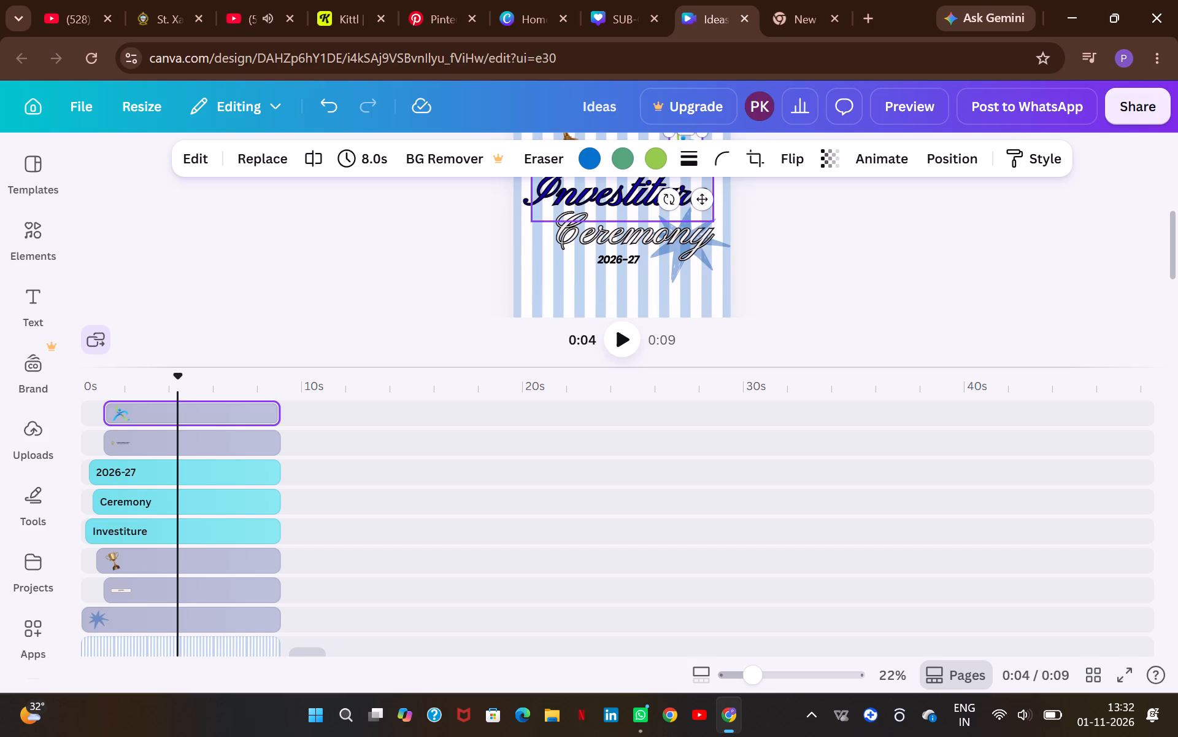
scroll(682, 200, up, 1)
drag(685, 183, 666, 212)
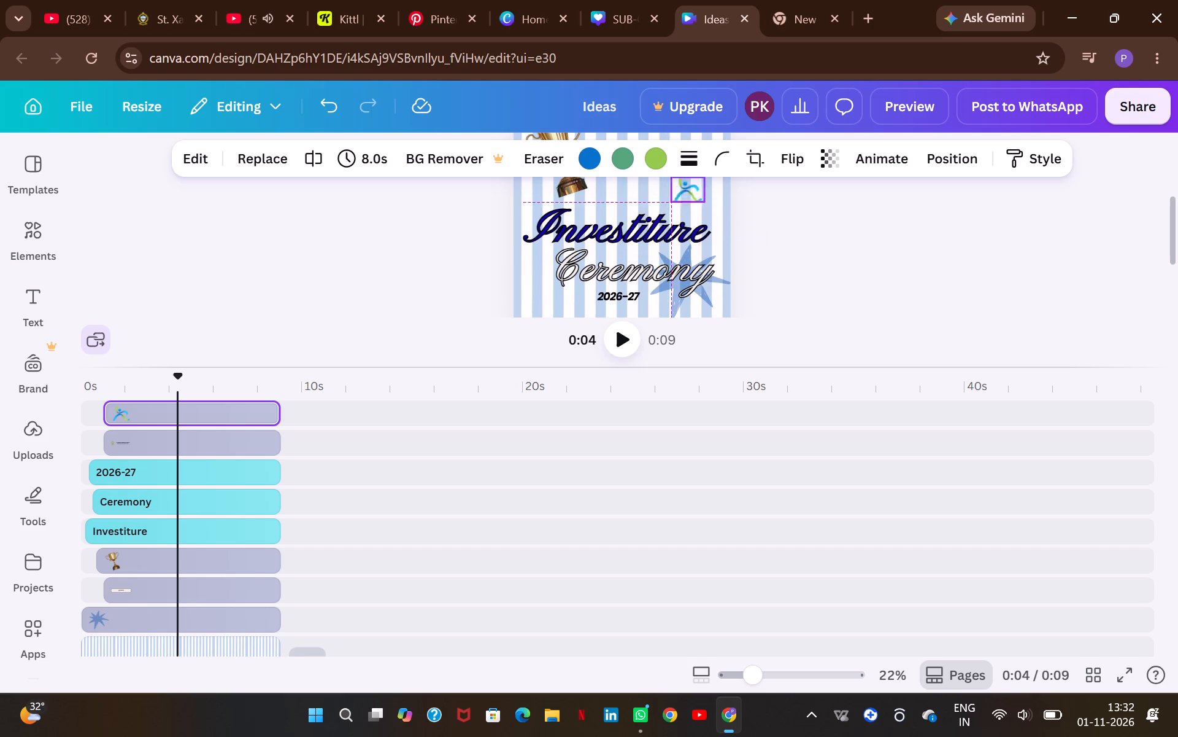
drag(666, 212, 562, 306)
scroll(635, 265, down, 1)
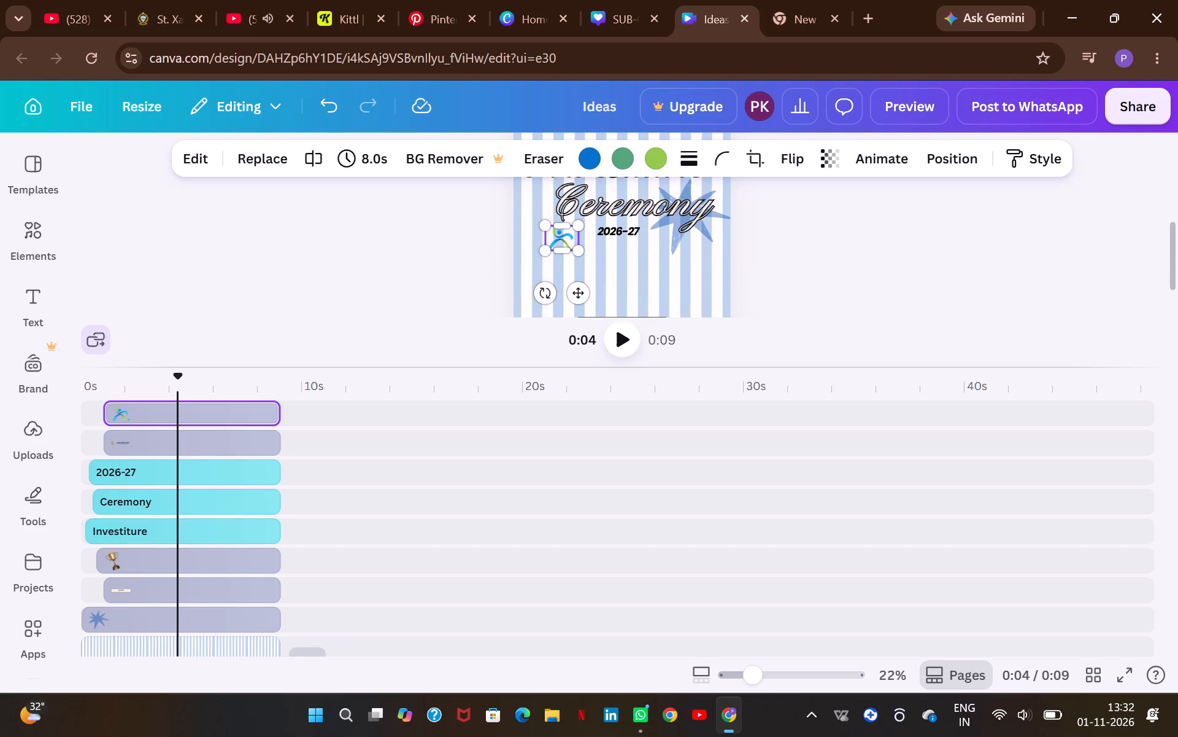
scroll(635, 265, down, 1)
drag(561, 207, 591, 238)
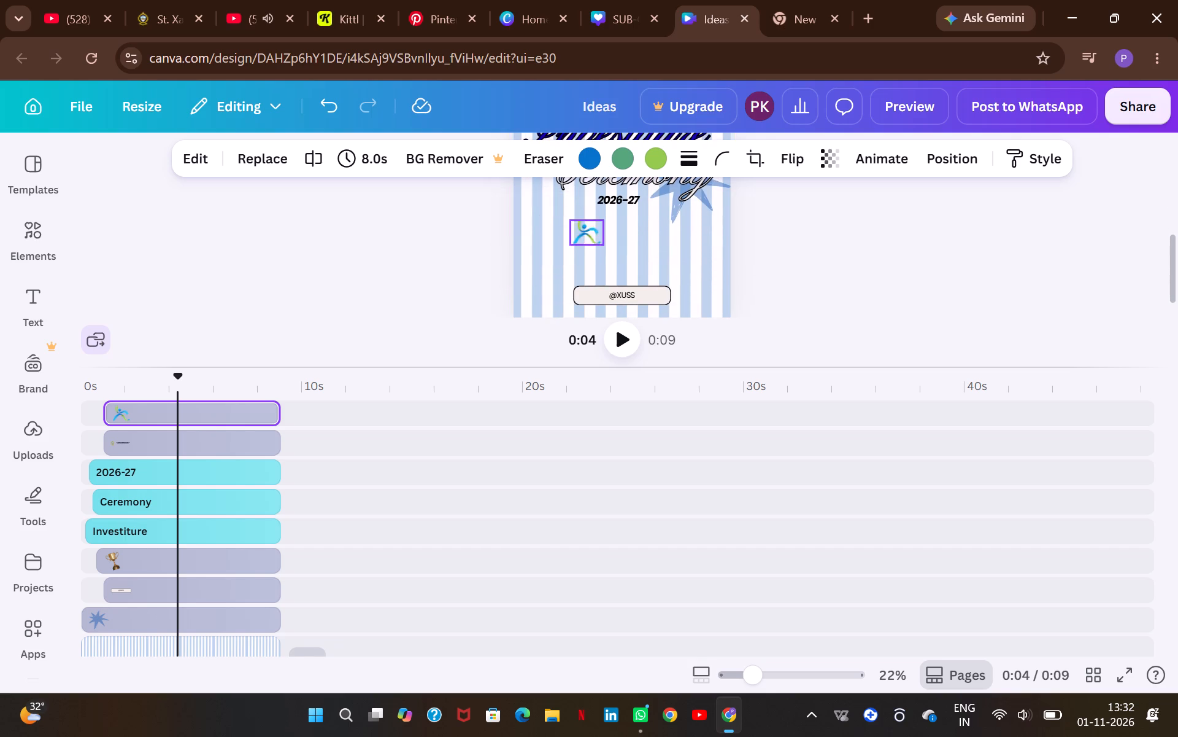
drag(591, 238, 676, 258)
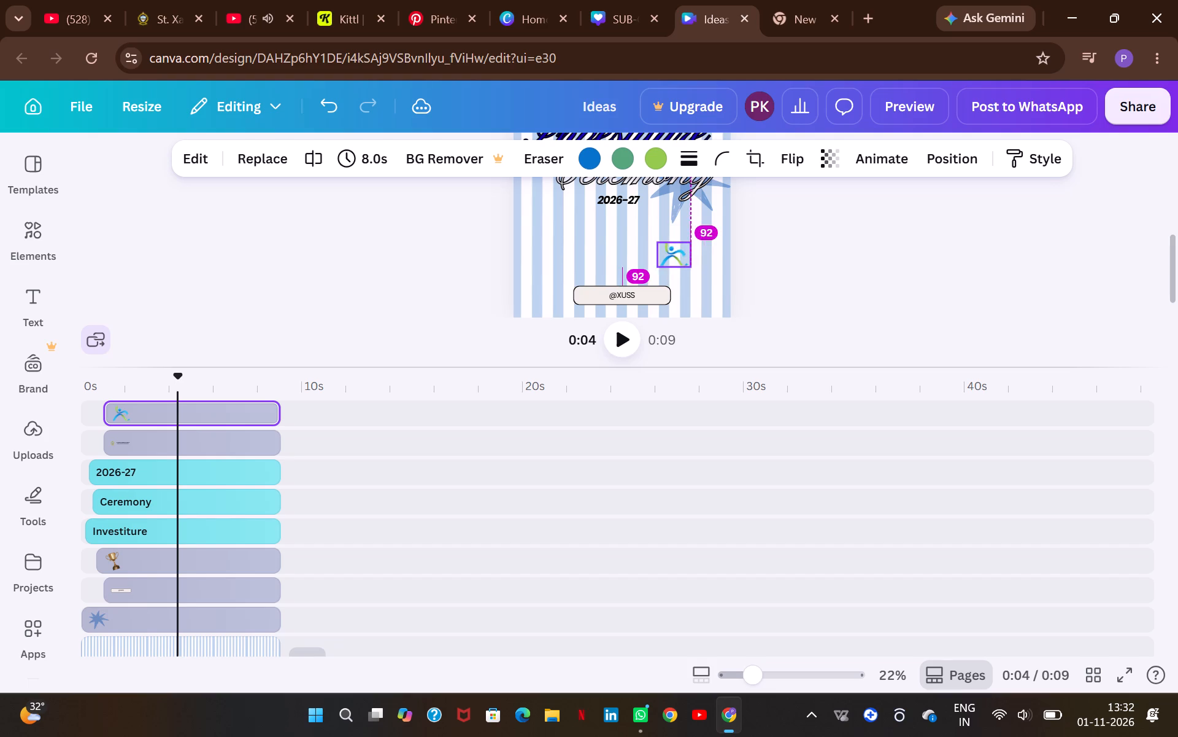
drag(676, 258, 622, 268)
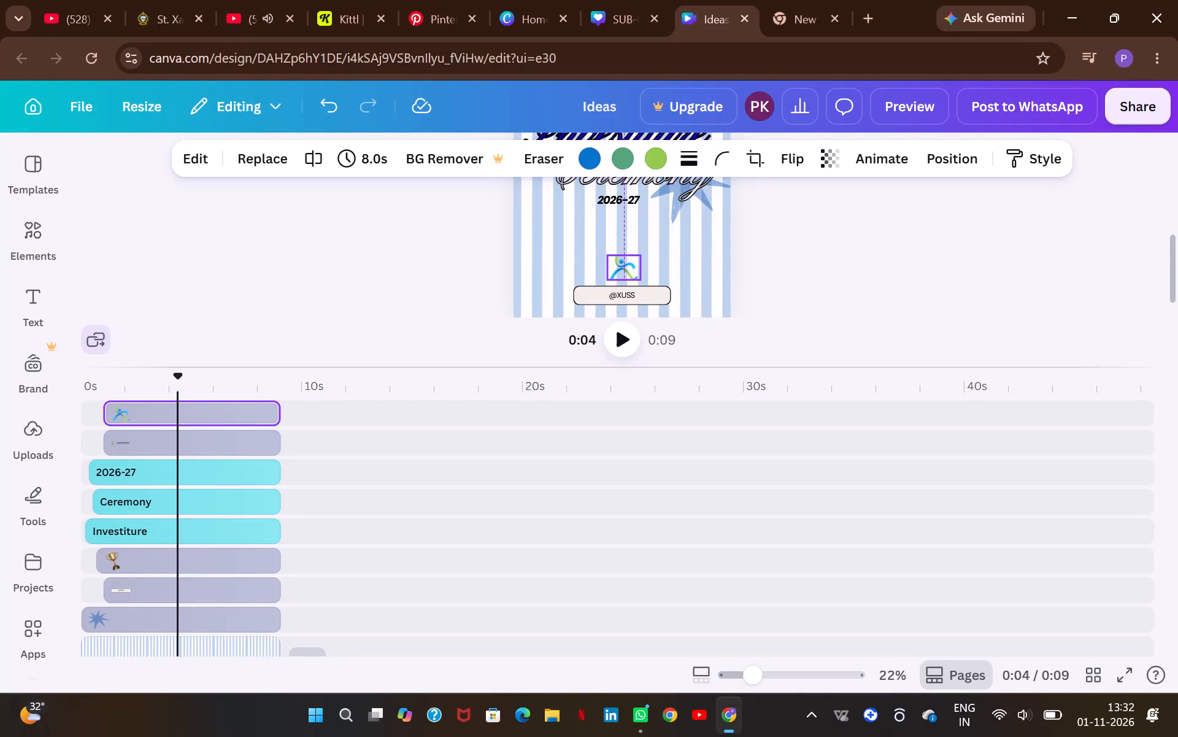
drag(622, 268, 623, 268)
click(782, 276)
scroll(782, 276, down, 1)
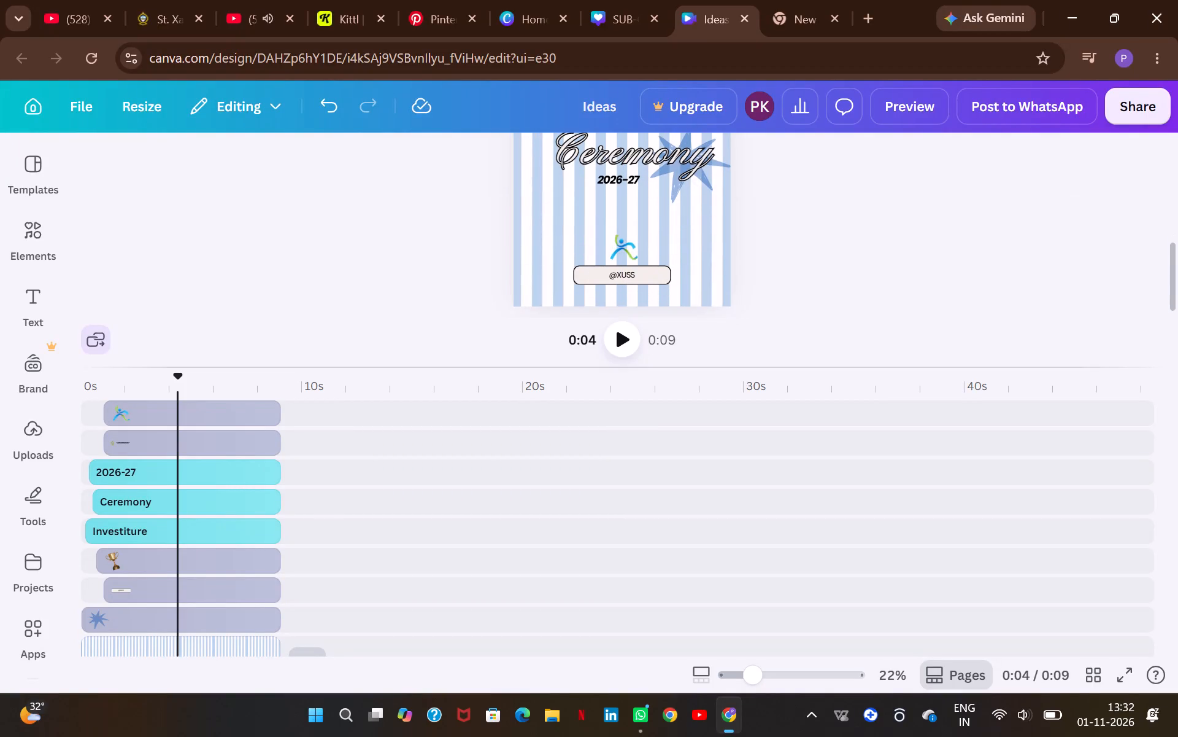
Move the crest within the header group closer to the university text.
scroll(782, 276, up, 2)
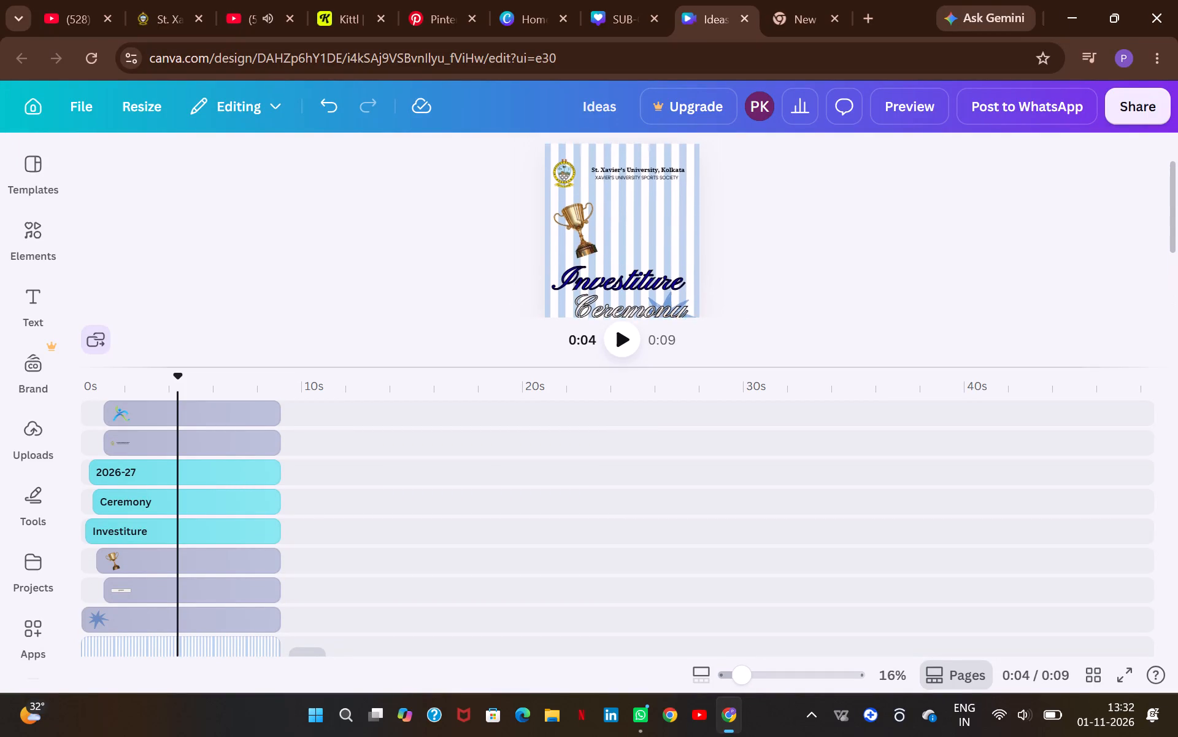
scroll(782, 276, up, 1)
double_click(571, 176)
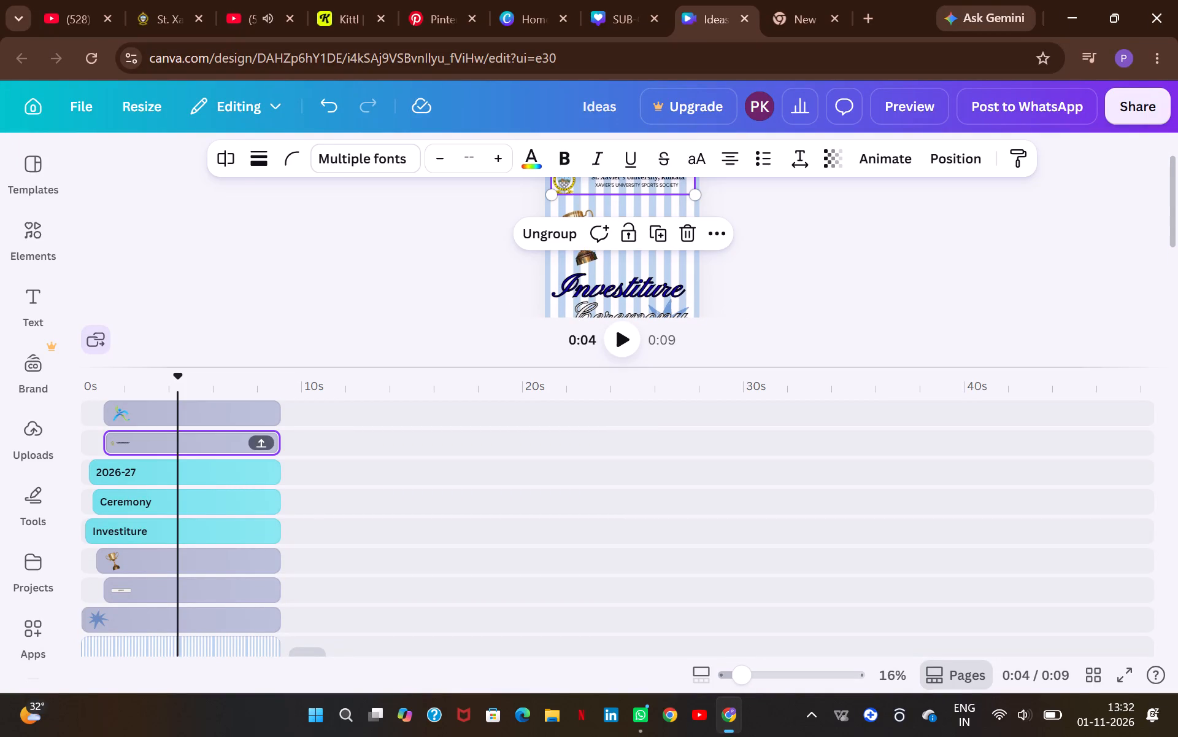
click(567, 184)
drag(566, 184, 577, 184)
click(756, 219)
scroll(756, 219, up, 1)
Scale the header group of crest and university text up slightly from its upper-left corner.
click(649, 208)
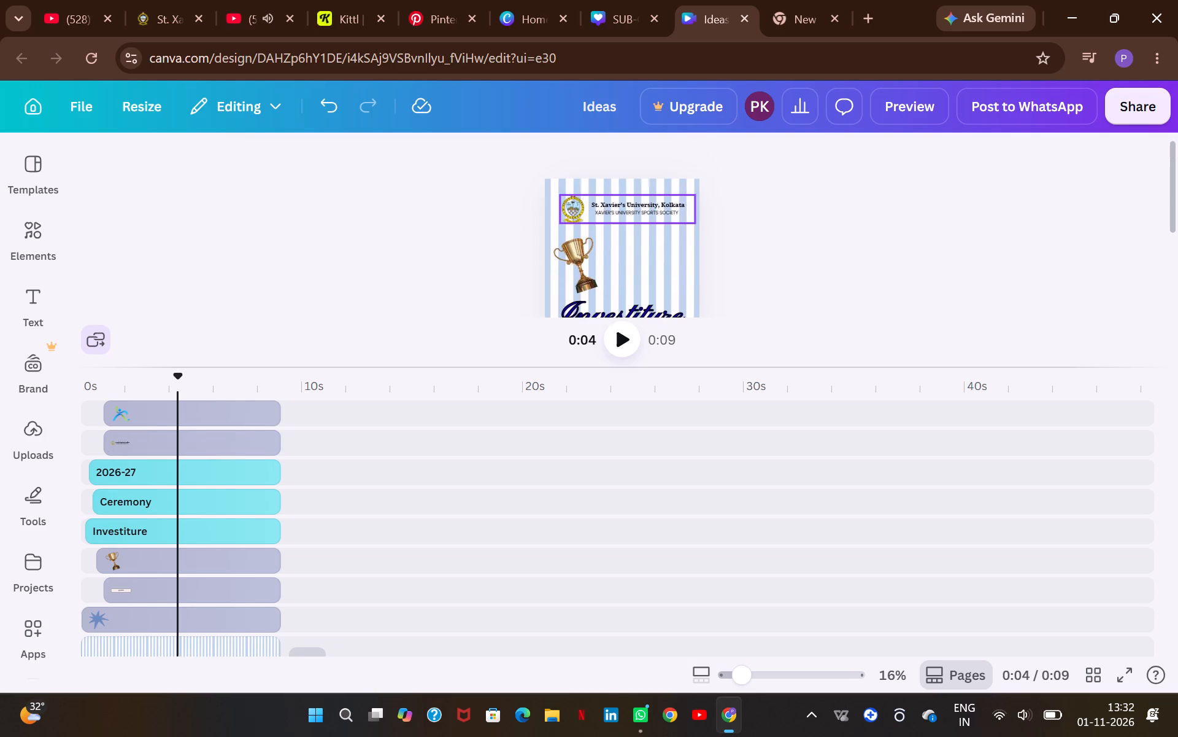
click(561, 194)
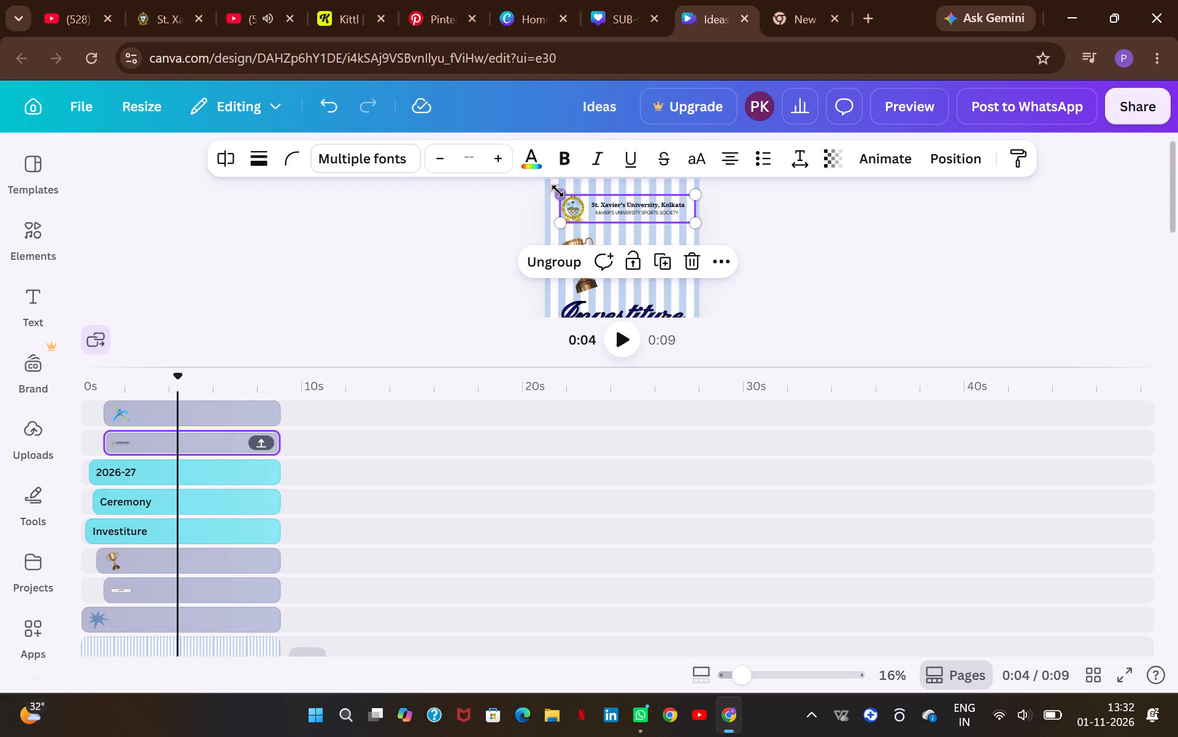
click(725, 222)
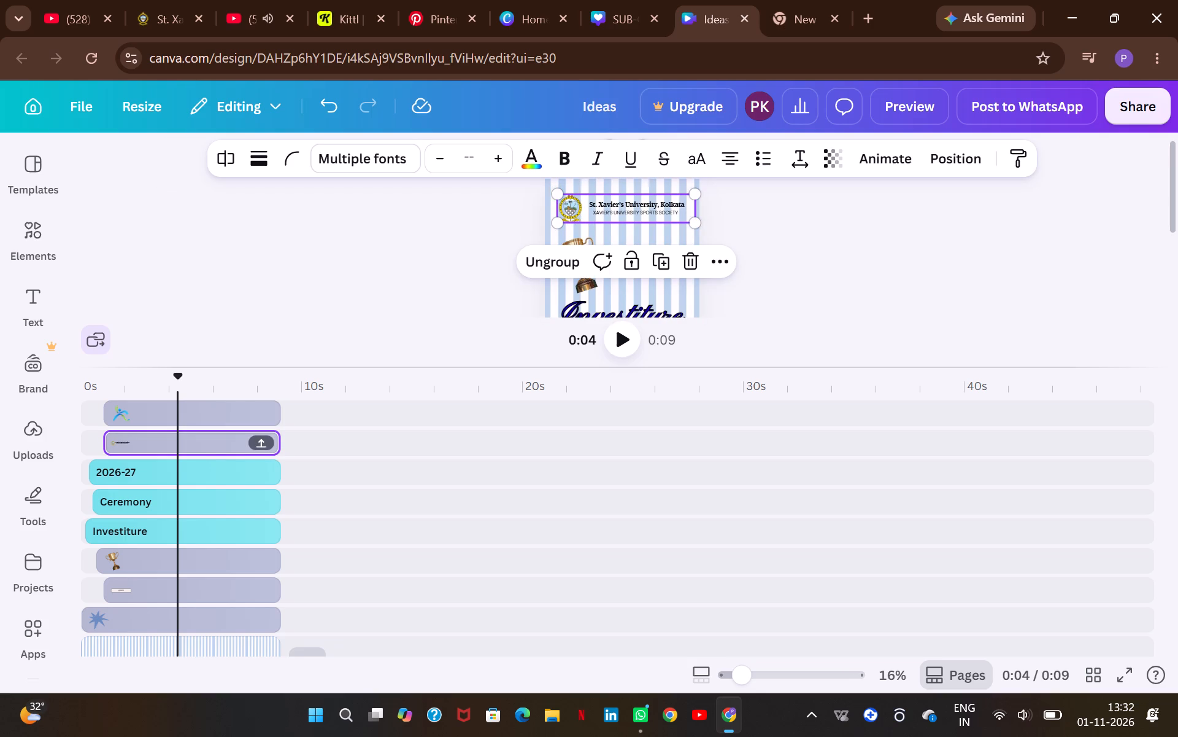
Shift the crest inside the header group further toward the university name, leaving only a narrow gap.
click(630, 209)
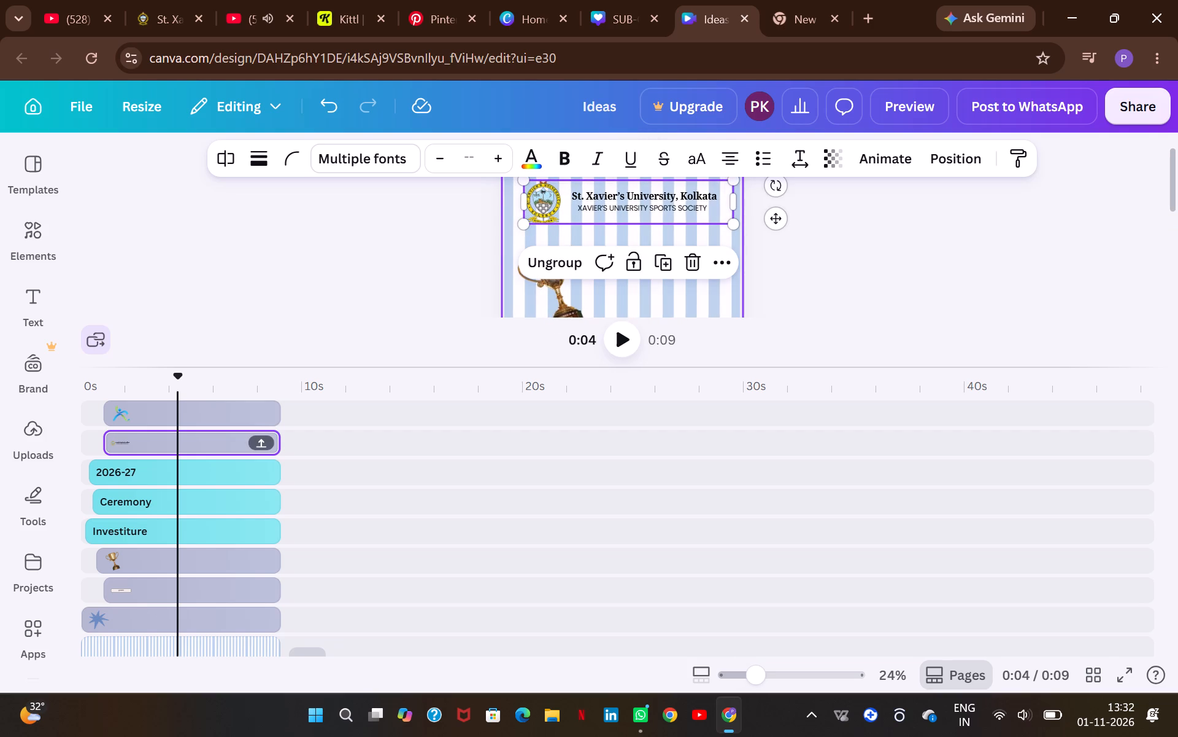
click(550, 205)
drag(548, 202, 557, 203)
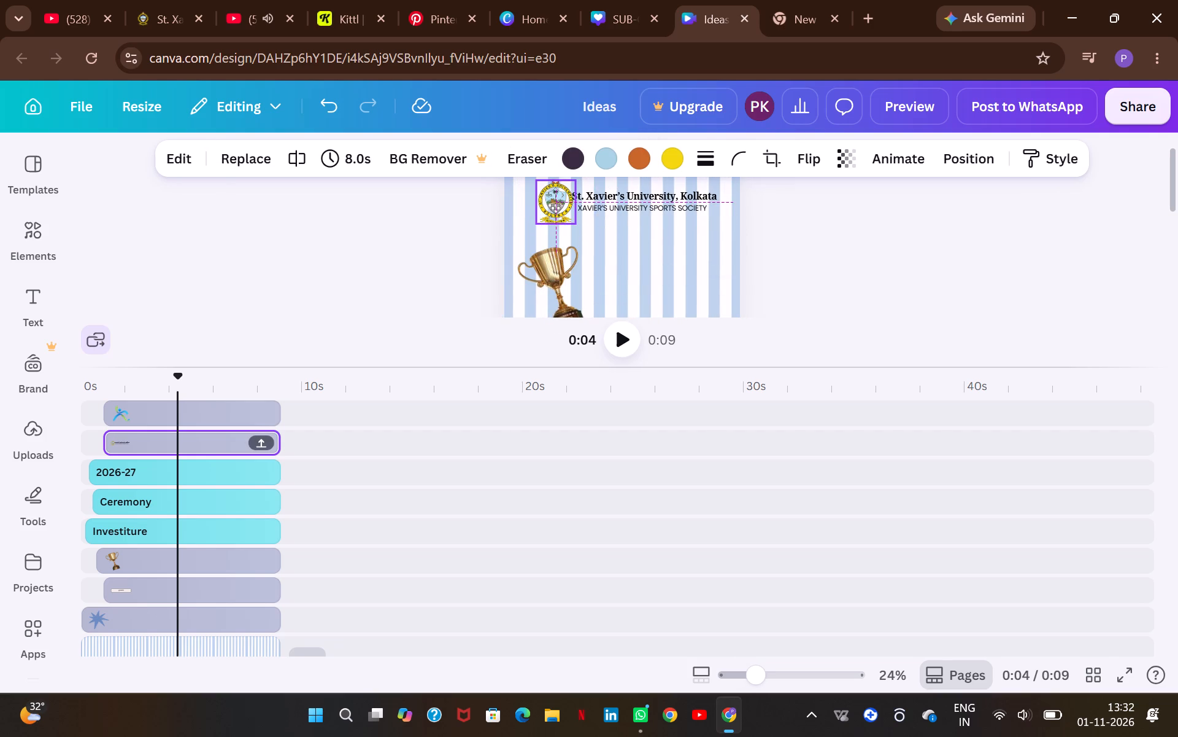
drag(557, 203, 553, 201)
click(798, 244)
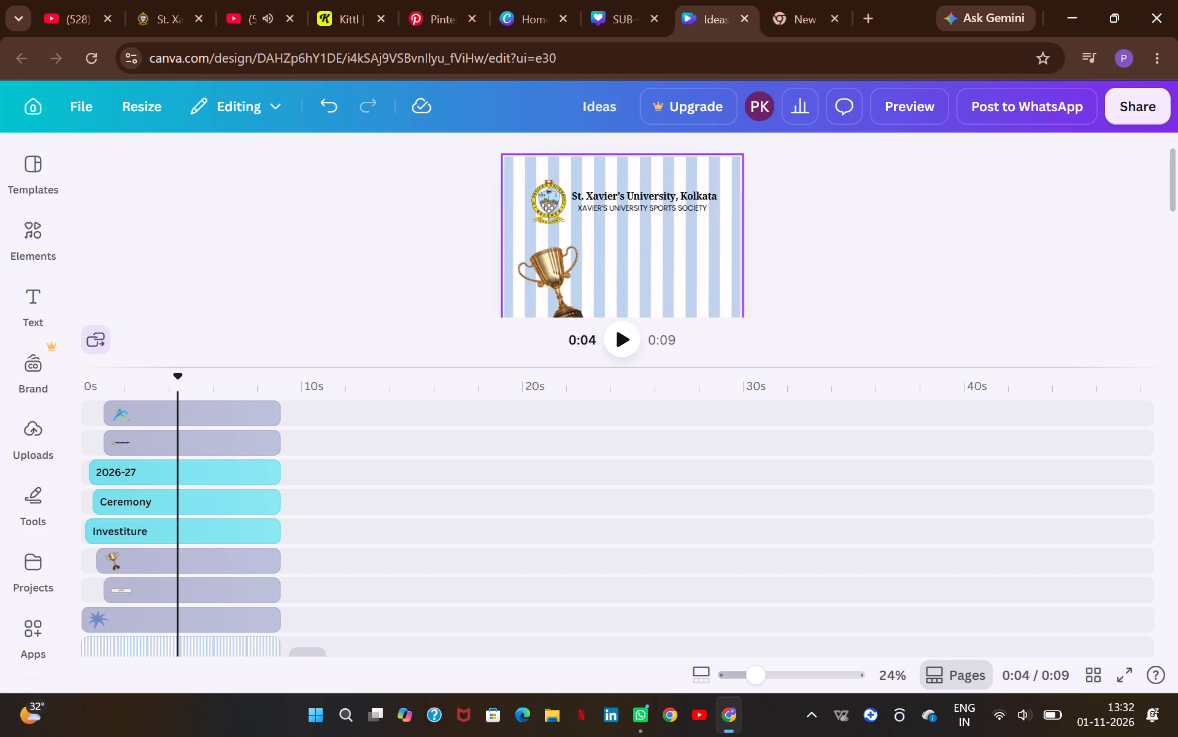
Trim the header group's width slightly from the crest side, and enlarge it proportionally from its lower-left corner.
click(672, 205)
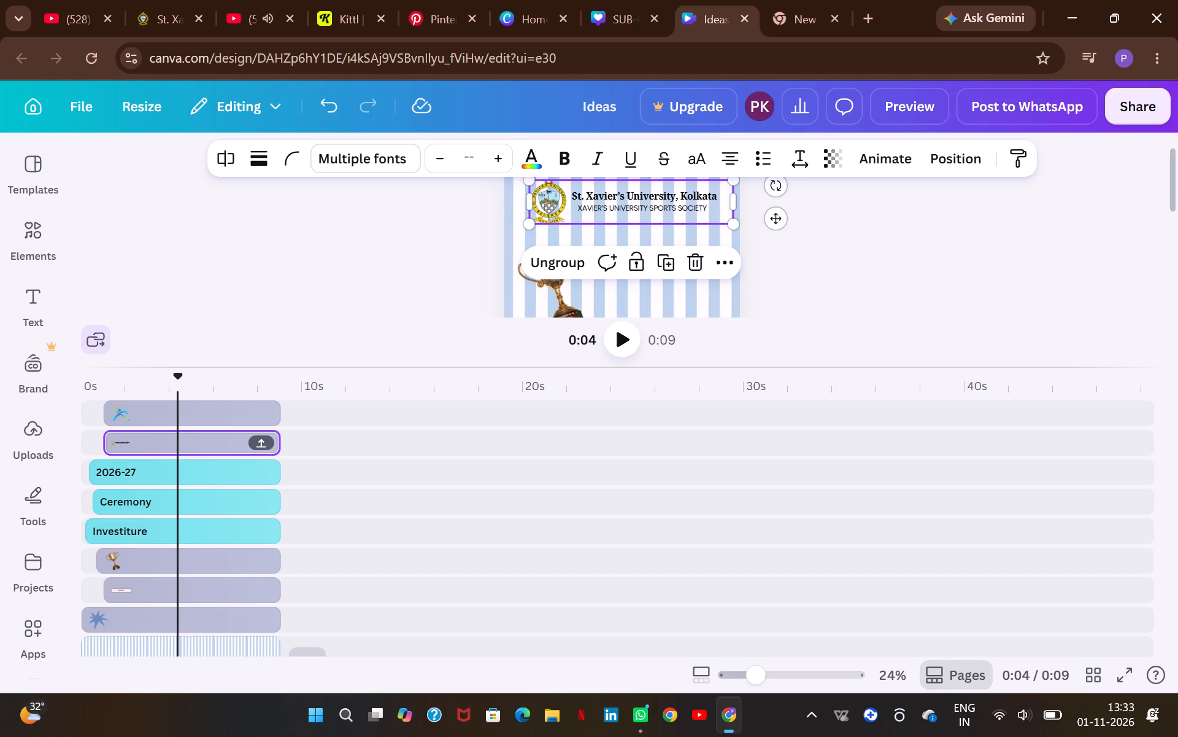
click(528, 200)
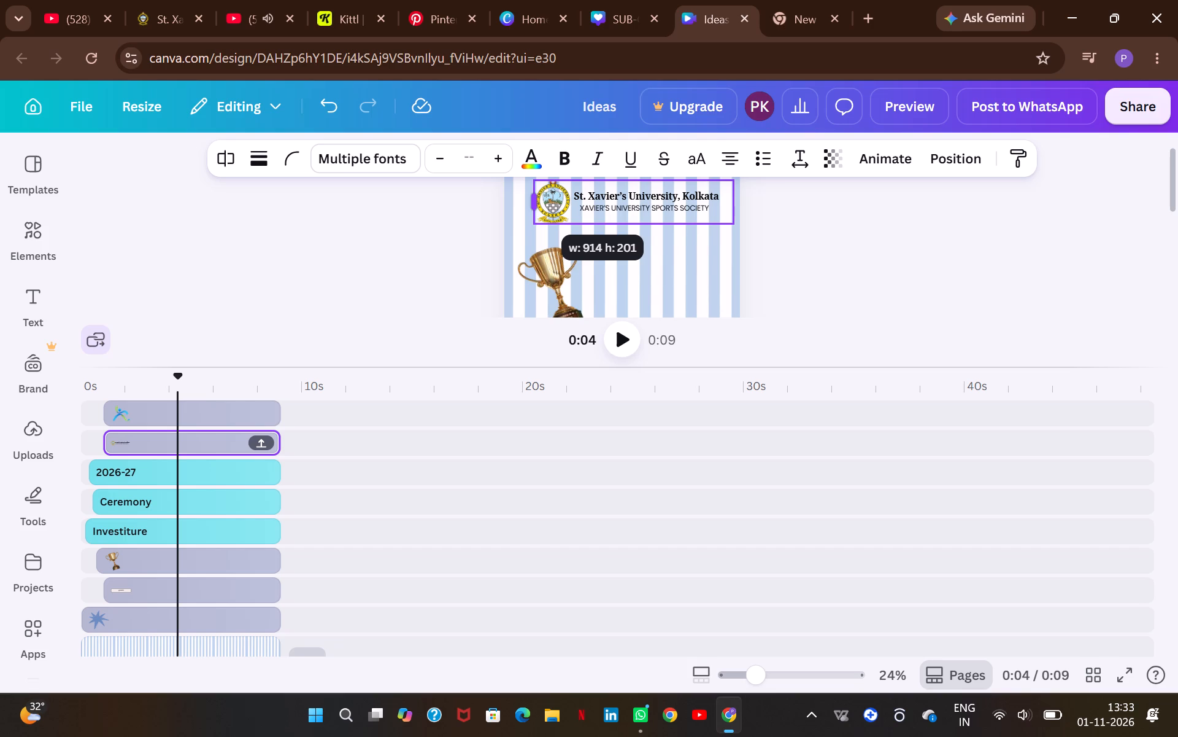
drag(531, 224, 522, 234)
click(785, 257)
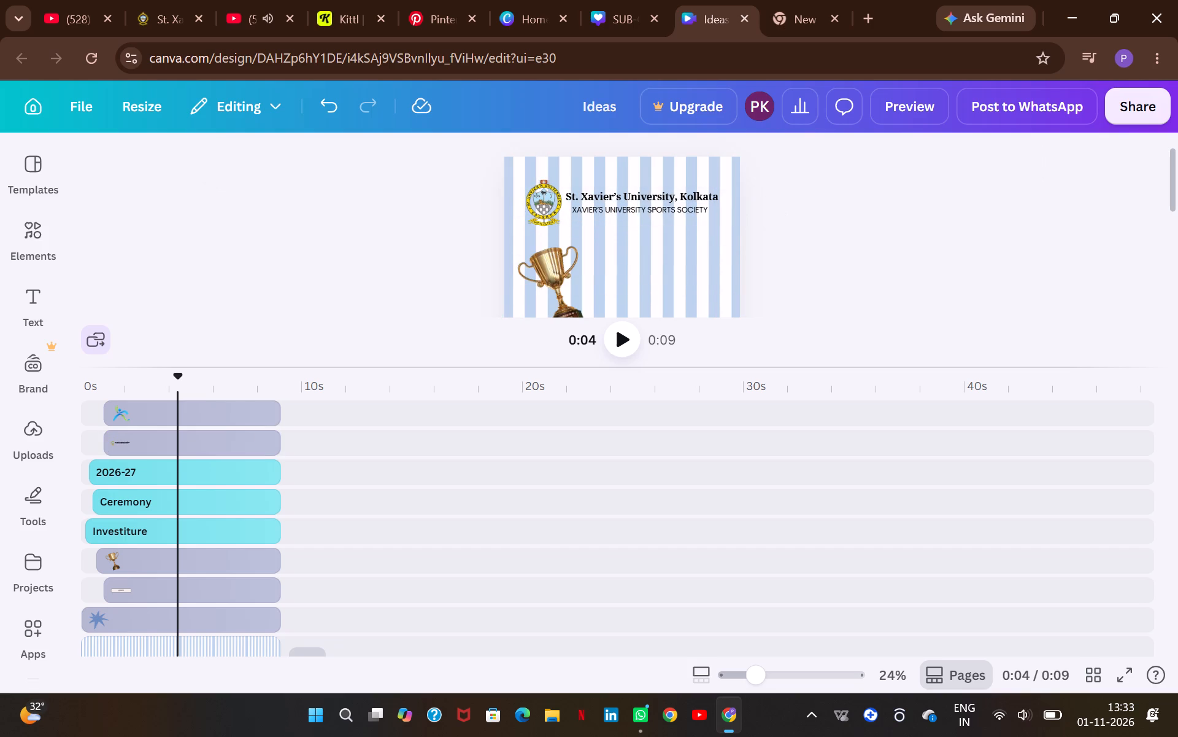
click(616, 205)
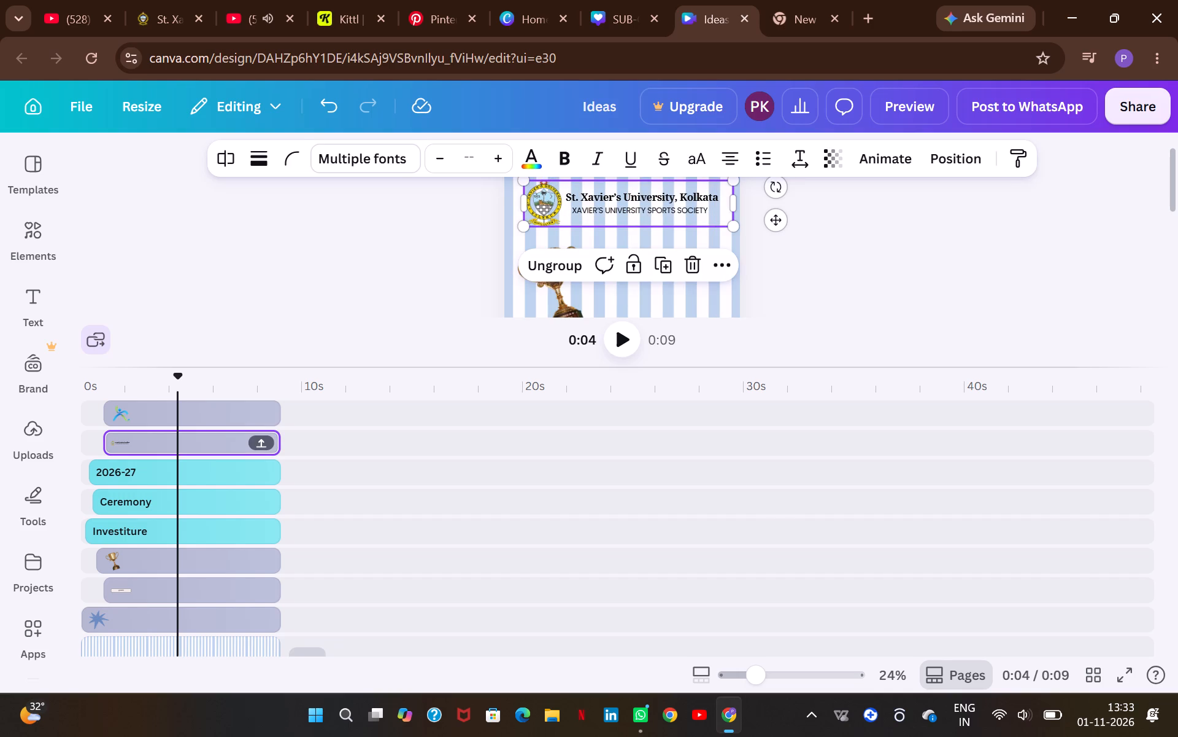
click(846, 236)
scroll(846, 236, up, 1)
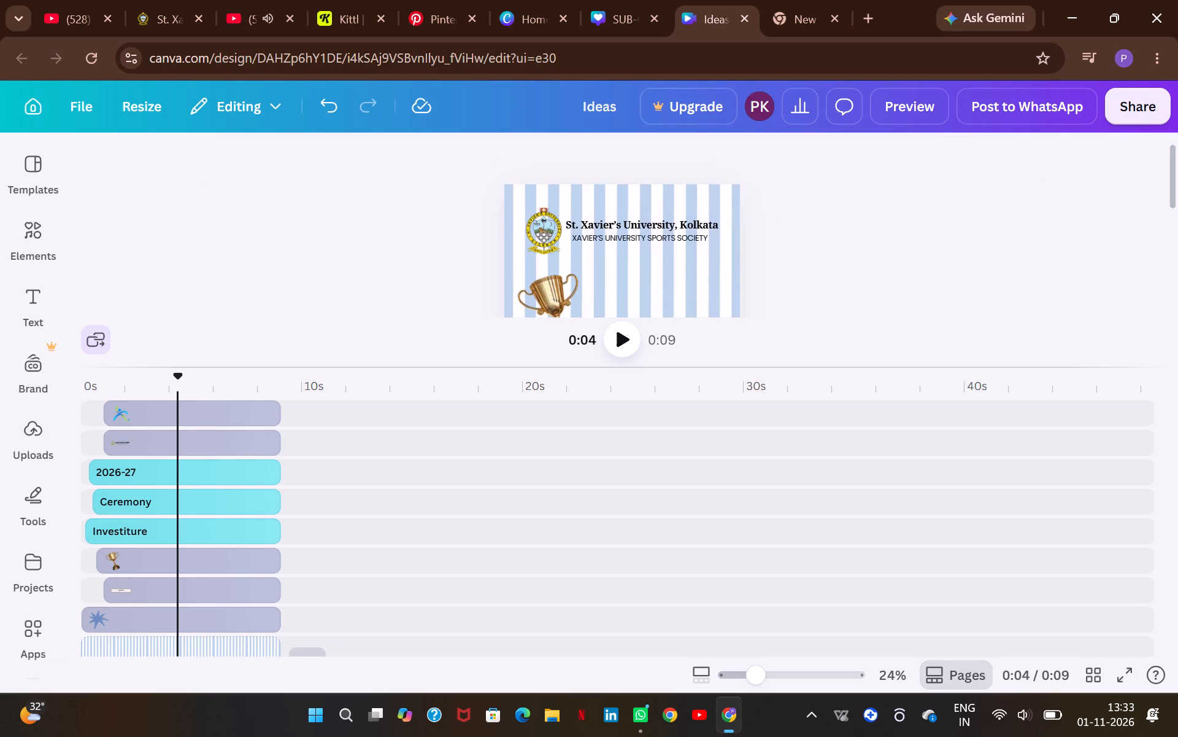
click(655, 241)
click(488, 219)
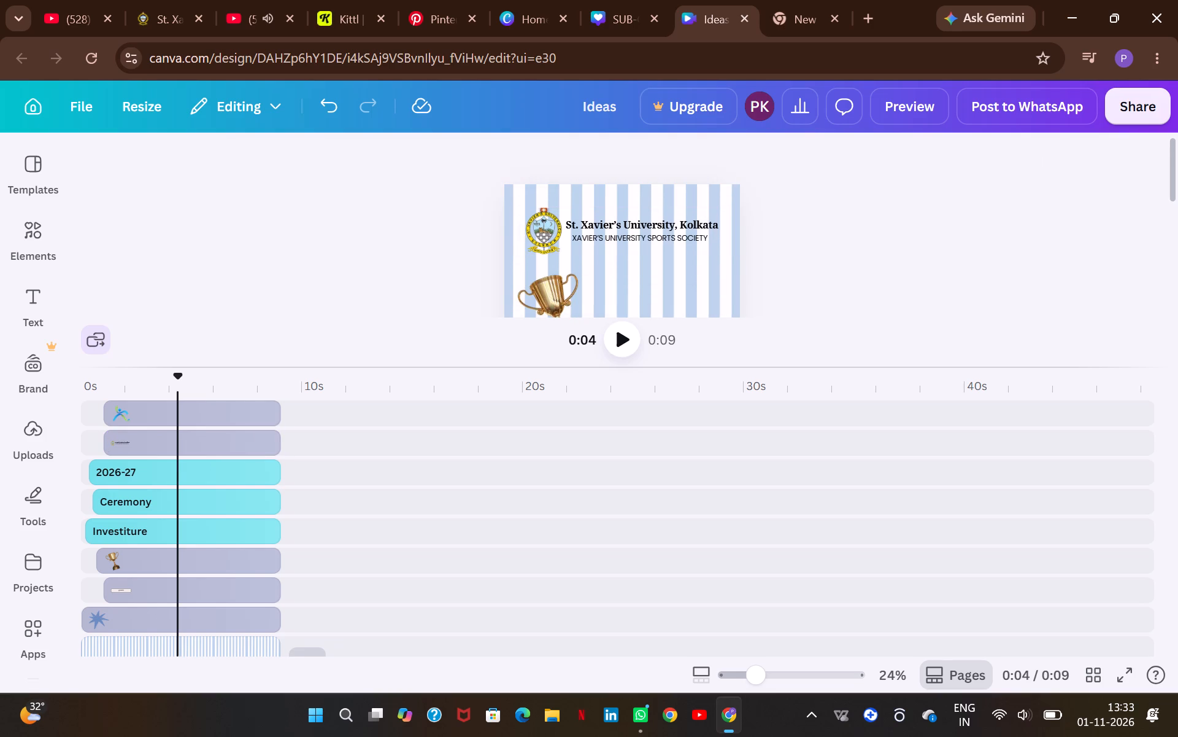
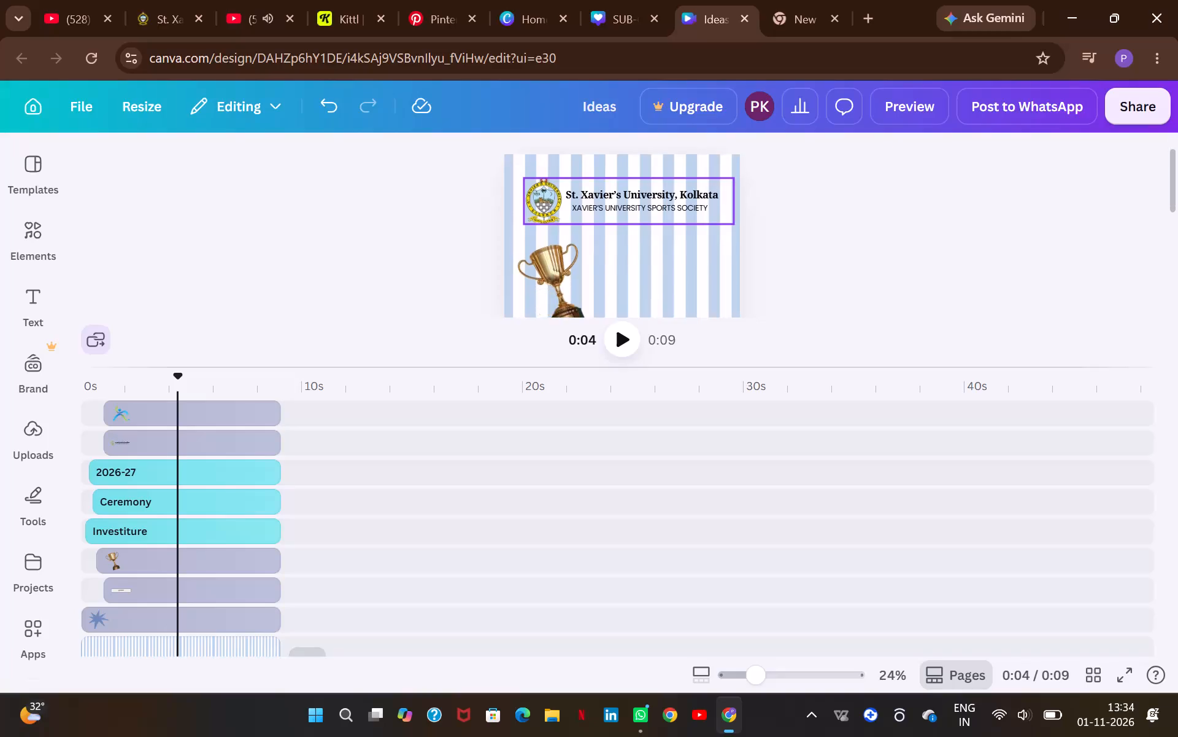
scroll(571, 222, down, 1)
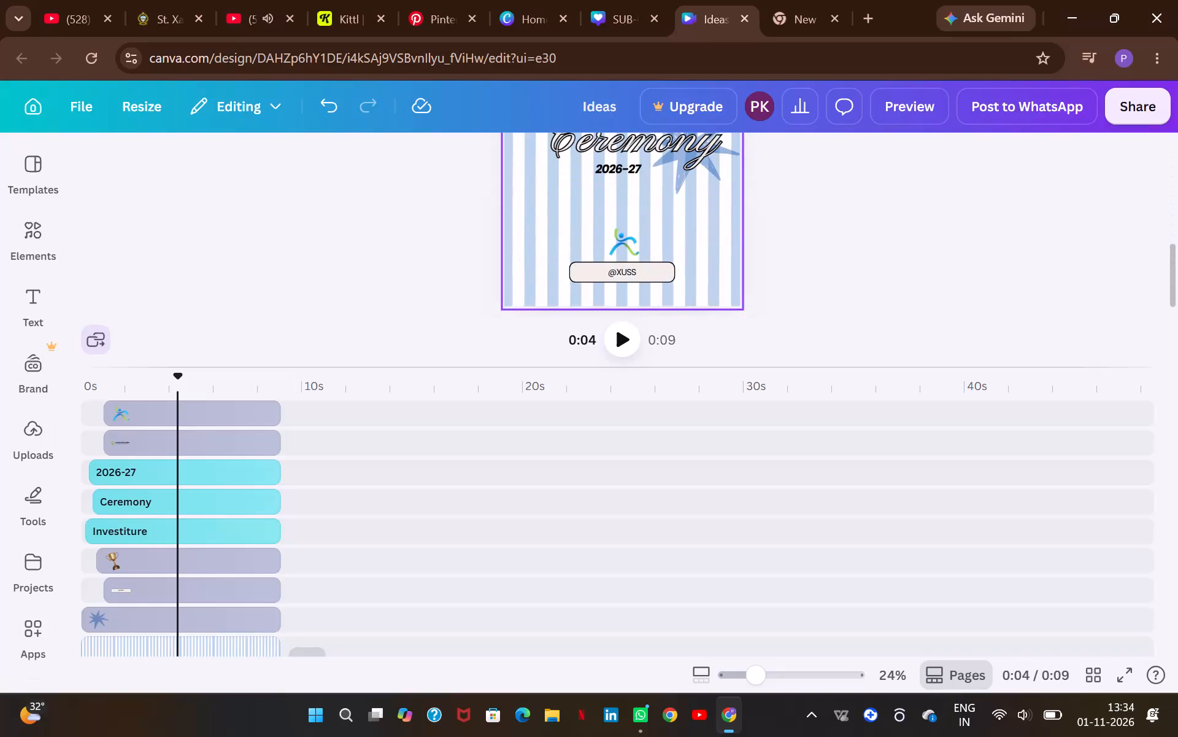
click(606, 232)
drag(604, 228, 595, 214)
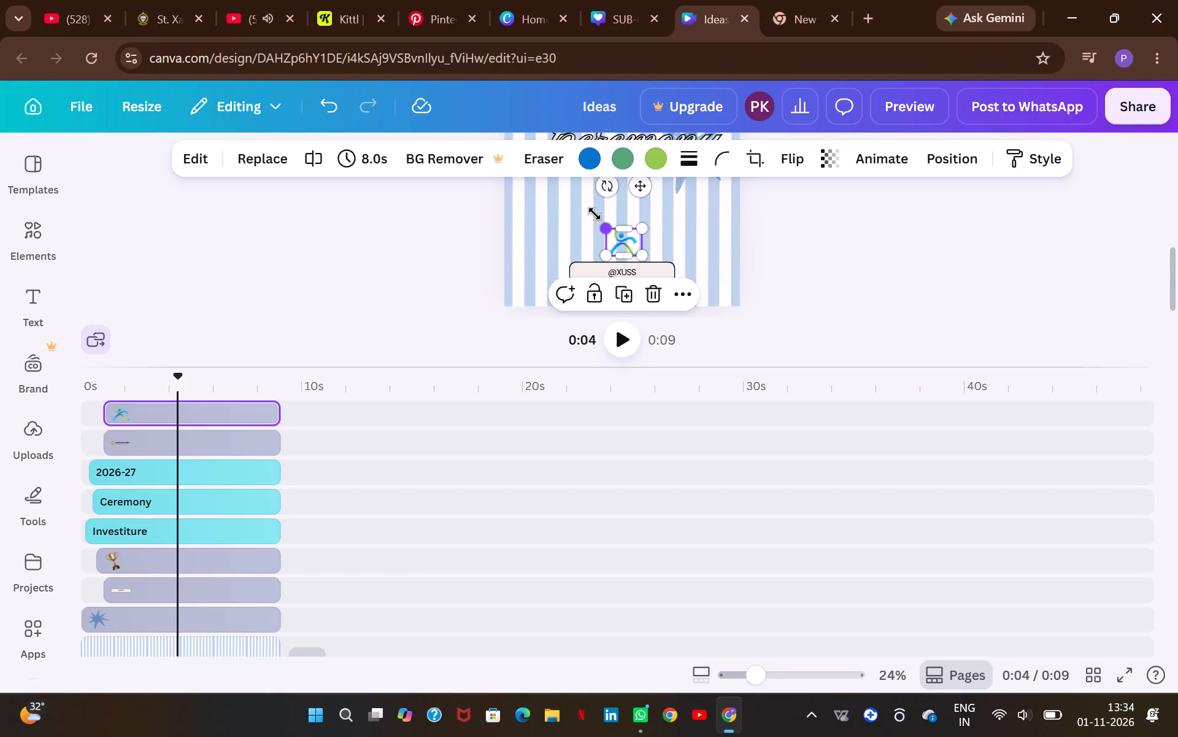
drag(595, 214, 577, 191)
drag(592, 232, 610, 237)
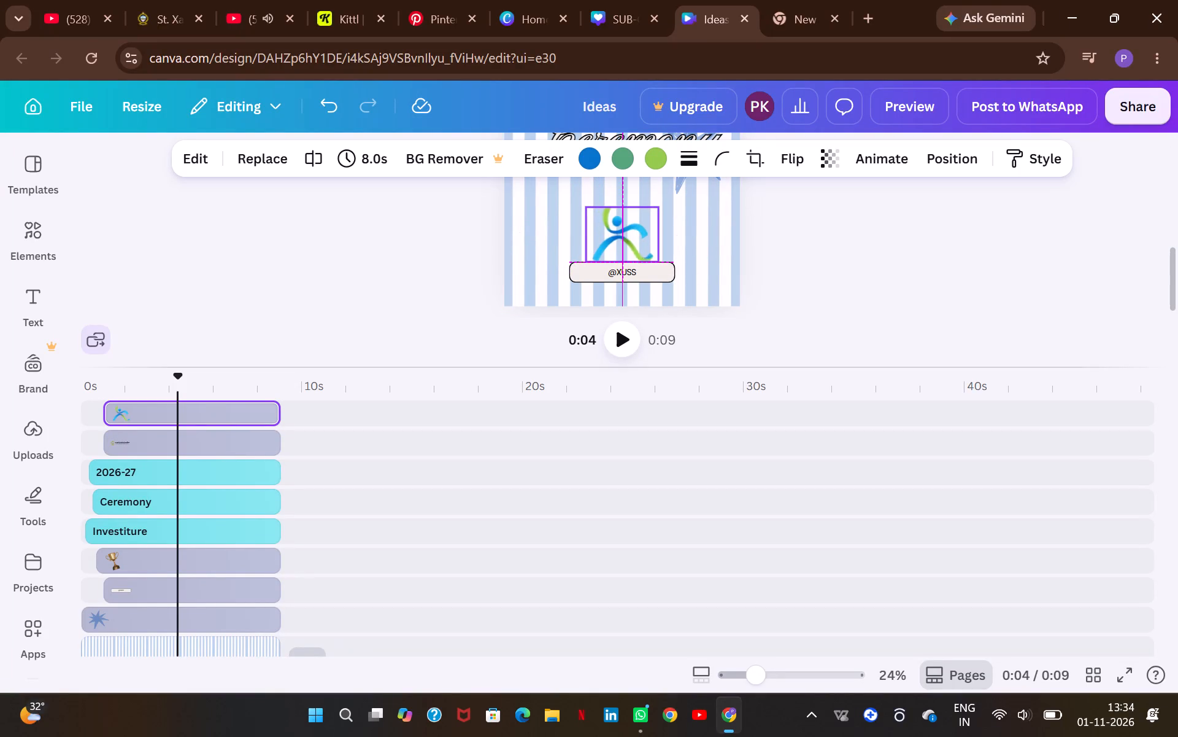
drag(610, 237, 610, 233)
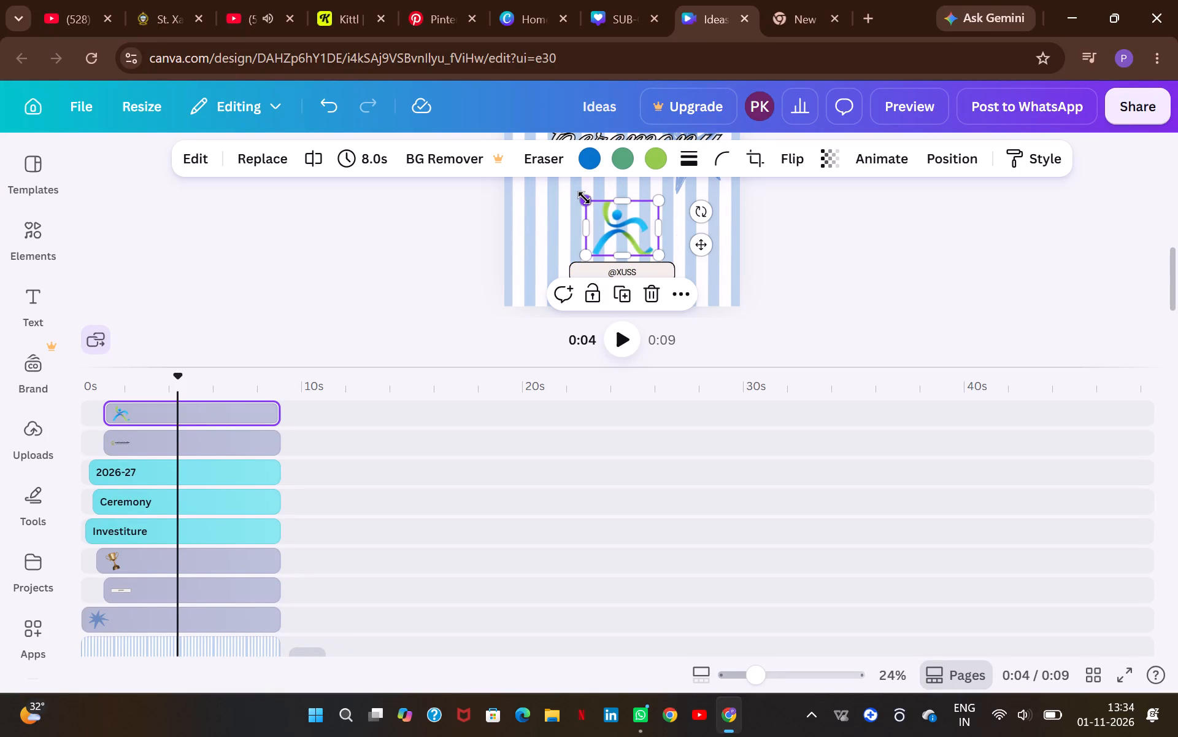
drag(584, 198, 594, 209)
drag(617, 233, 612, 233)
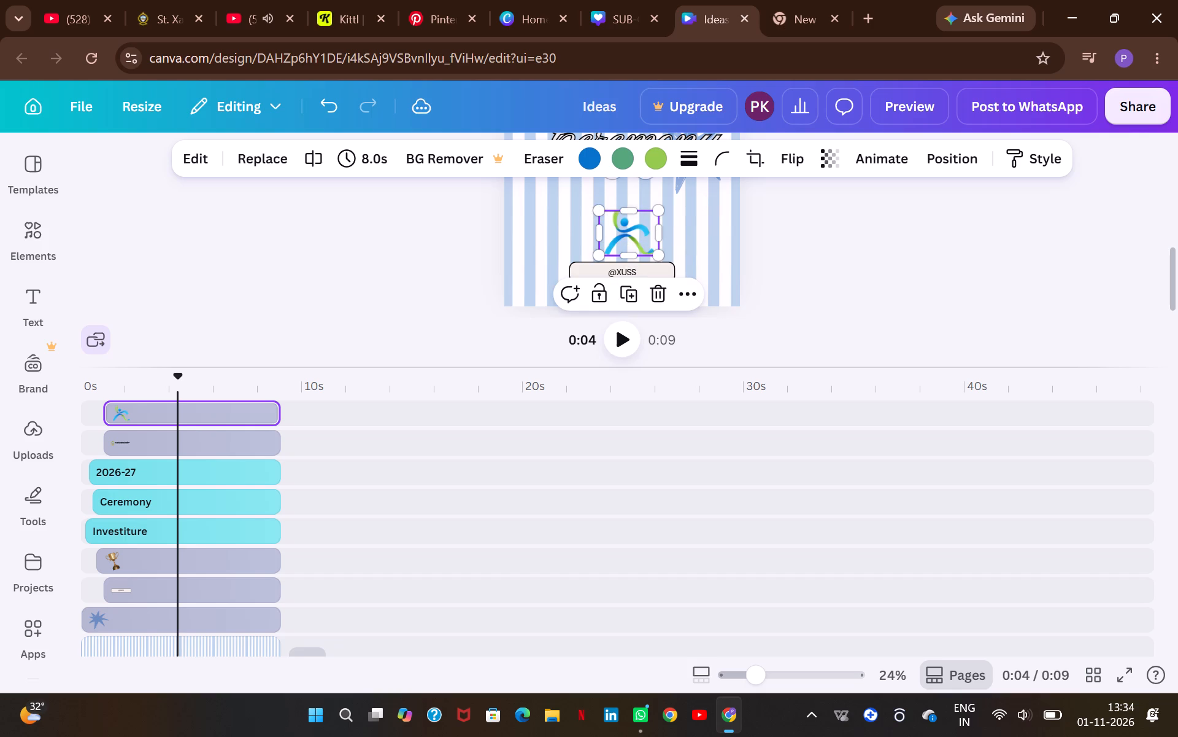
drag(612, 233, 610, 236)
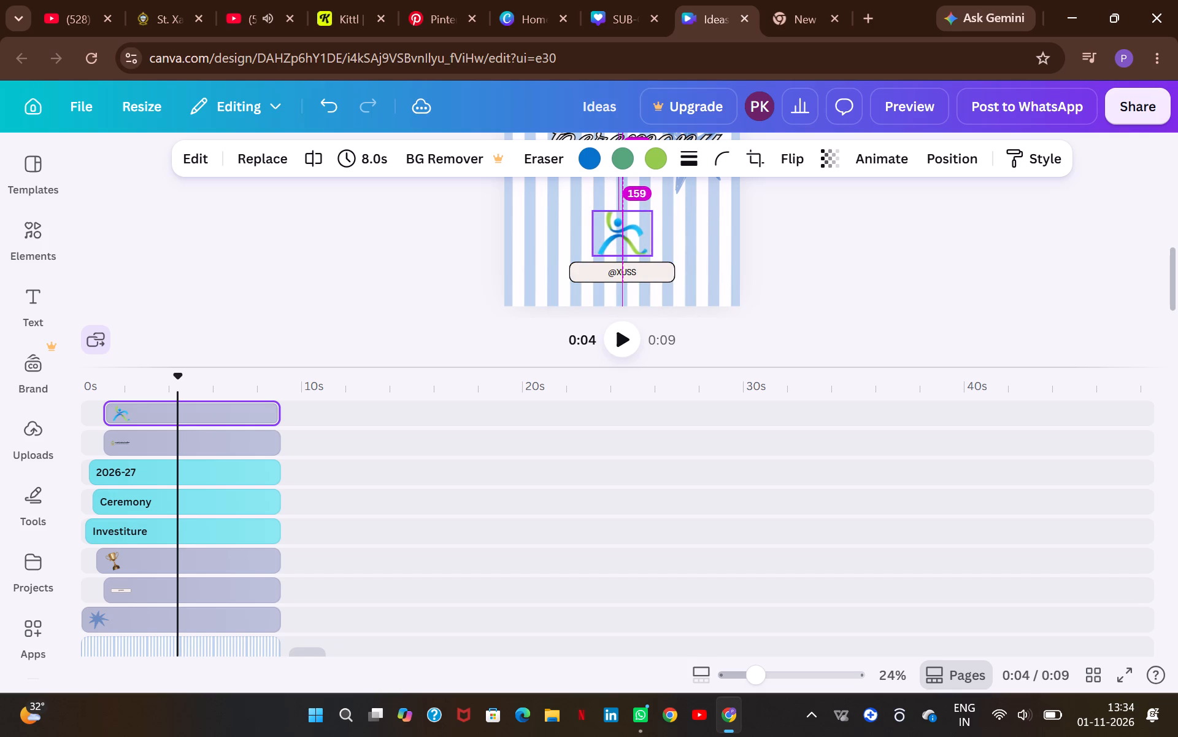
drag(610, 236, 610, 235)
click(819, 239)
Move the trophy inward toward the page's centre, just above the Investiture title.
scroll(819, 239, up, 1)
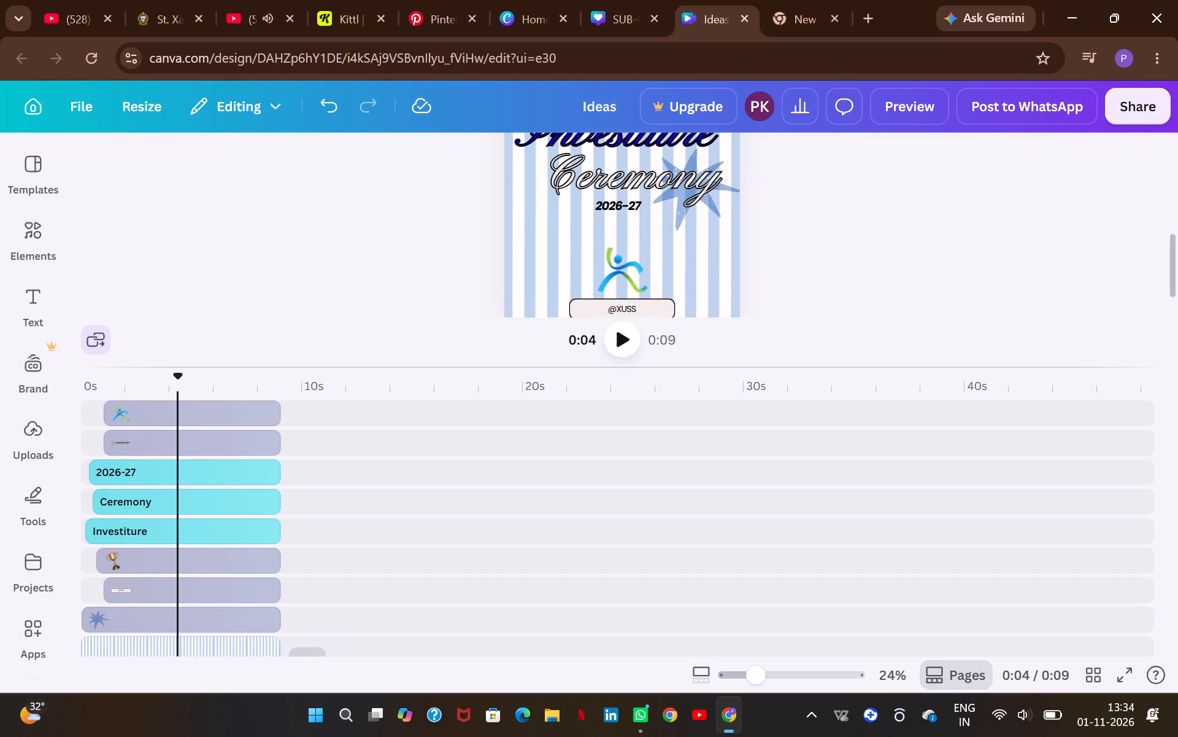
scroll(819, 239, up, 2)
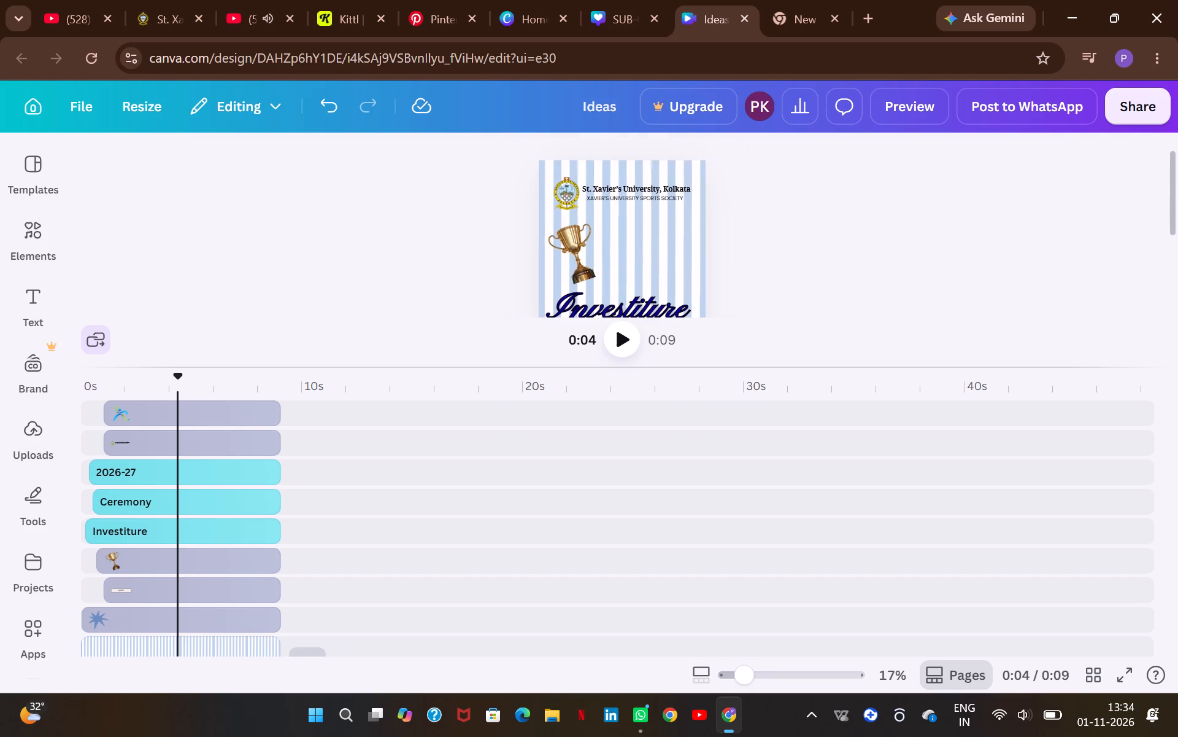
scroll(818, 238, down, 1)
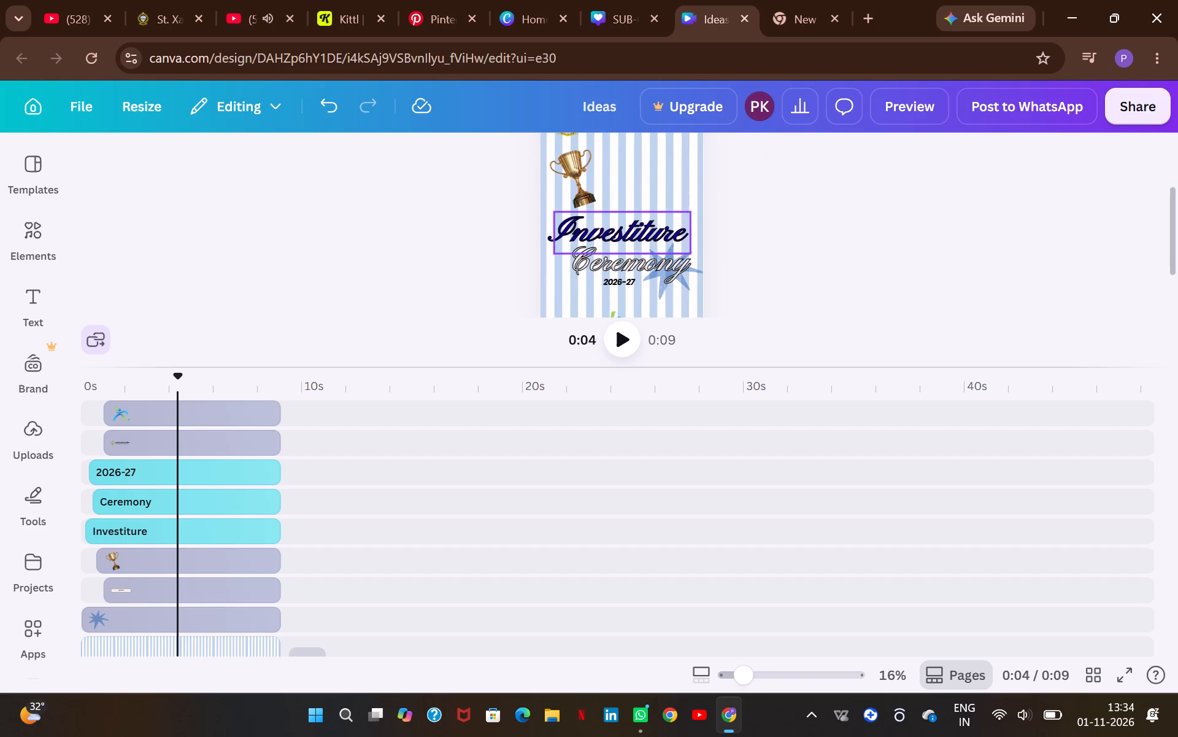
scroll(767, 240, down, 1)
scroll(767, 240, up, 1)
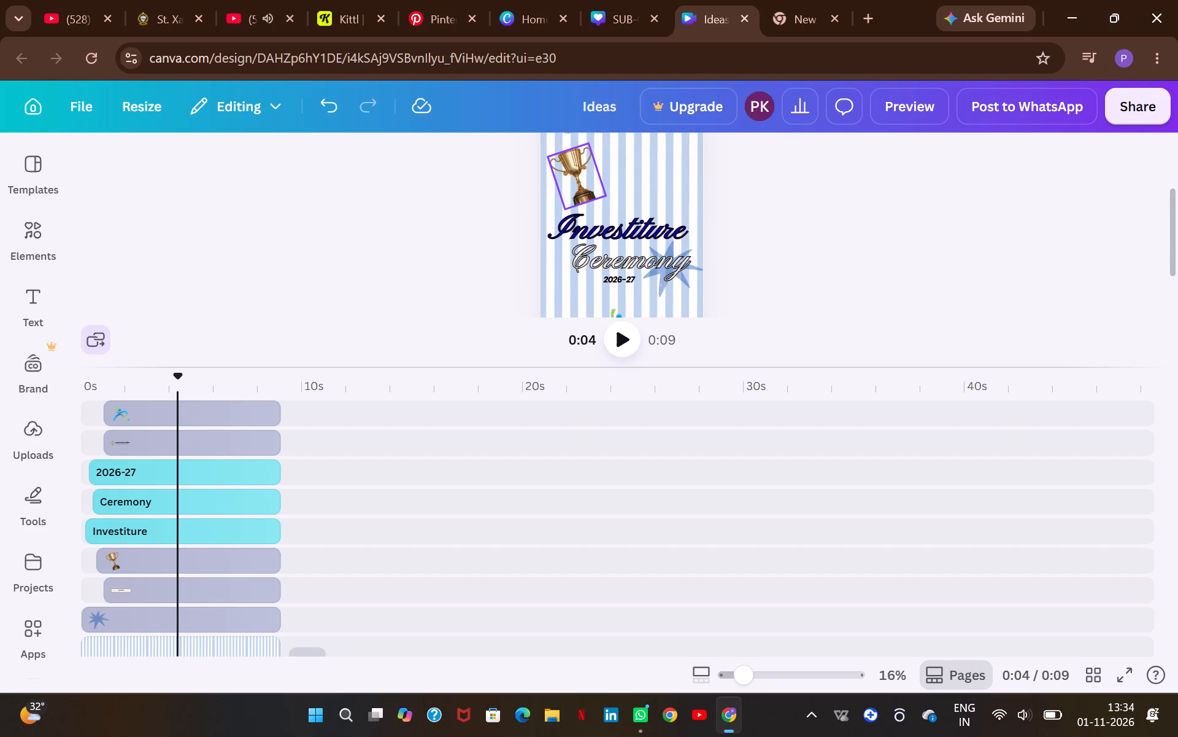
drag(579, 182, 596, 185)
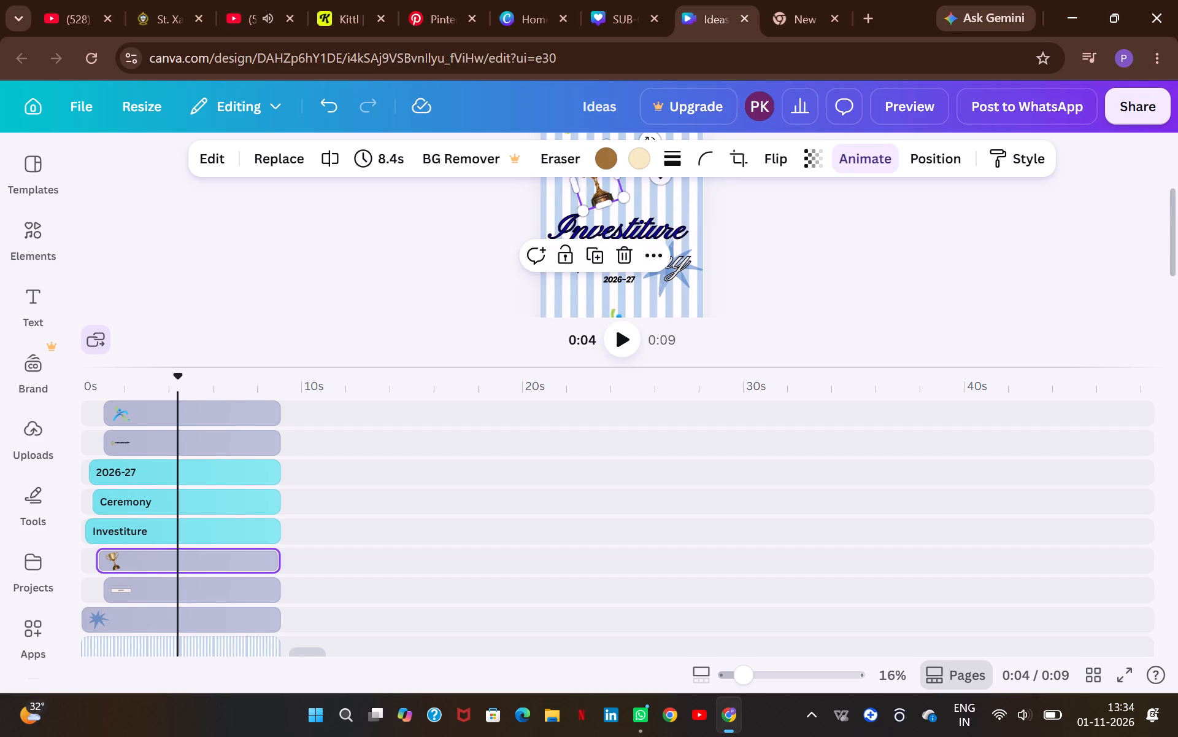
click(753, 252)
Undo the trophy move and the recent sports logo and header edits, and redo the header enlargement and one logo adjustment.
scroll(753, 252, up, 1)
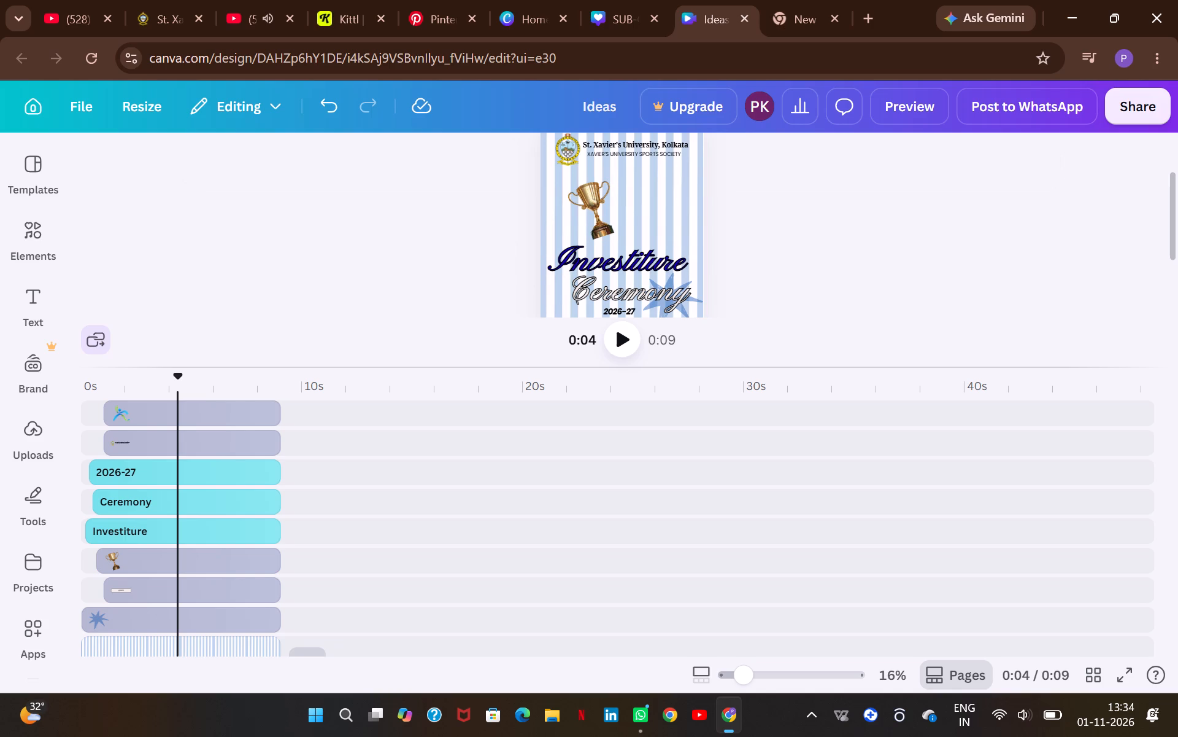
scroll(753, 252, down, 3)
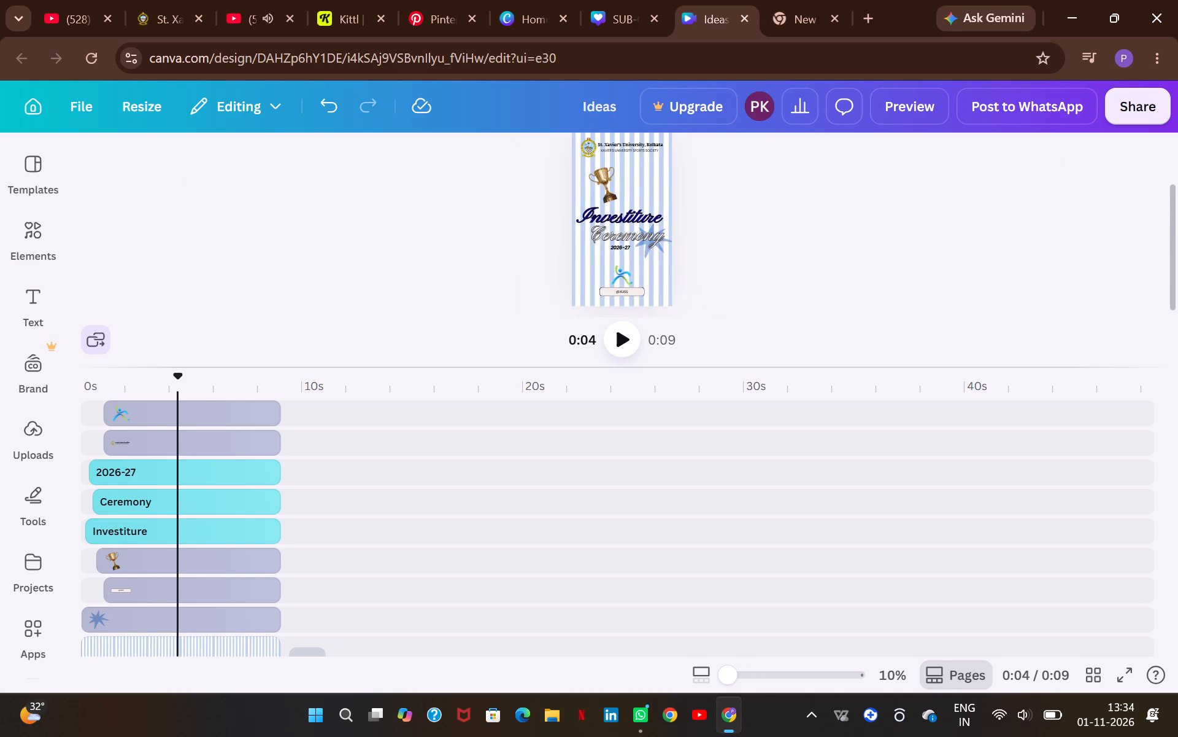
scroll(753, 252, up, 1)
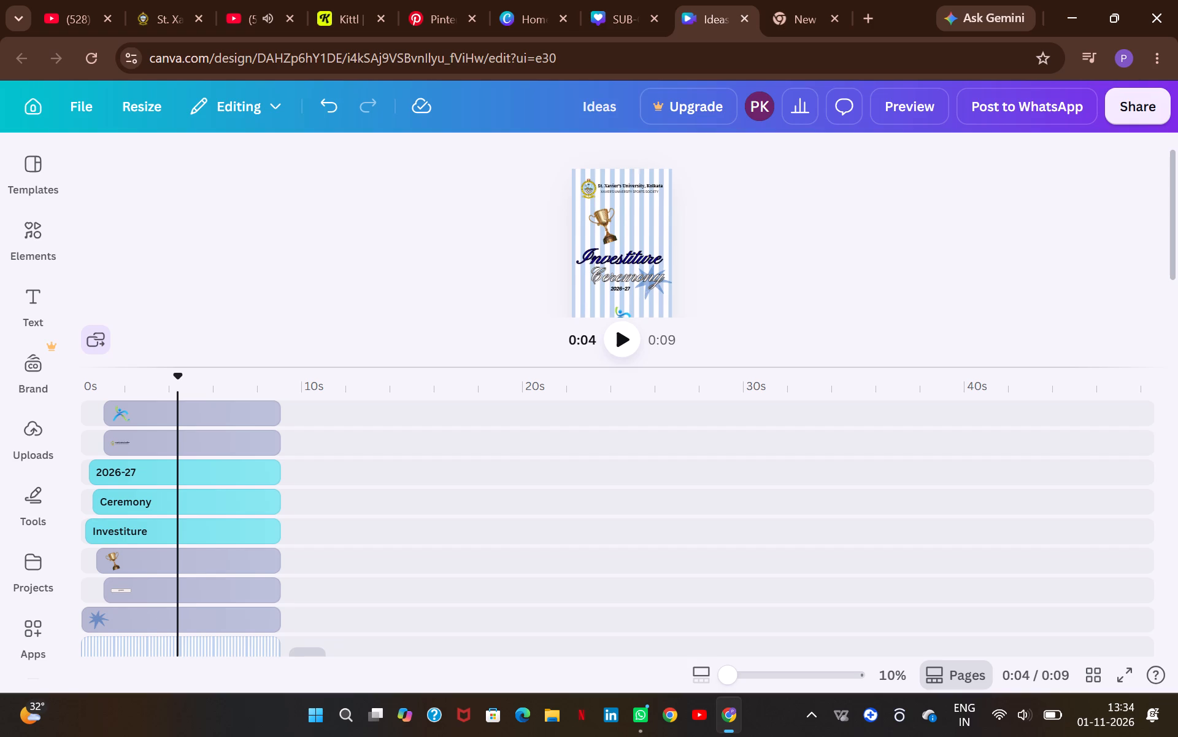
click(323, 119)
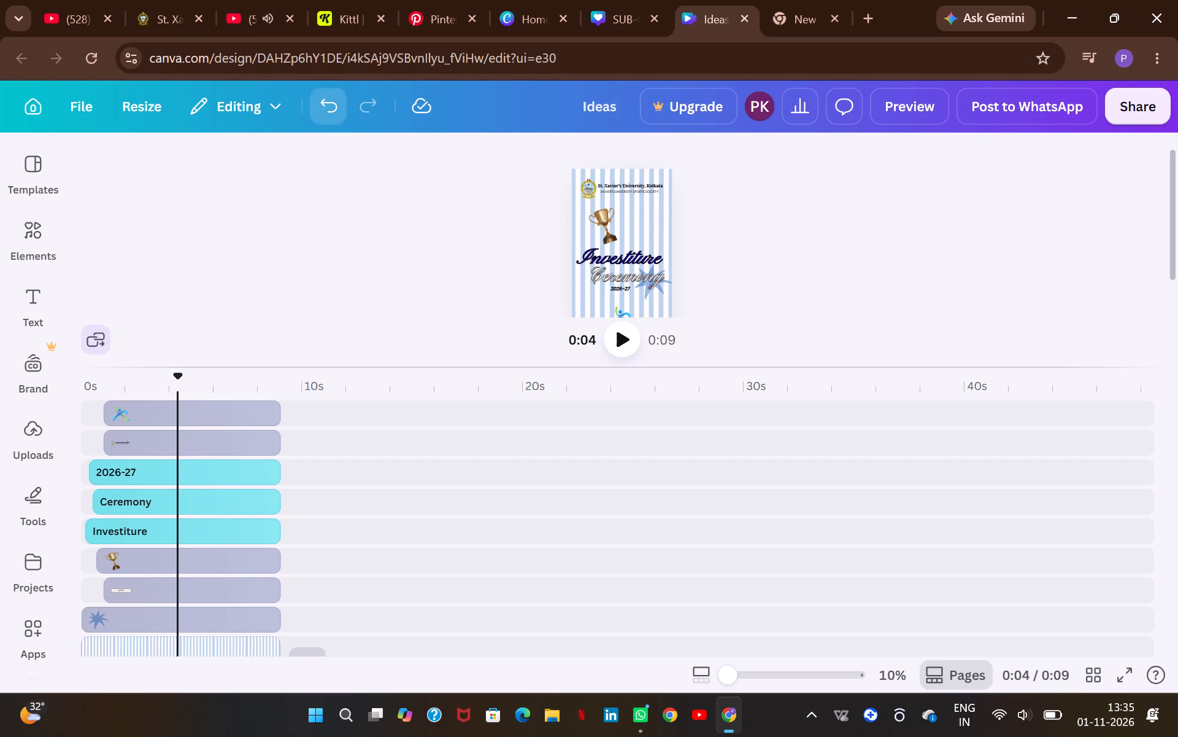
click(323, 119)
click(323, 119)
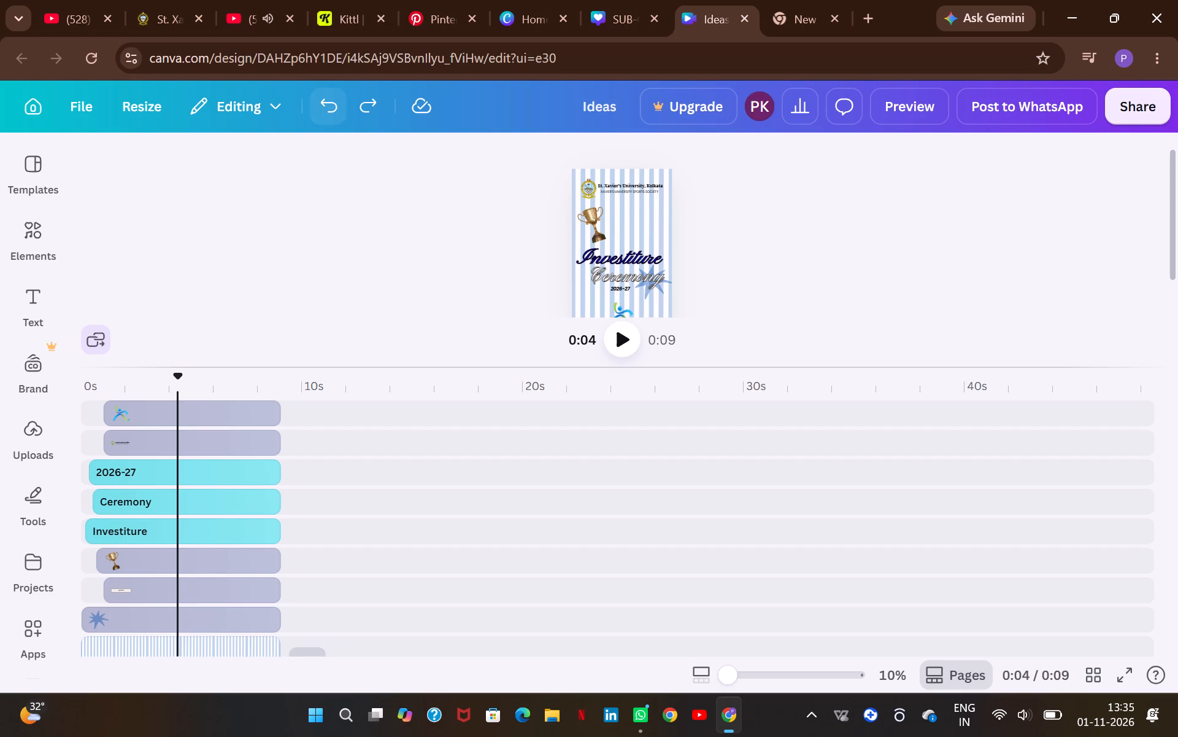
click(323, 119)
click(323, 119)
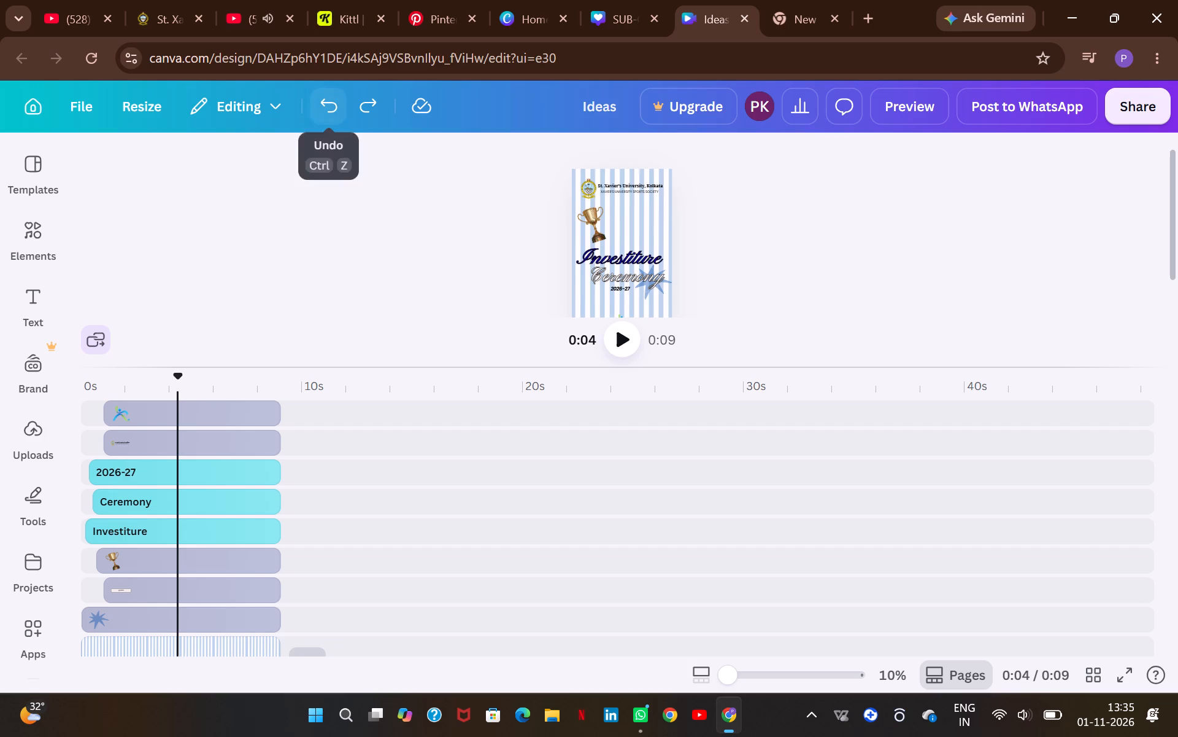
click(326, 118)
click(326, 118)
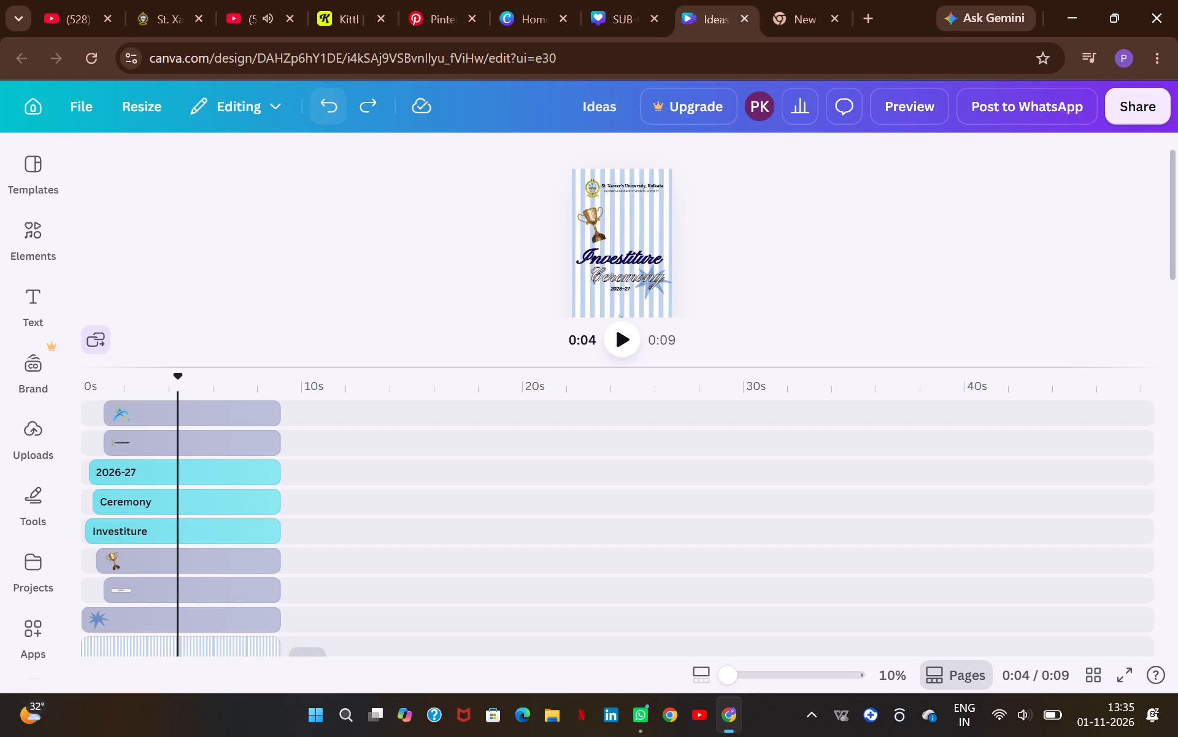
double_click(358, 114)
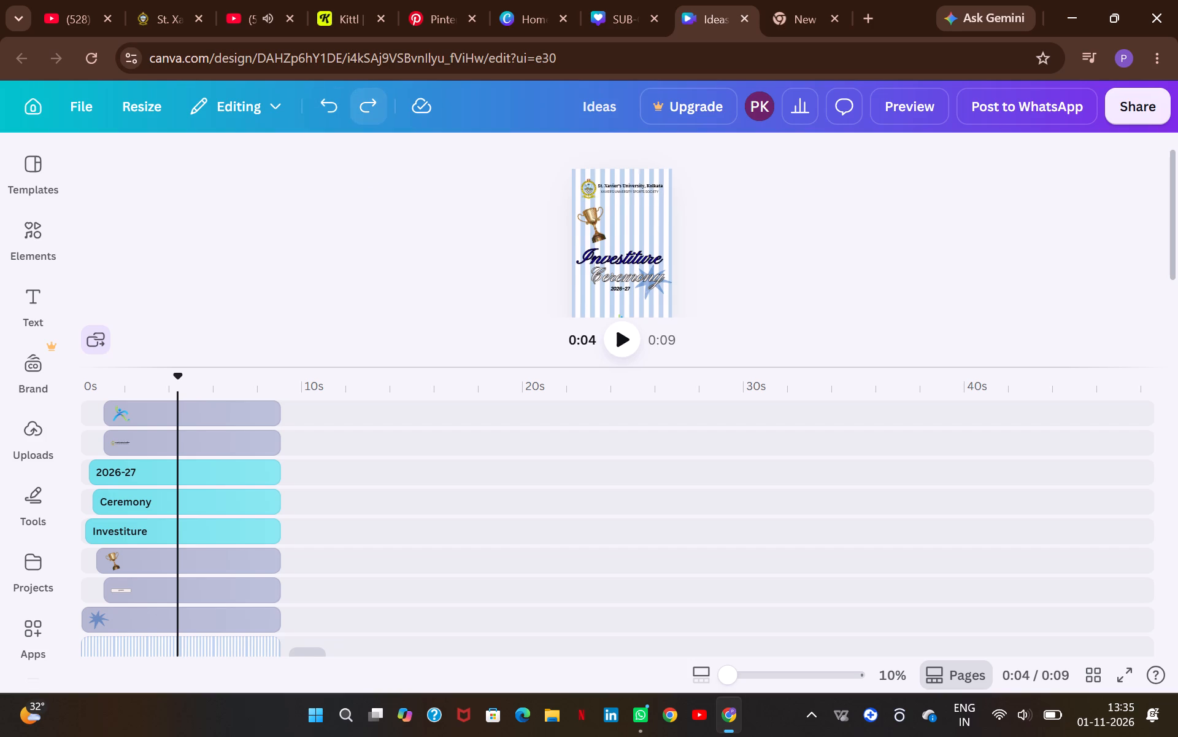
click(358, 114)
scroll(723, 197, down, 1)
click(617, 268)
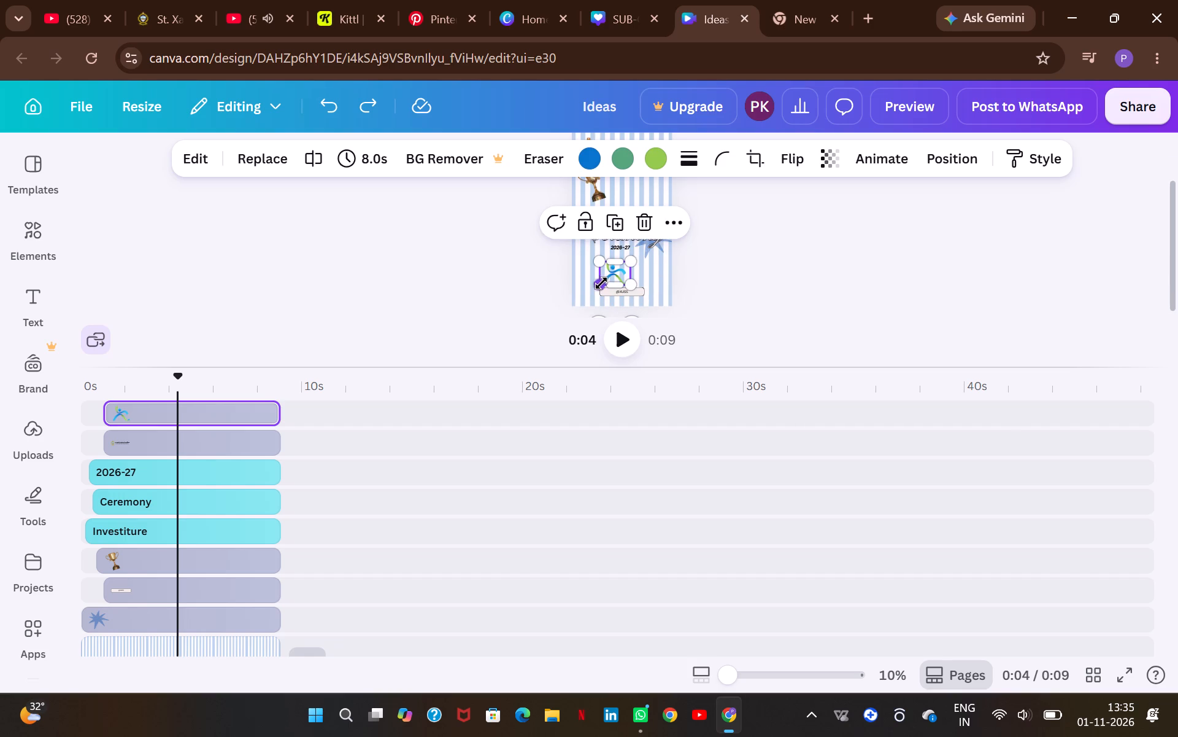
drag(601, 283, 612, 275)
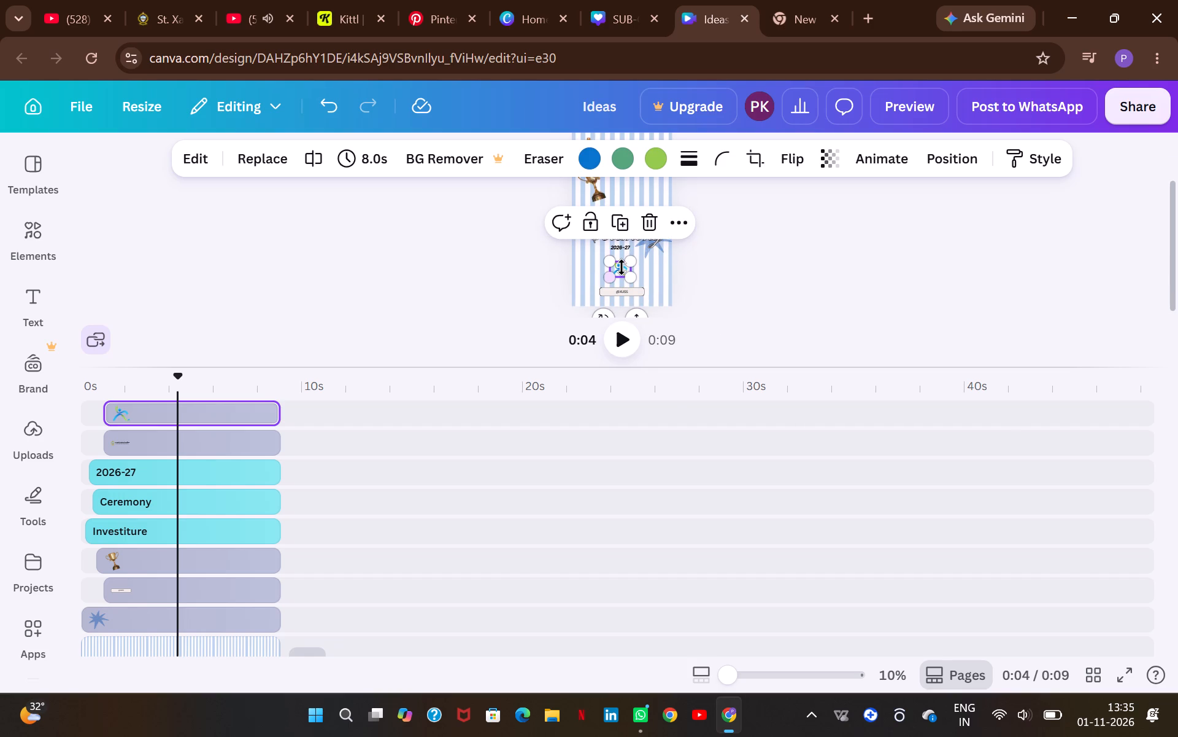
click(622, 267)
click(684, 281)
drag(612, 267, 612, 268)
drag(612, 268, 613, 274)
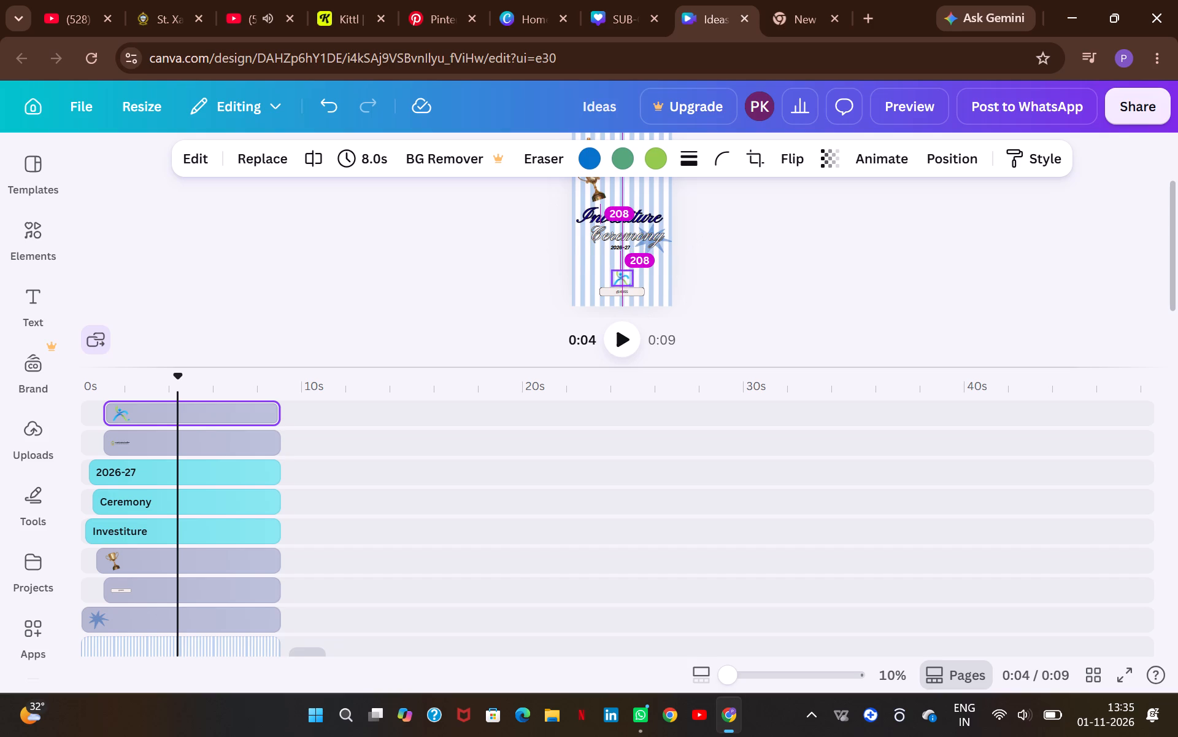
drag(613, 274, 613, 275)
click(743, 281)
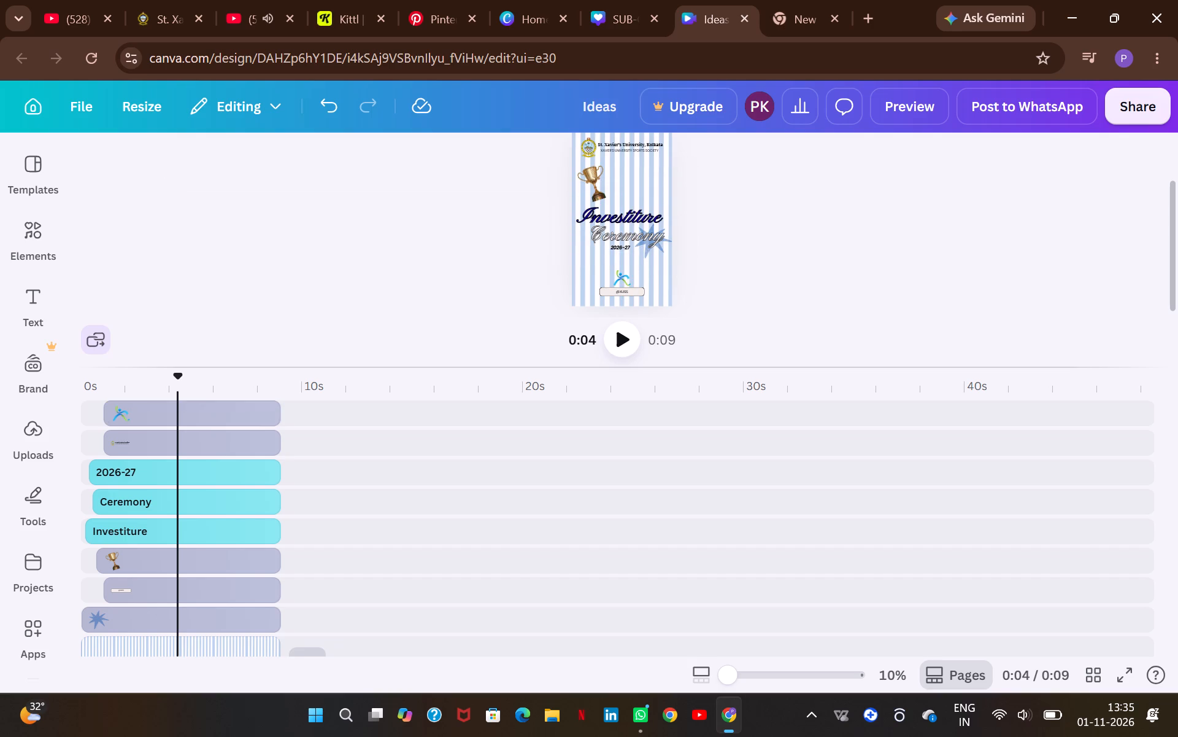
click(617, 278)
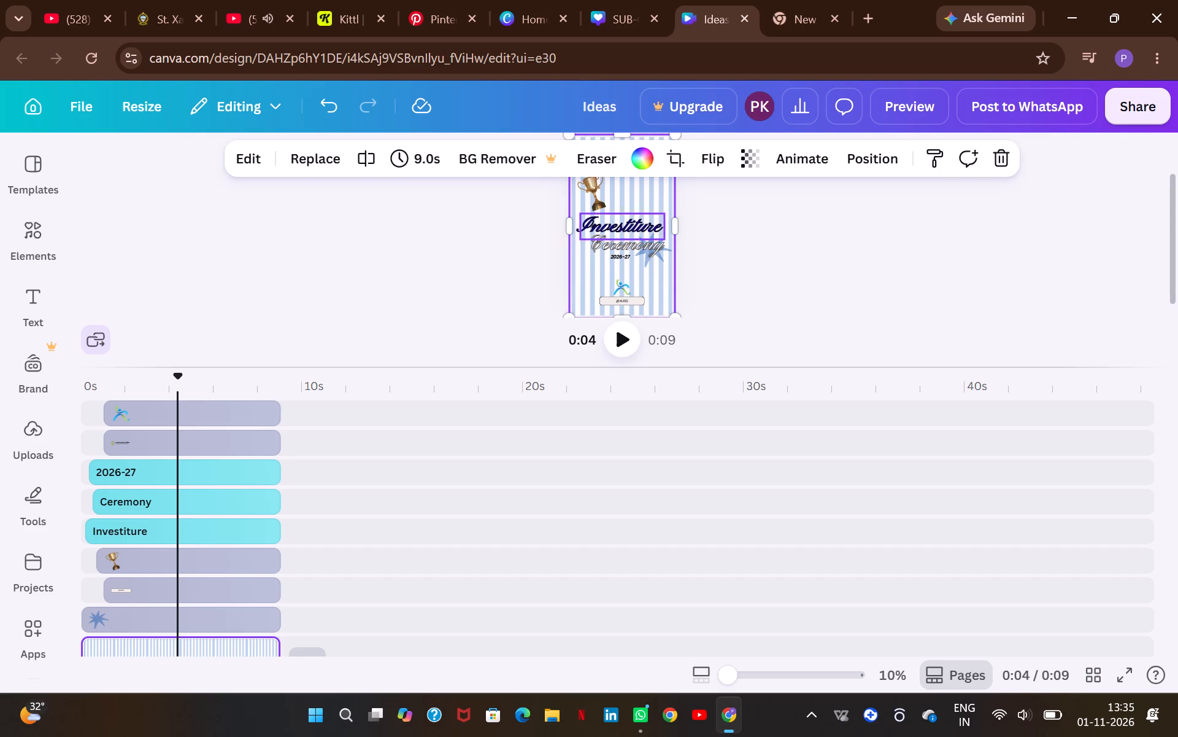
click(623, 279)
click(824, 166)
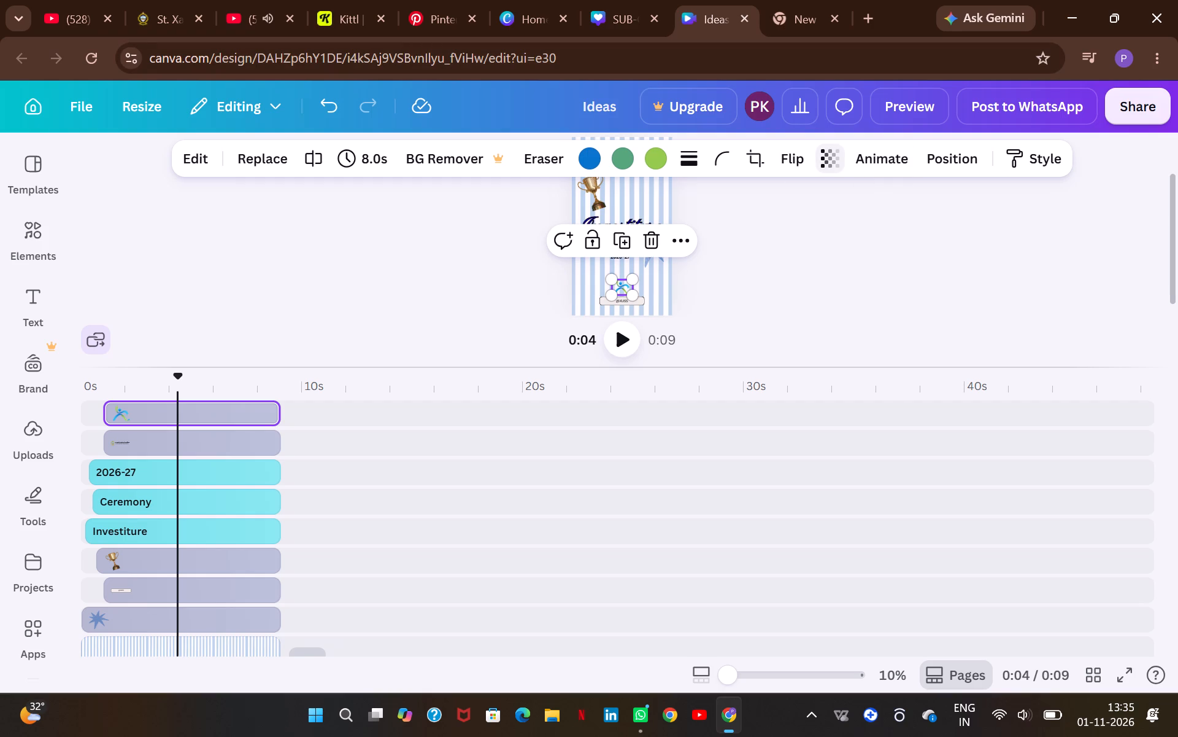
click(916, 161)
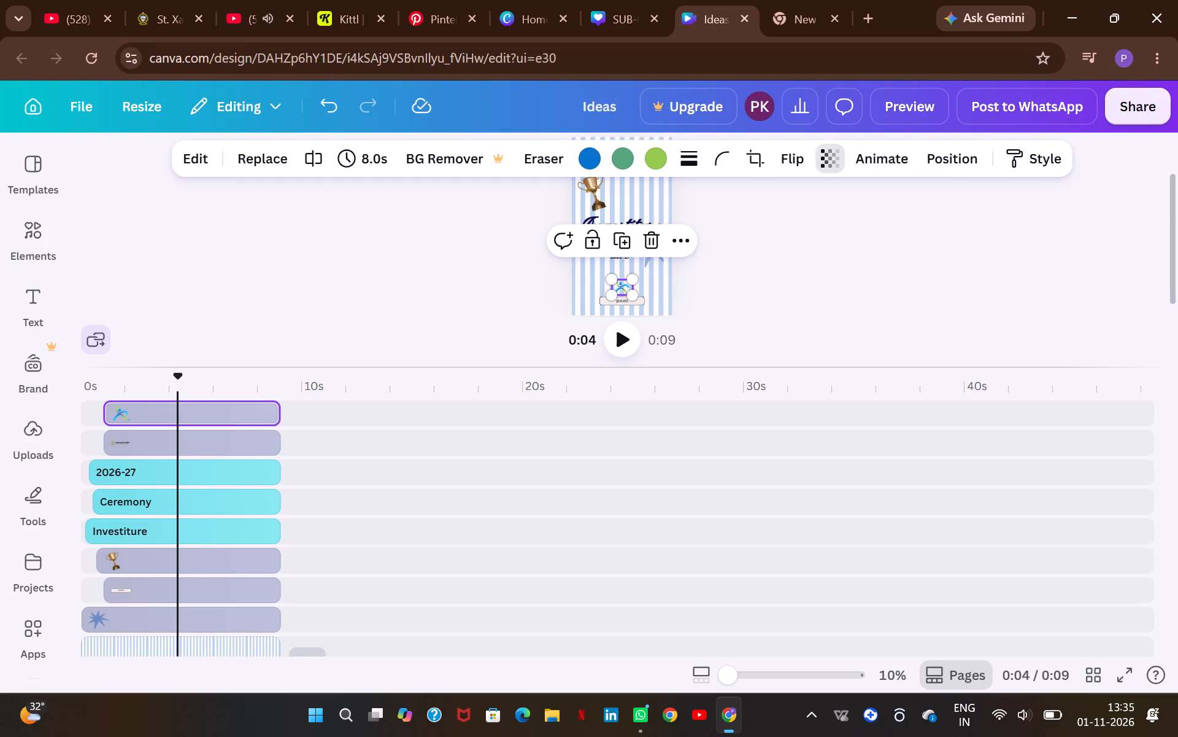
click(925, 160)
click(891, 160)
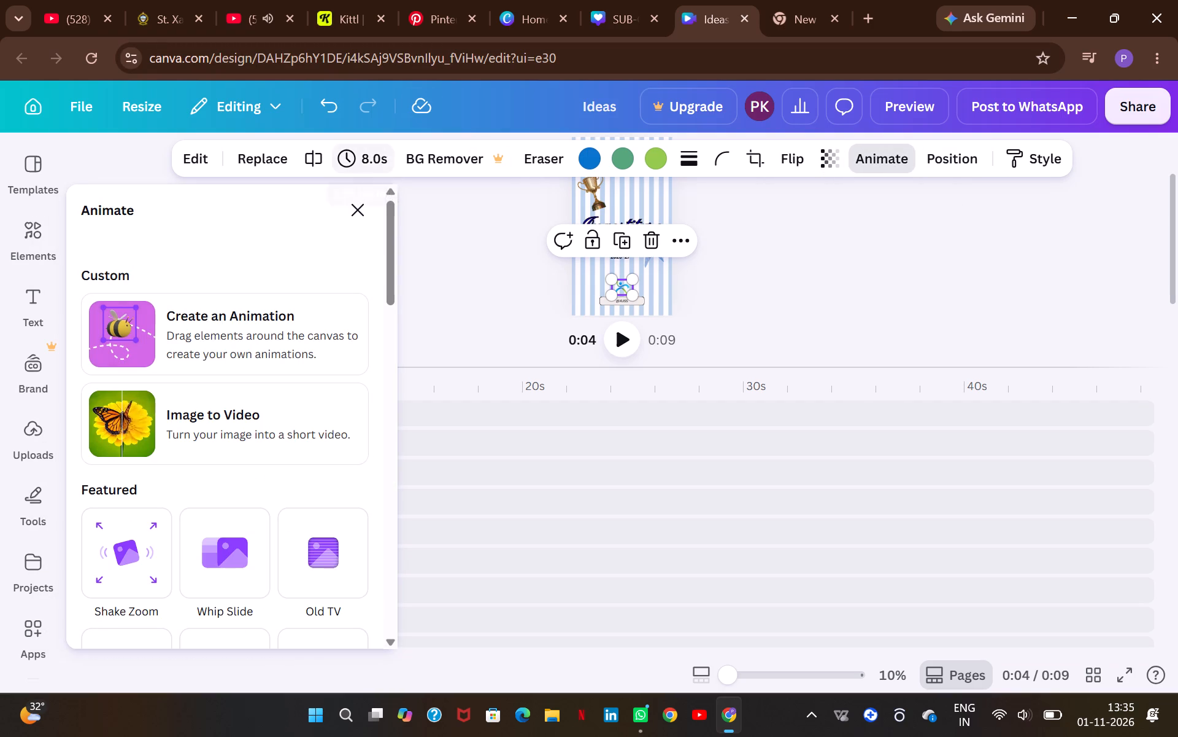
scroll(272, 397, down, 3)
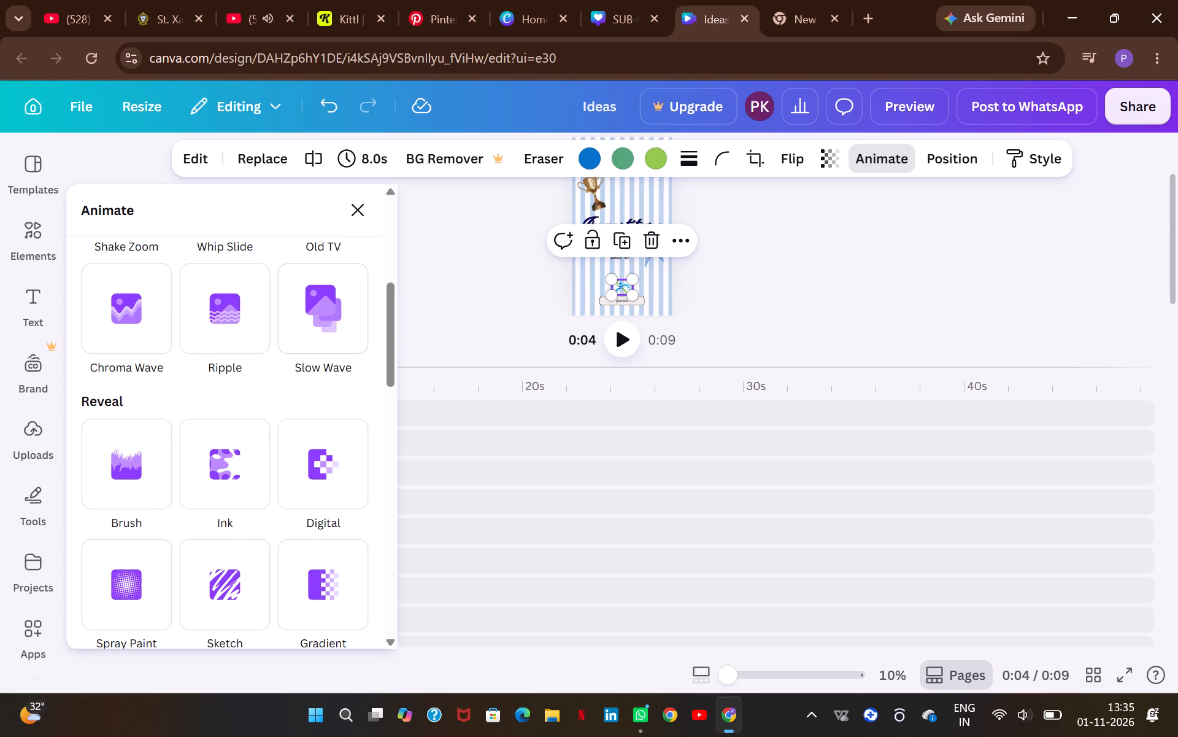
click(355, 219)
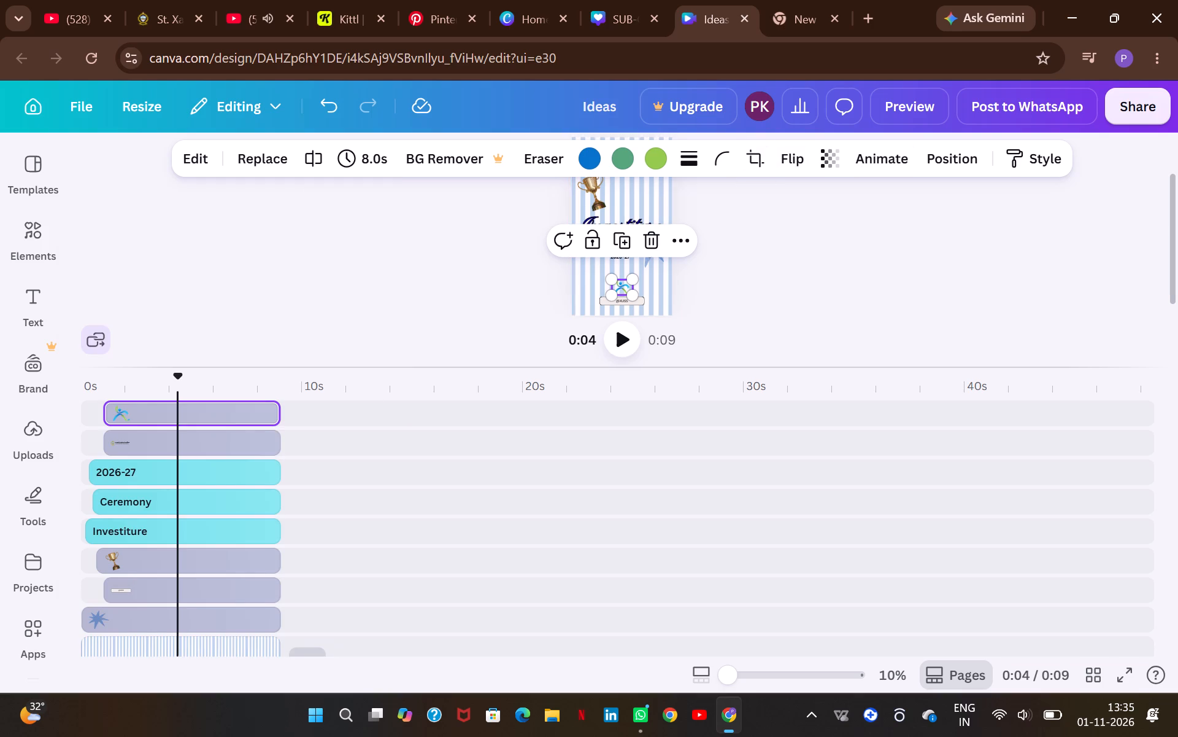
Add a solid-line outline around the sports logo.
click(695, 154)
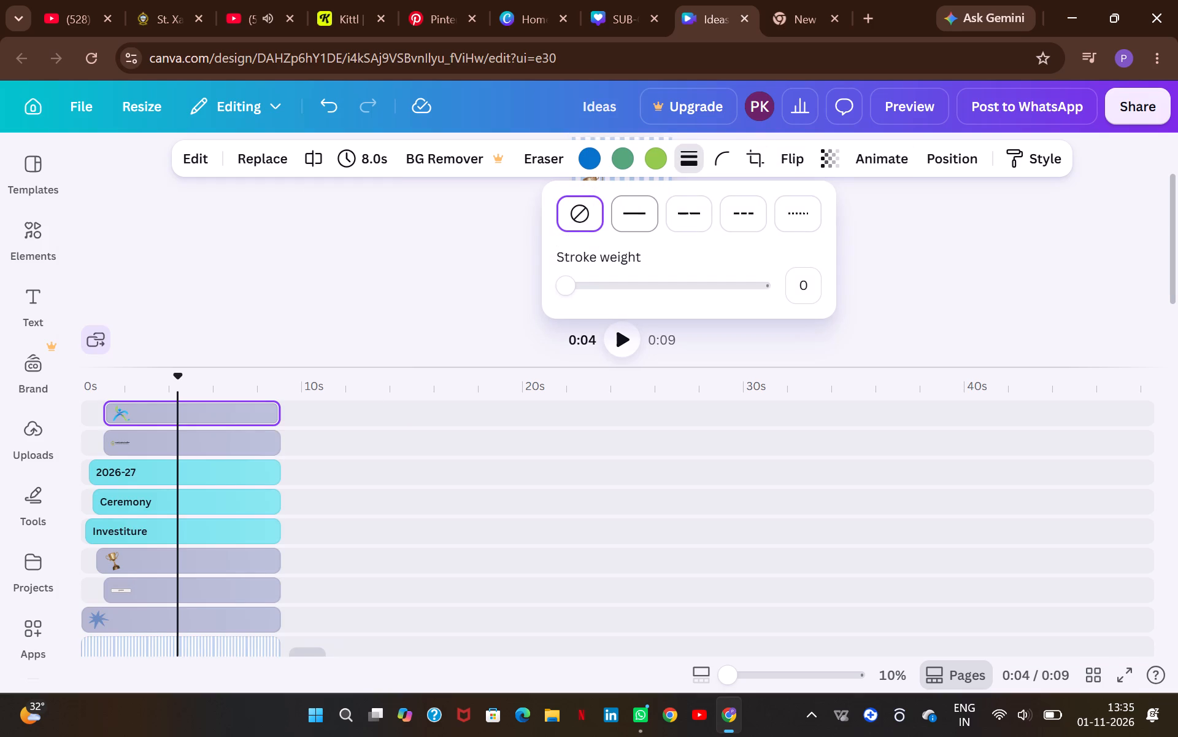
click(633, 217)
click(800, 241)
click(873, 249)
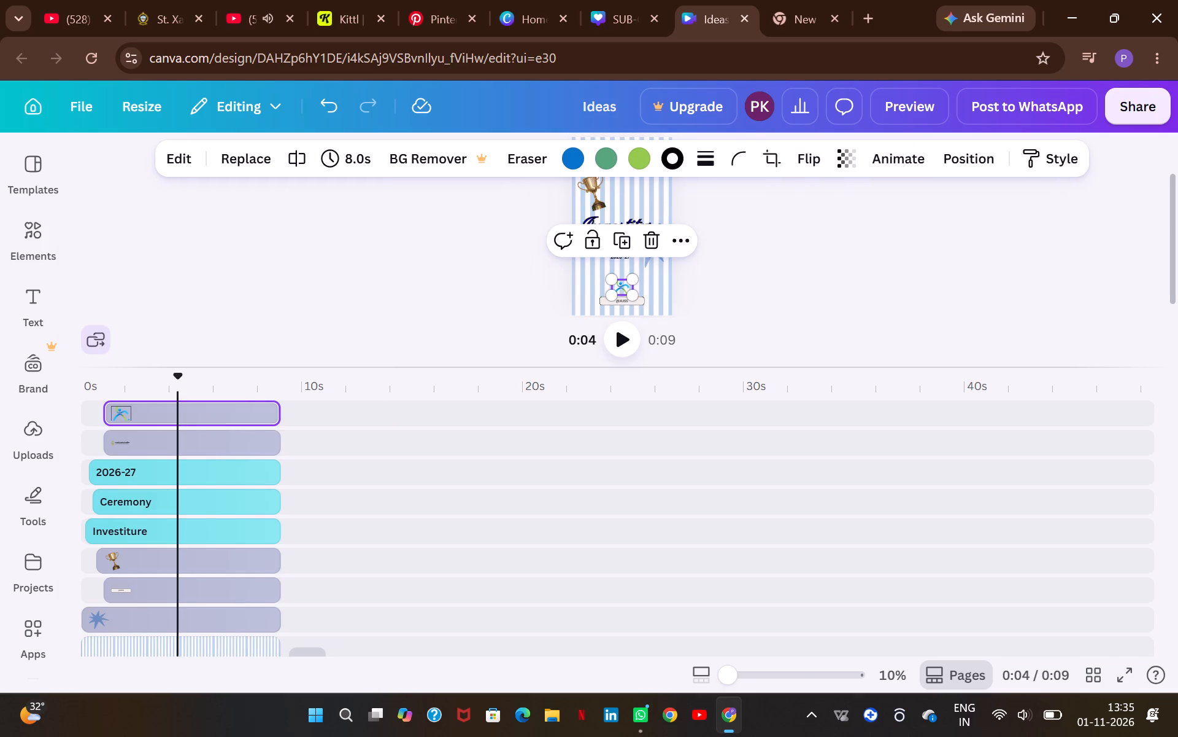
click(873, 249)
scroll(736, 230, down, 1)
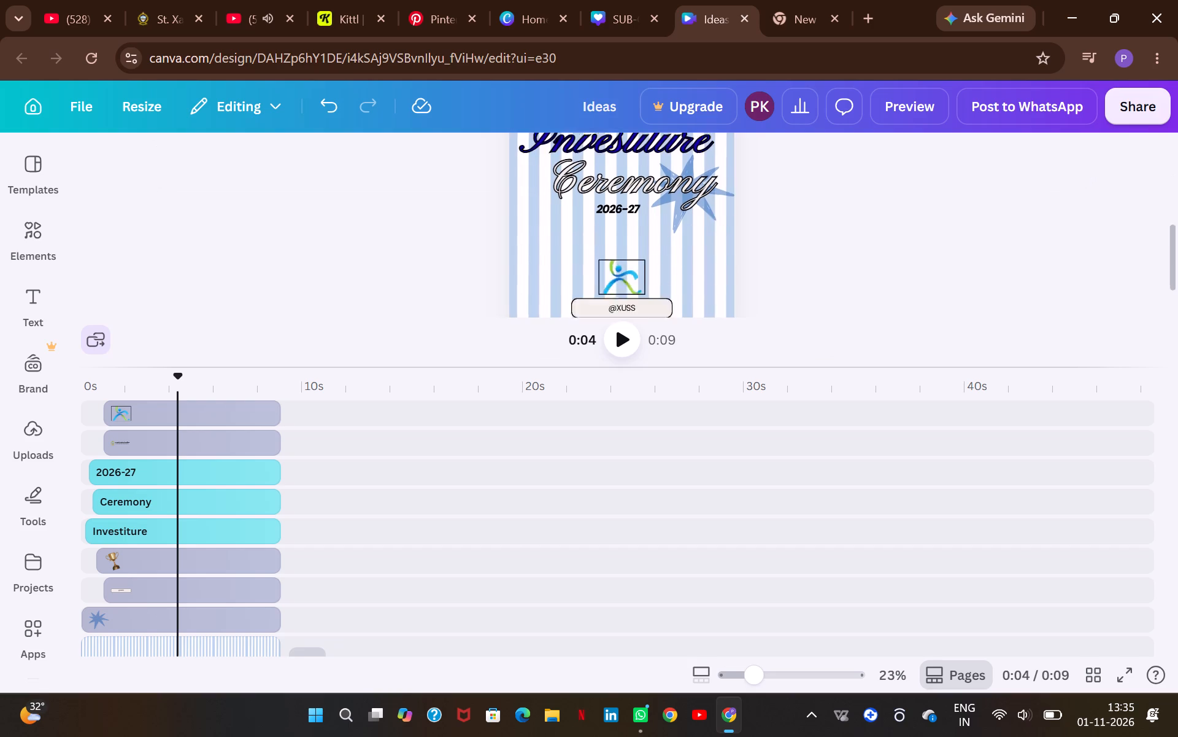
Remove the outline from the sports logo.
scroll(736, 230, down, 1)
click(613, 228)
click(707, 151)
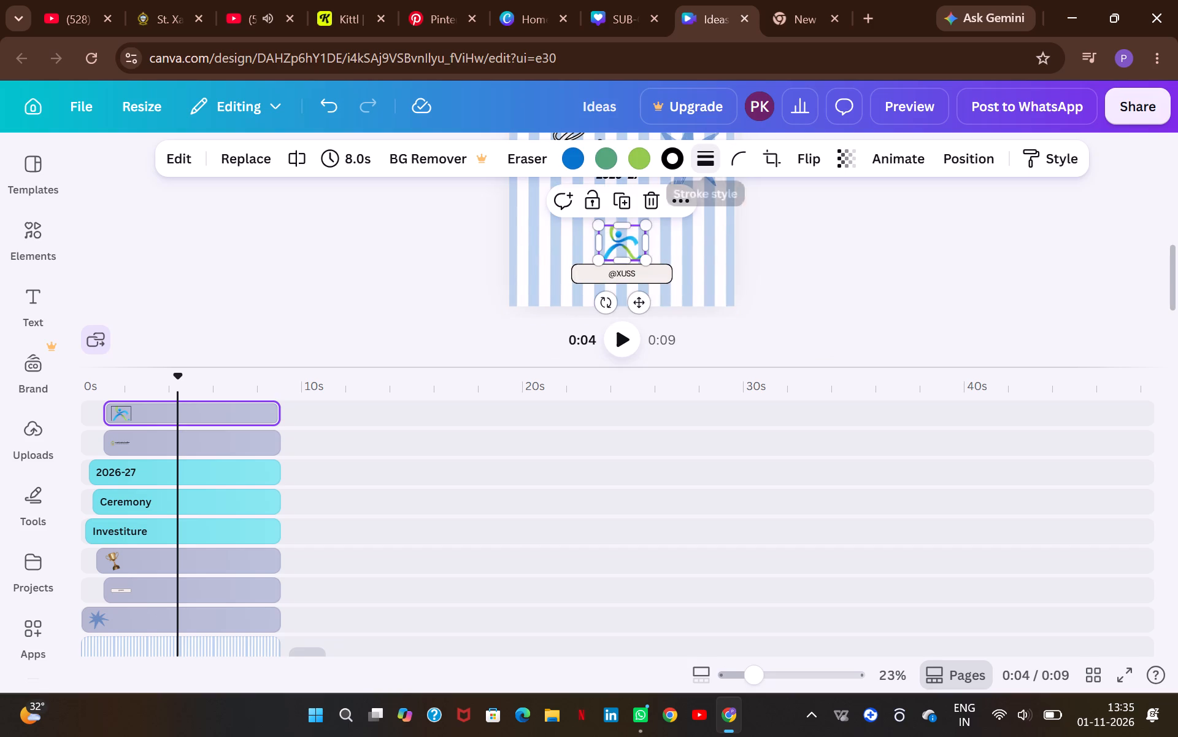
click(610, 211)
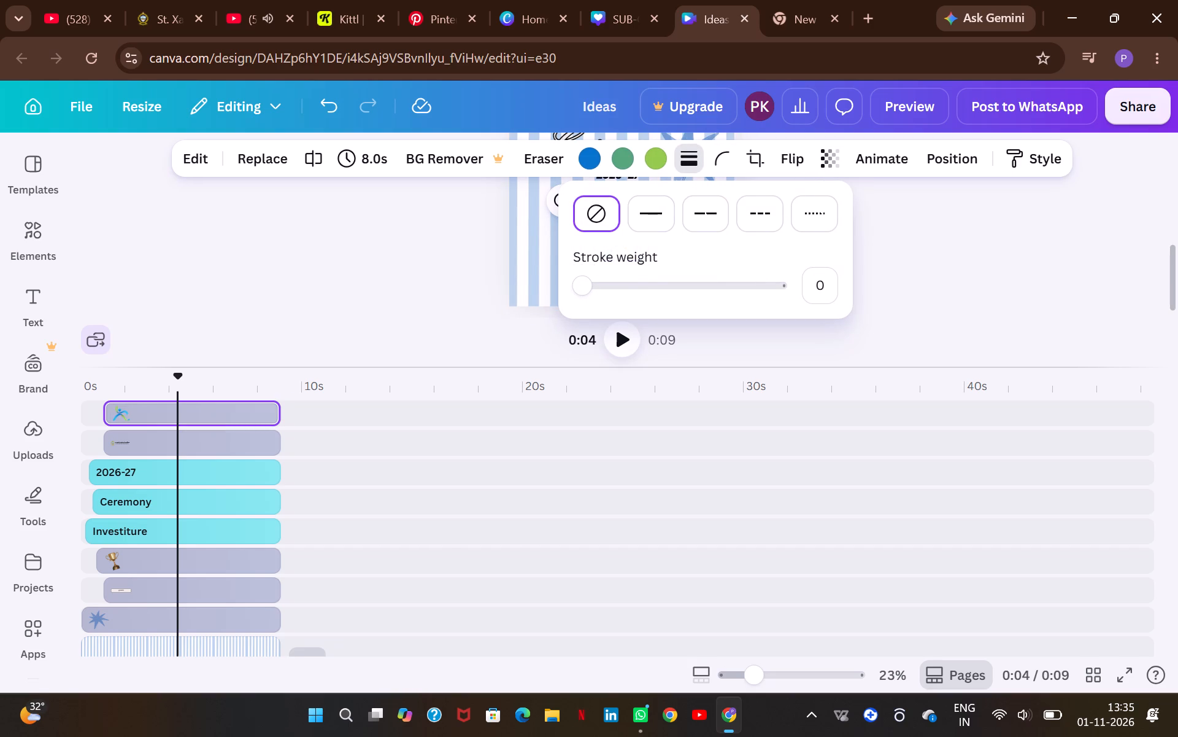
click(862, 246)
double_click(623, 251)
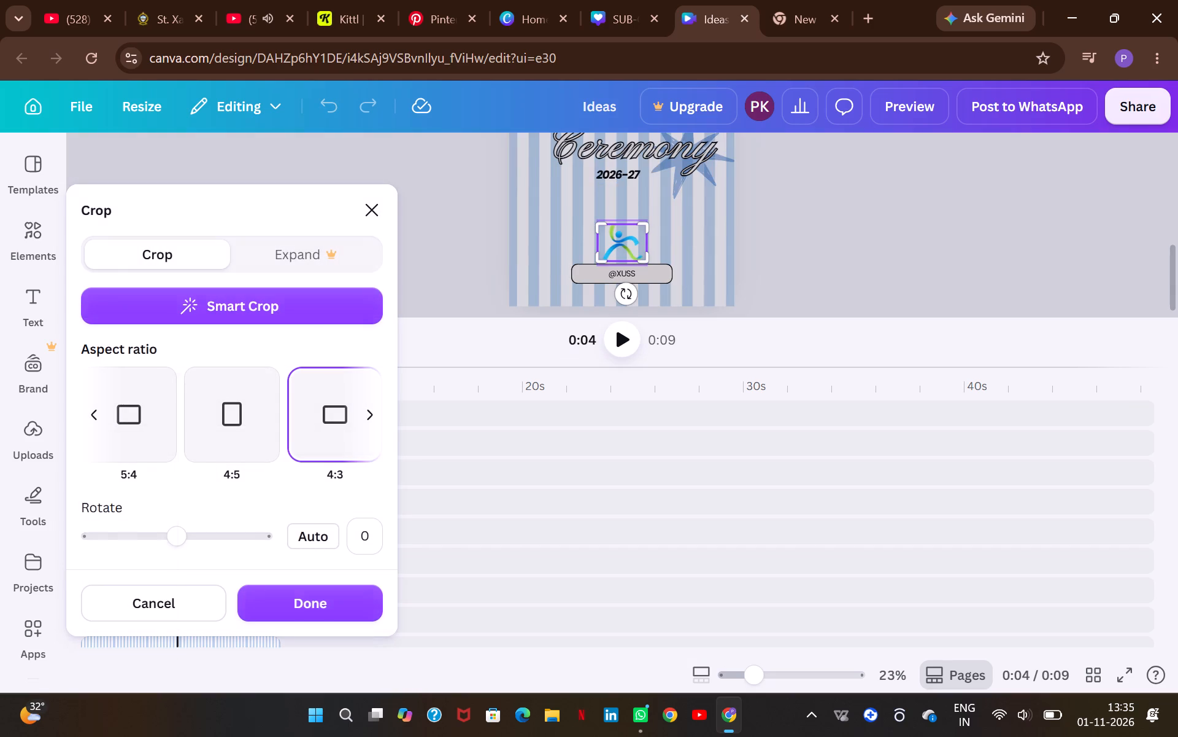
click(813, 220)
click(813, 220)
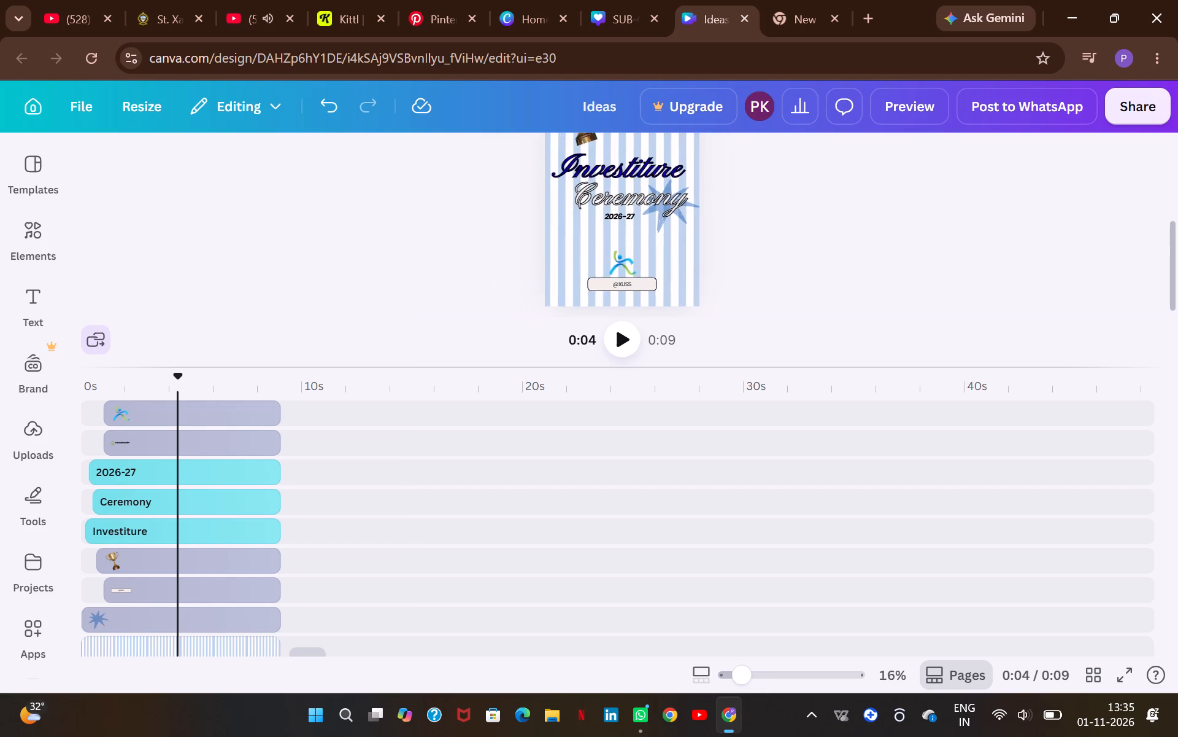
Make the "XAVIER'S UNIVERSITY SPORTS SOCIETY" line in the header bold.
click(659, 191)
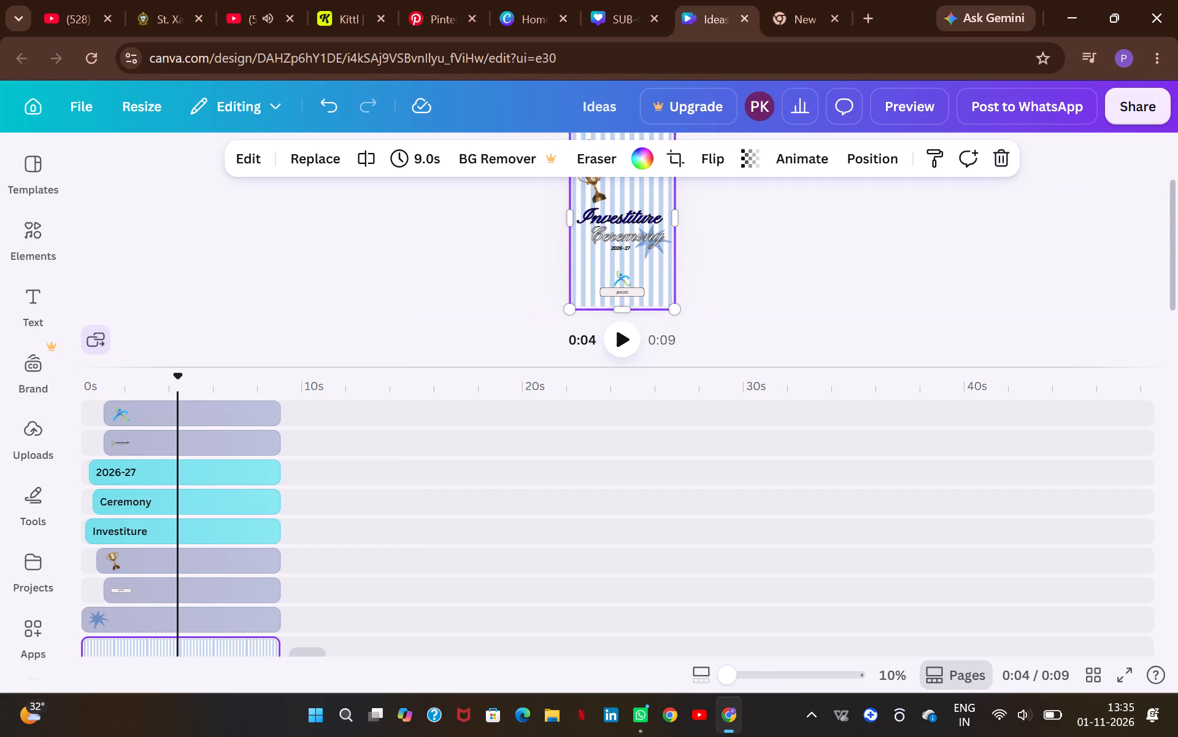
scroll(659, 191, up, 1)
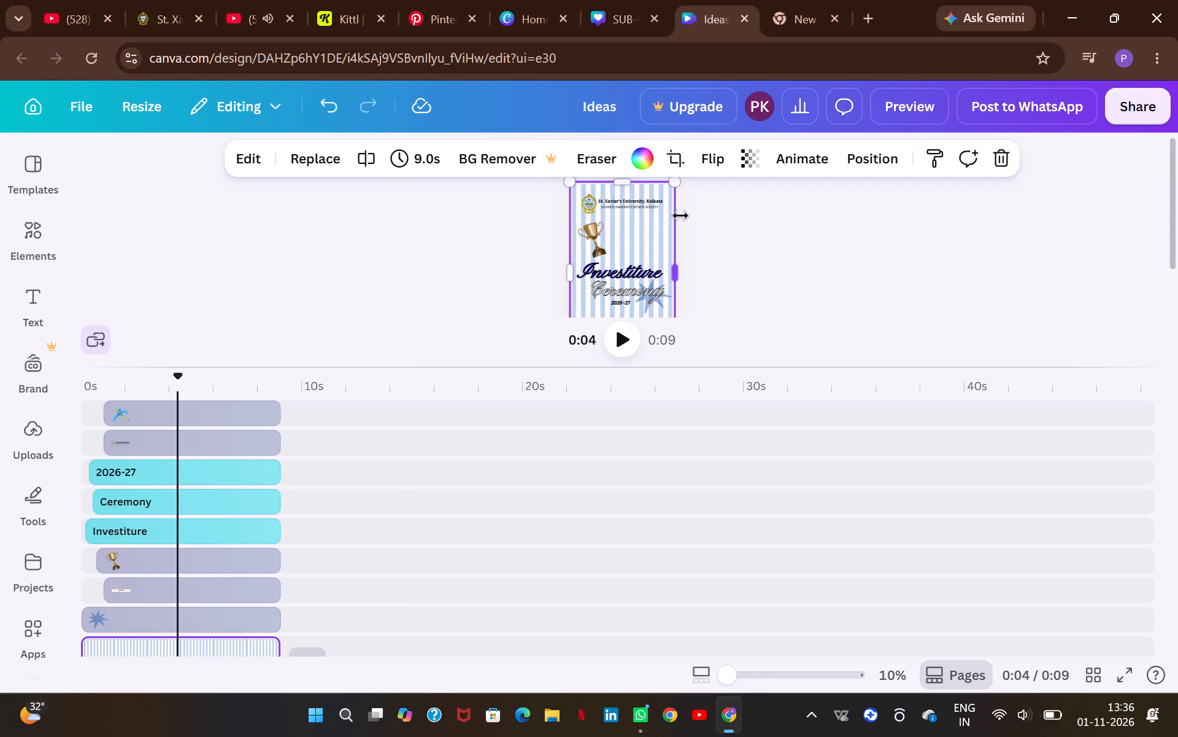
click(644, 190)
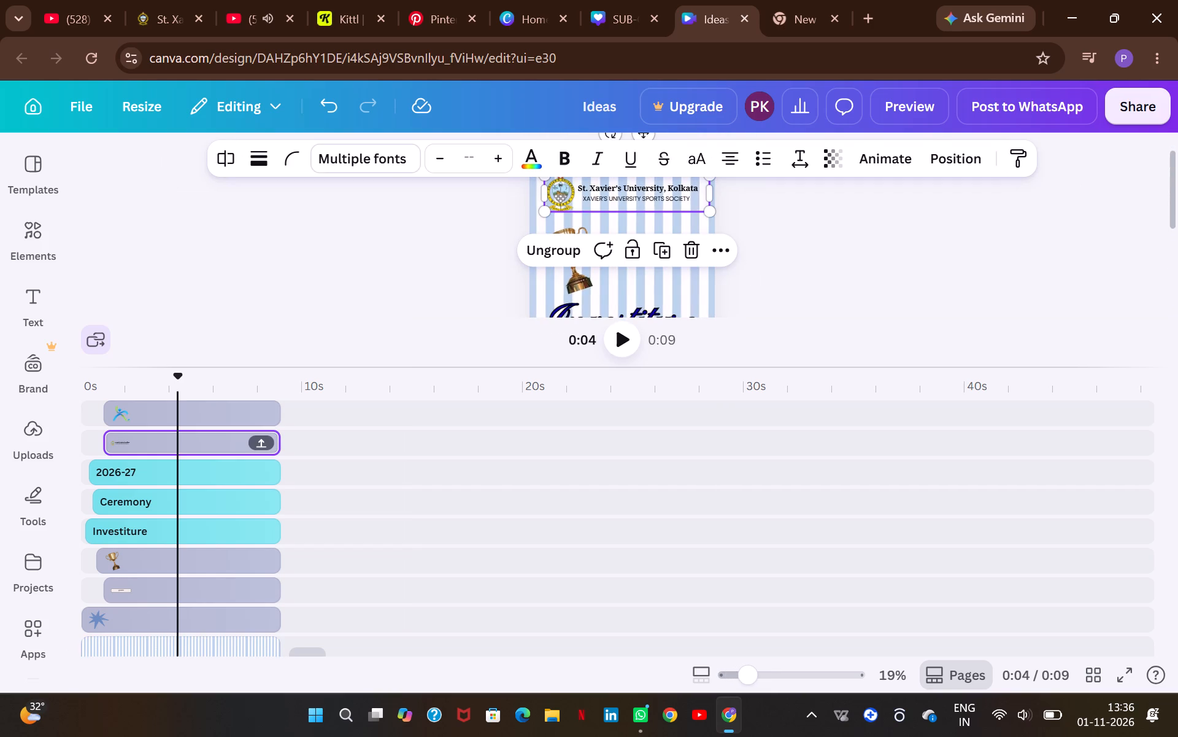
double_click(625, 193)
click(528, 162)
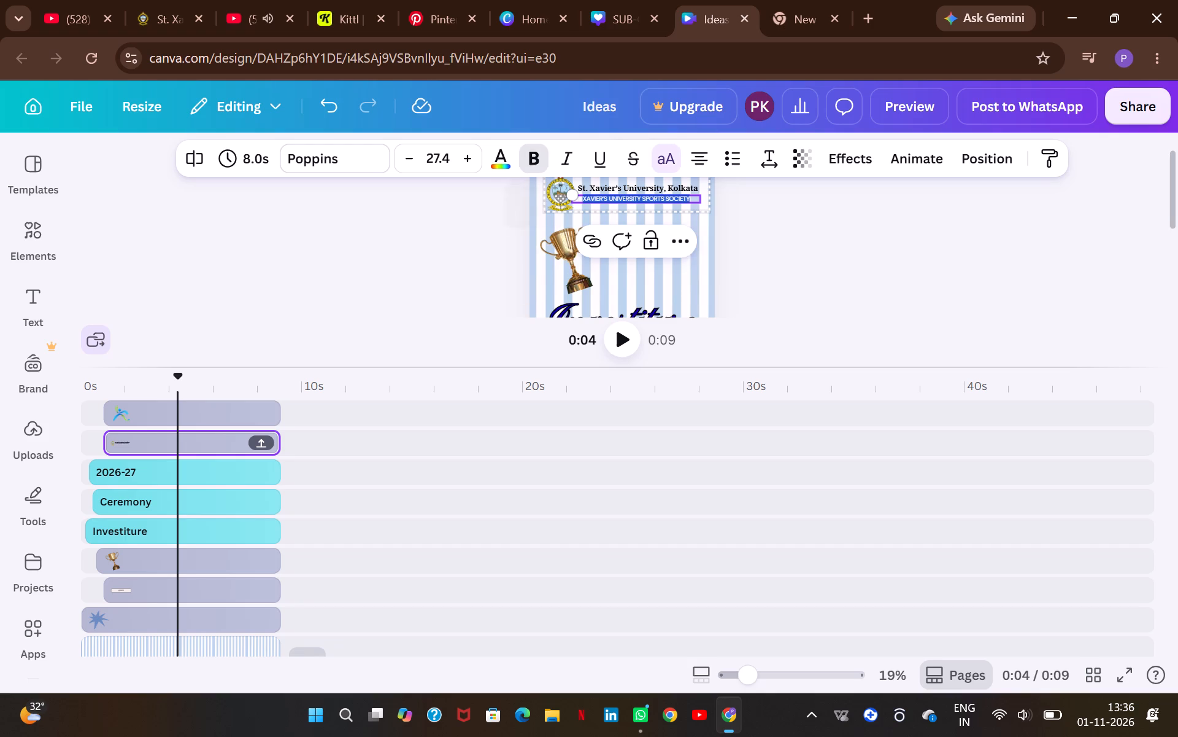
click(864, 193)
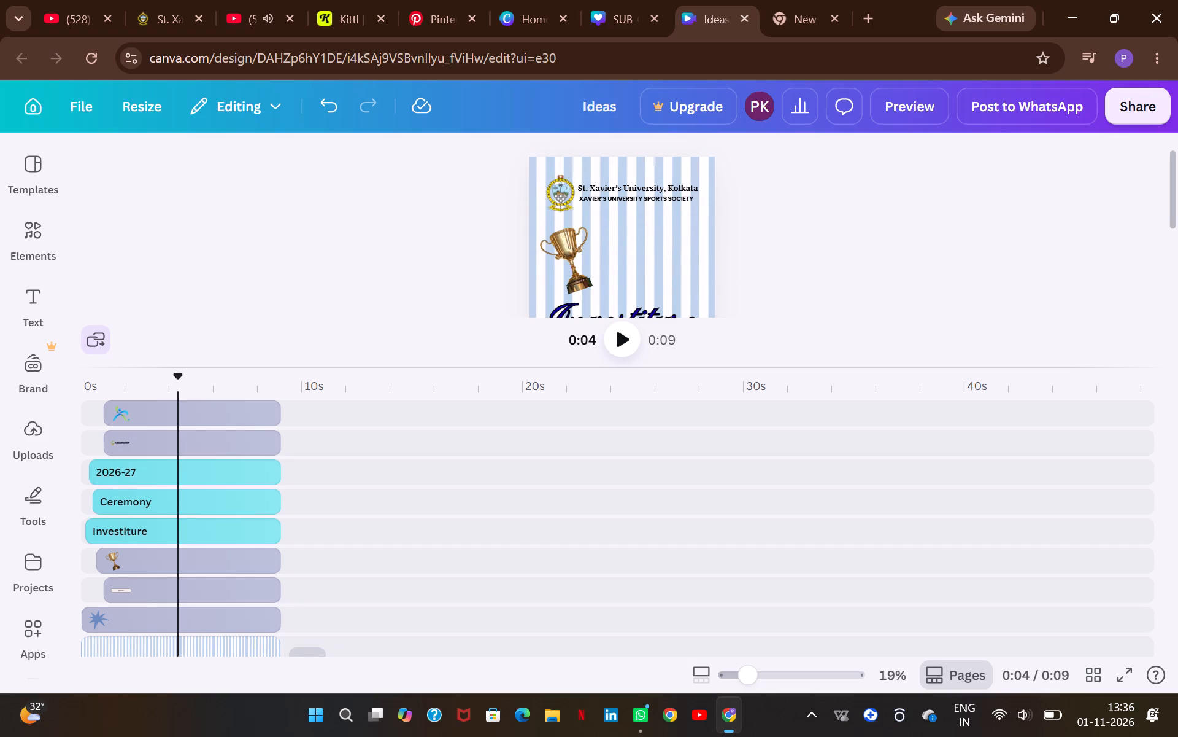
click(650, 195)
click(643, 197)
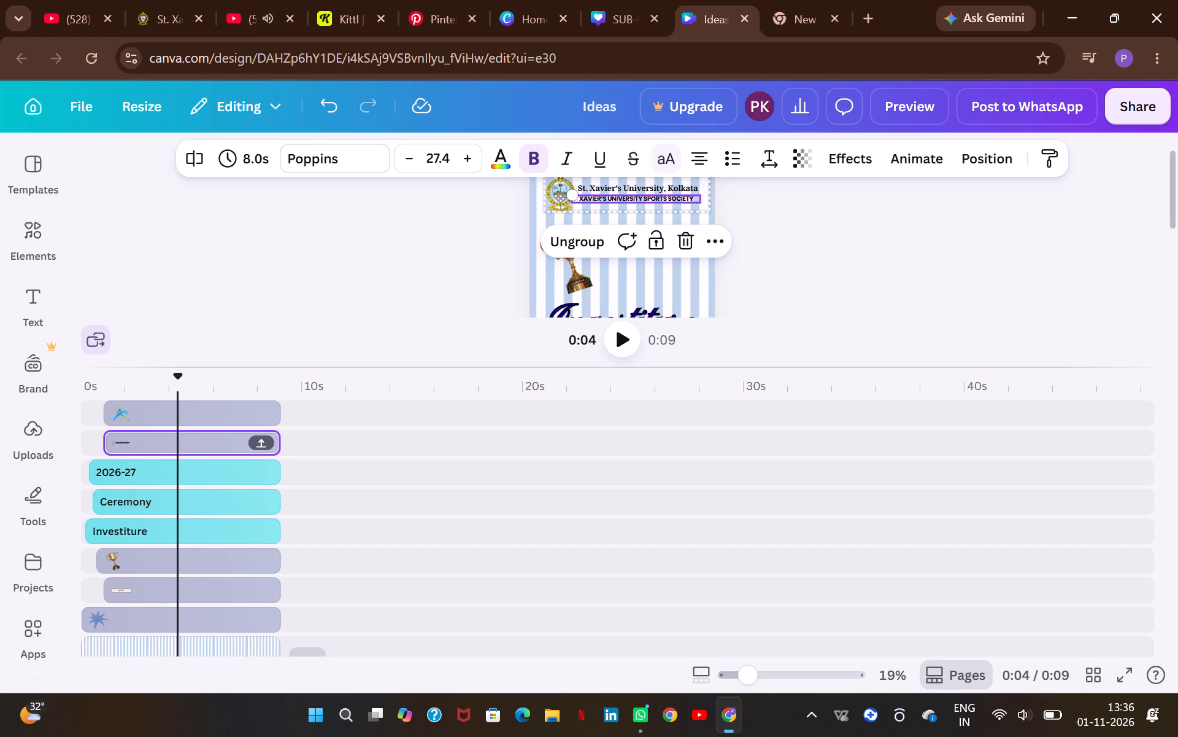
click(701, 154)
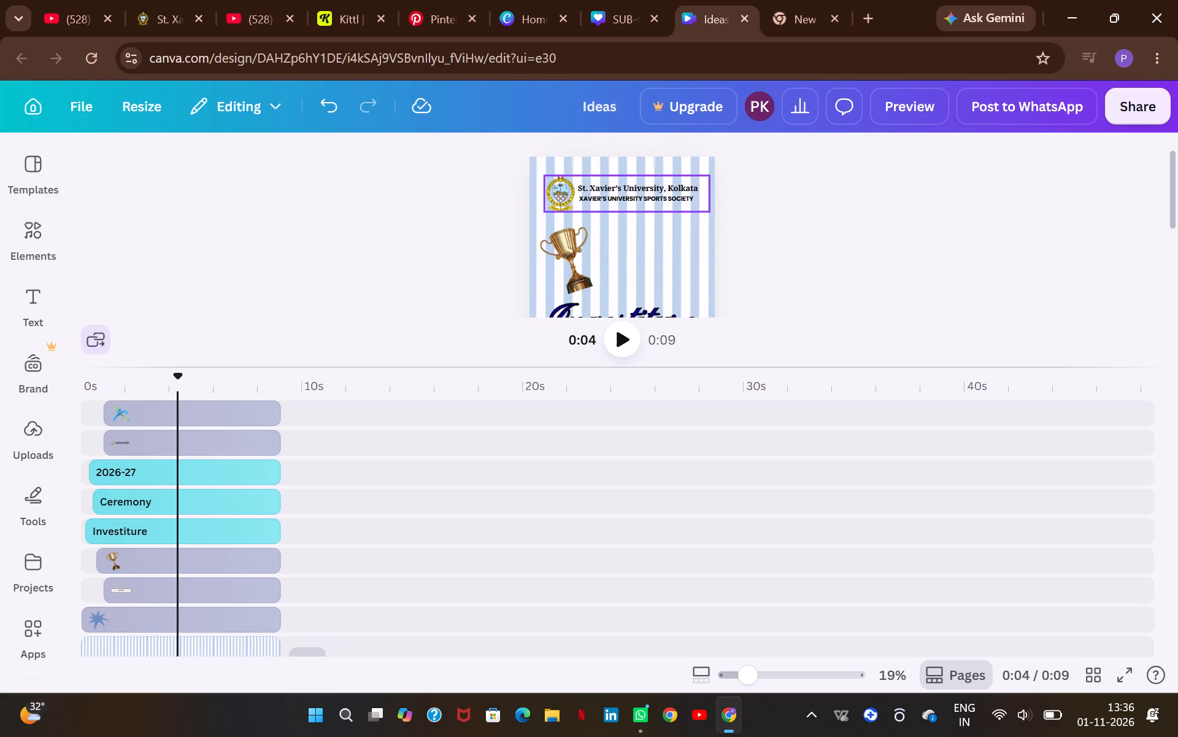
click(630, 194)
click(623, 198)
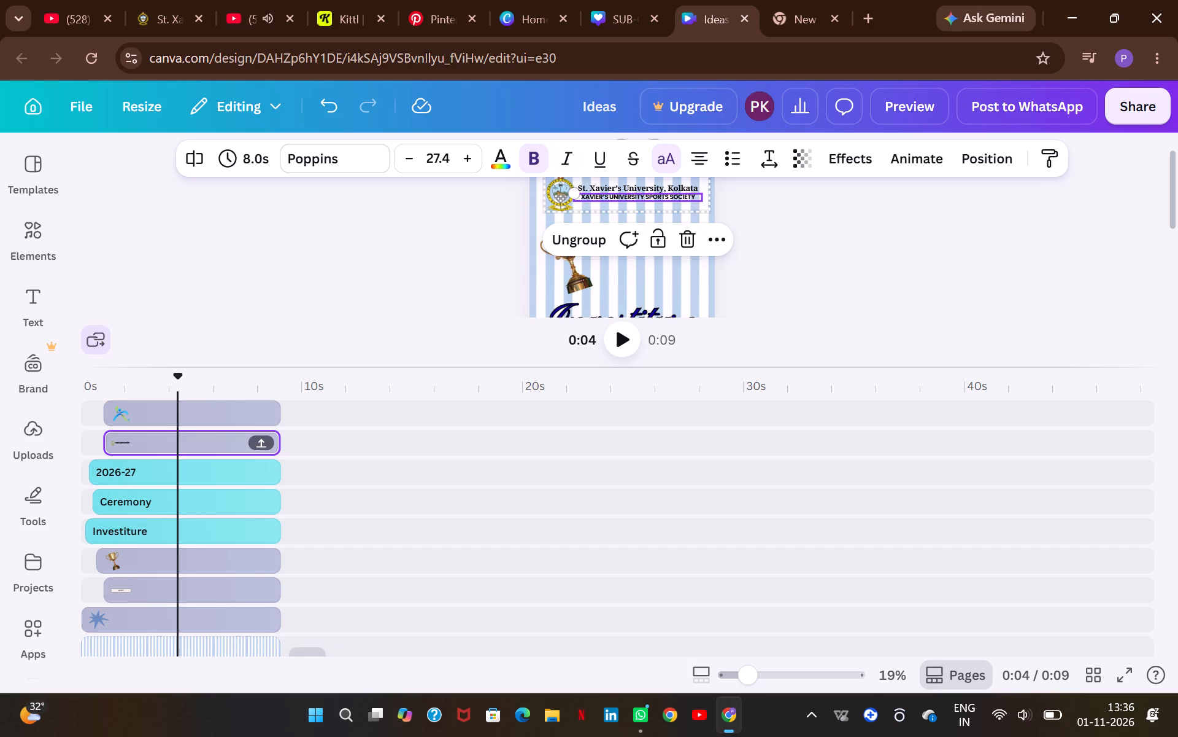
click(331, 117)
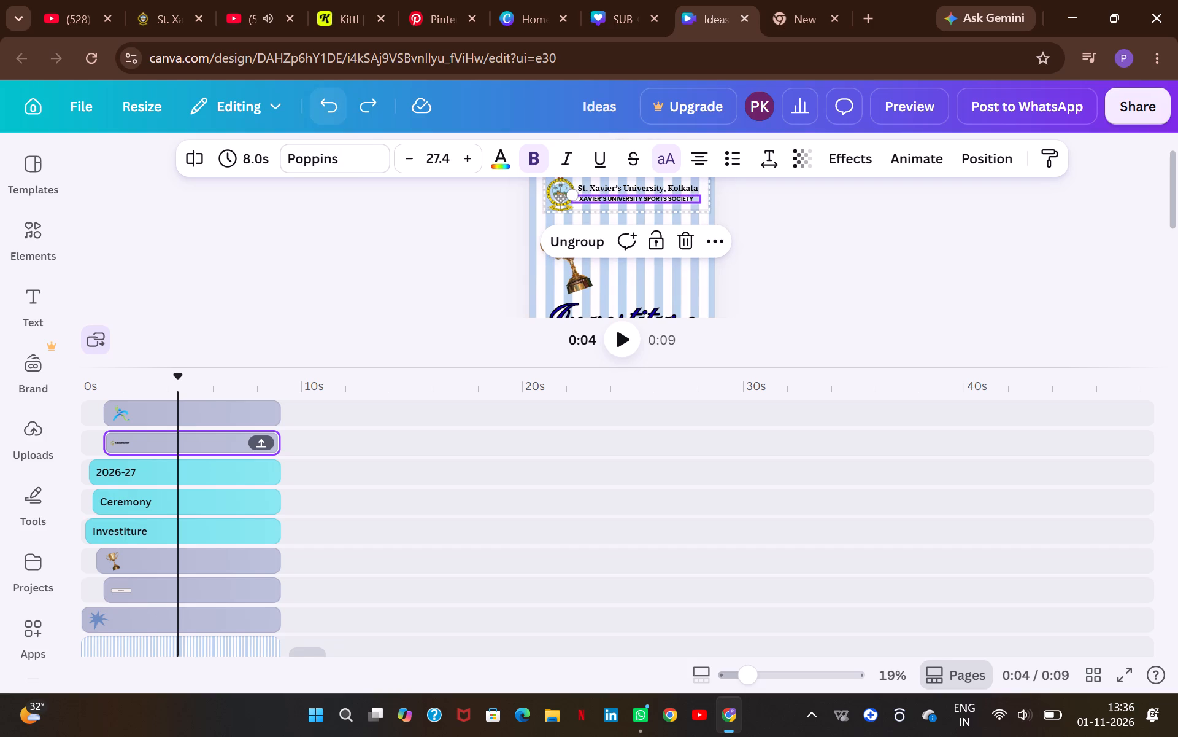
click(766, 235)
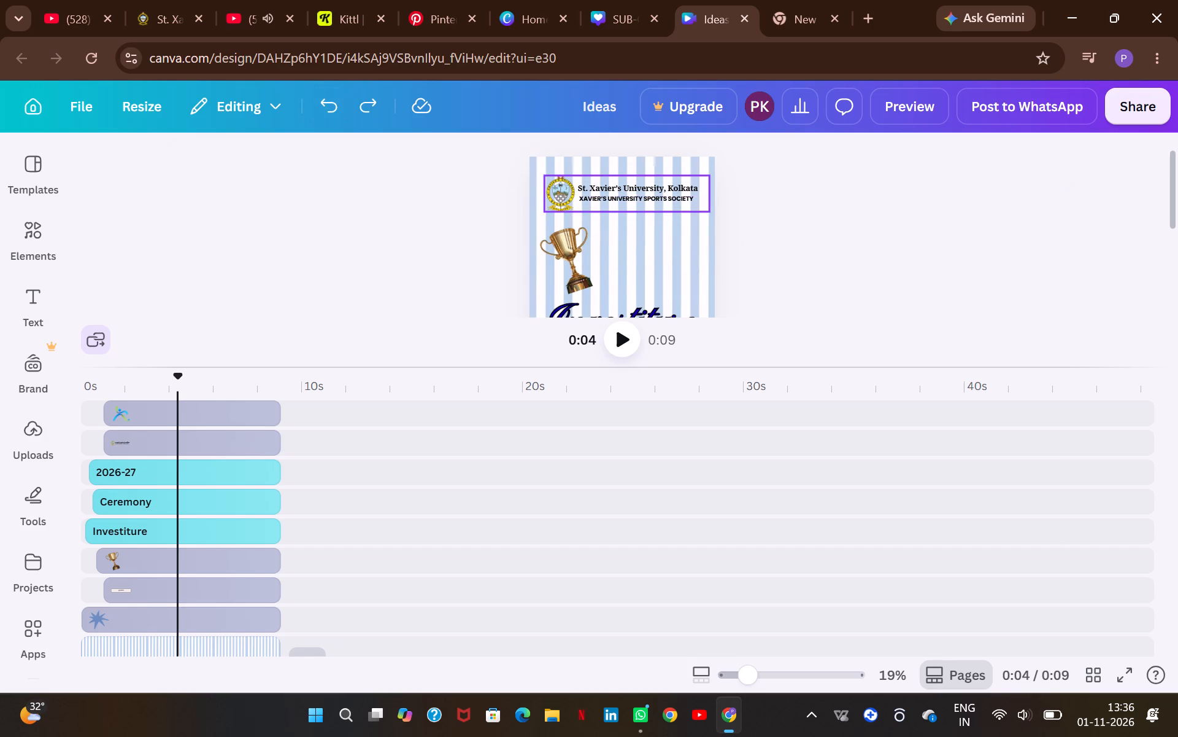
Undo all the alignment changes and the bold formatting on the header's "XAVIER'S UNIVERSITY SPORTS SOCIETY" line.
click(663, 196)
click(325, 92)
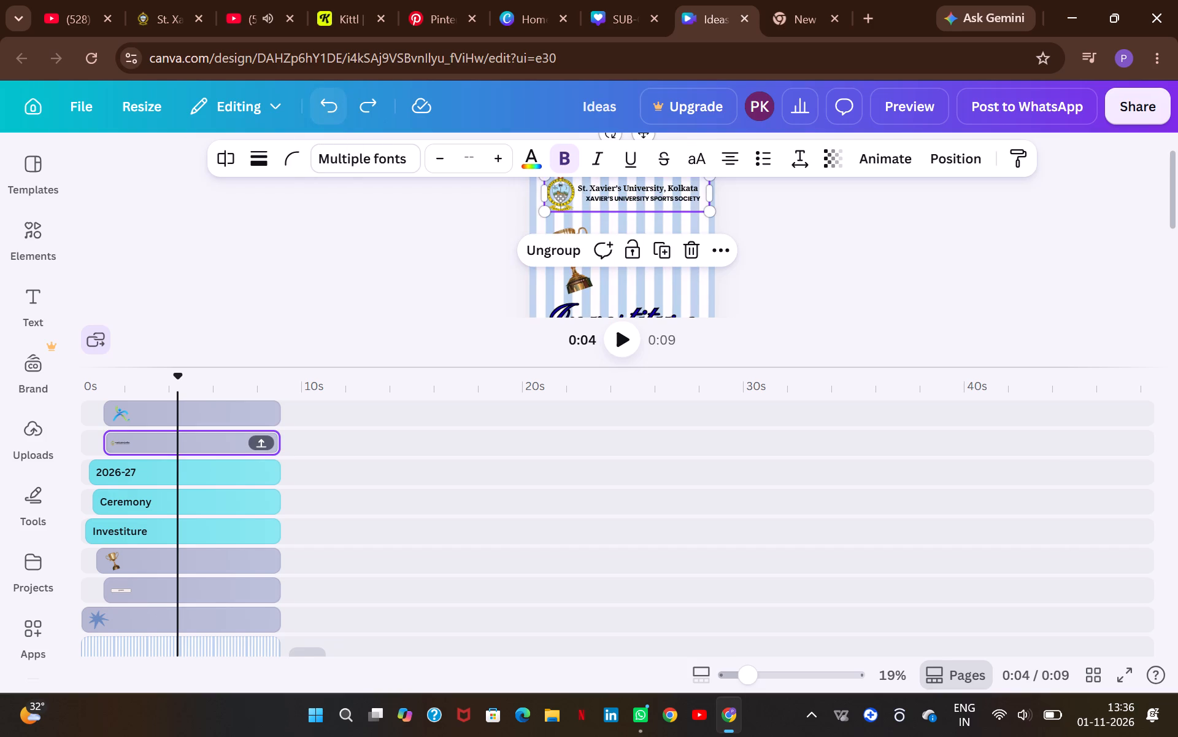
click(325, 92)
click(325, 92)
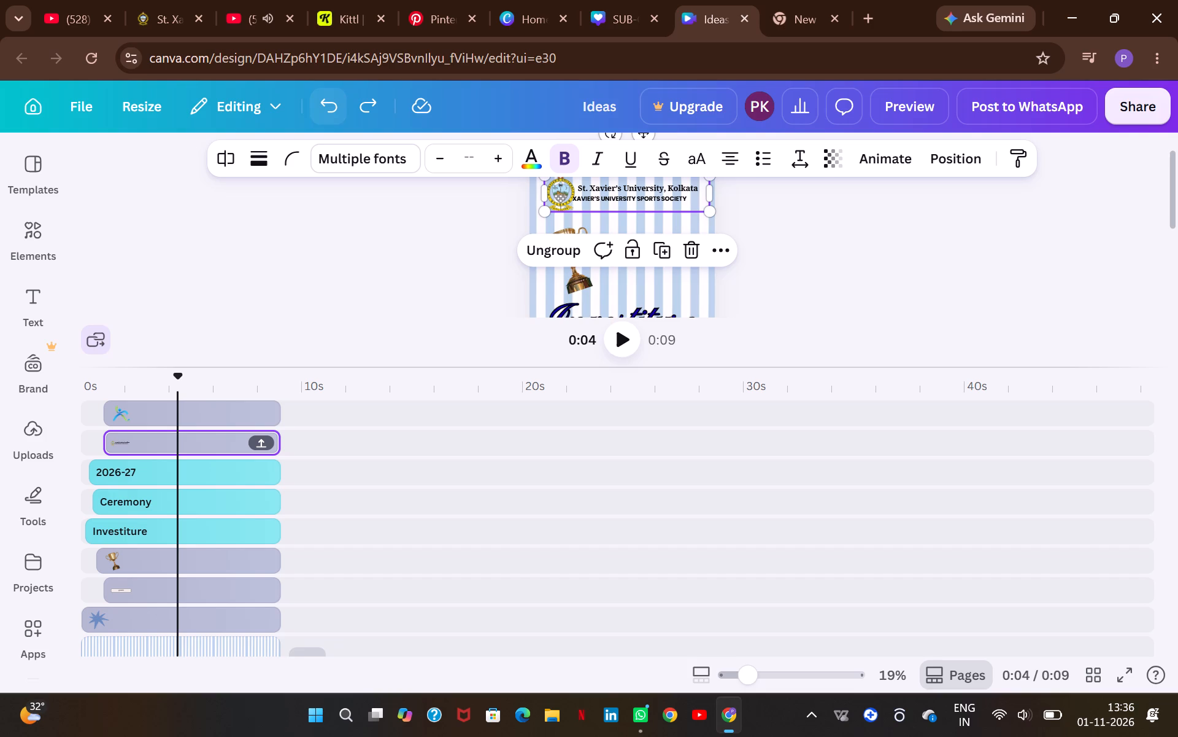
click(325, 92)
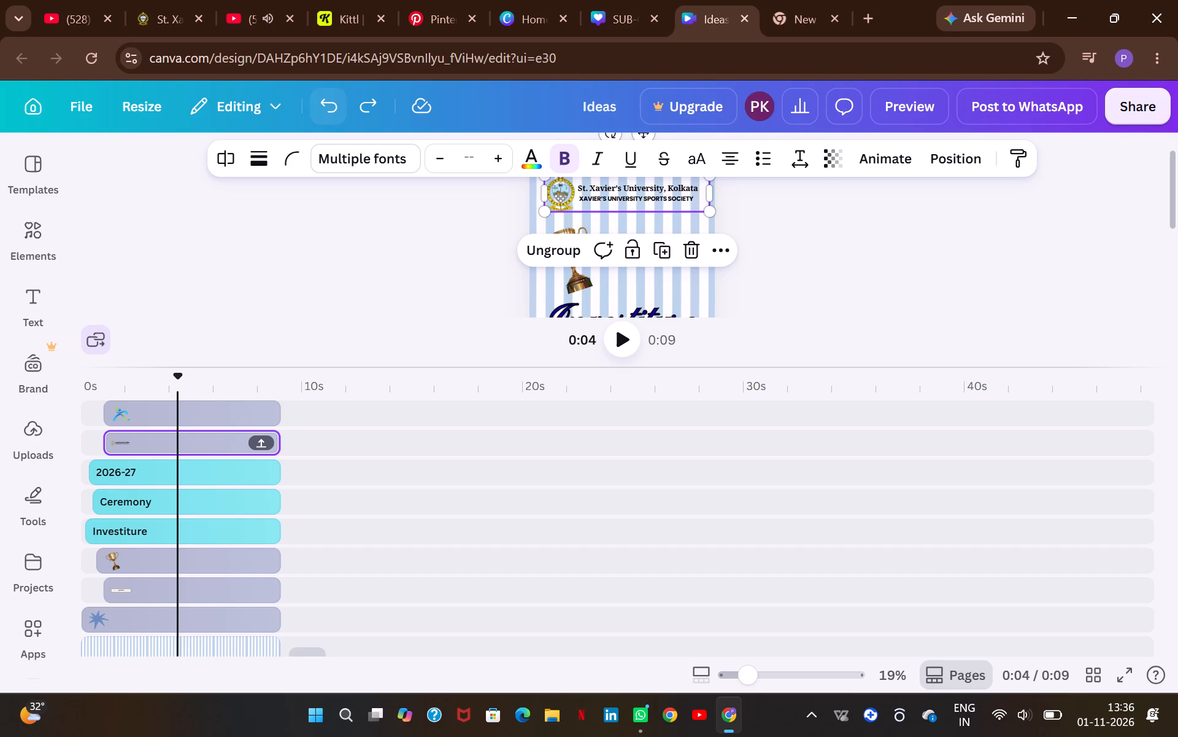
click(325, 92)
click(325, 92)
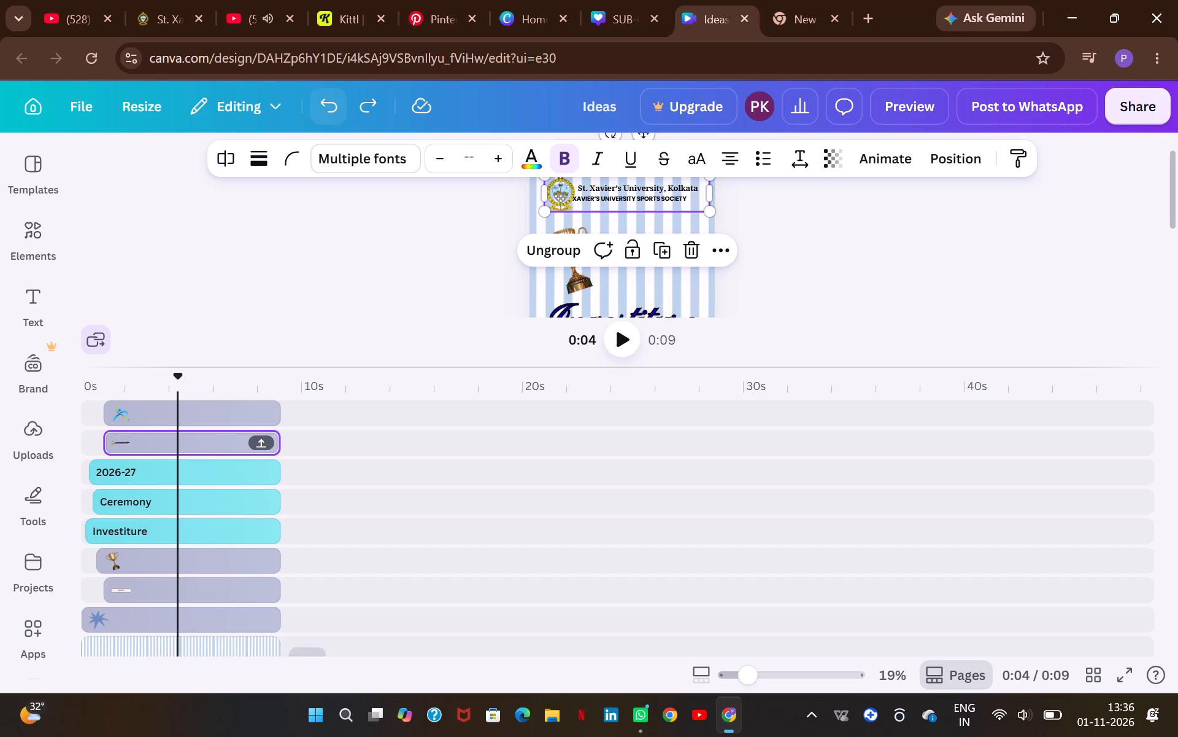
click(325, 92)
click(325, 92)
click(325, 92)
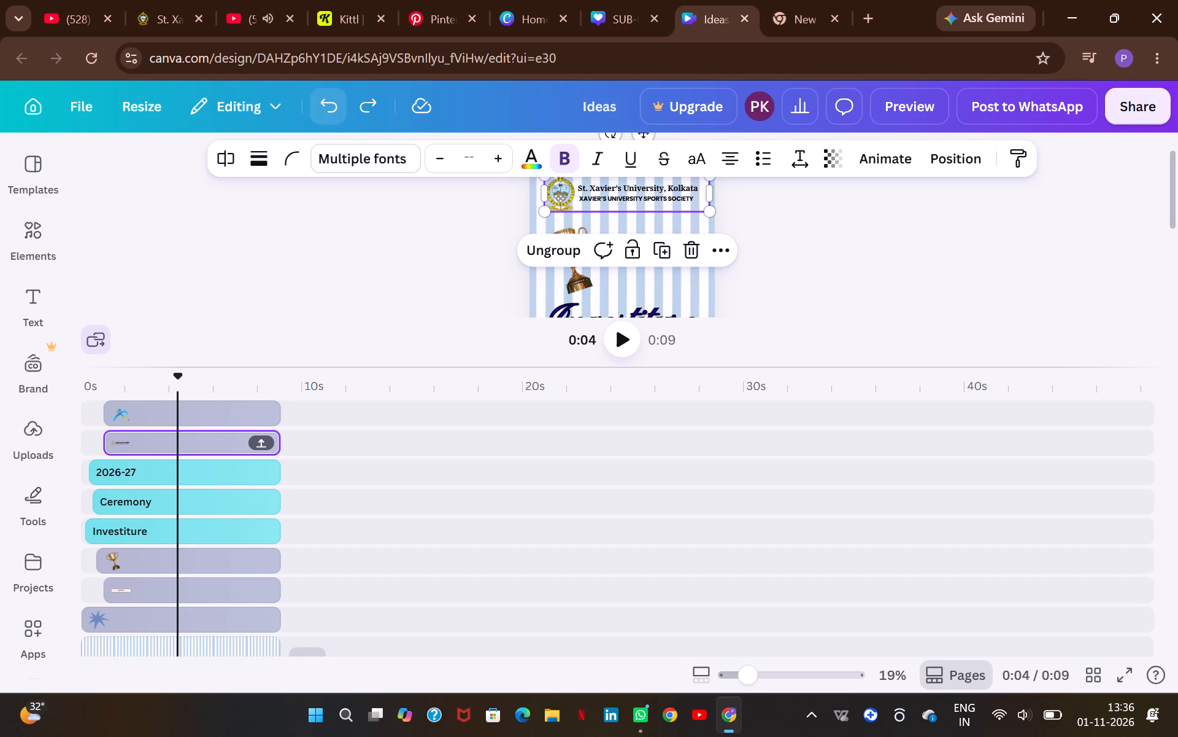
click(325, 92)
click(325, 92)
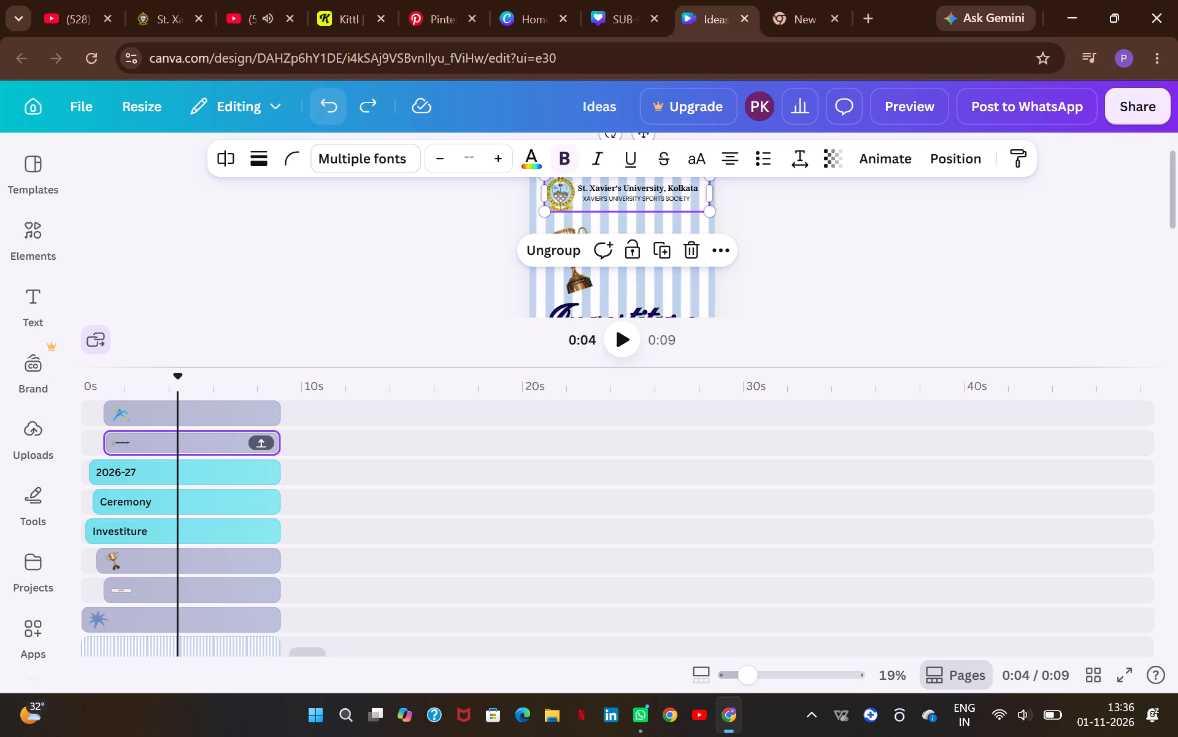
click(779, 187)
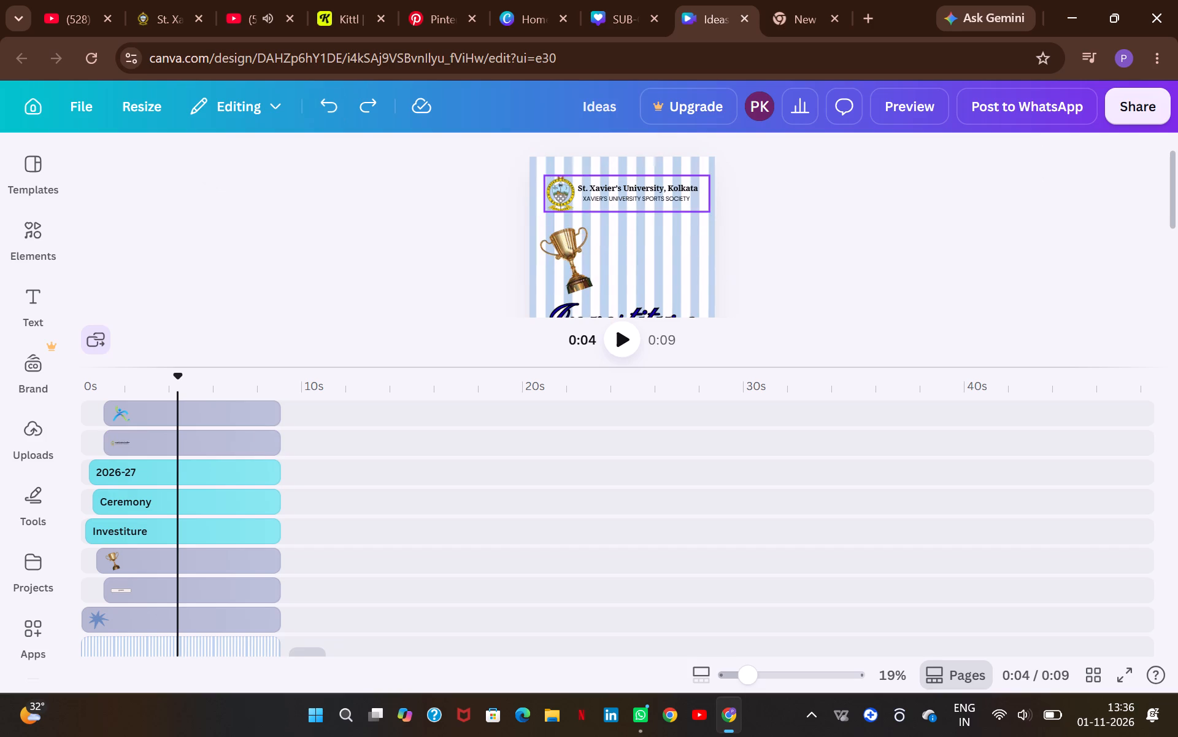
click(629, 198)
double_click(629, 198)
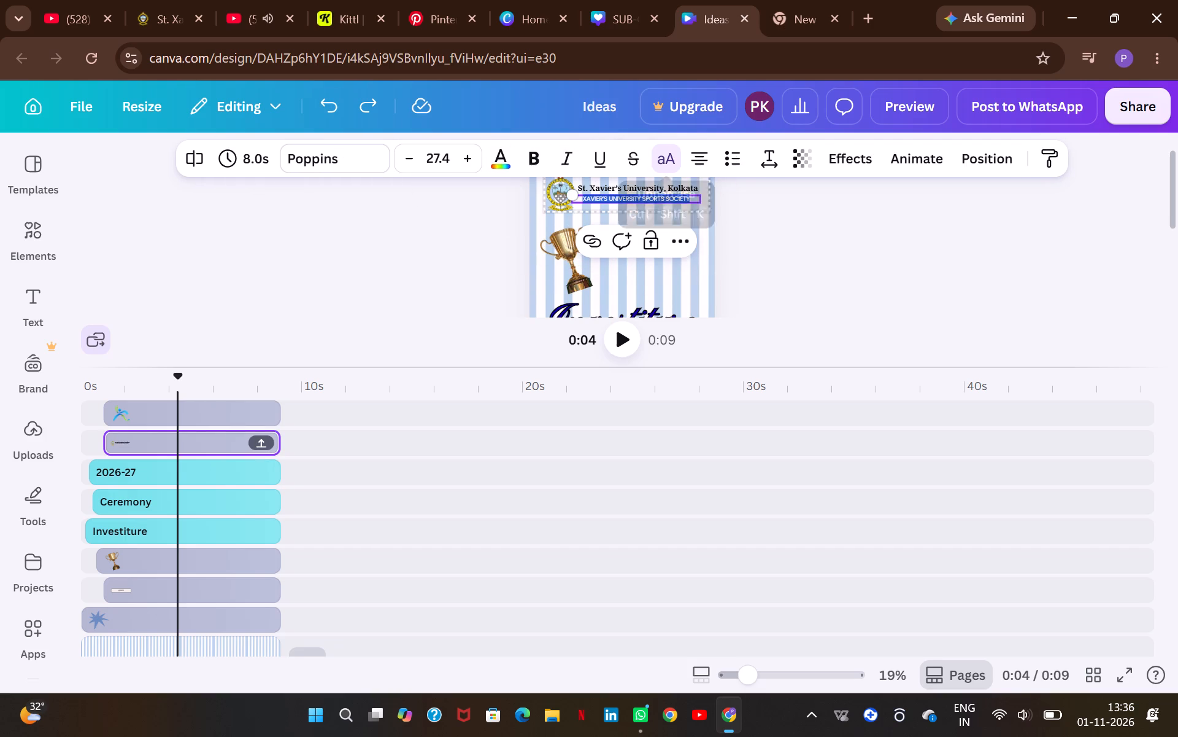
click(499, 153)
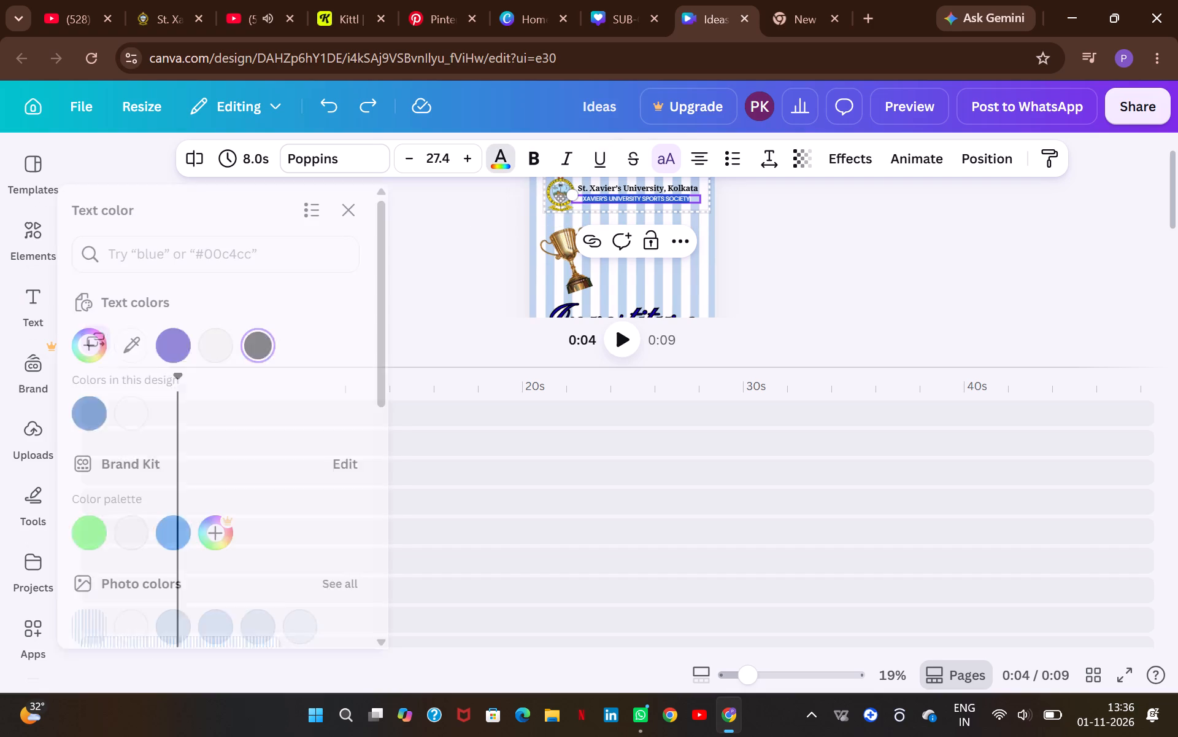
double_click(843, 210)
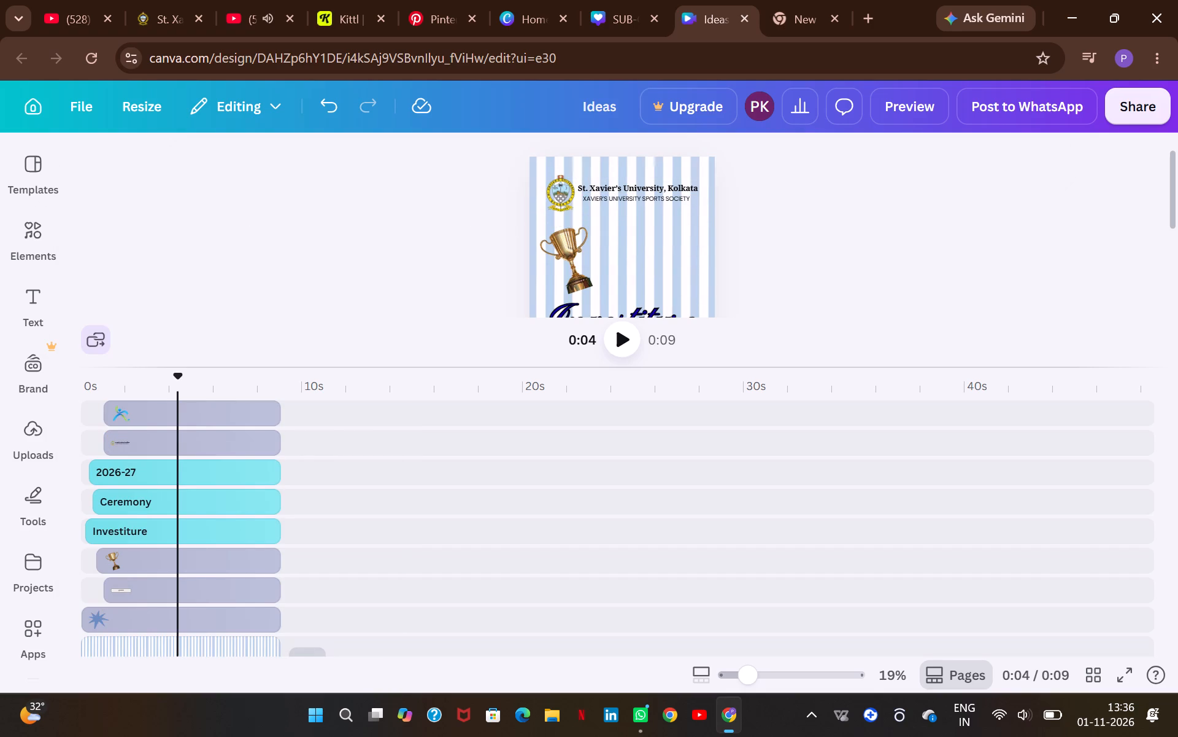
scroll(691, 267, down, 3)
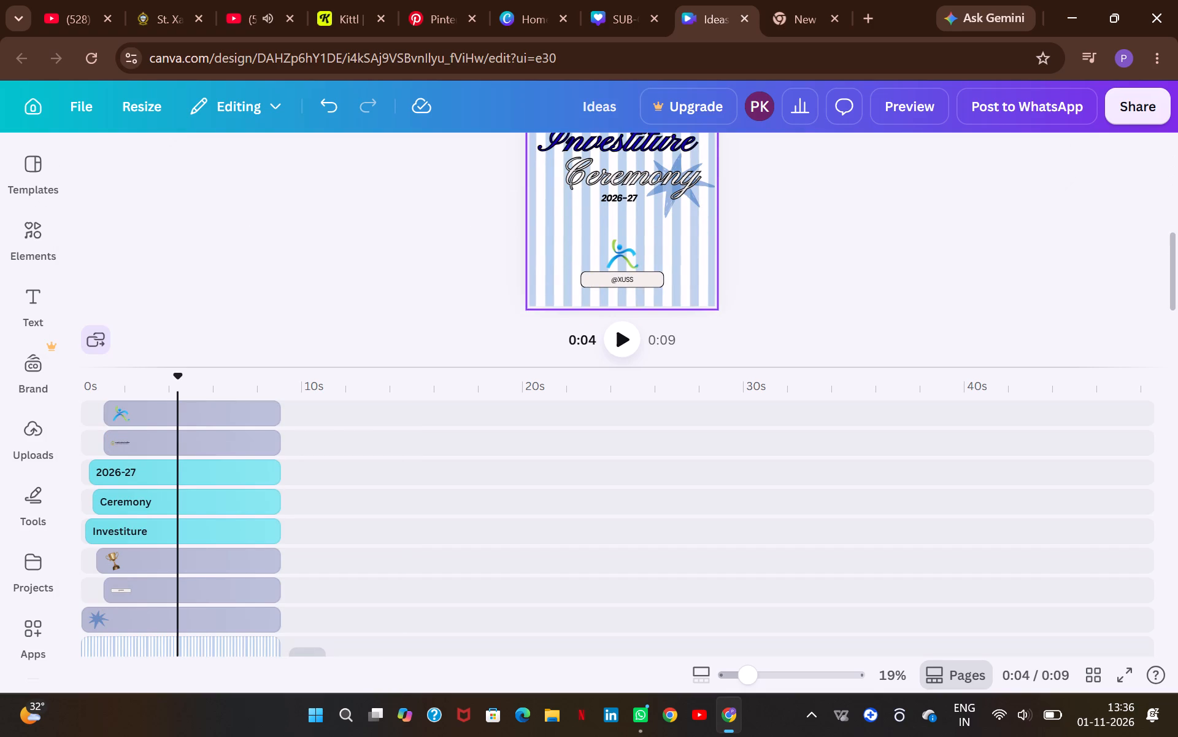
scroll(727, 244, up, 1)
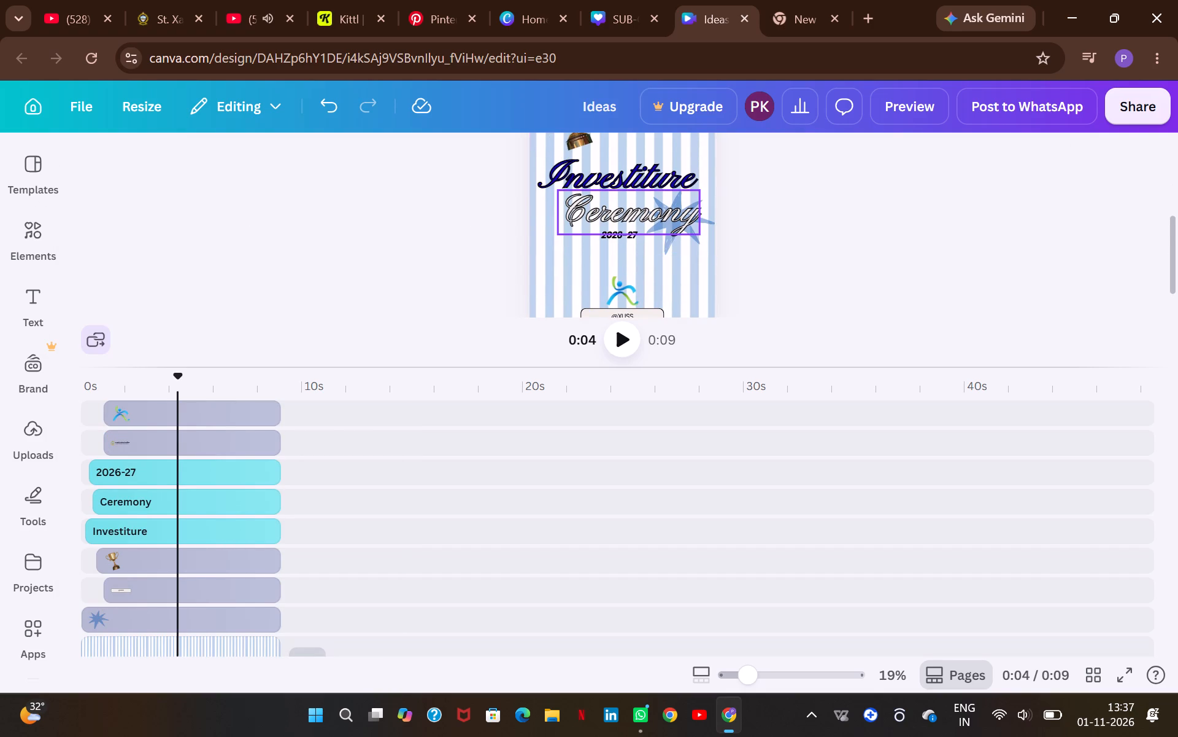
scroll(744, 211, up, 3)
Open the design's download settings with MP4 Video as the file type and try to select 4K quality.
click(1163, 114)
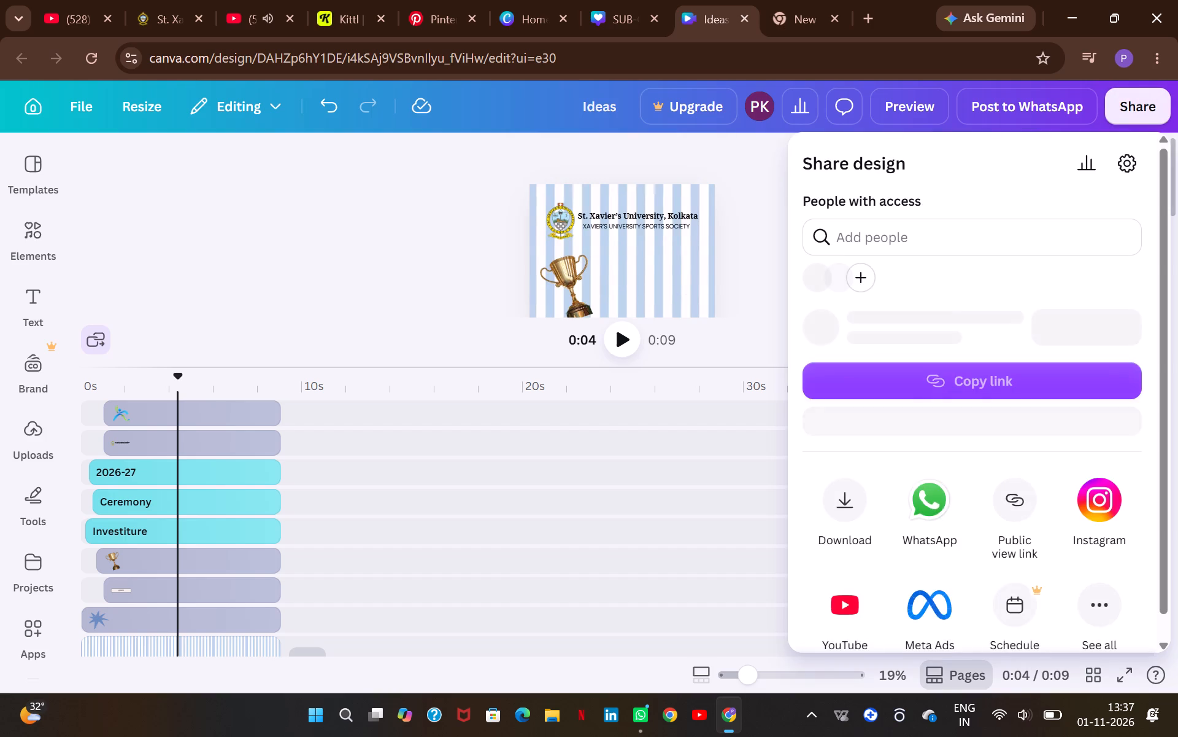
click(997, 356)
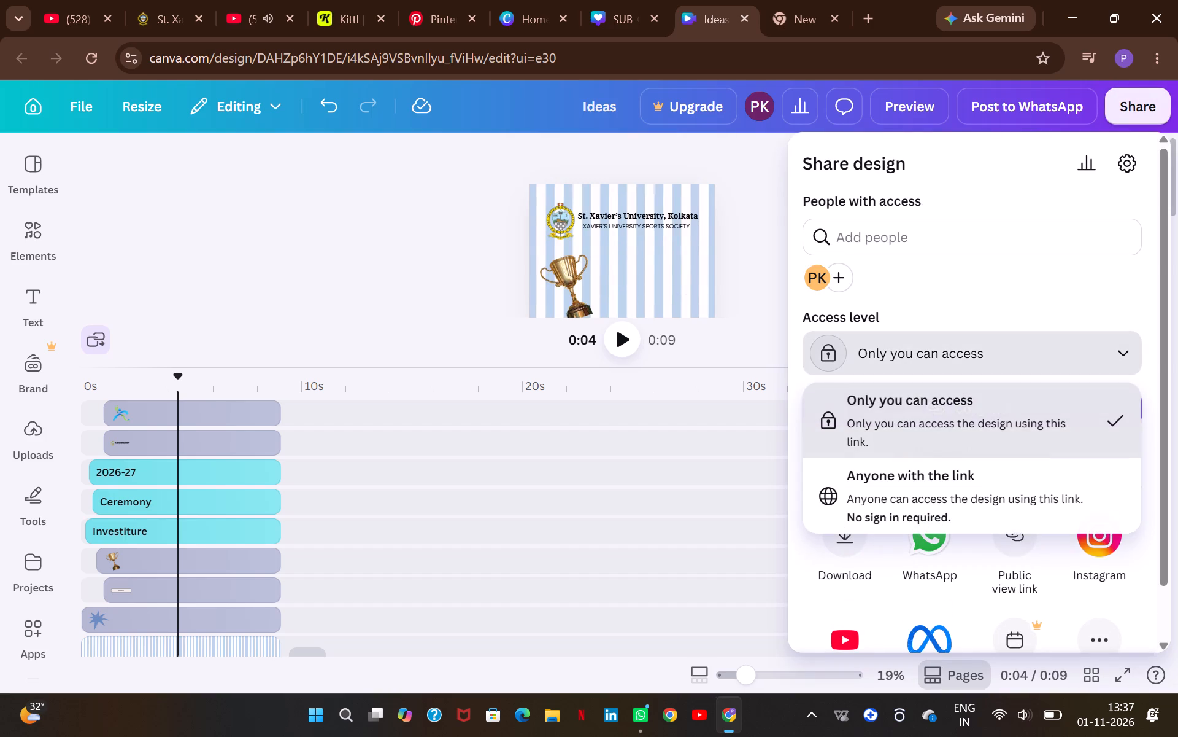
click(1028, 257)
scroll(987, 351, down, 1)
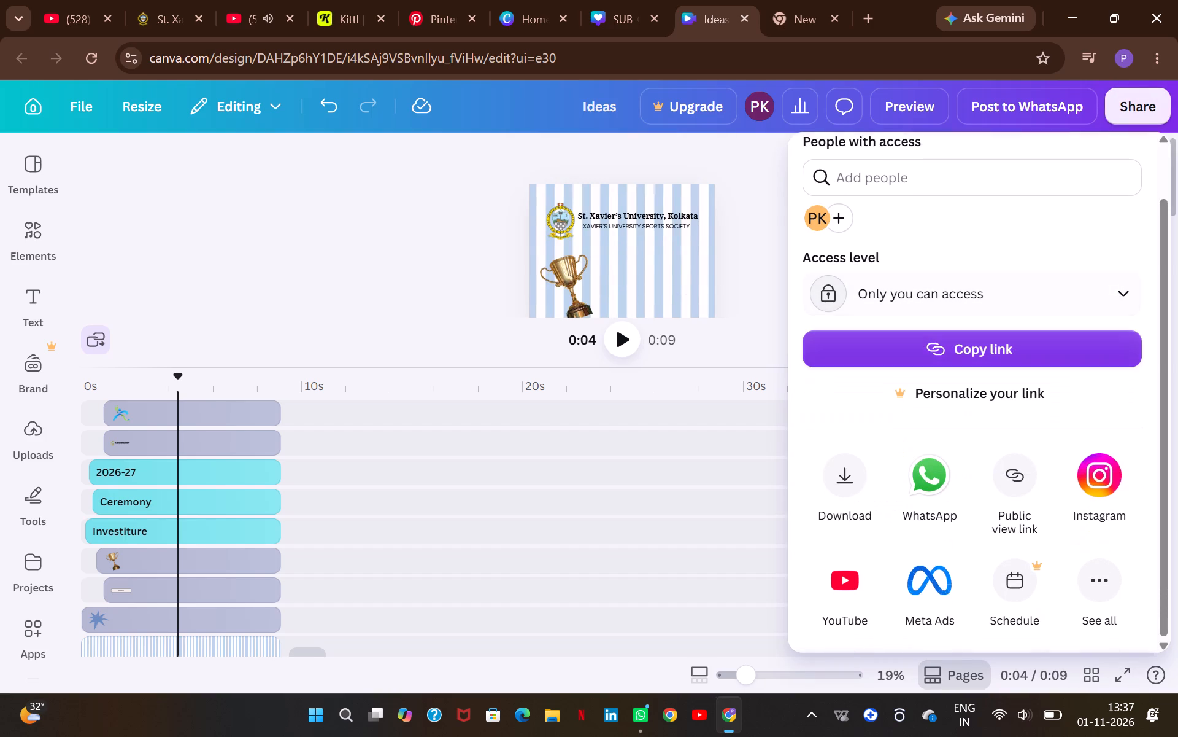
scroll(987, 351, down, 1)
click(841, 462)
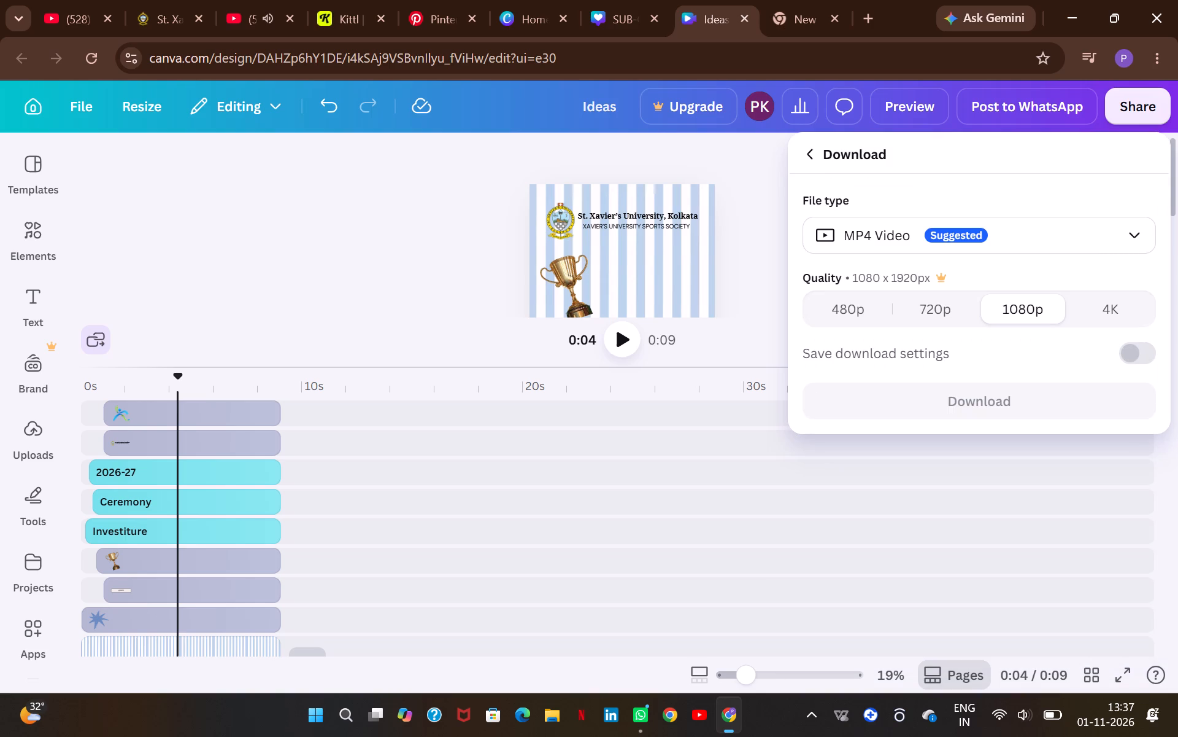
click(1093, 298)
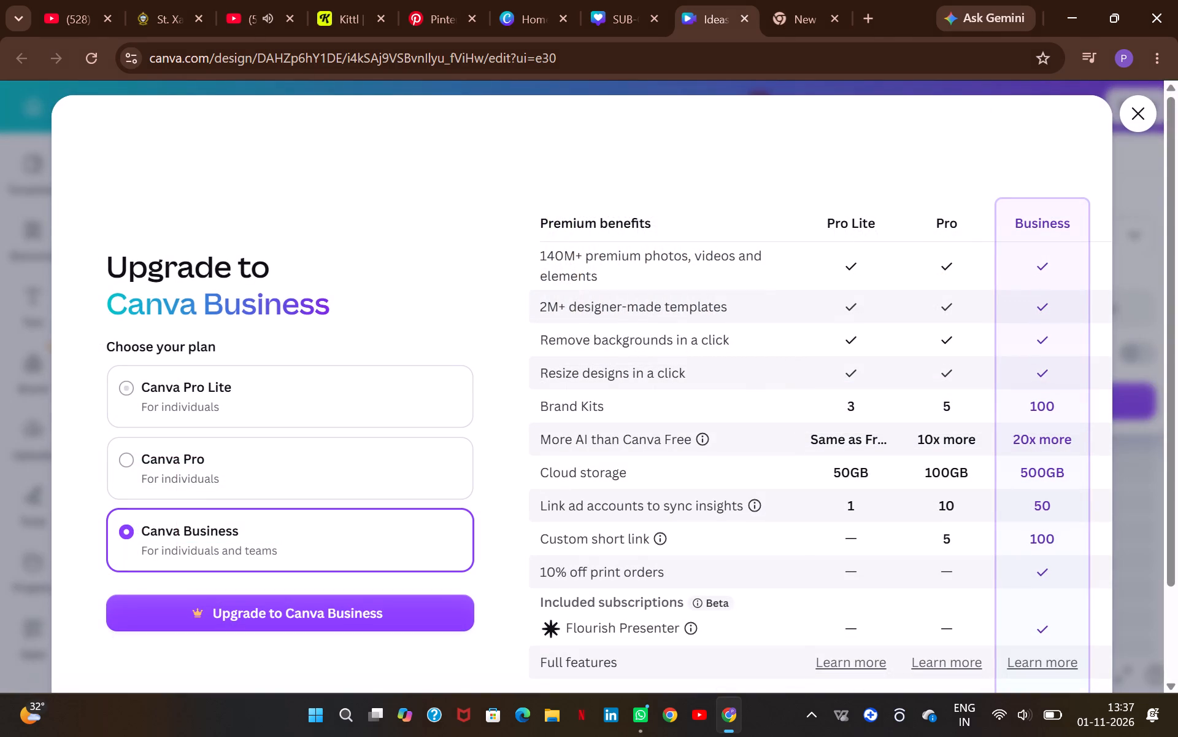
Compare the premium benefits of the Canva Pro Lite and Canva Pro upgrade plans.
click(321, 399)
scroll(717, 410, down, 3)
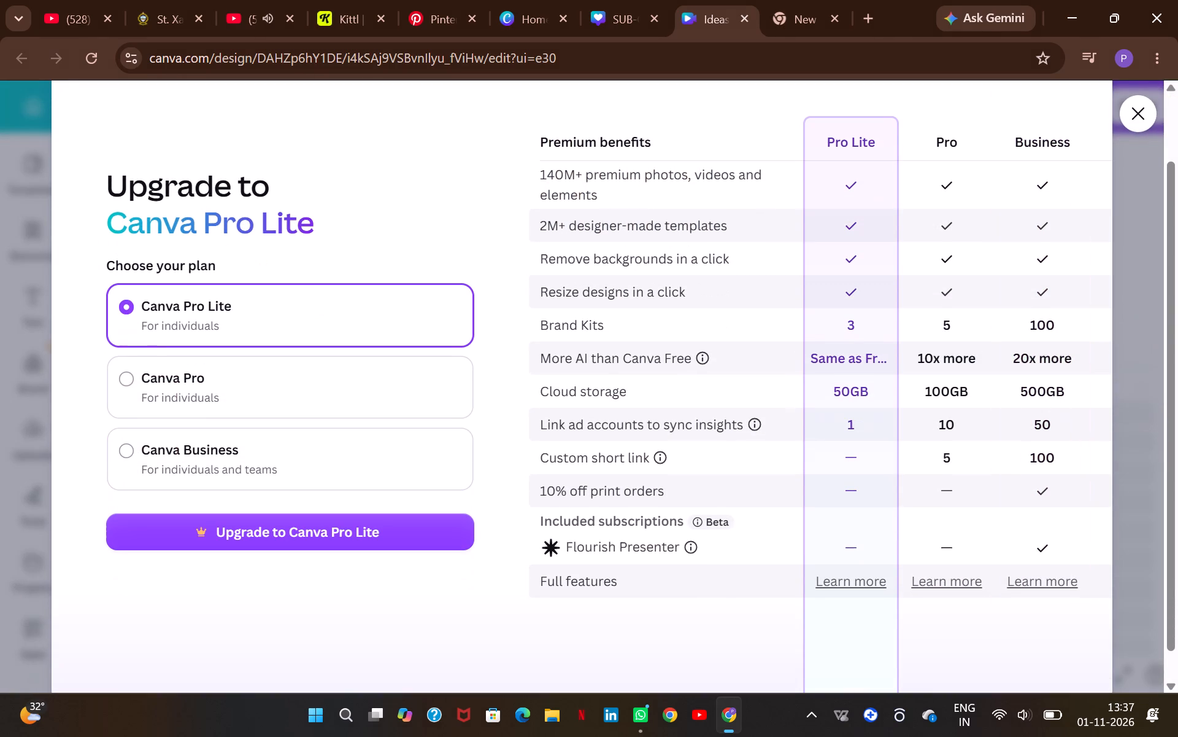
click(407, 338)
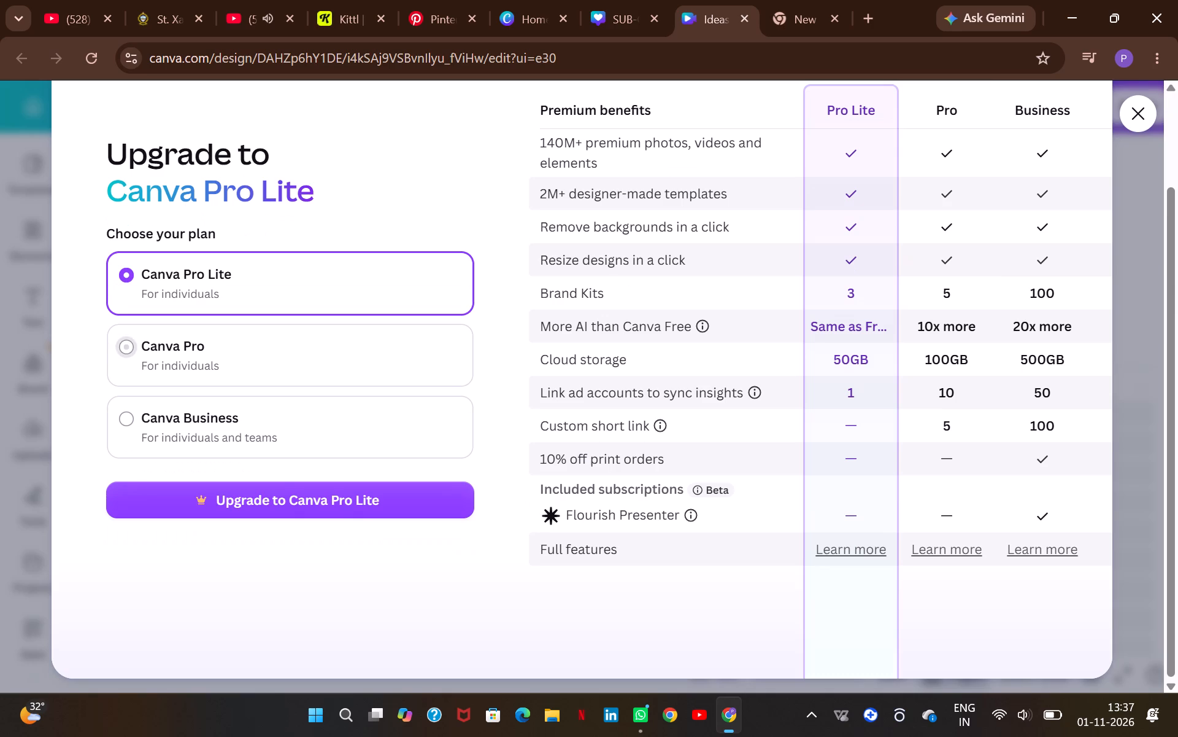
click(416, 385)
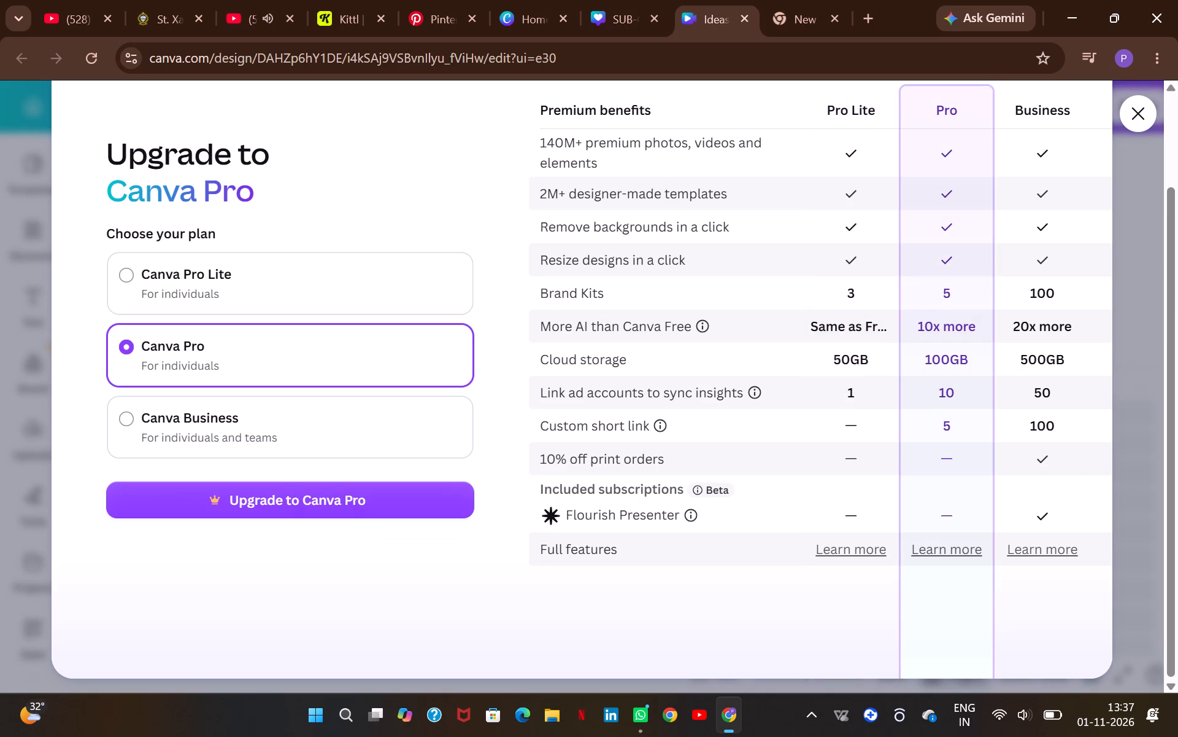
click(1112, 119)
click(1139, 119)
scroll(968, 270, up, 2)
scroll(912, 241, down, 2)
scroll(912, 241, up, 1)
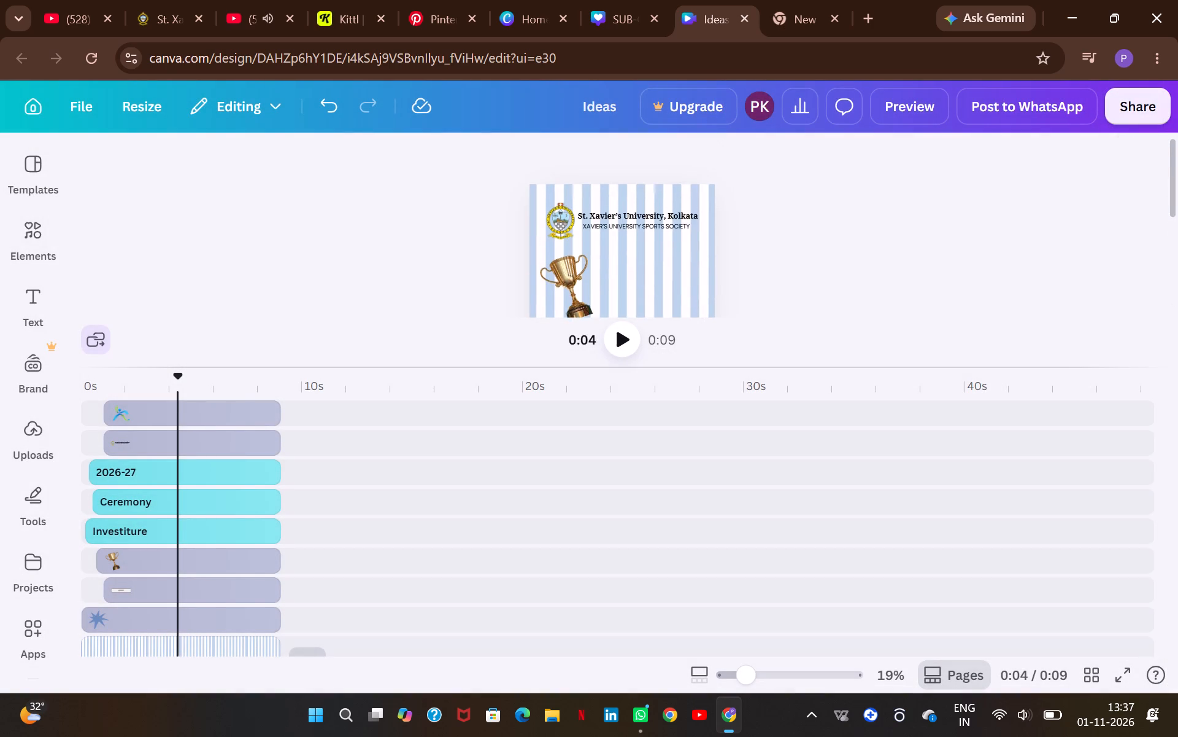
scroll(912, 241, down, 3)
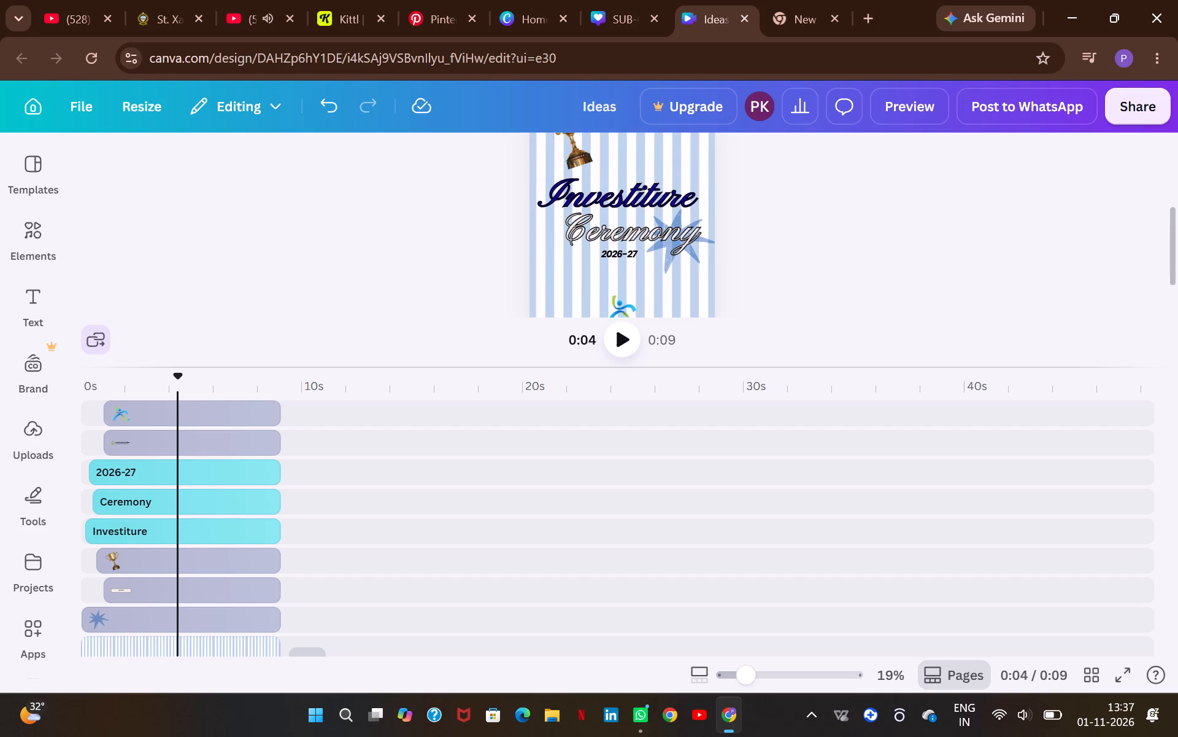
scroll(912, 241, down, 1)
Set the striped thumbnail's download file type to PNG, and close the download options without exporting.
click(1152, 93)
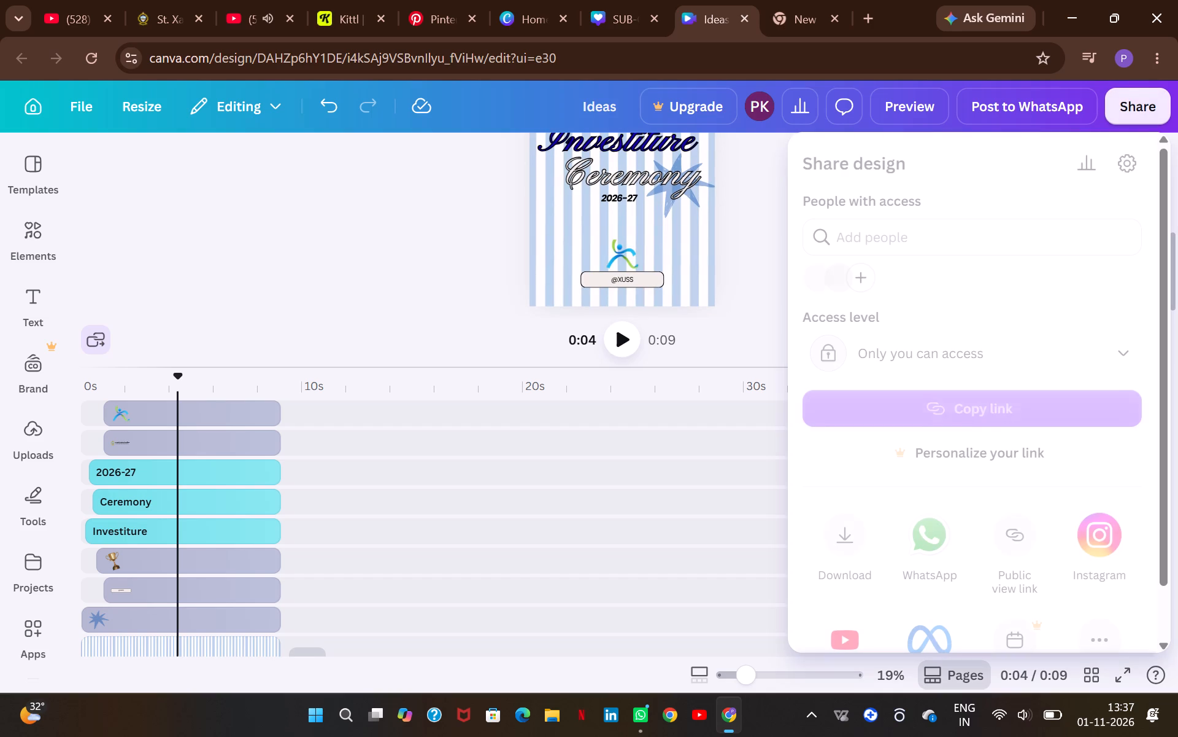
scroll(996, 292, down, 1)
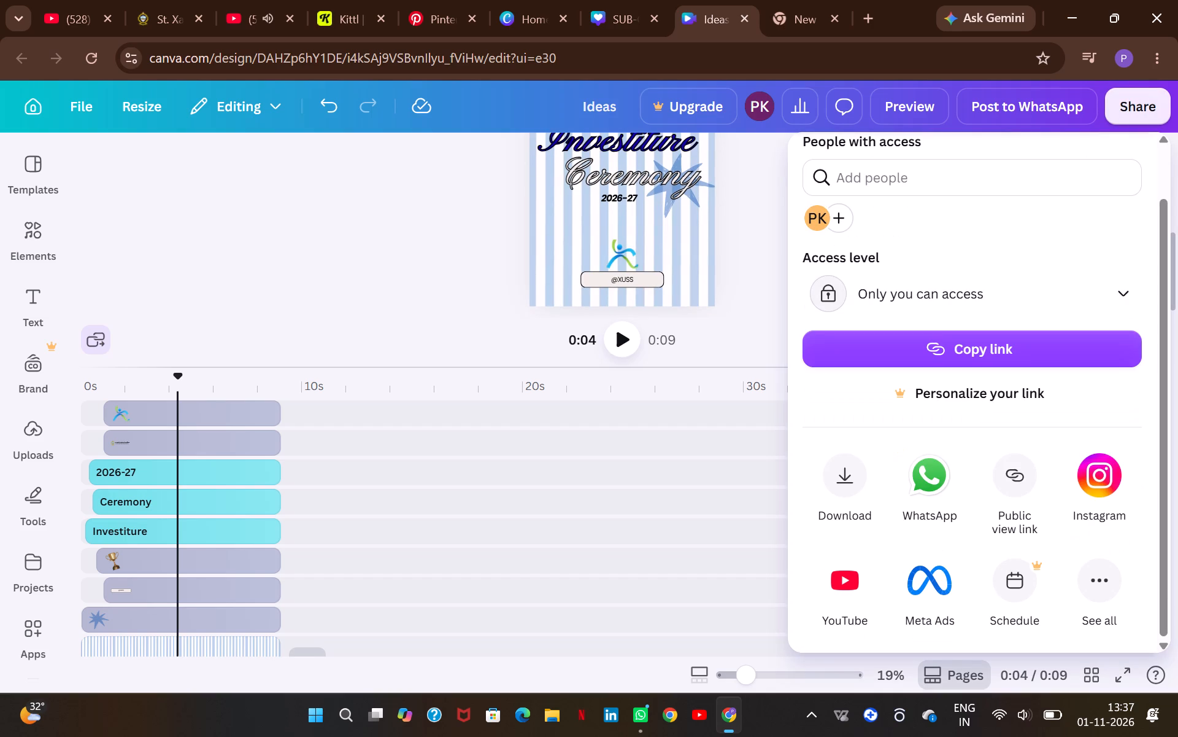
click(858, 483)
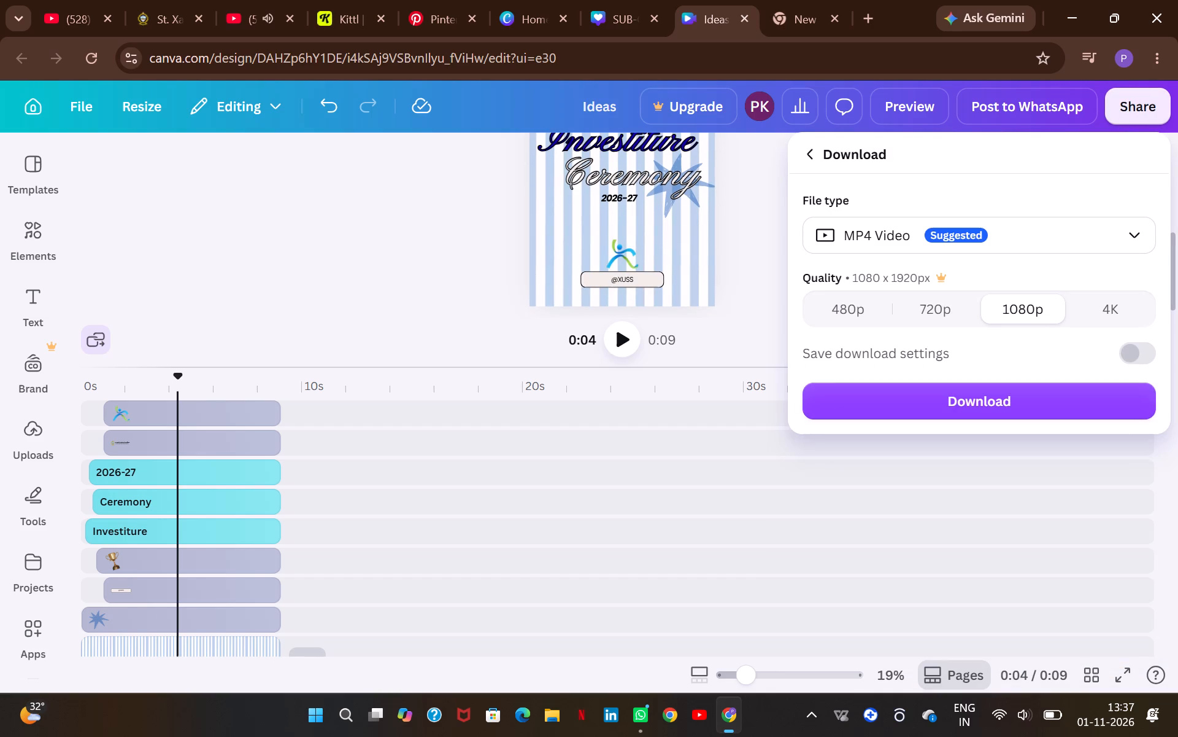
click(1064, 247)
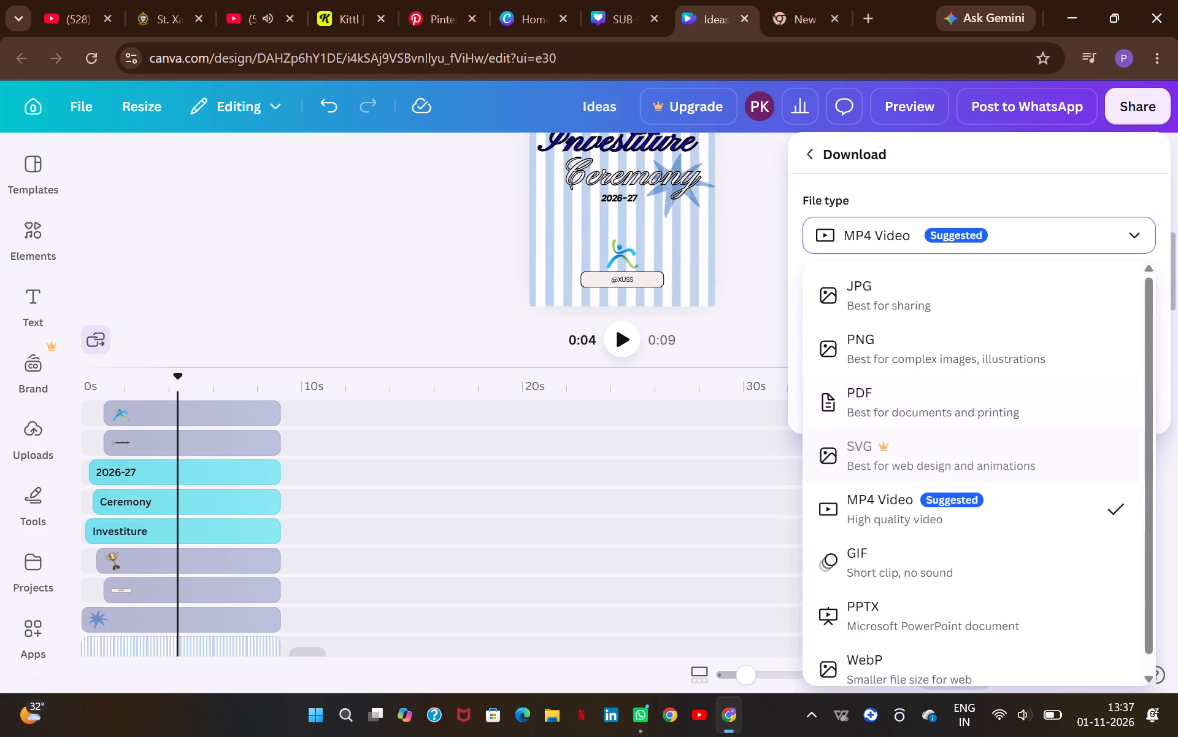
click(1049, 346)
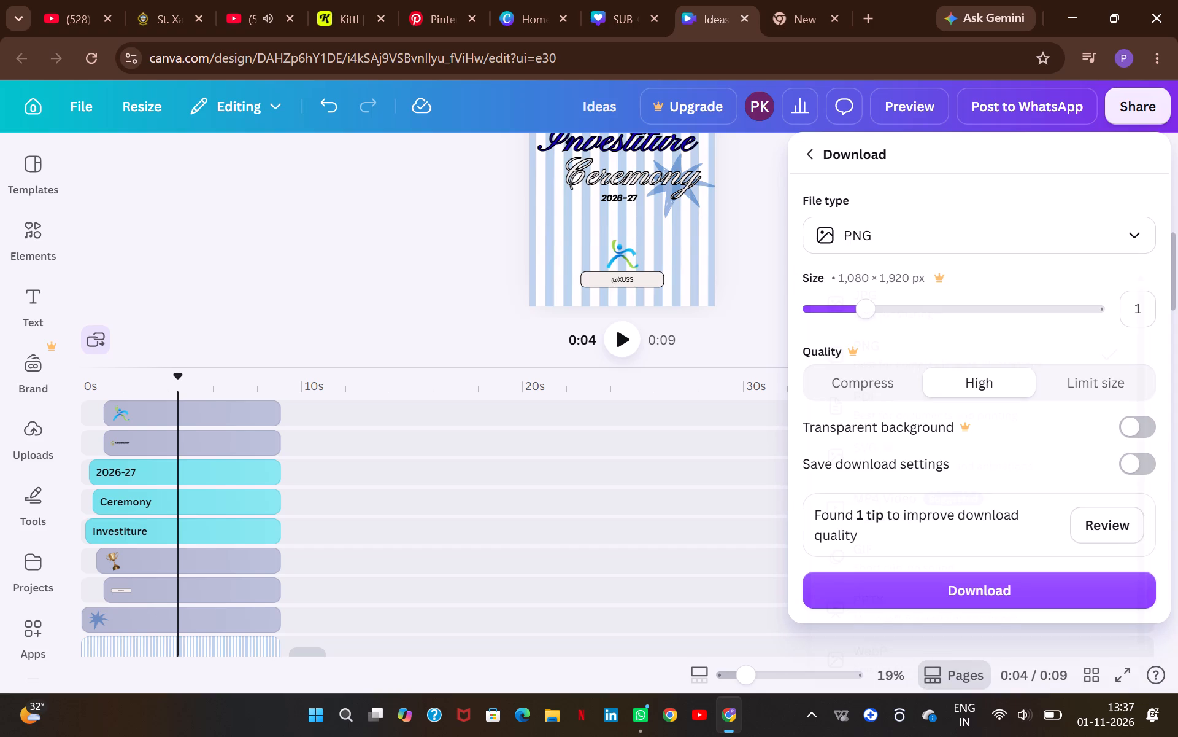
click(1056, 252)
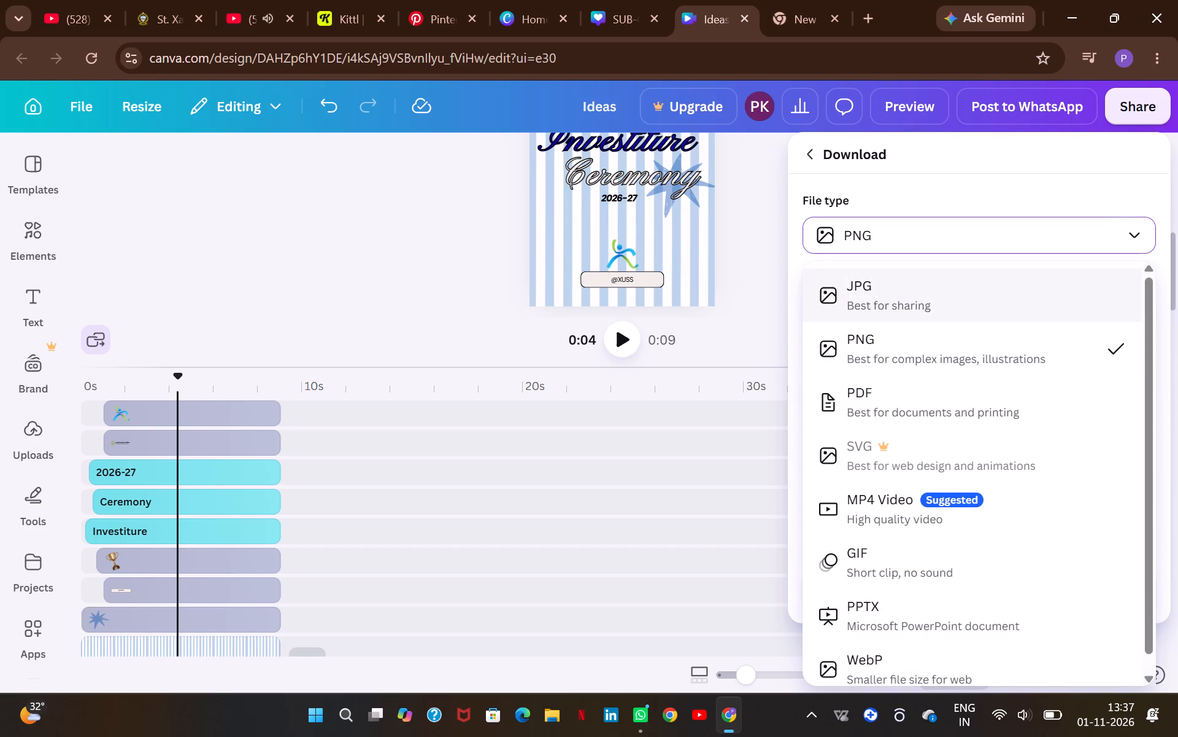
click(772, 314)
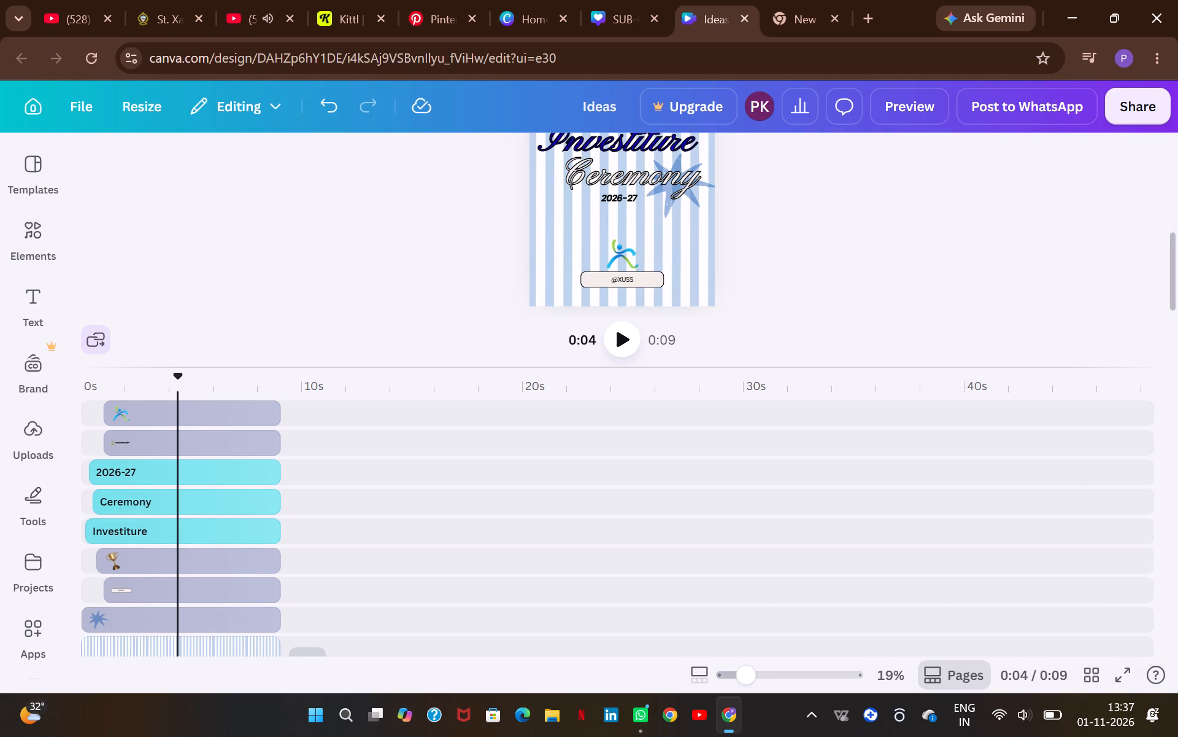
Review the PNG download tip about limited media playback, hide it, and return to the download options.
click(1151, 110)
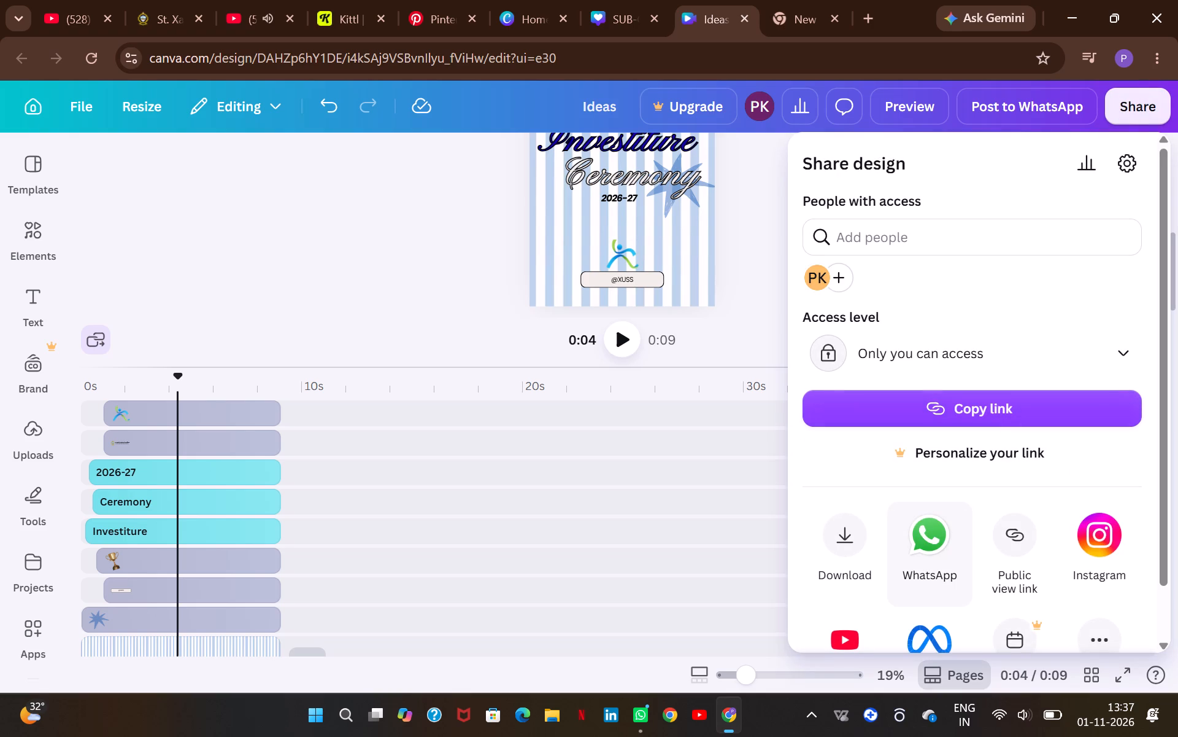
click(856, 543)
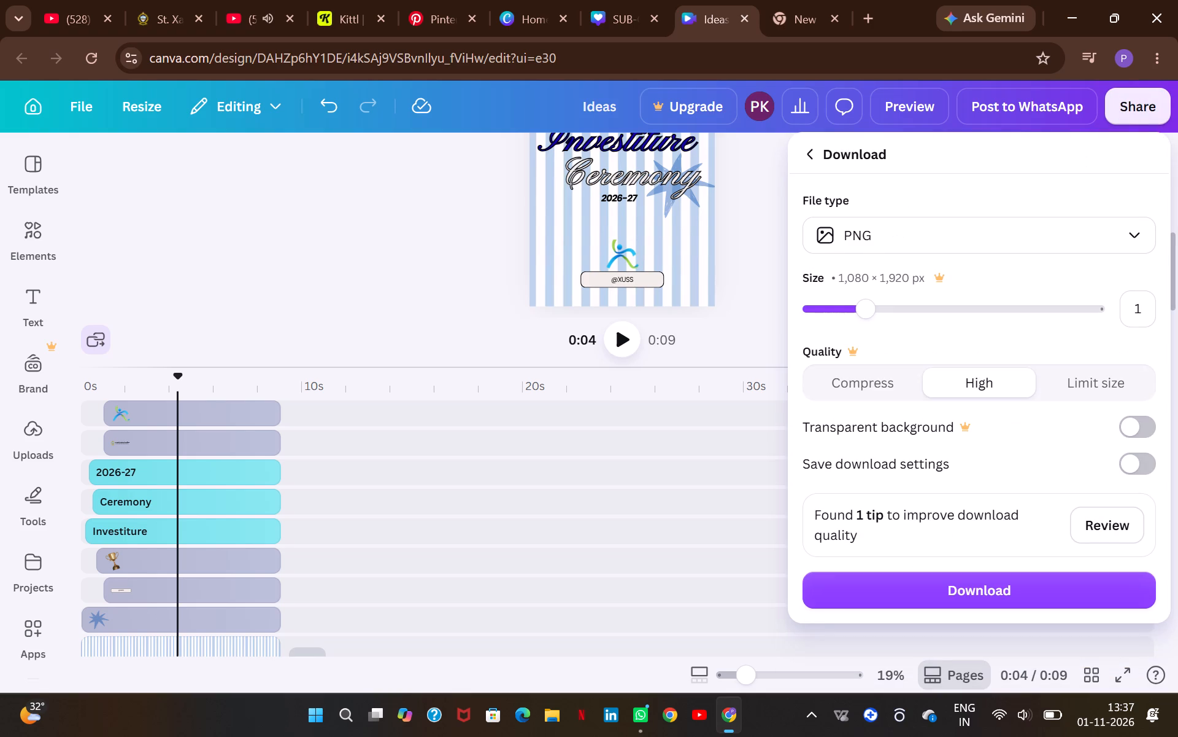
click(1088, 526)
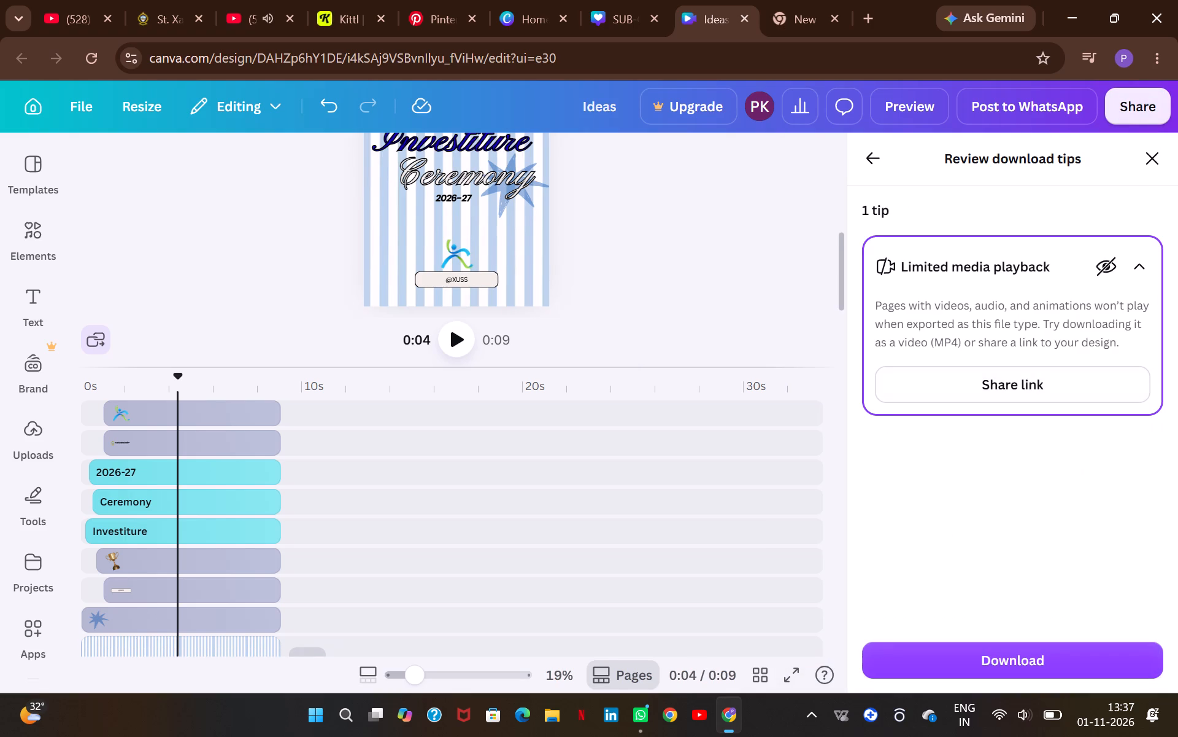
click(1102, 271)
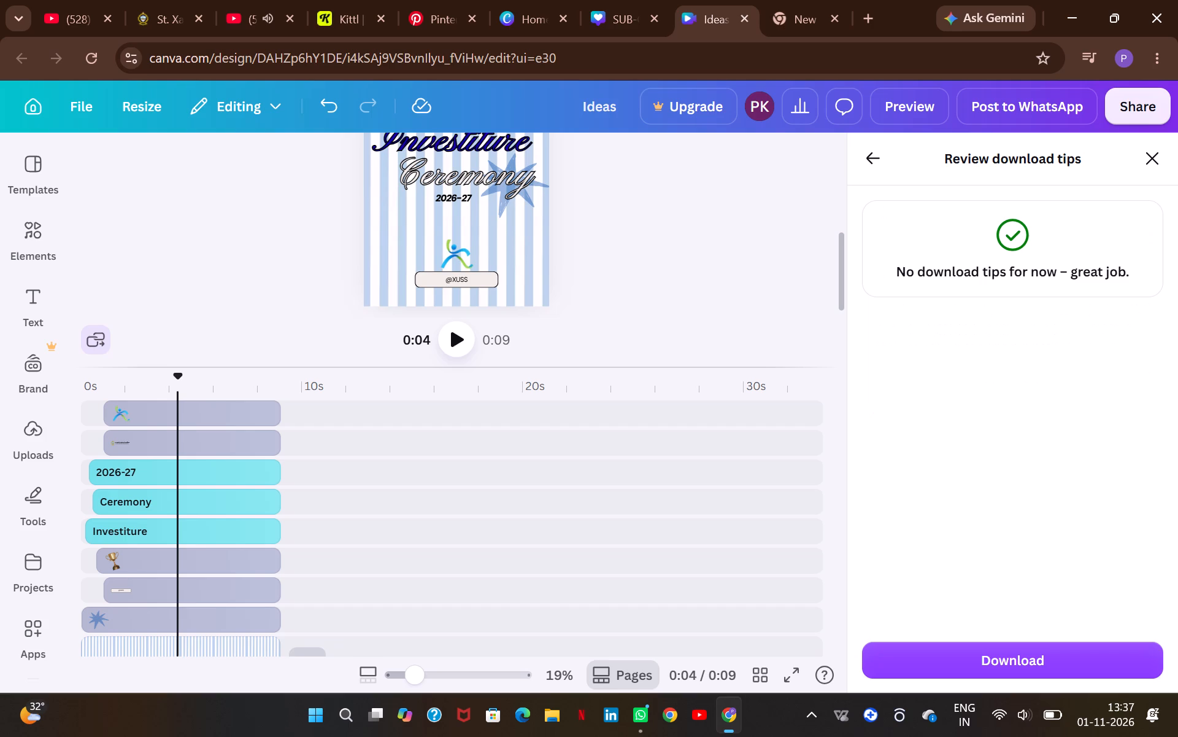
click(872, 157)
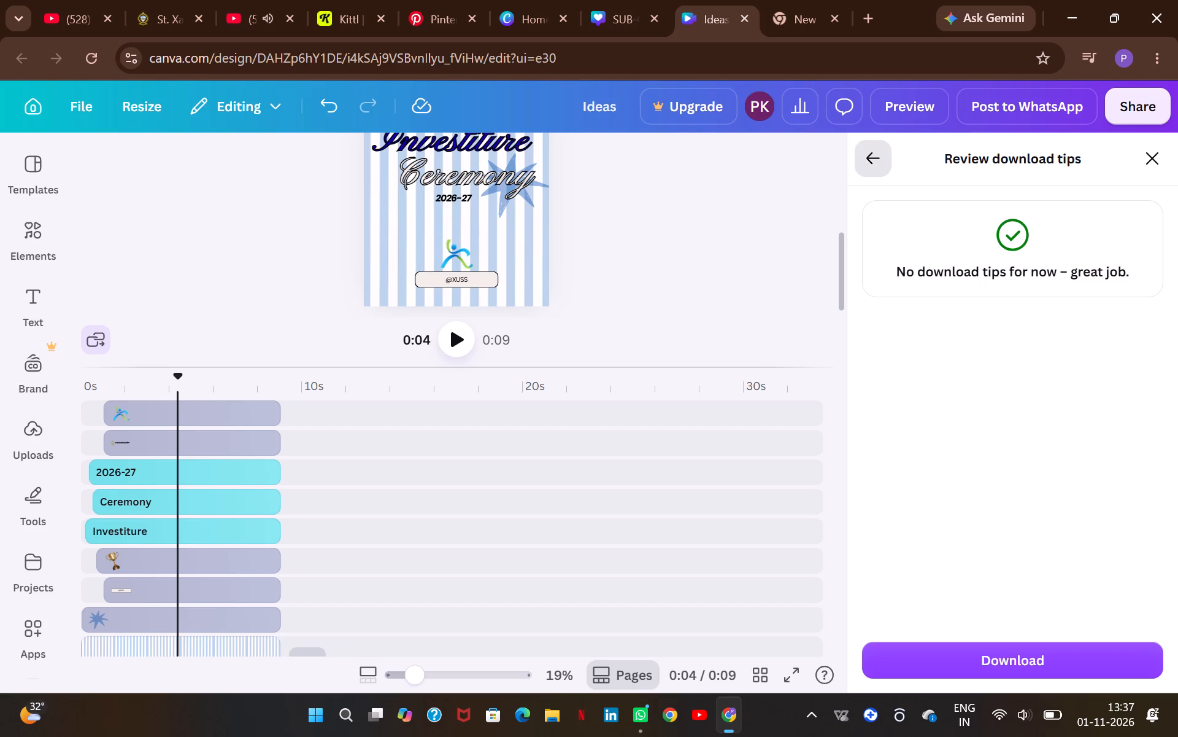
Download the design as a 1080p MP4 video, and dismiss the photo app window and the file-scan notice.
click(1090, 232)
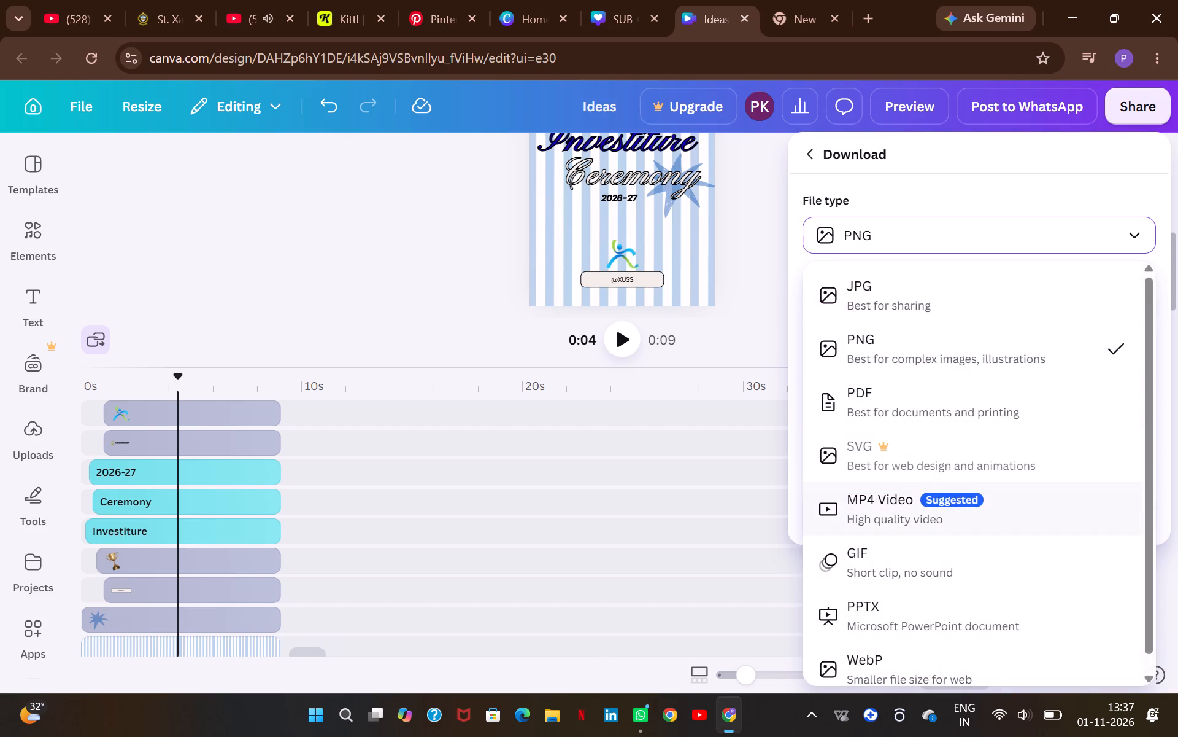
click(958, 502)
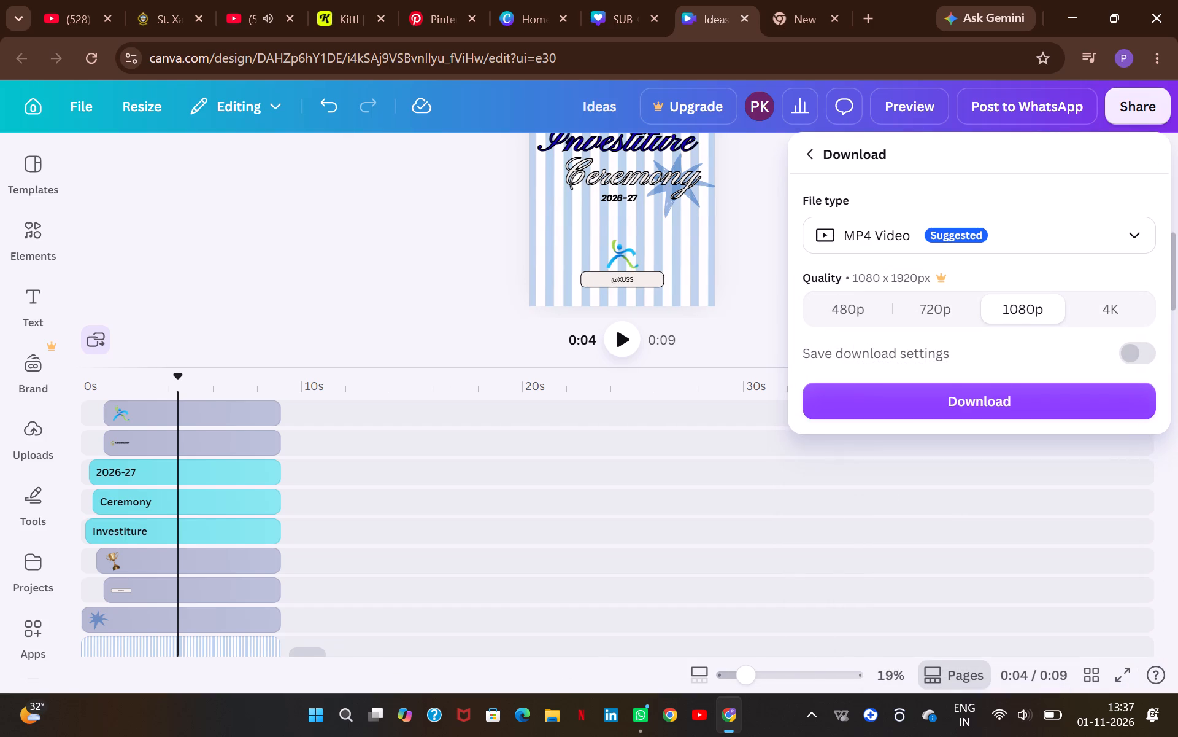
click(1035, 385)
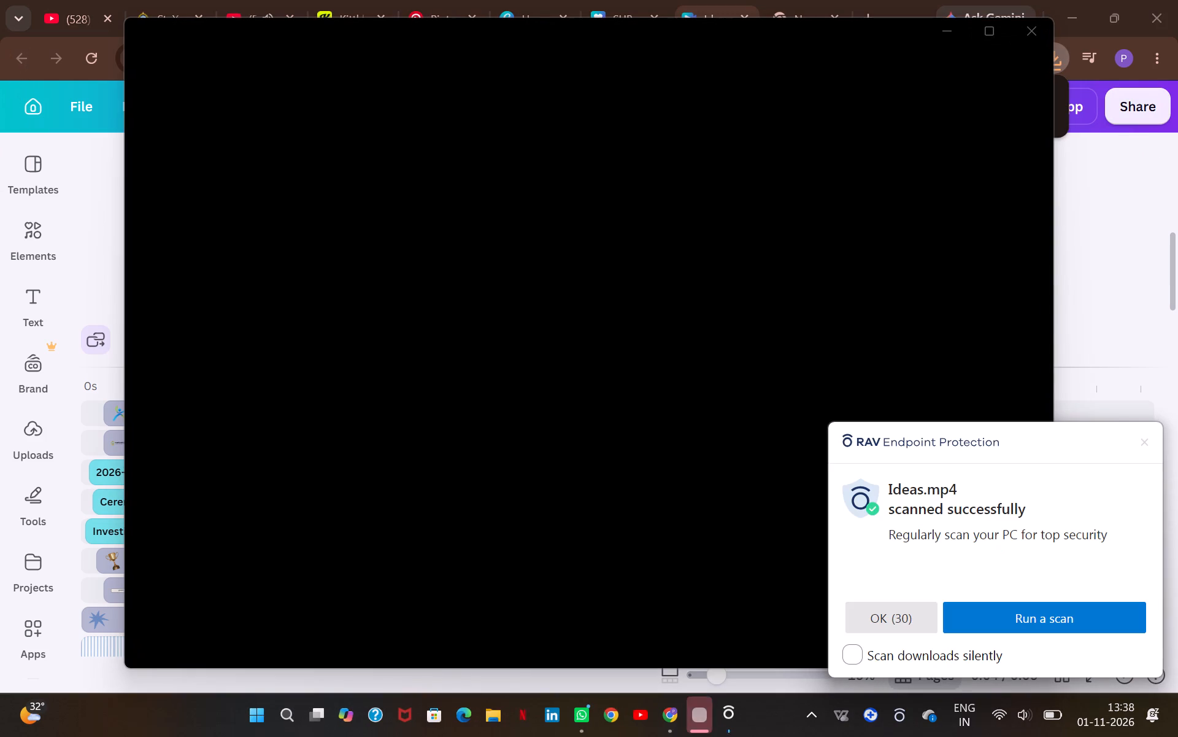
click(1036, 32)
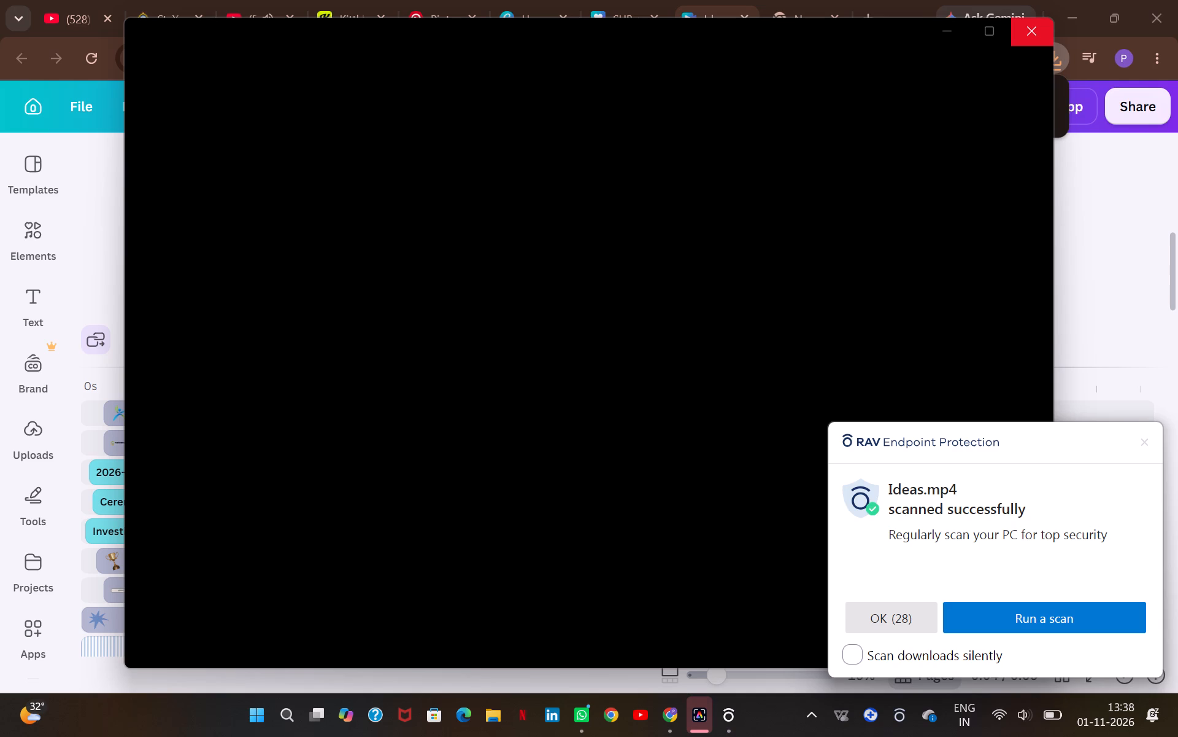
click(927, 610)
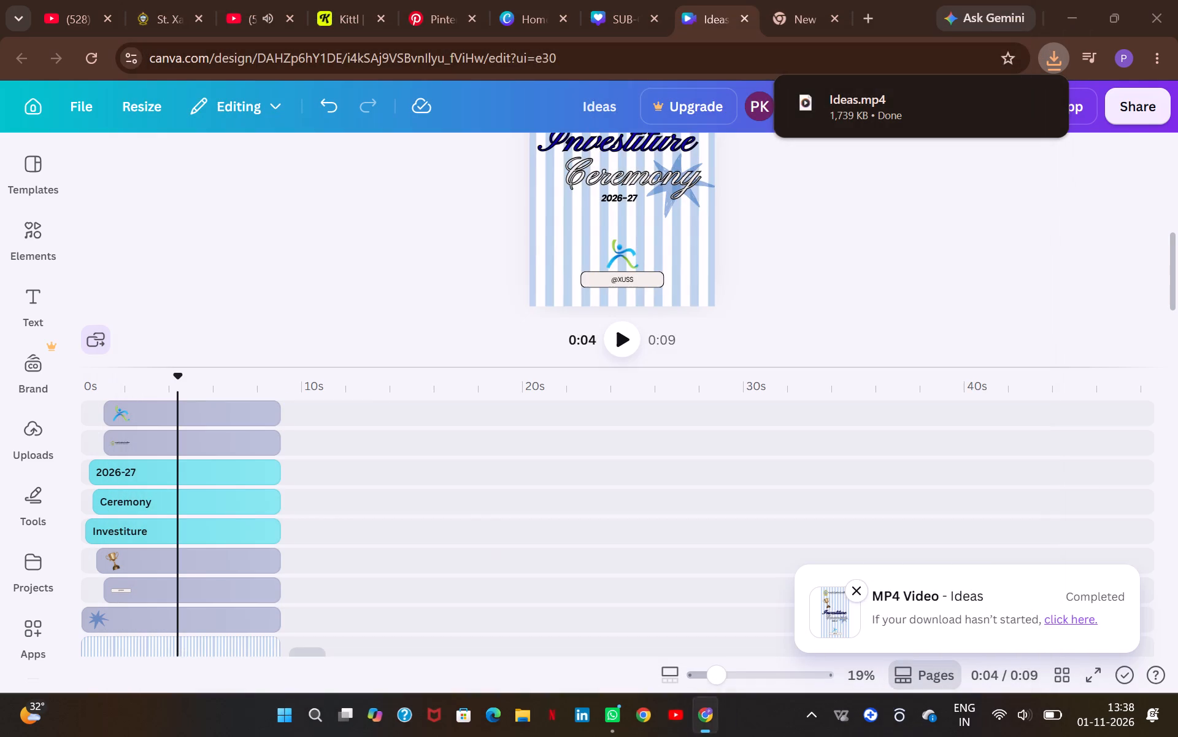
Reopen the design's download options and set the file type to JPG.
click(1126, 95)
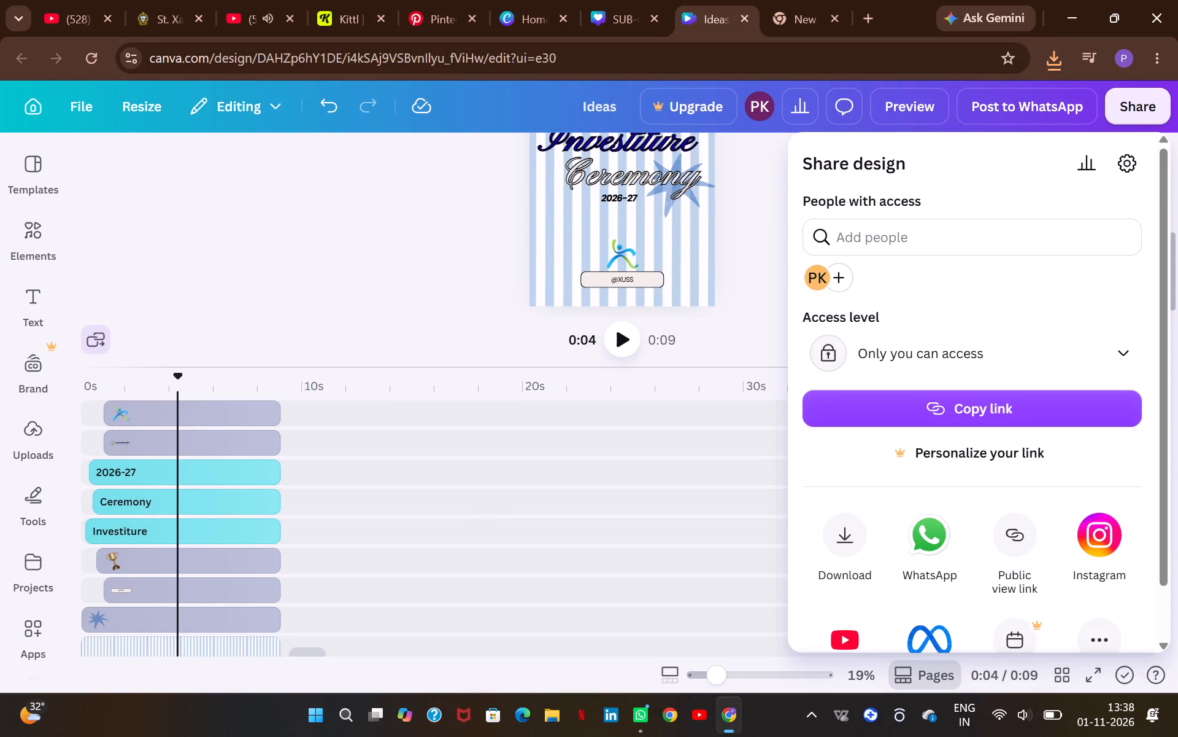
click(826, 547)
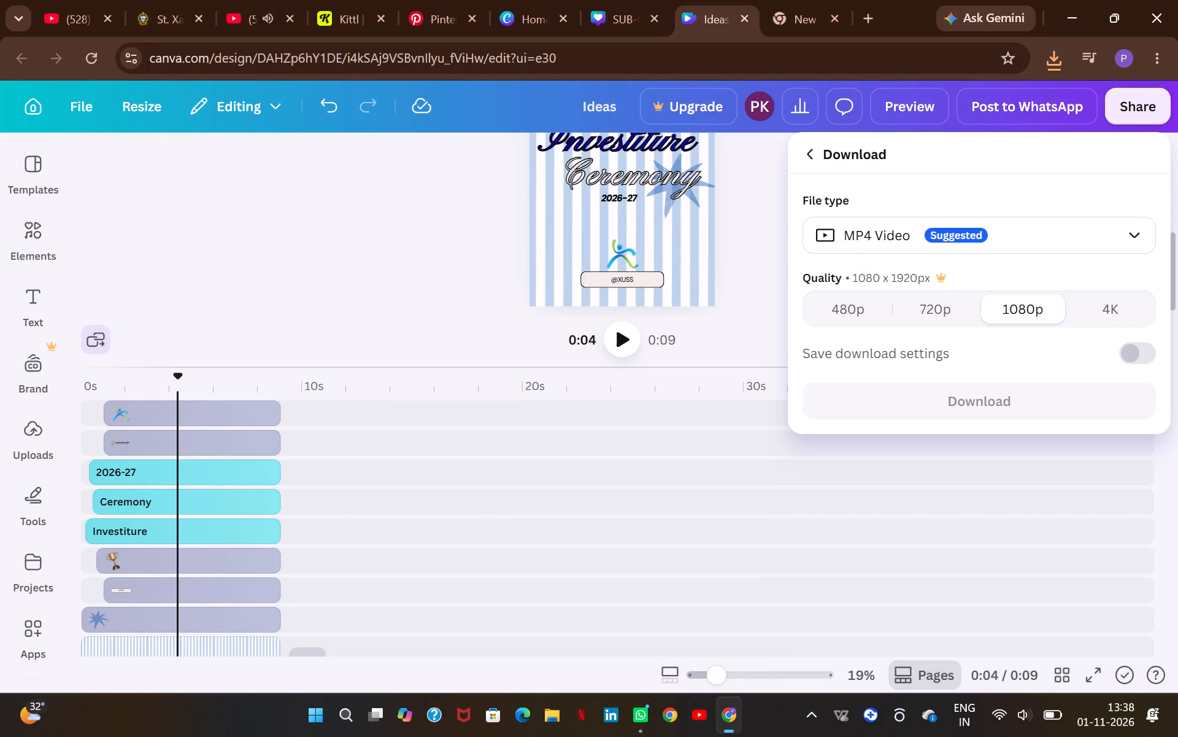
click(966, 244)
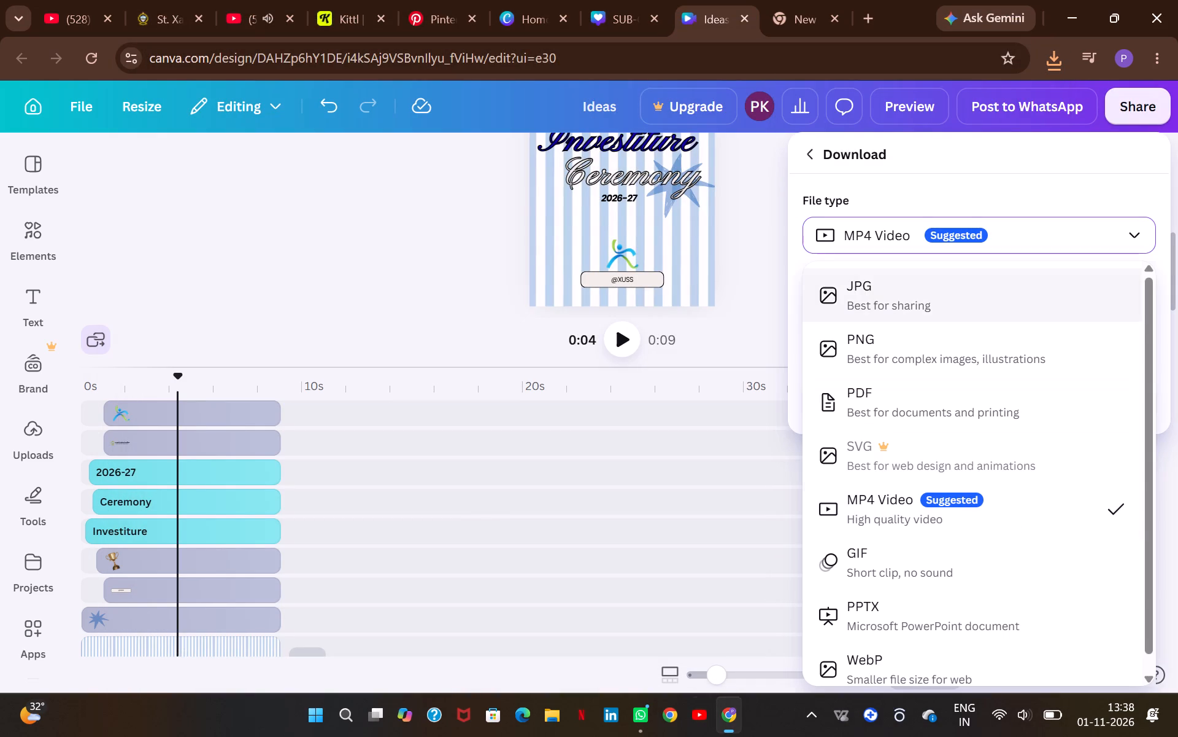
click(922, 355)
click(963, 220)
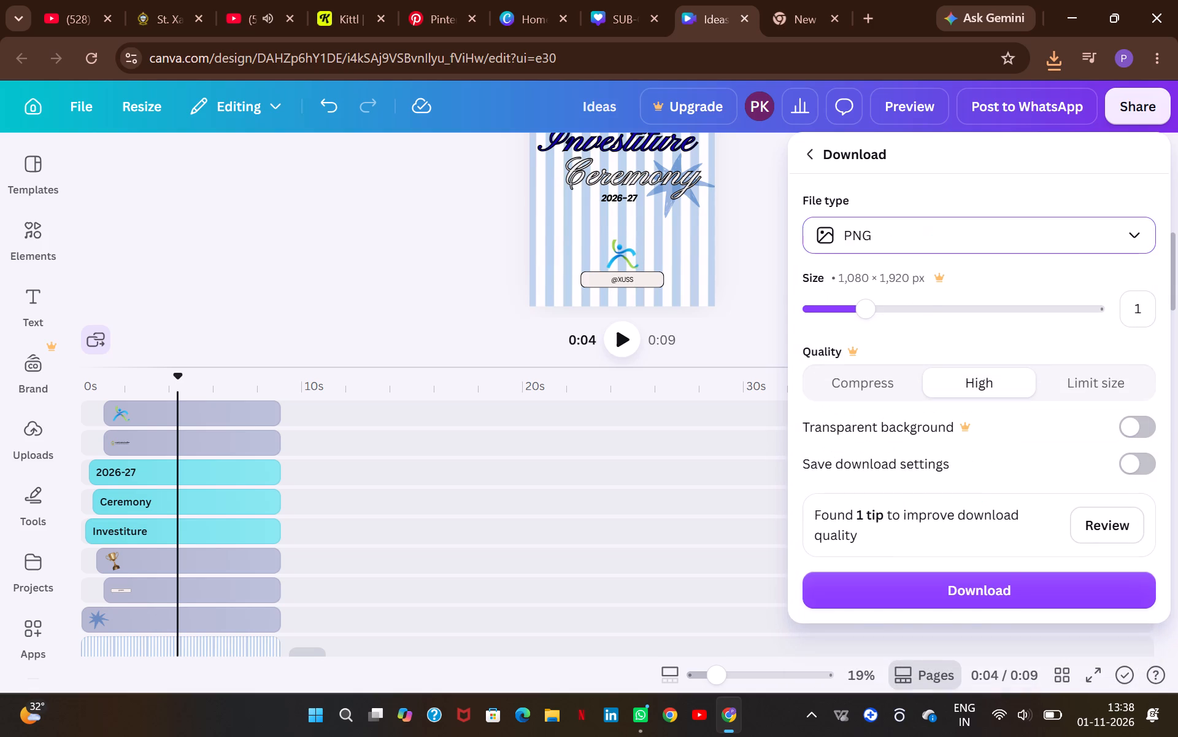
click(945, 278)
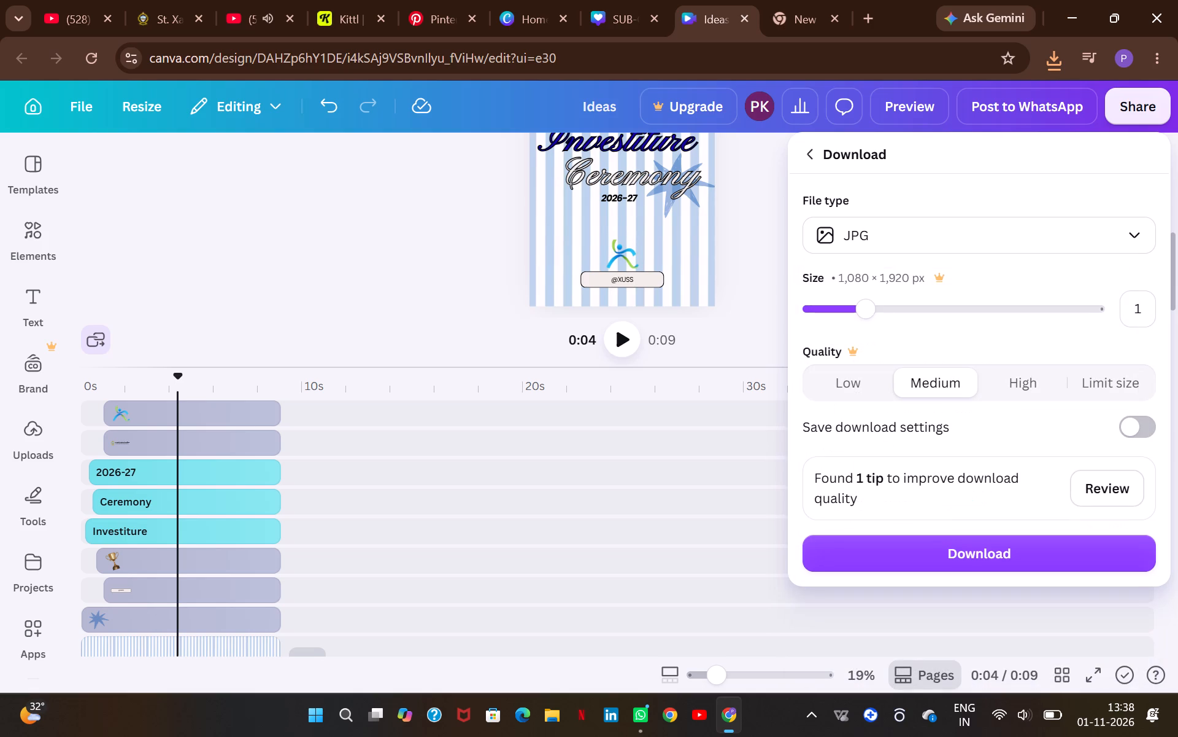
Review the download quality tip for the JPG export and return to the download options.
click(1092, 489)
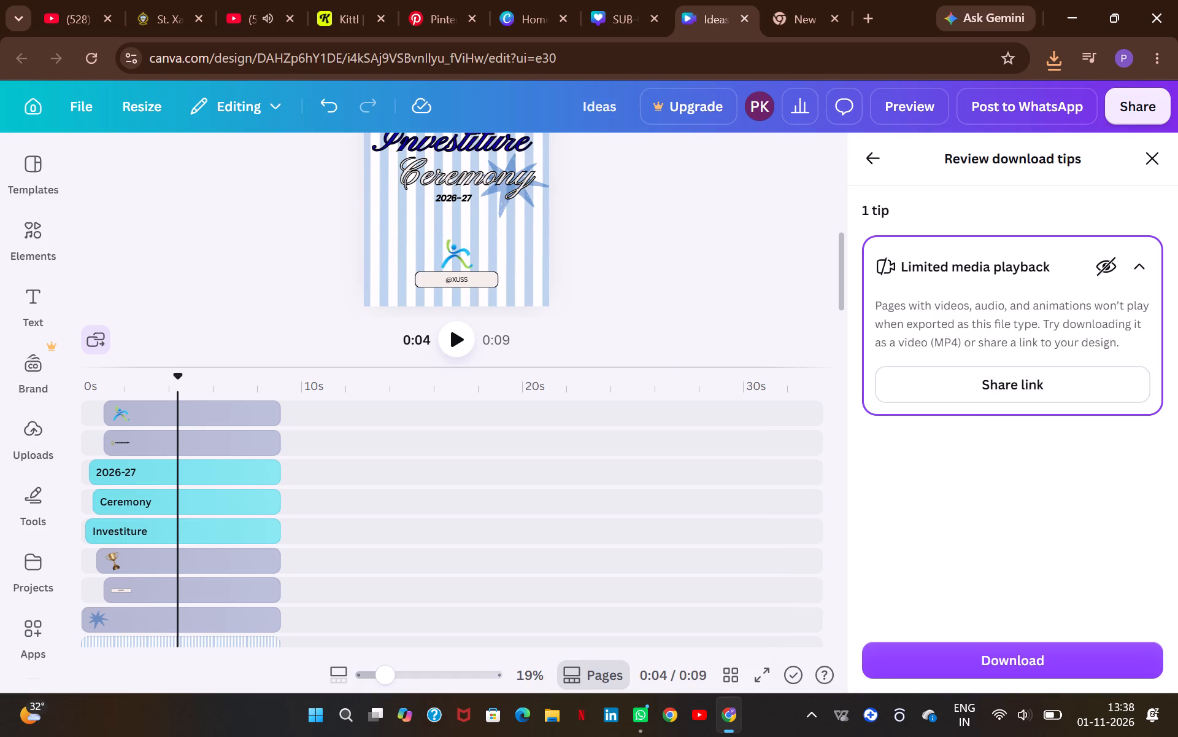
click(879, 163)
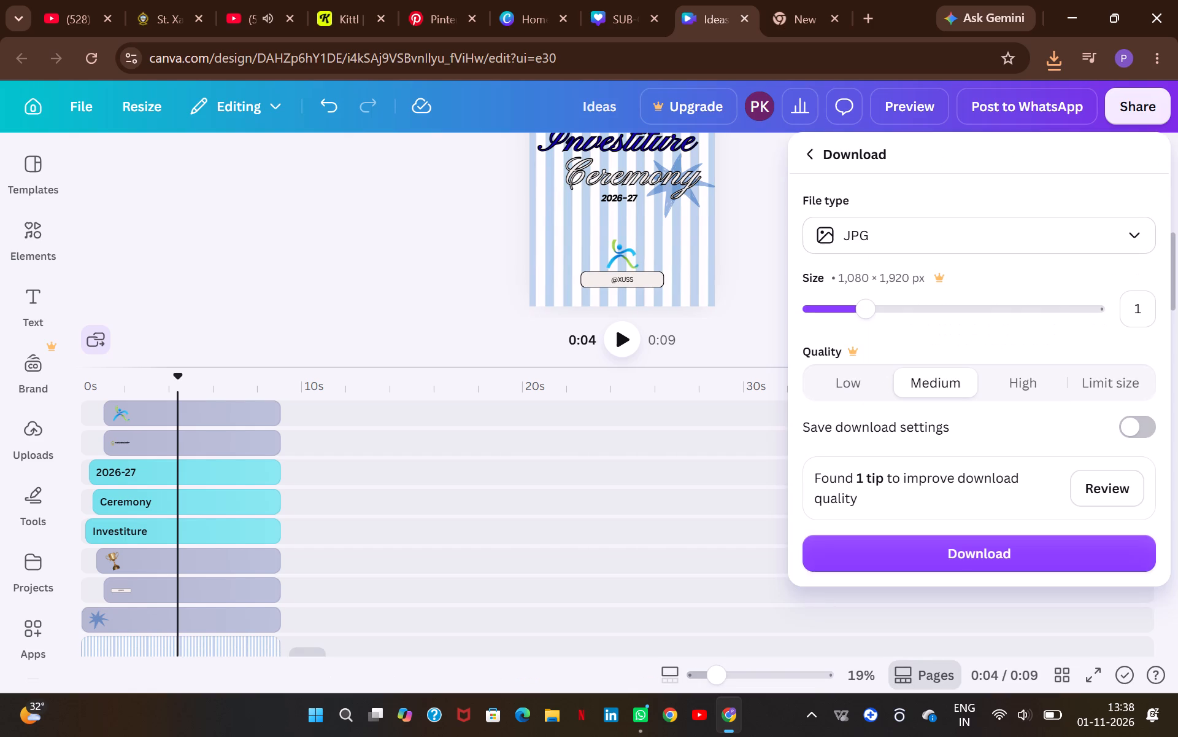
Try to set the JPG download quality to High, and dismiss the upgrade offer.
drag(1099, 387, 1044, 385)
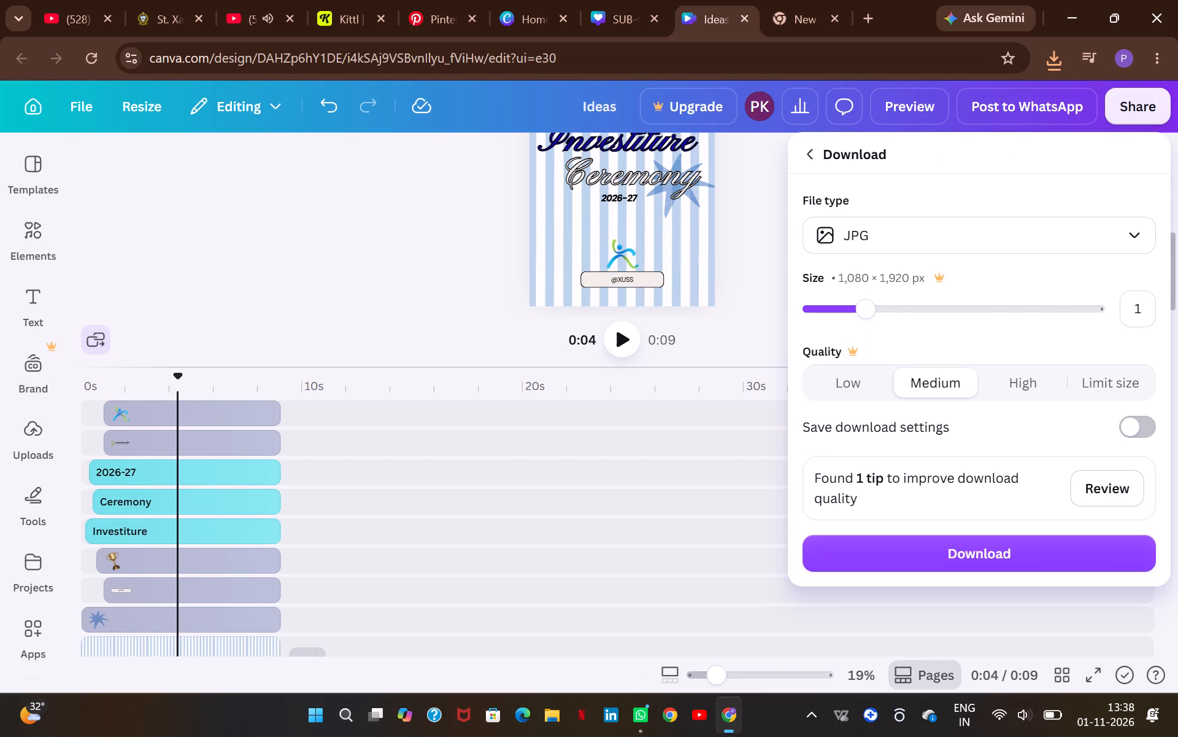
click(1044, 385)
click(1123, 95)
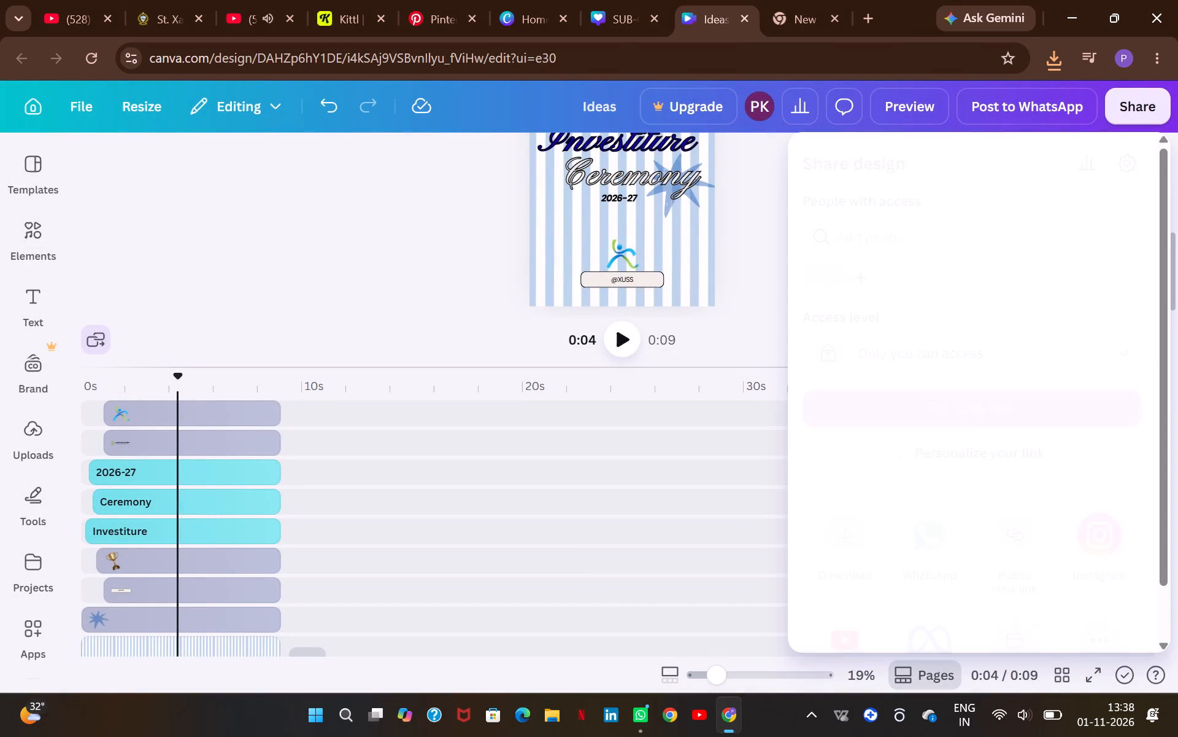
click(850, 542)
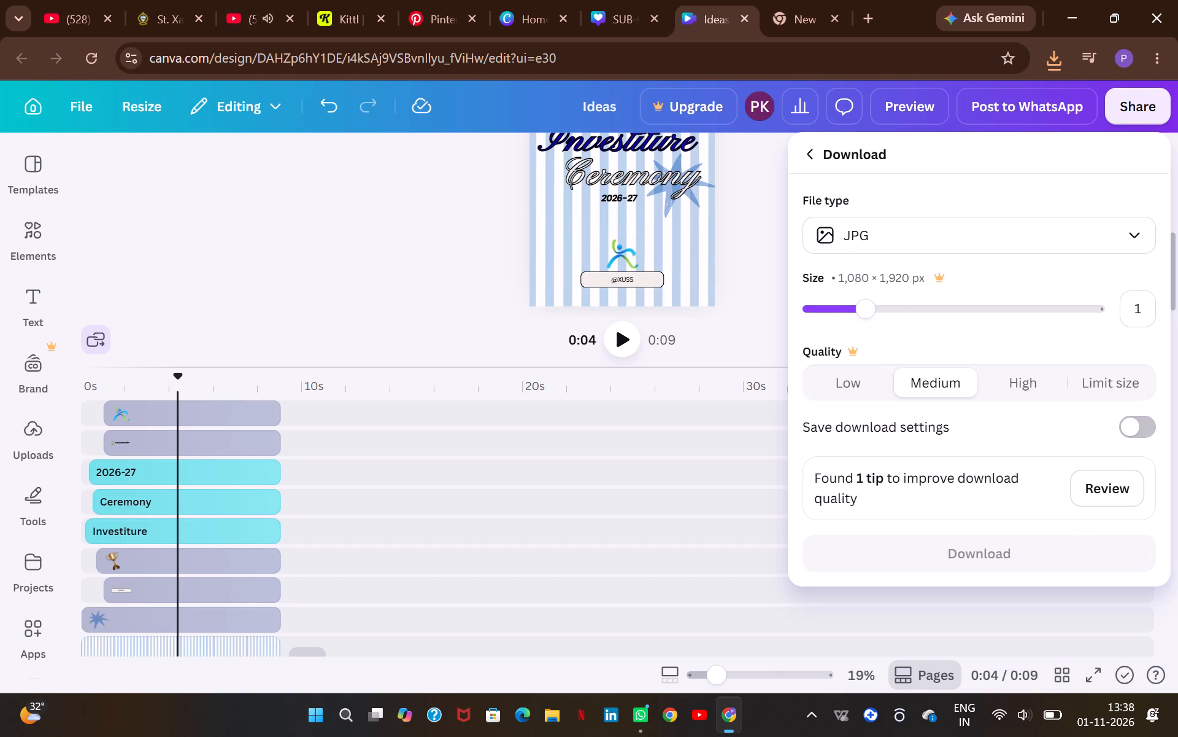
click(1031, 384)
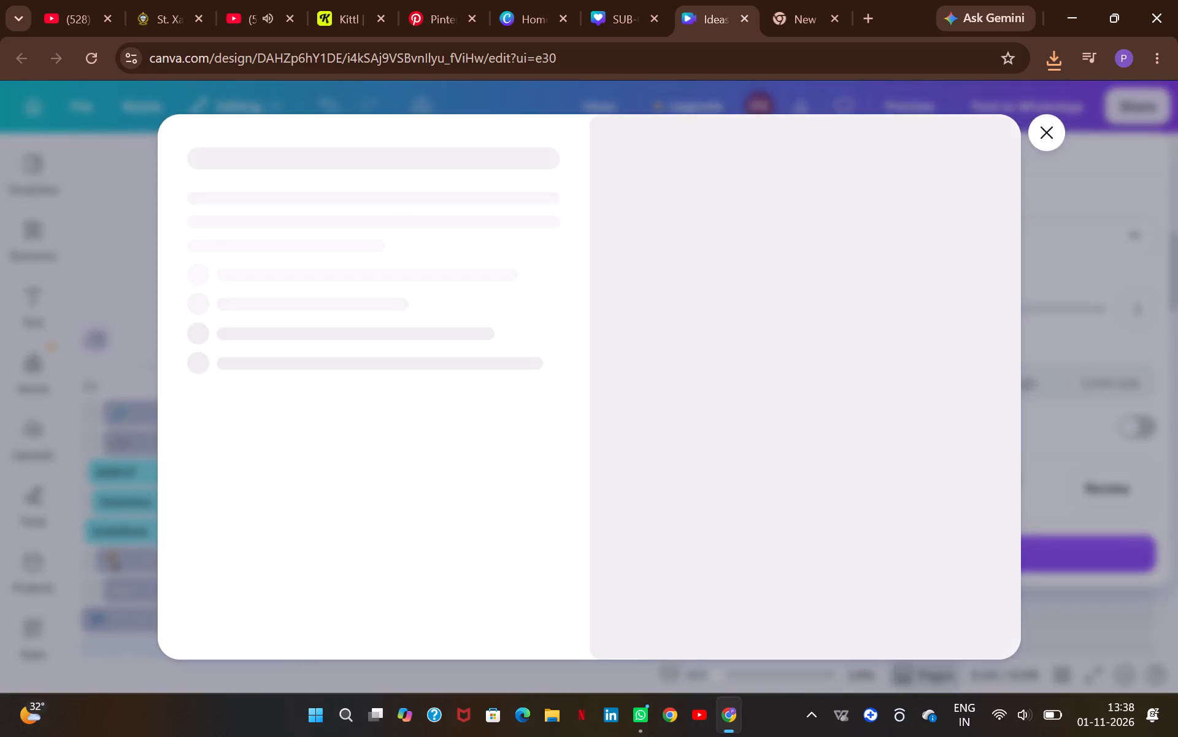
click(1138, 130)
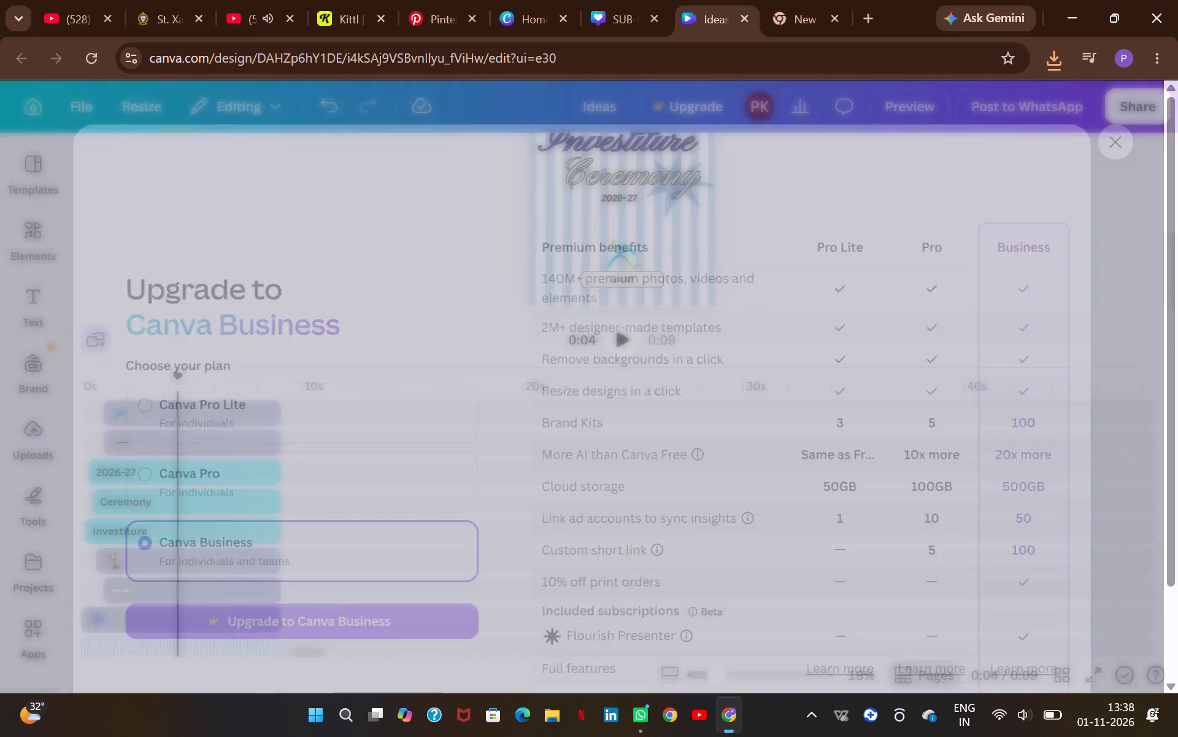
Download the design as a JPG at size 1 and Medium quality.
click(1134, 104)
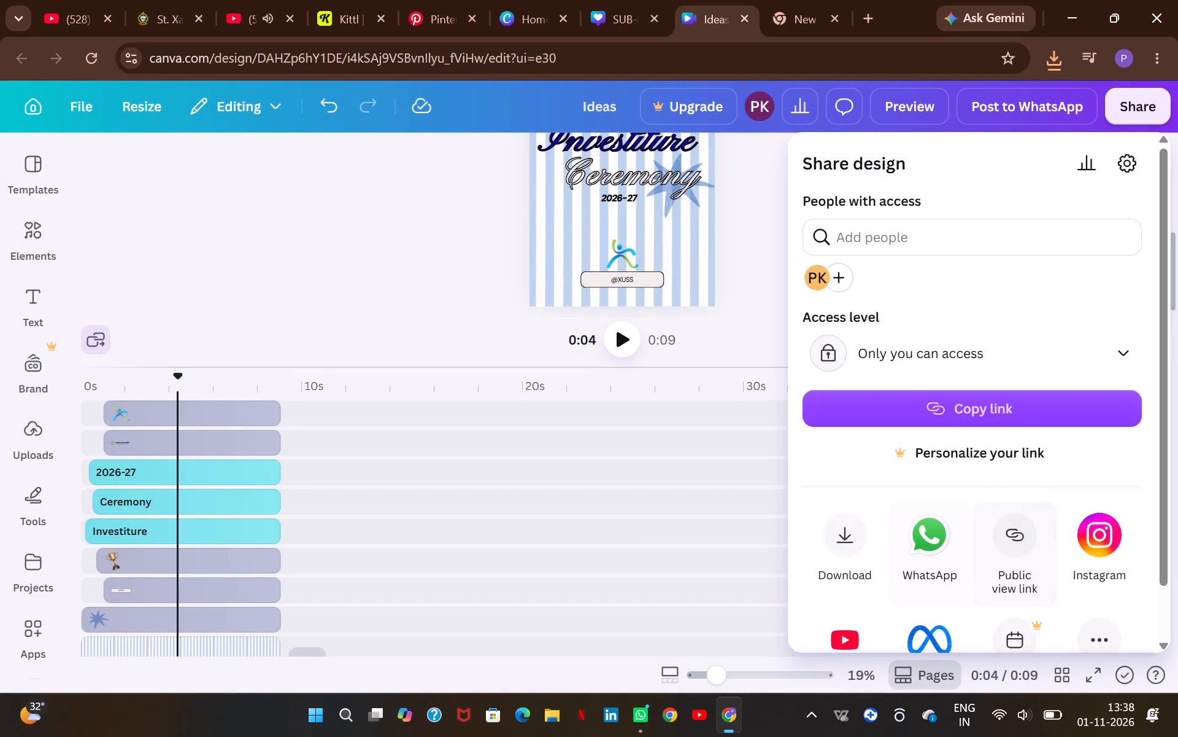
click(837, 567)
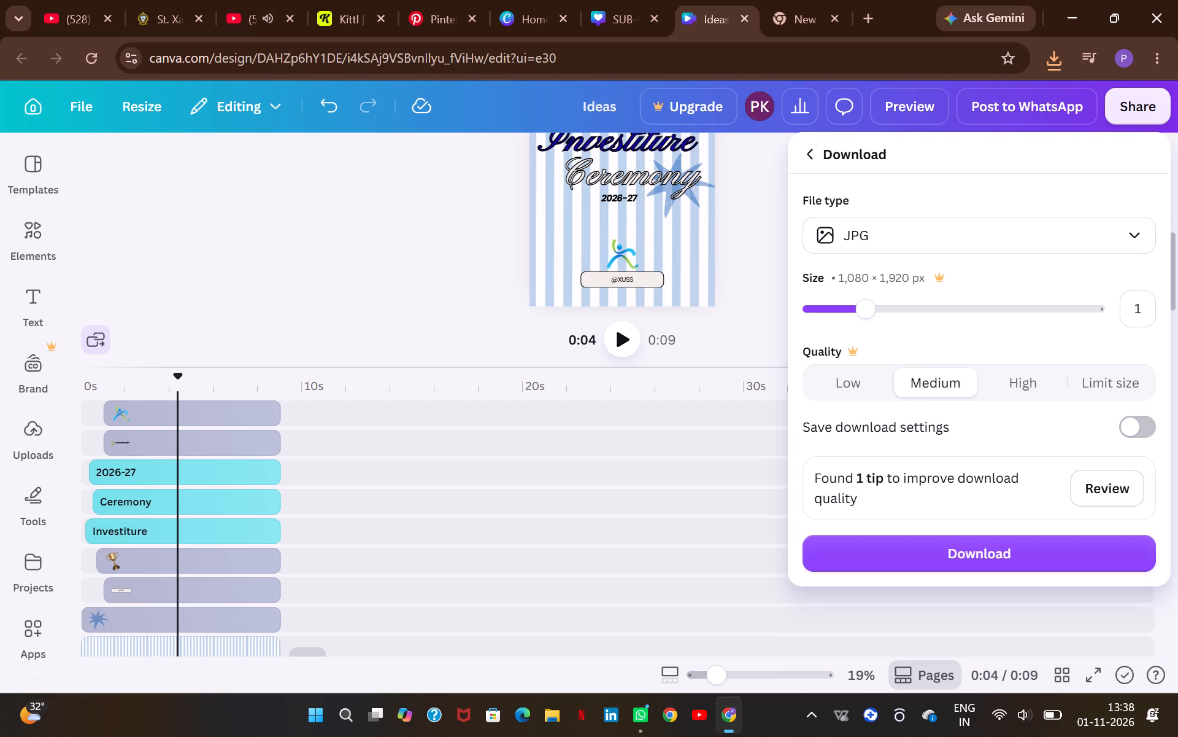
click(963, 555)
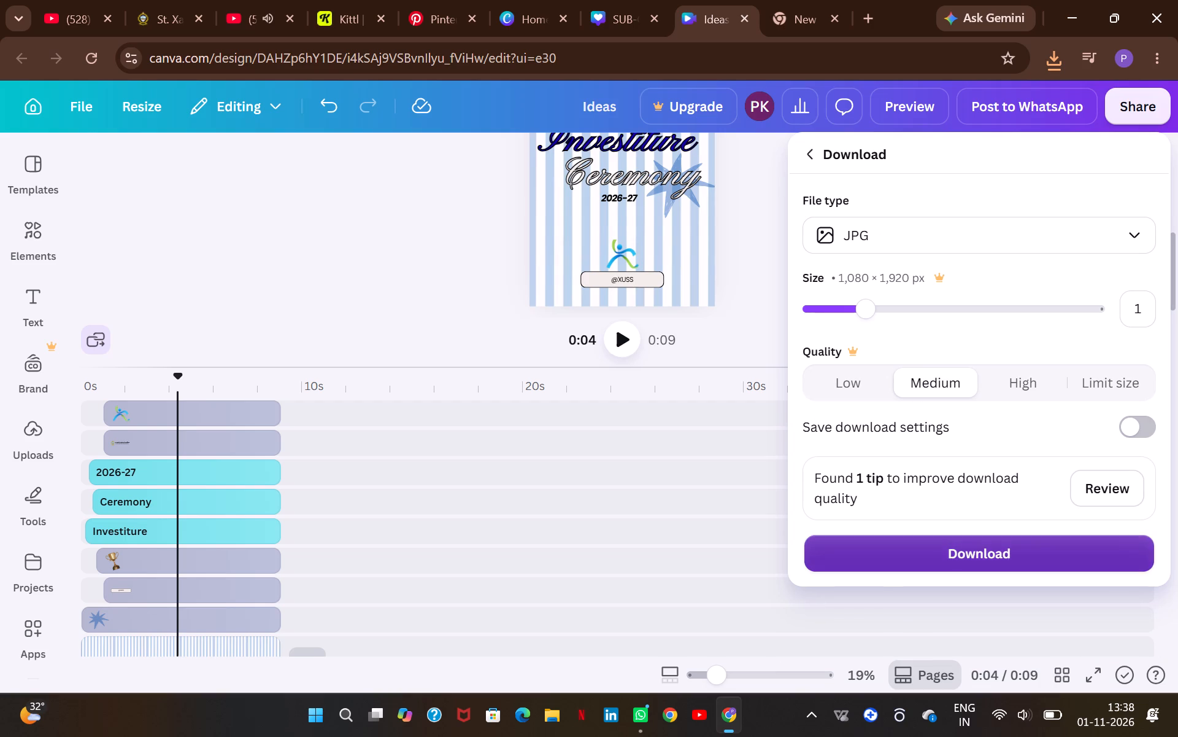
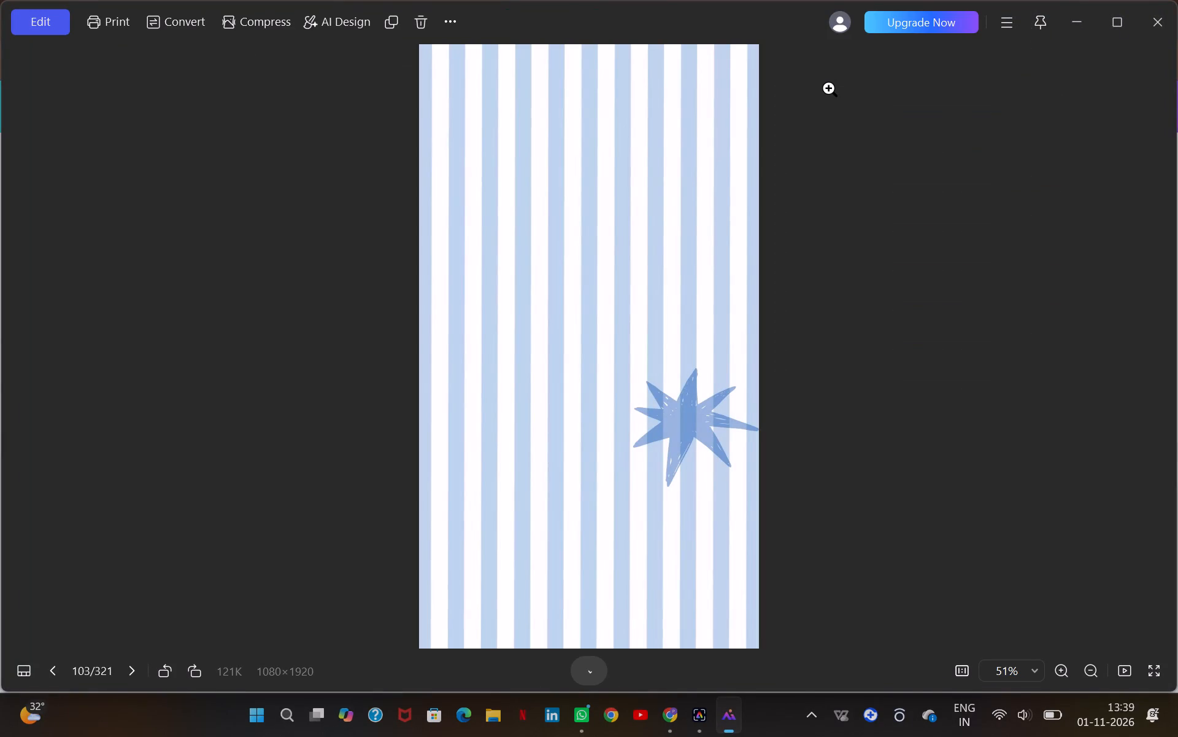
Close the image viewer showing the exported JPG and return to the Canva design.
click(1160, 0)
click(1160, 16)
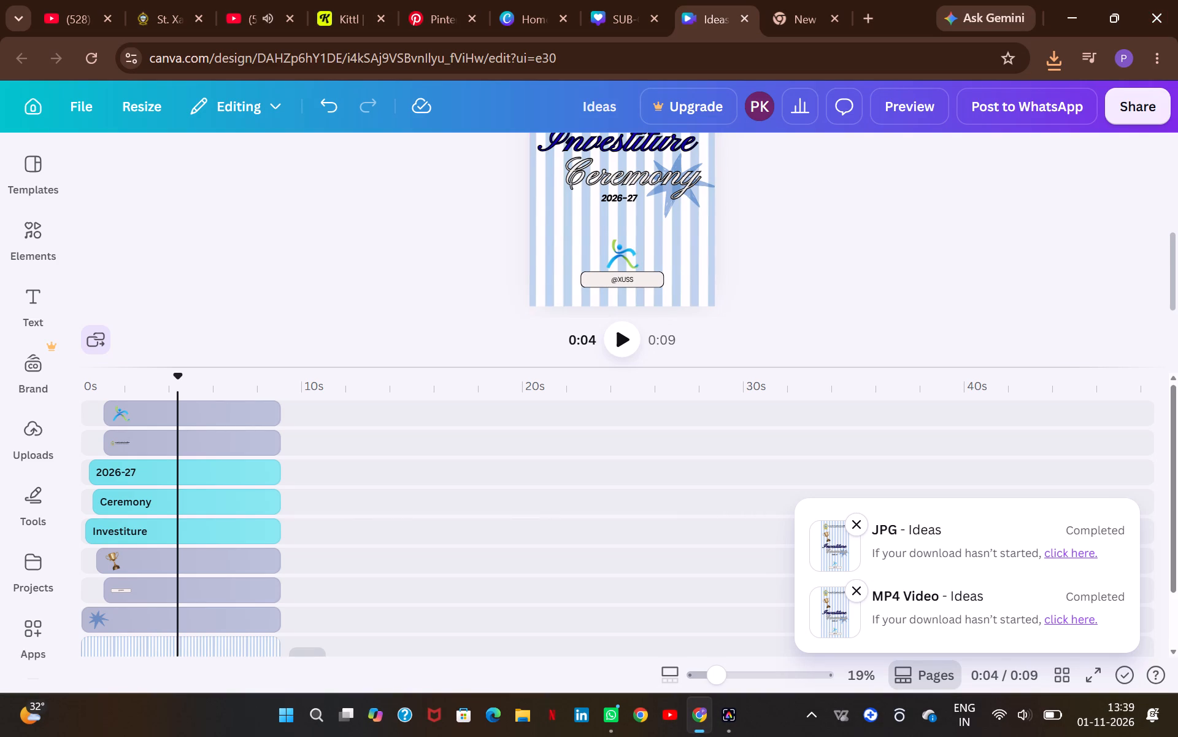
Check the striped thumbnail at its start, end and intermediate points along the timeline.
click(109, 571)
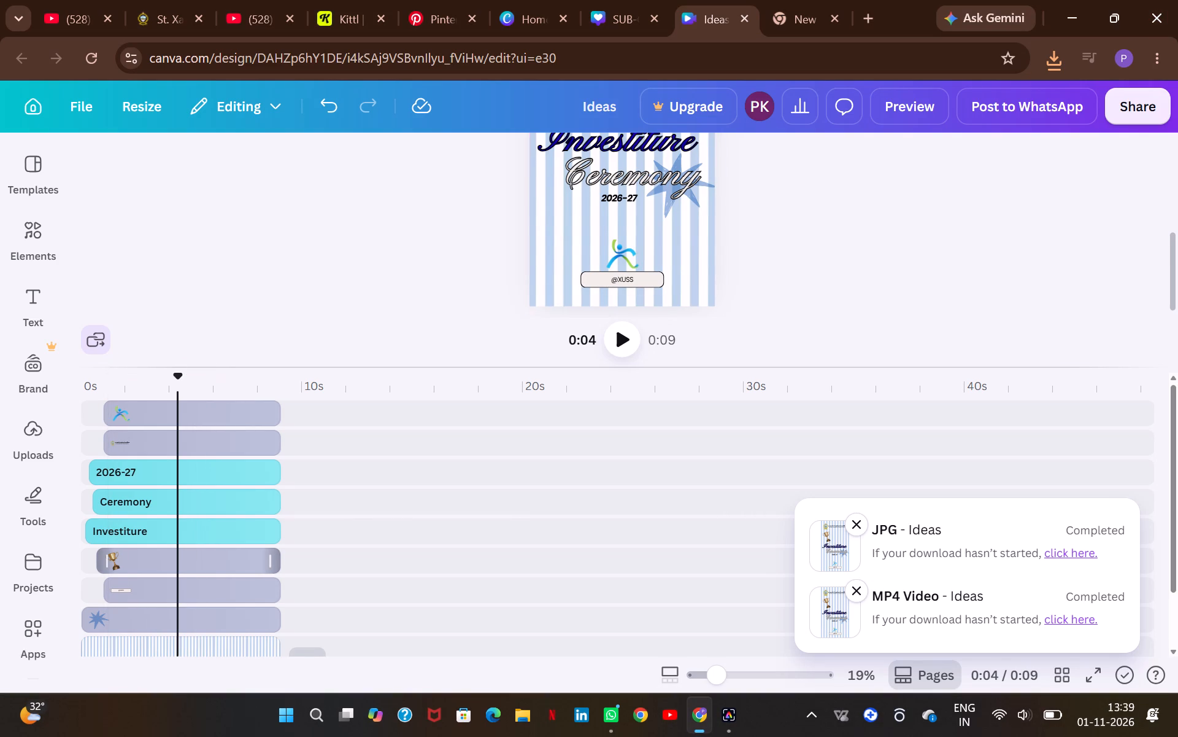
click(324, 594)
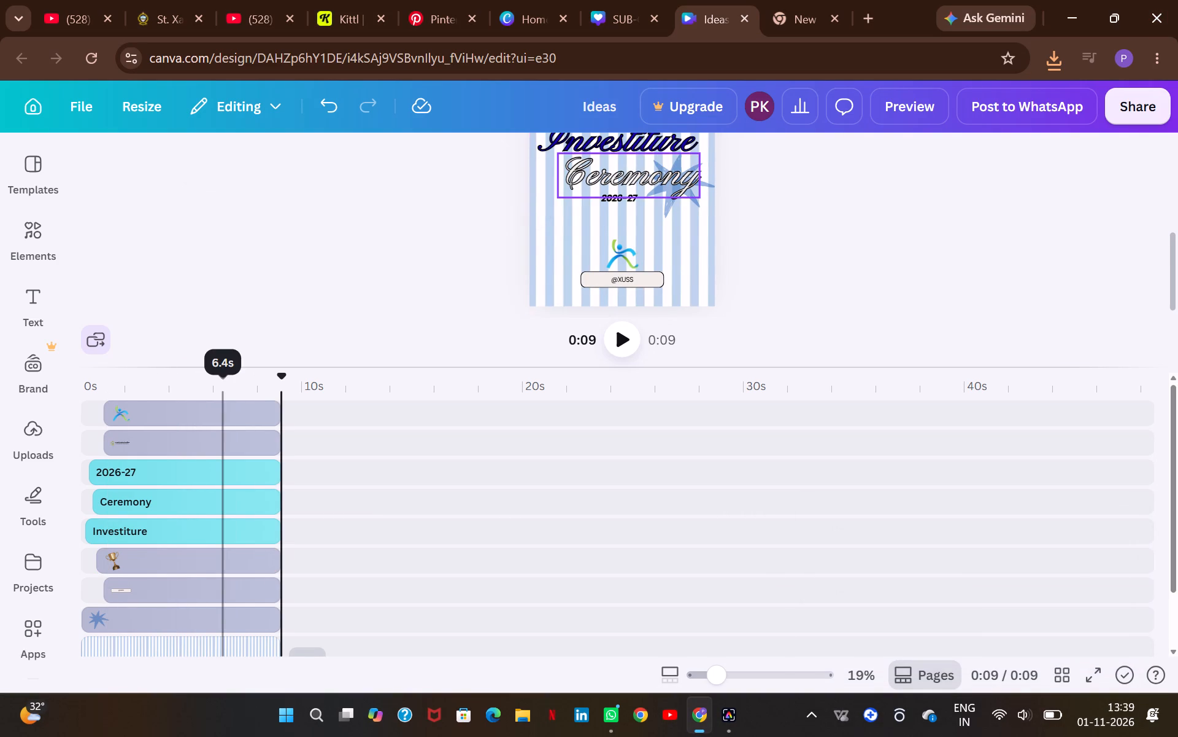
click(84, 400)
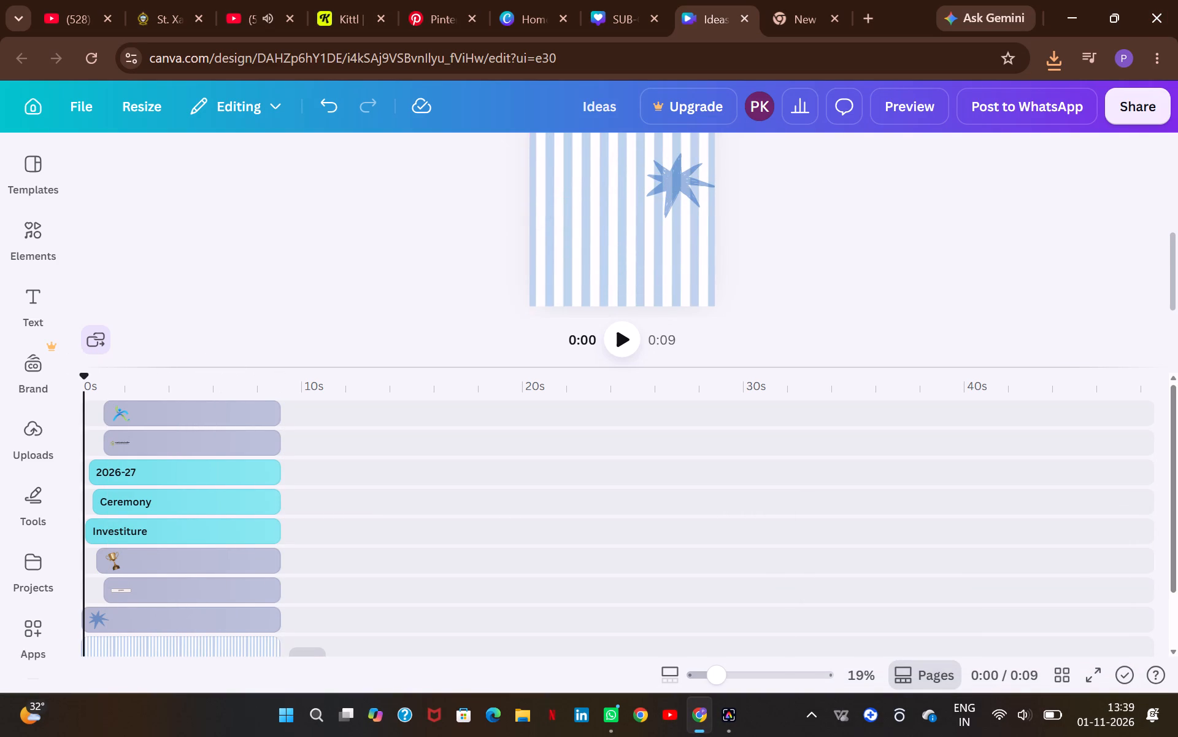
click(326, 277)
scroll(326, 277, up, 2)
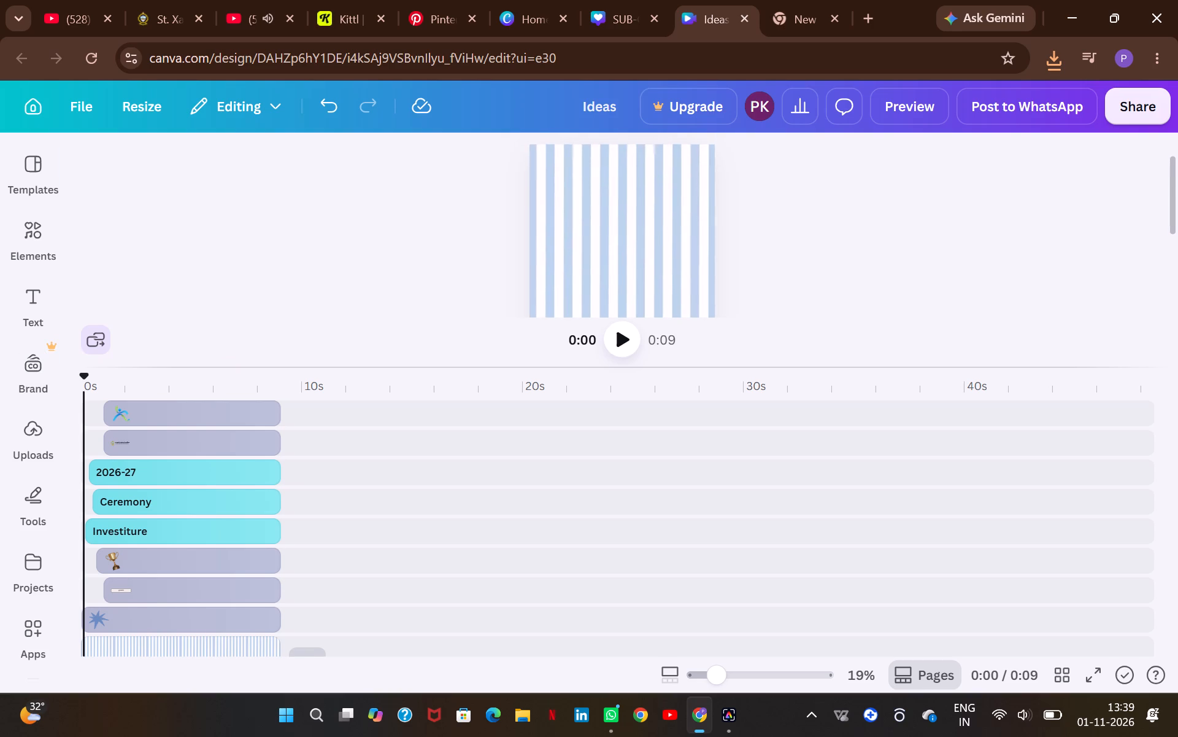
scroll(463, 291, down, 2)
click(265, 486)
click(292, 482)
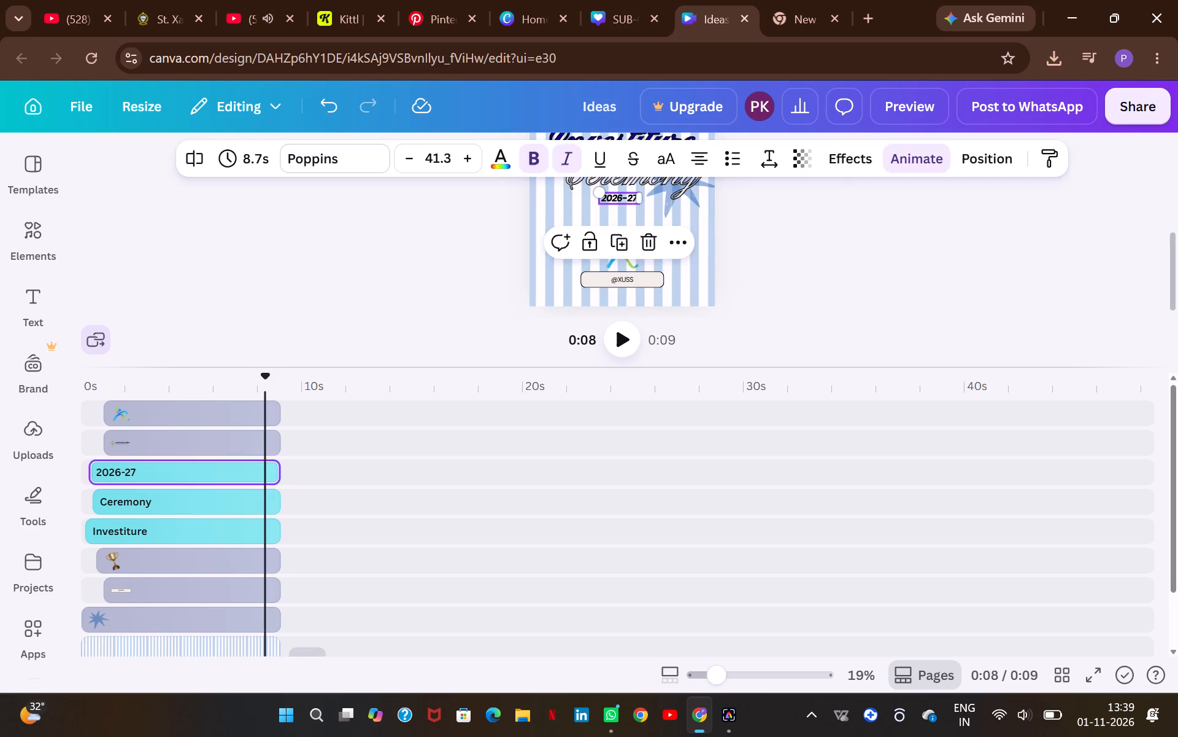
double_click(312, 473)
scroll(489, 259, down, 1)
Open the exported Ideas MP4 from the Downloads folder and play it in Media Player.
click(706, 709)
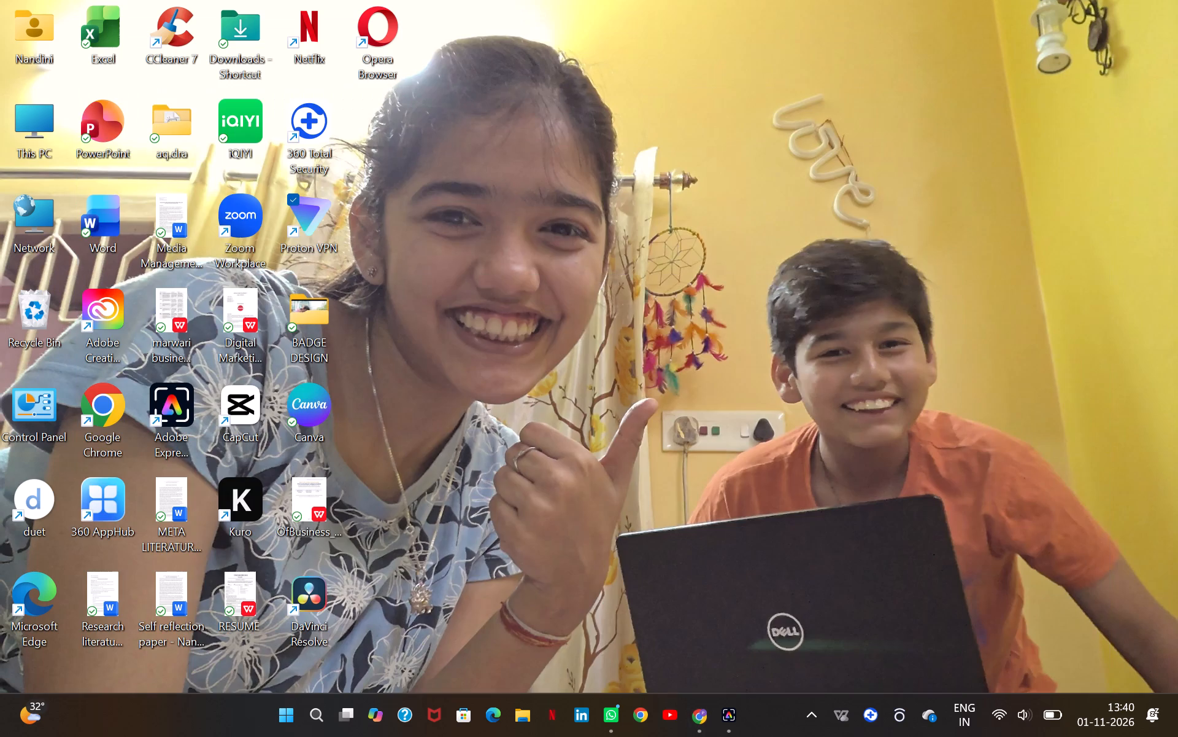
double_click(740, 727)
double_click(47, 45)
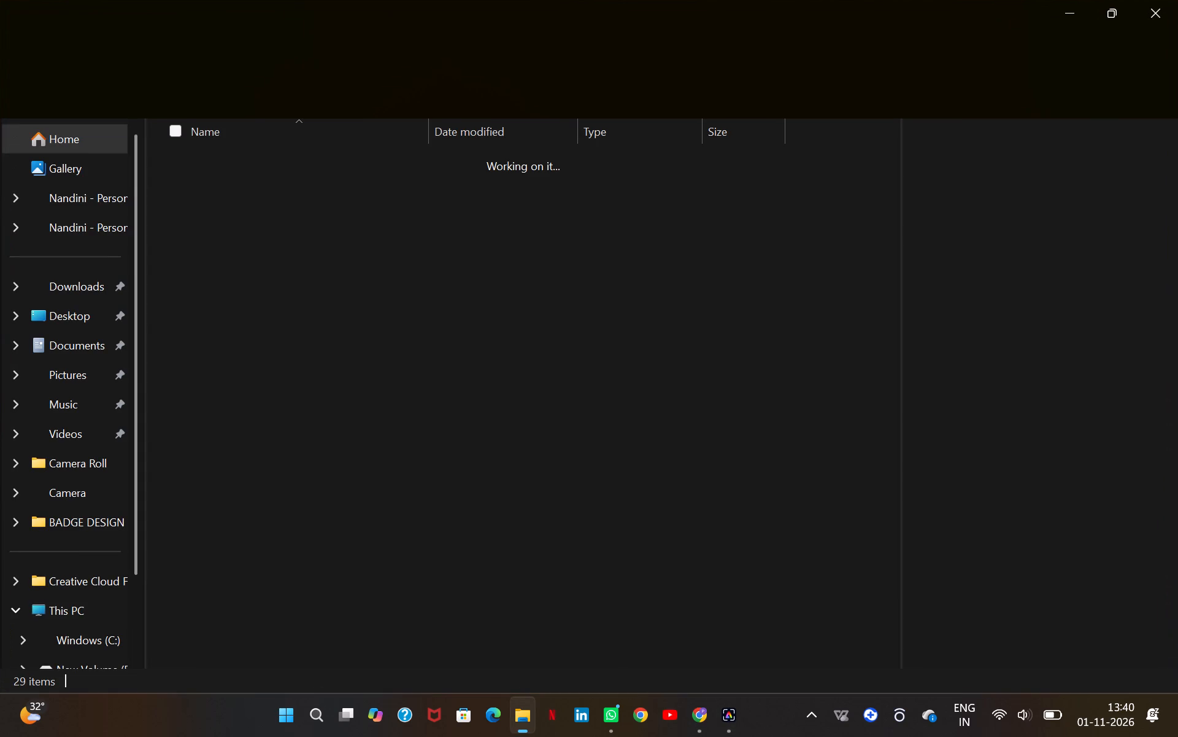
click(61, 291)
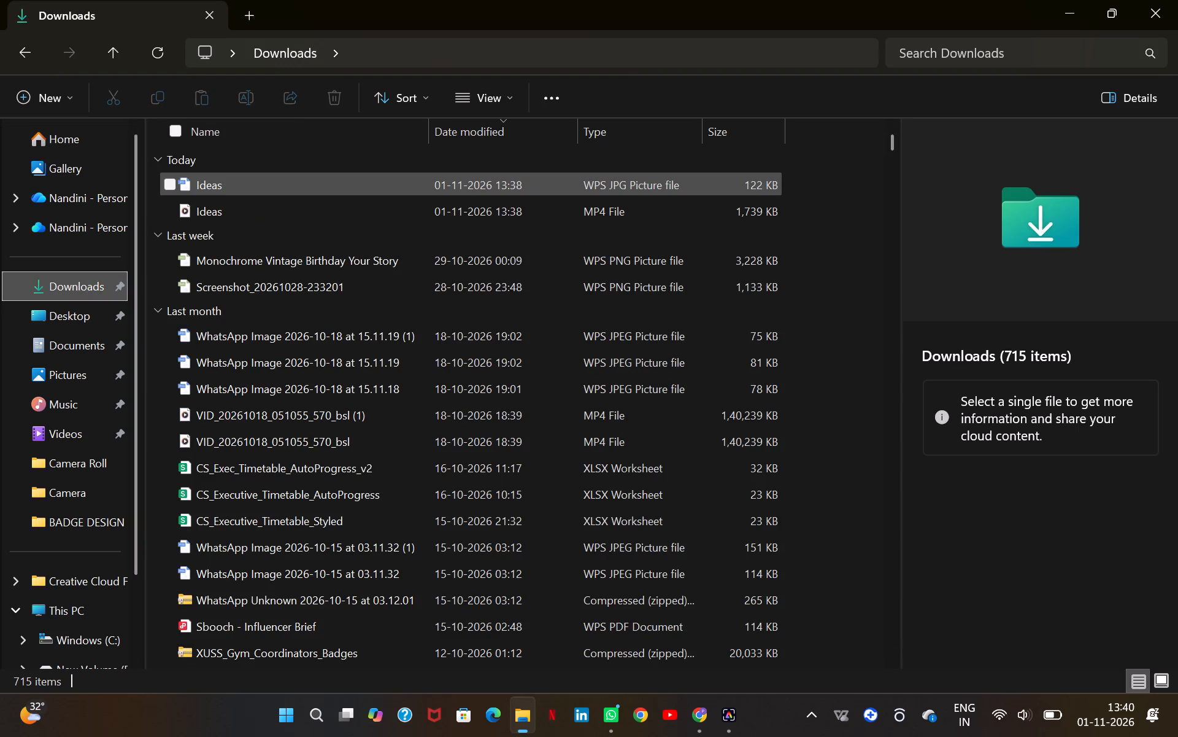
double_click(237, 217)
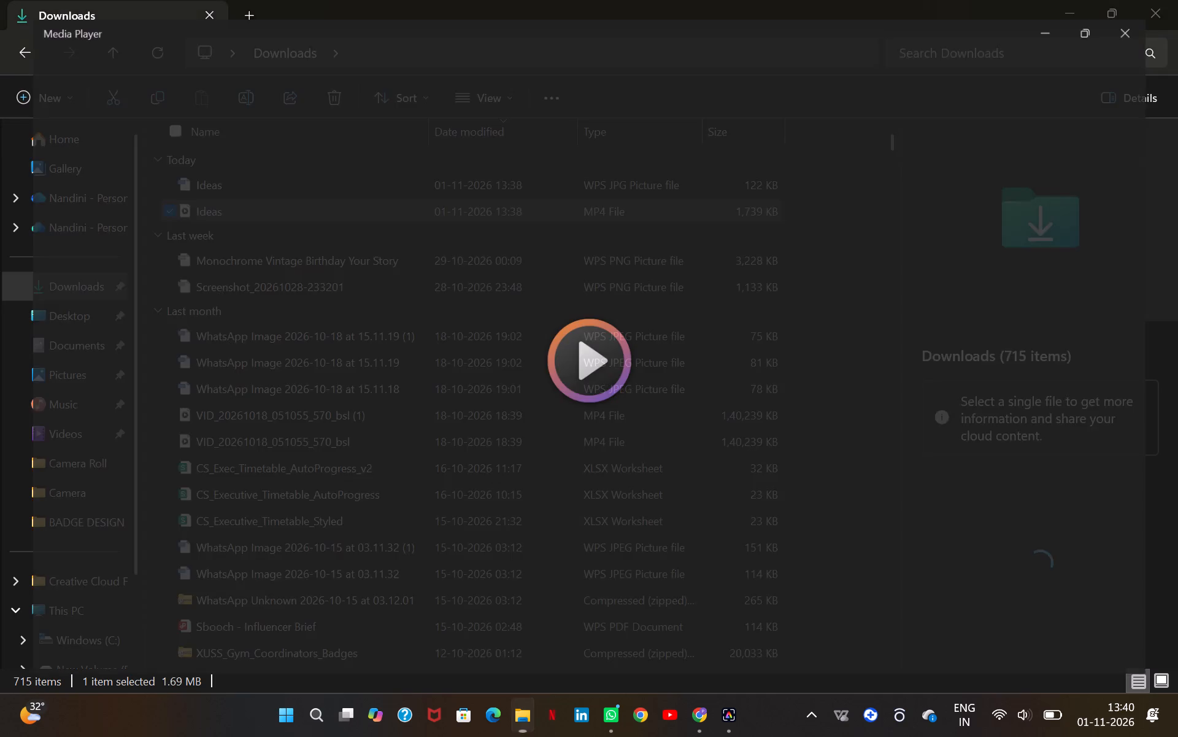
click(613, 362)
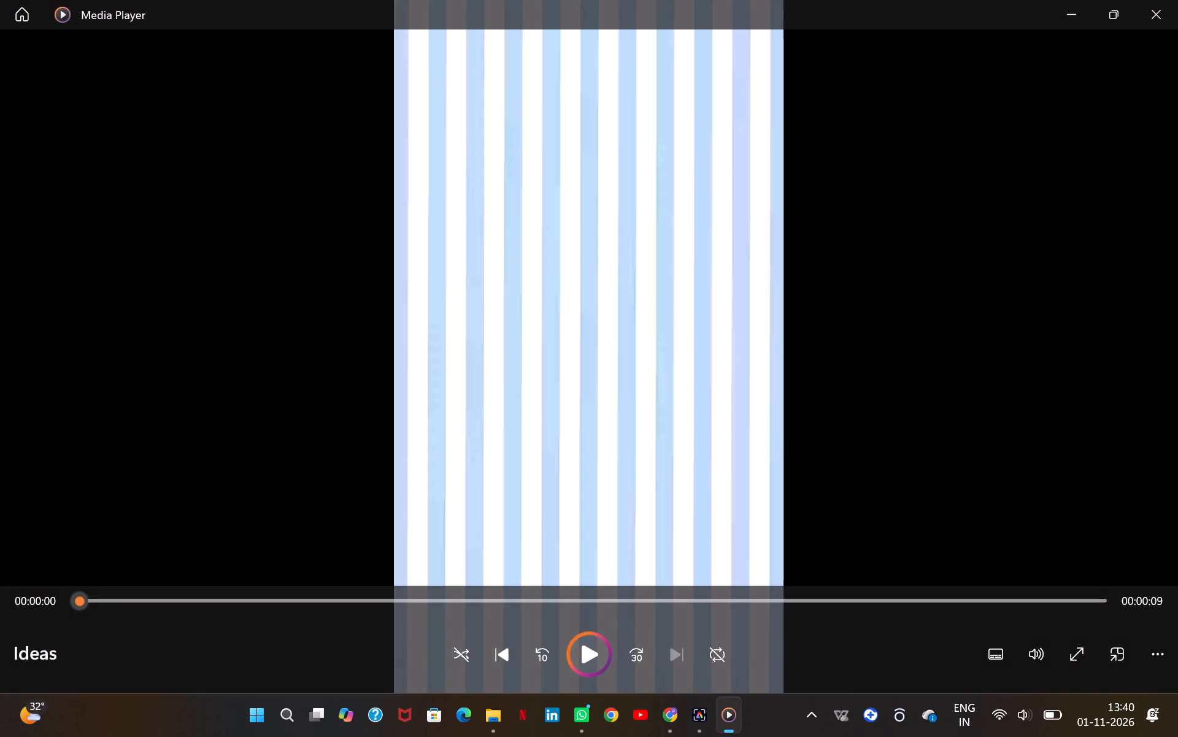
click(592, 649)
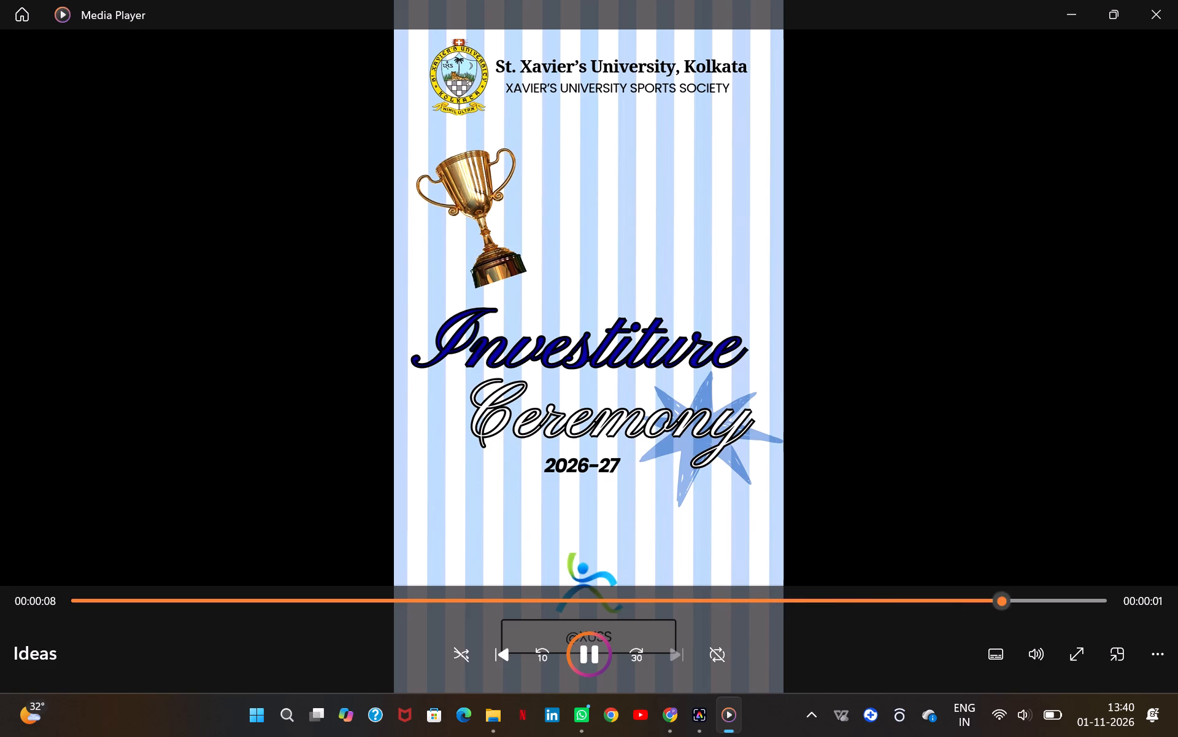
click(601, 653)
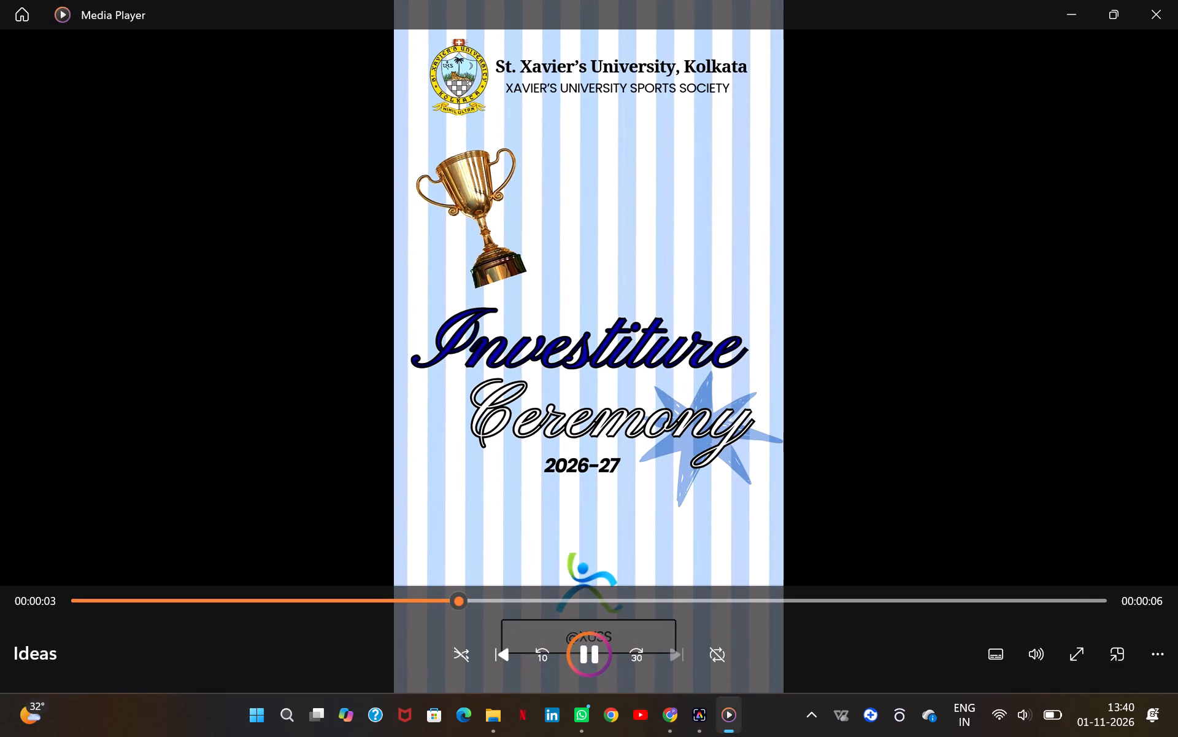
click(678, 719)
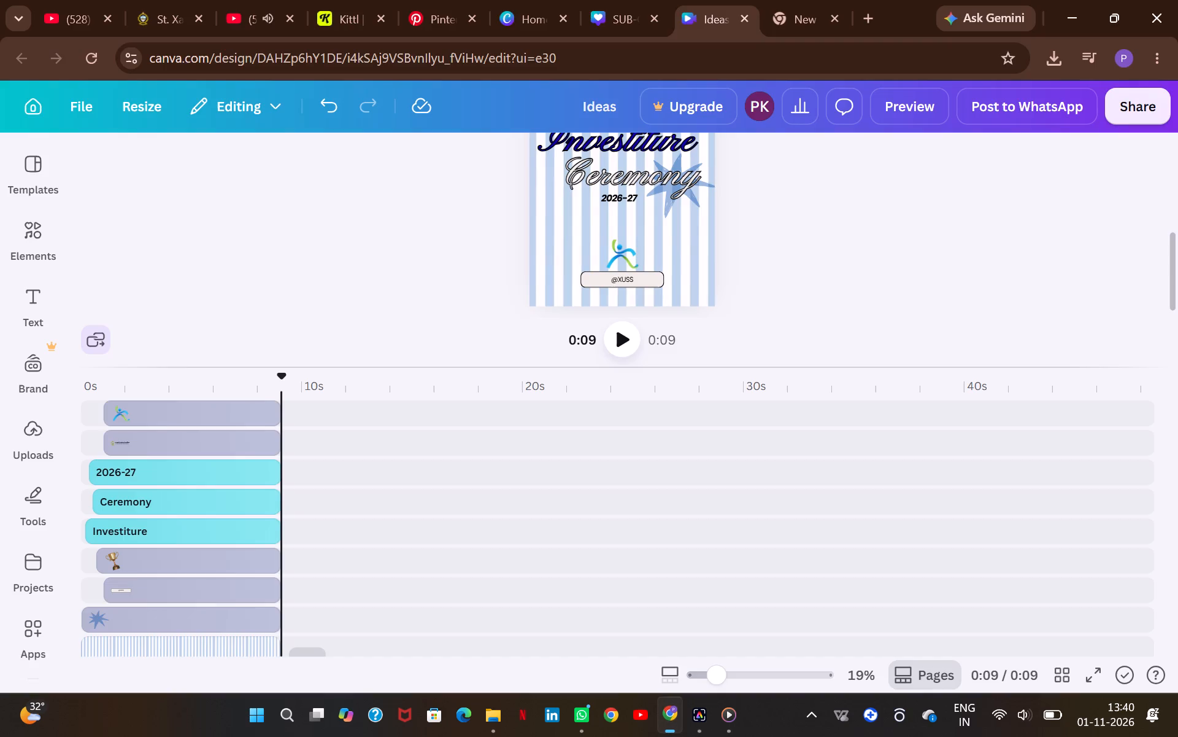
click(185, 584)
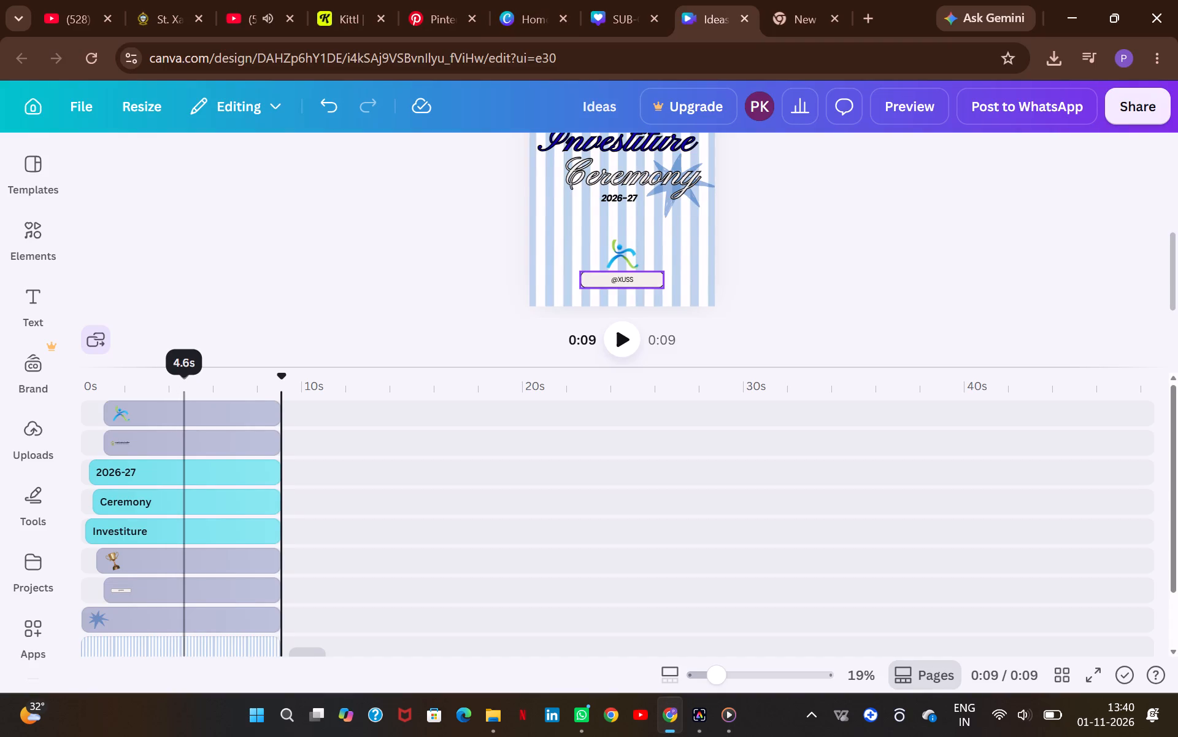
click(1023, 154)
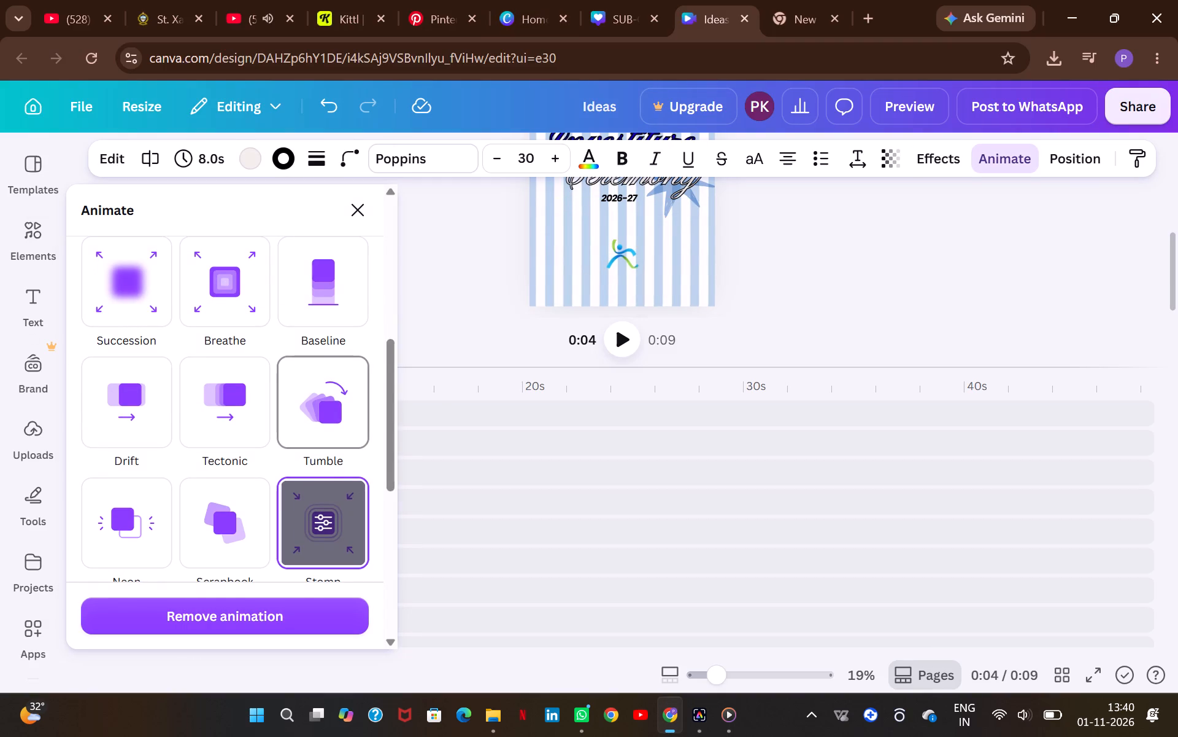
scroll(280, 404, down, 1)
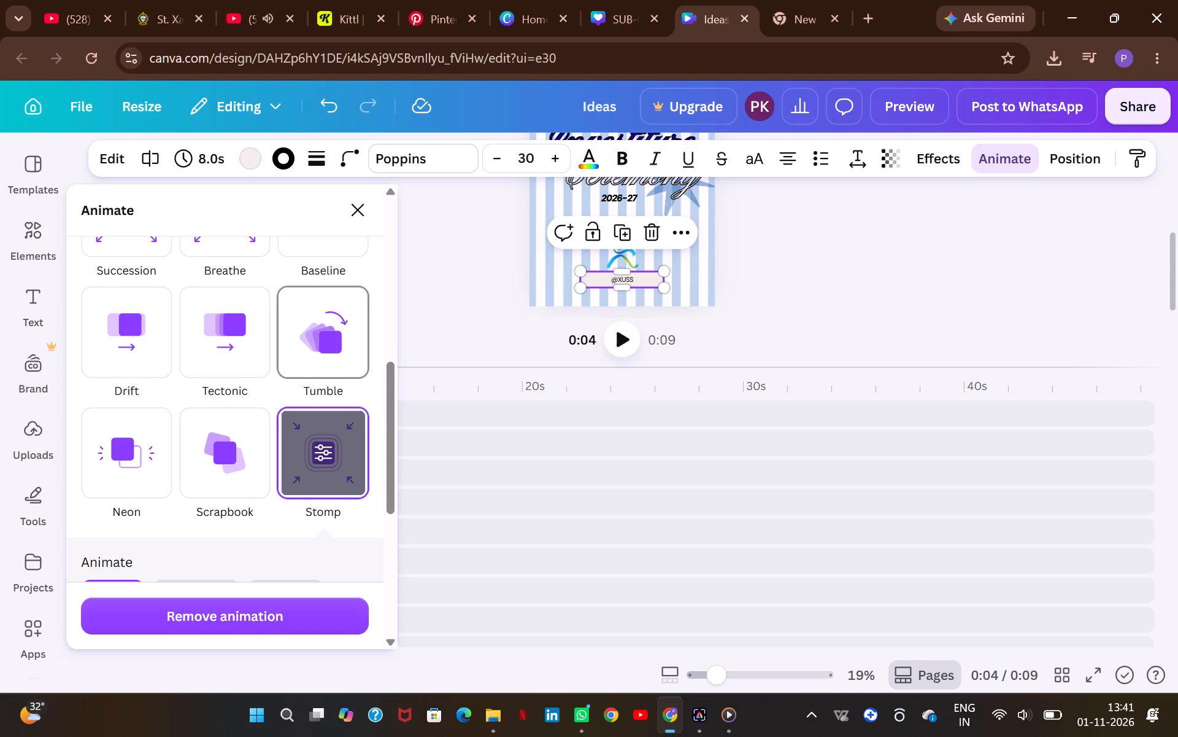
scroll(282, 356, up, 2)
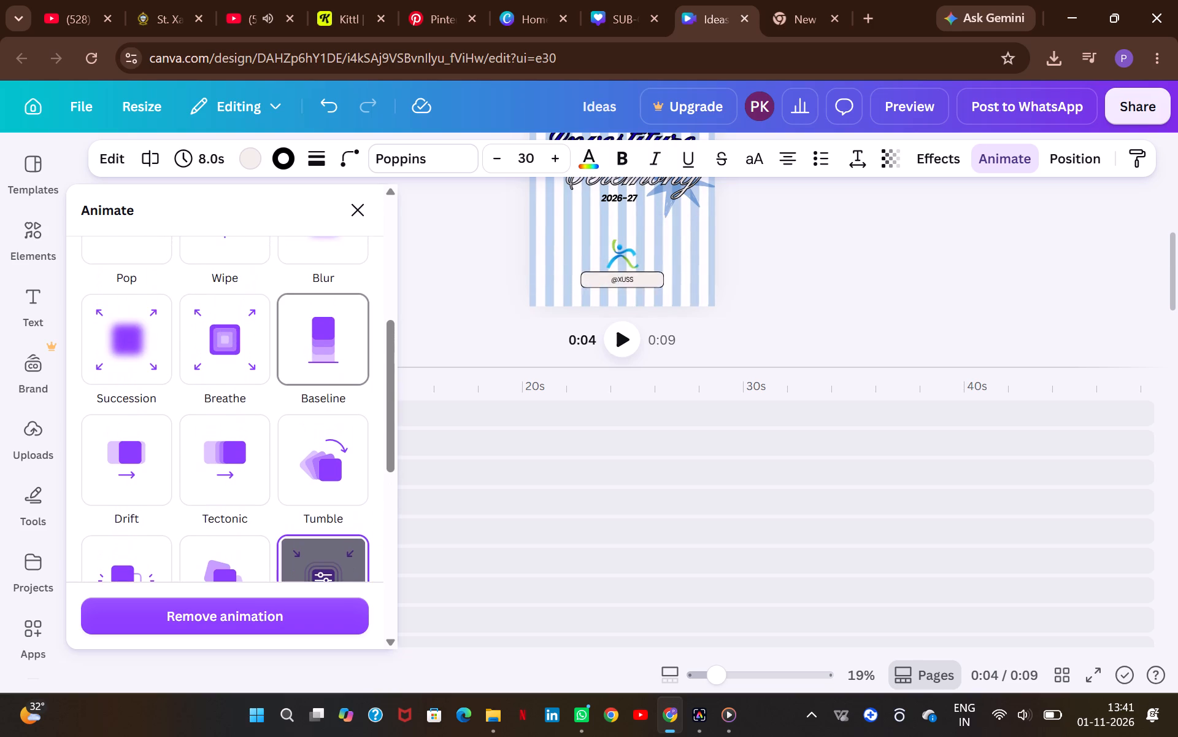
scroll(309, 365, up, 2)
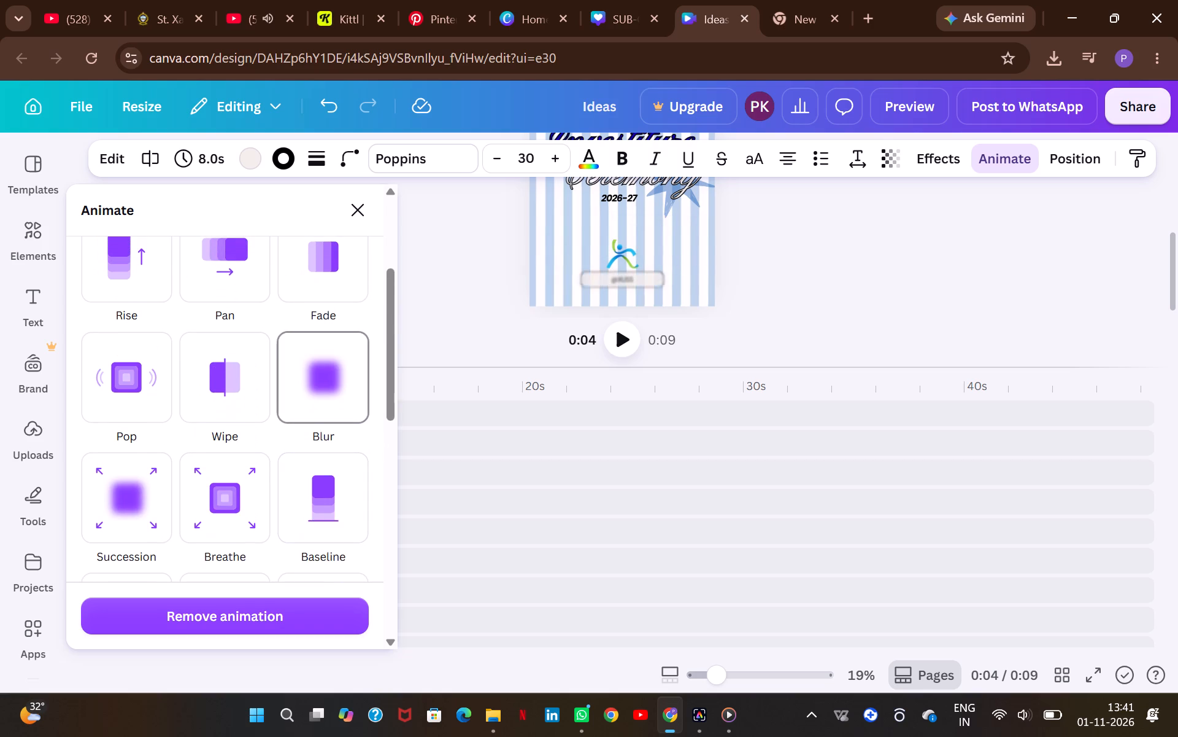
scroll(302, 351, up, 1)
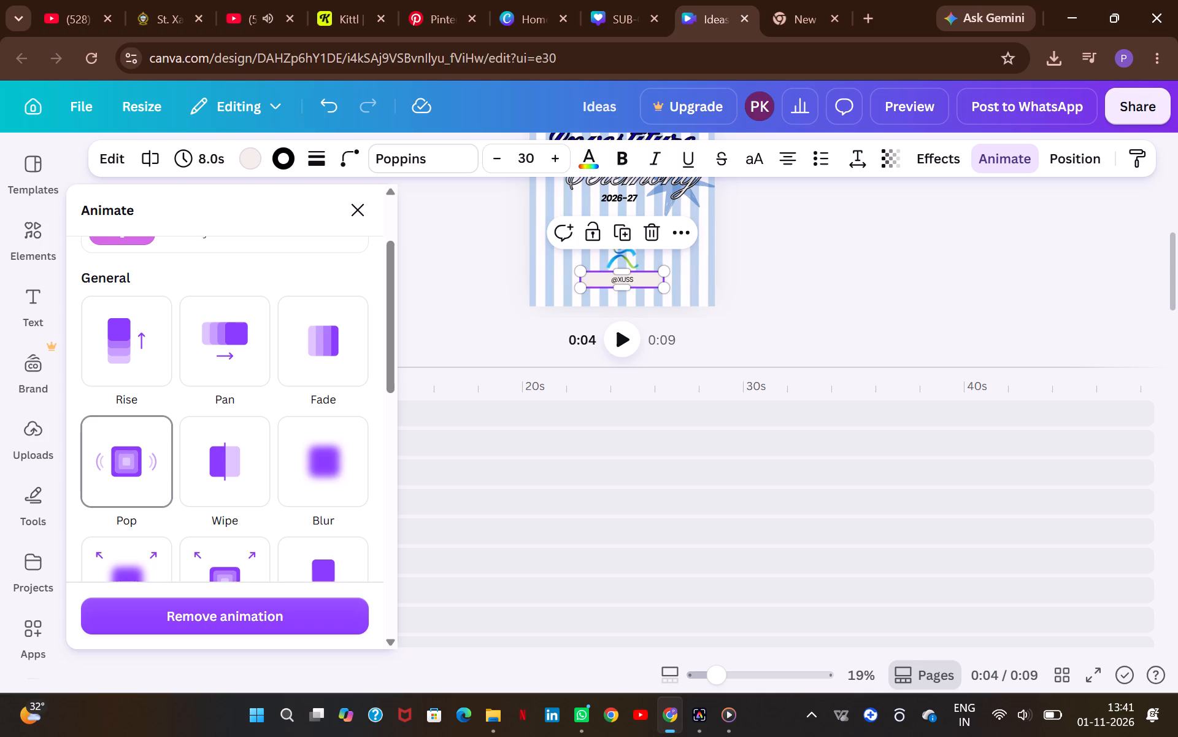
scroll(186, 346, up, 2)
scroll(186, 346, down, 2)
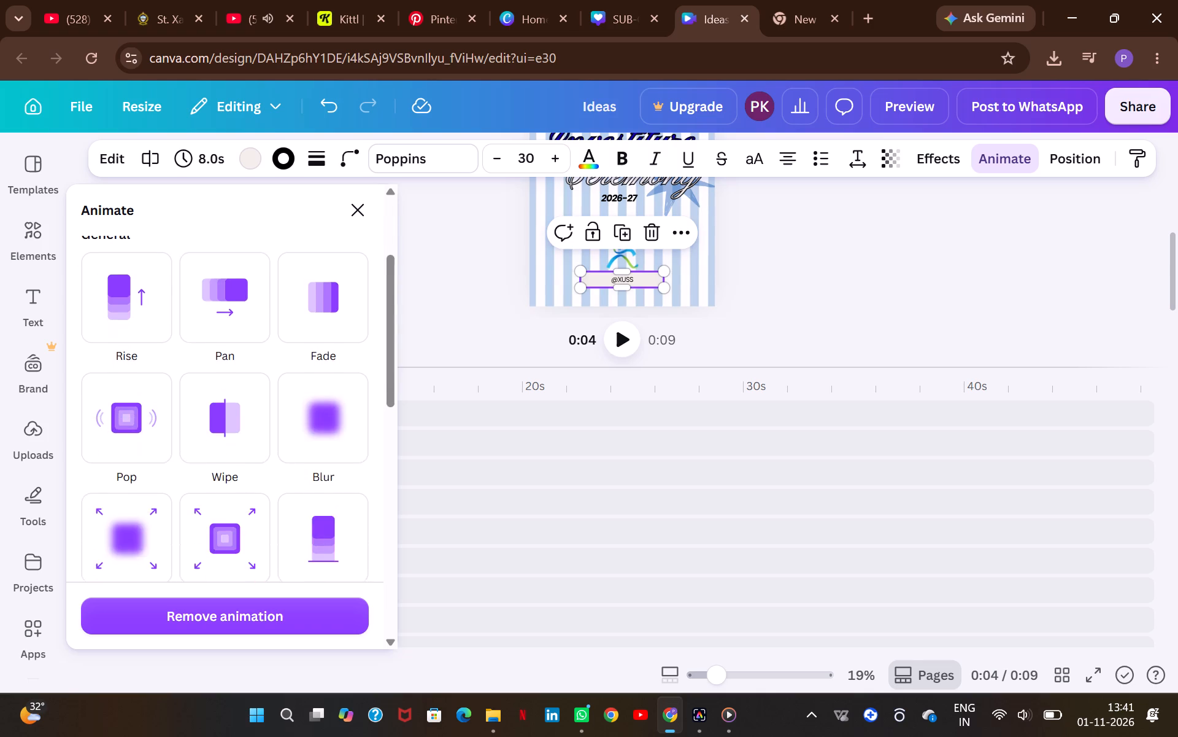
scroll(186, 346, down, 3)
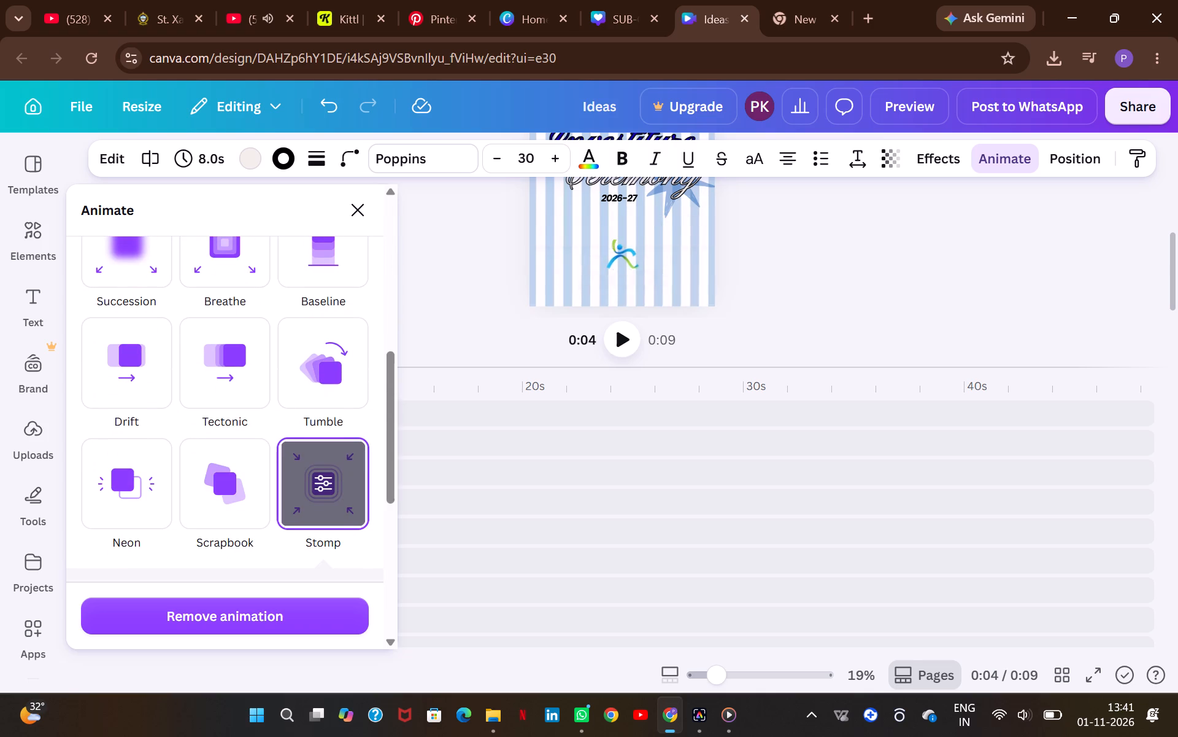
click(320, 489)
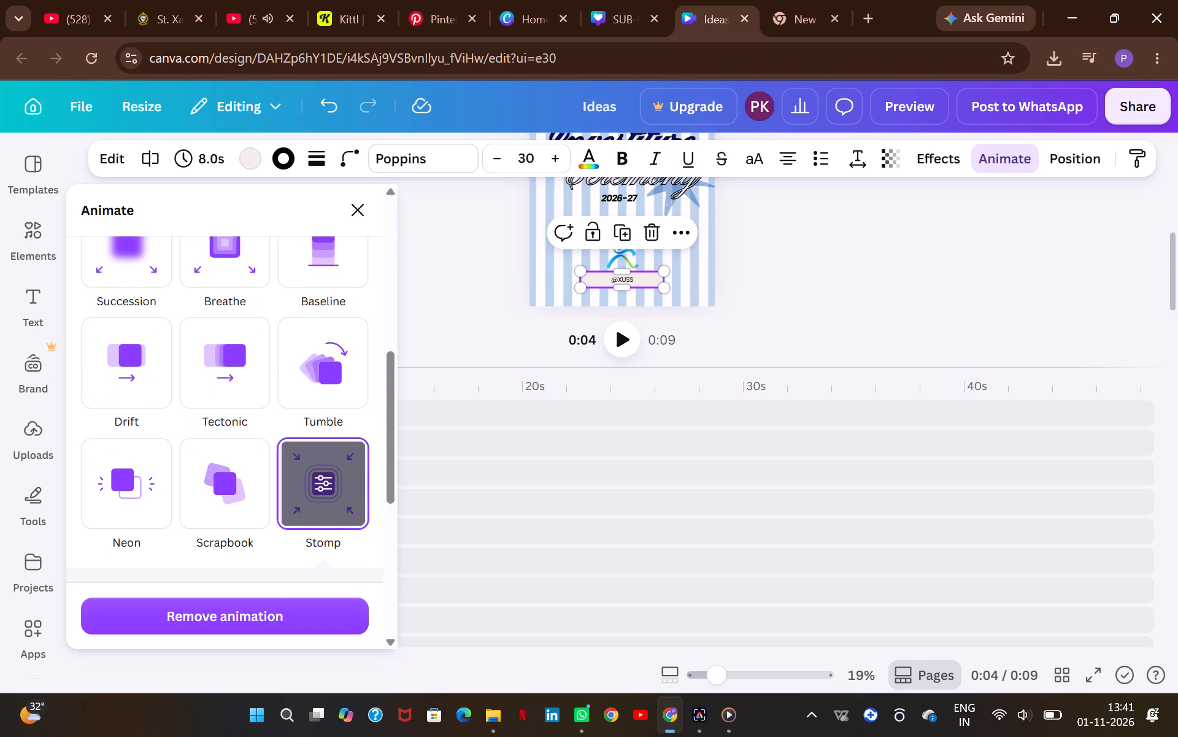
click(328, 482)
click(328, 482)
scroll(328, 482, down, 2)
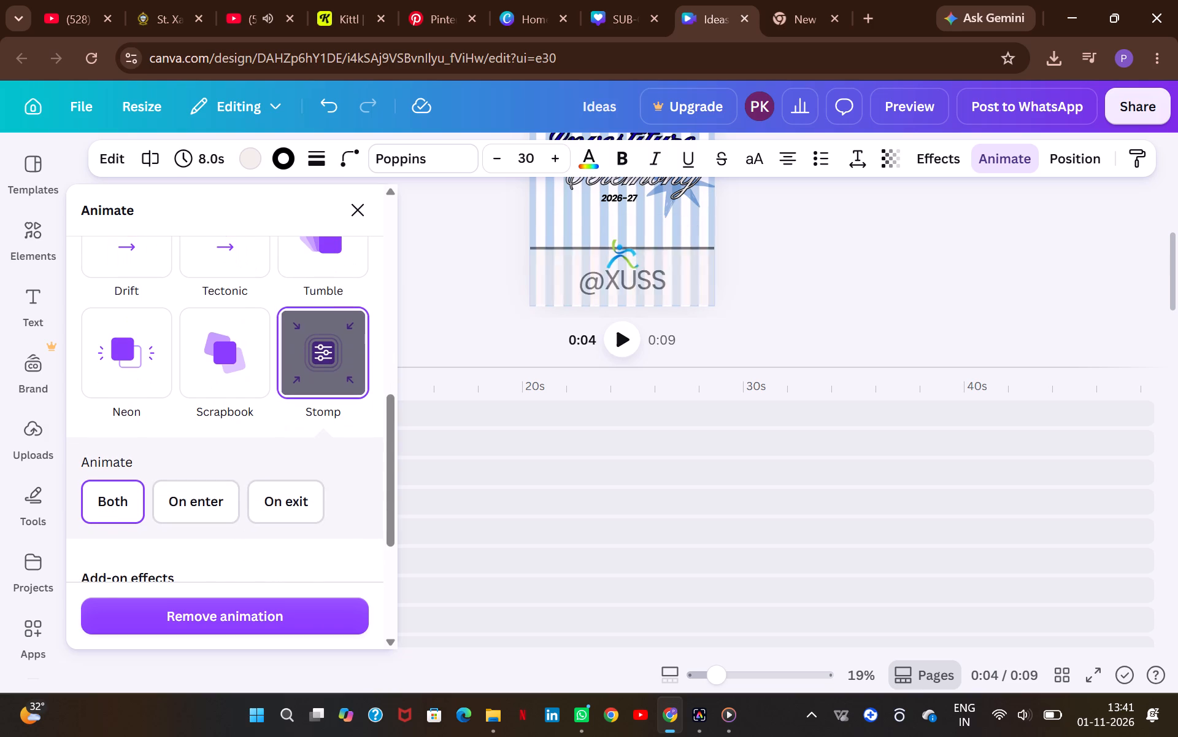
scroll(212, 496, down, 1)
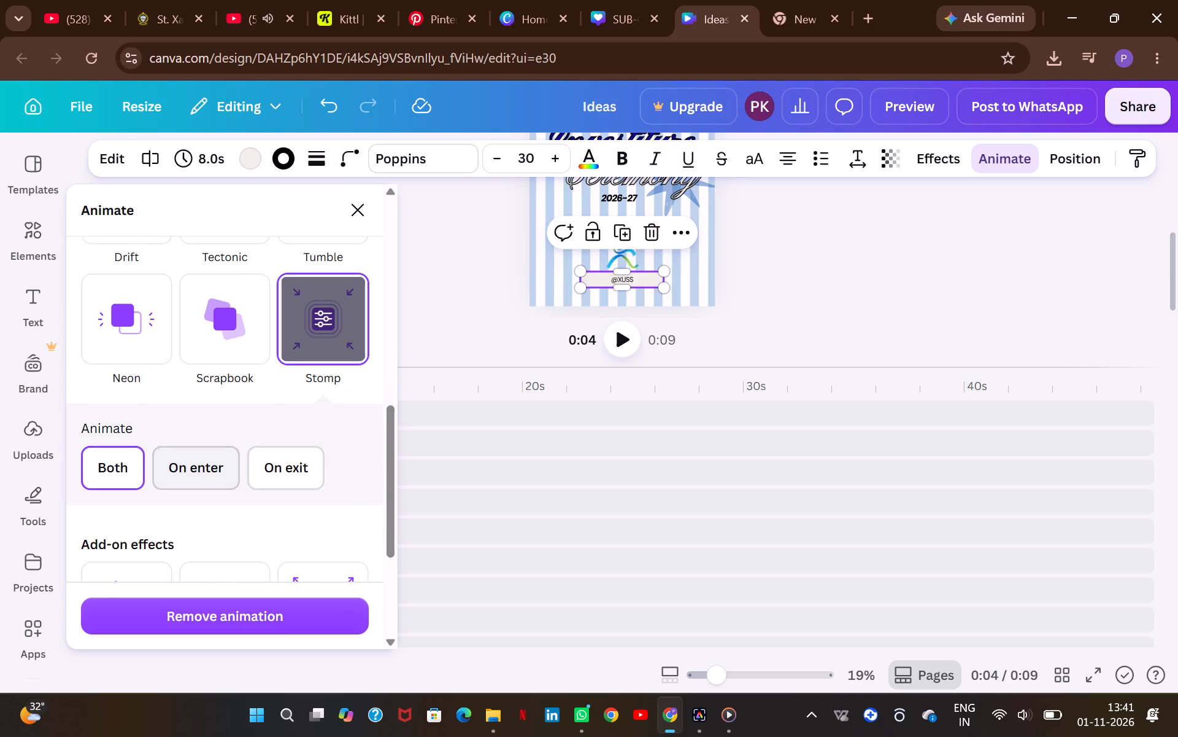
click(220, 466)
scroll(271, 477, down, 1)
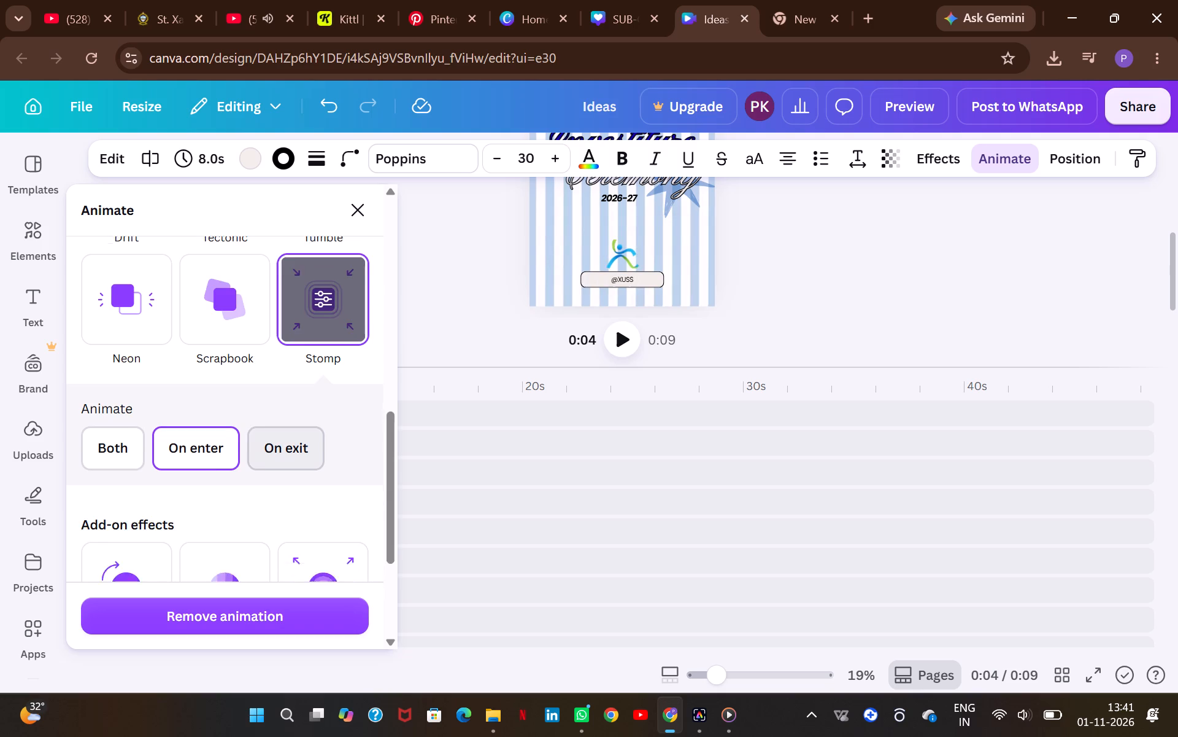
scroll(271, 477, down, 2)
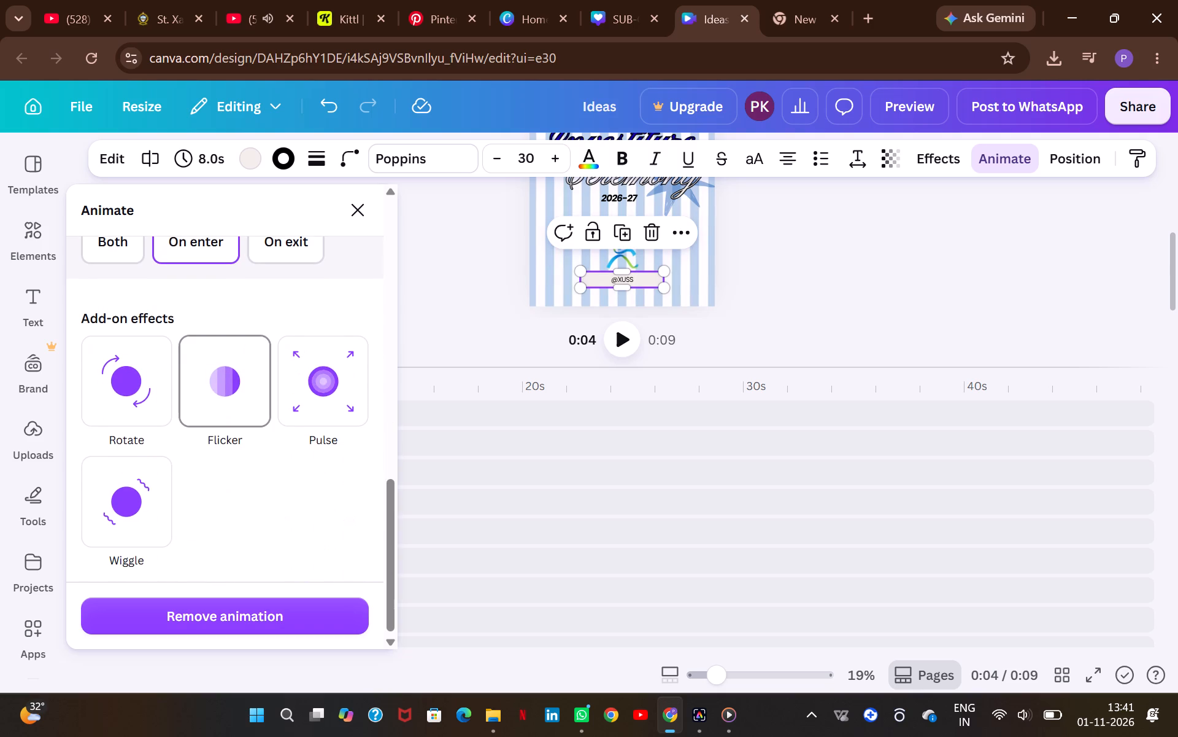
click(325, 403)
scroll(299, 337, up, 1)
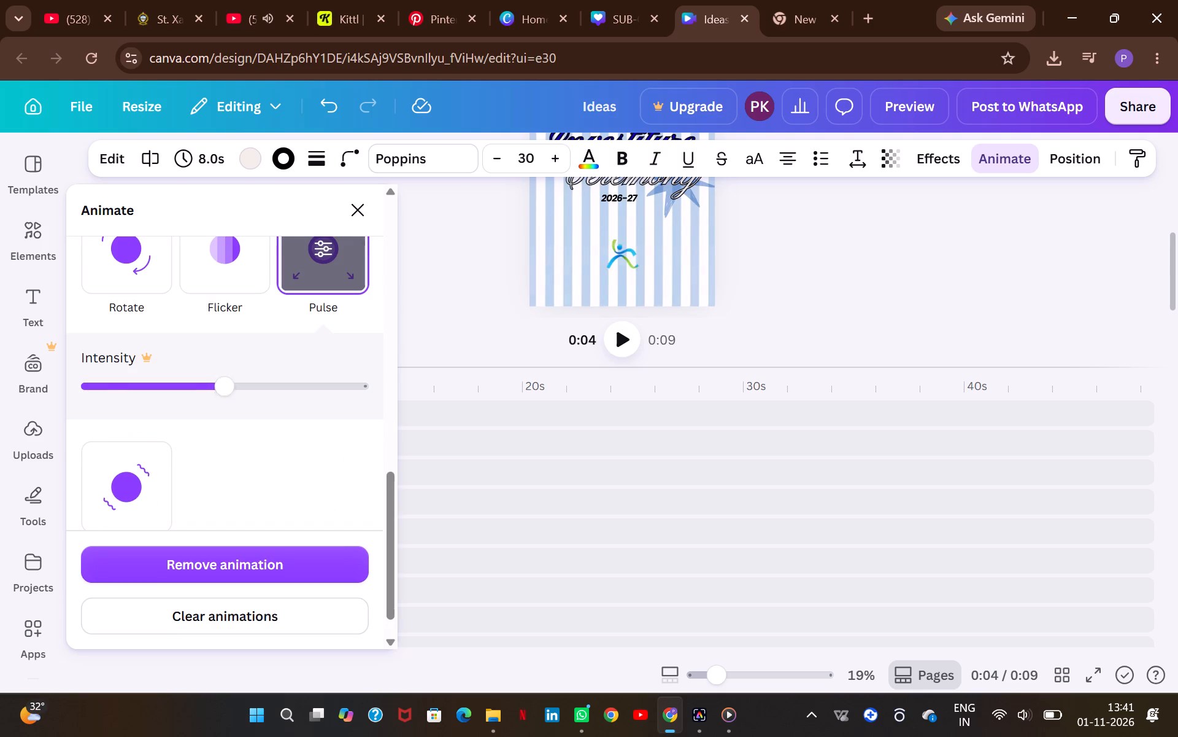
scroll(299, 337, up, 1)
scroll(338, 365, down, 1)
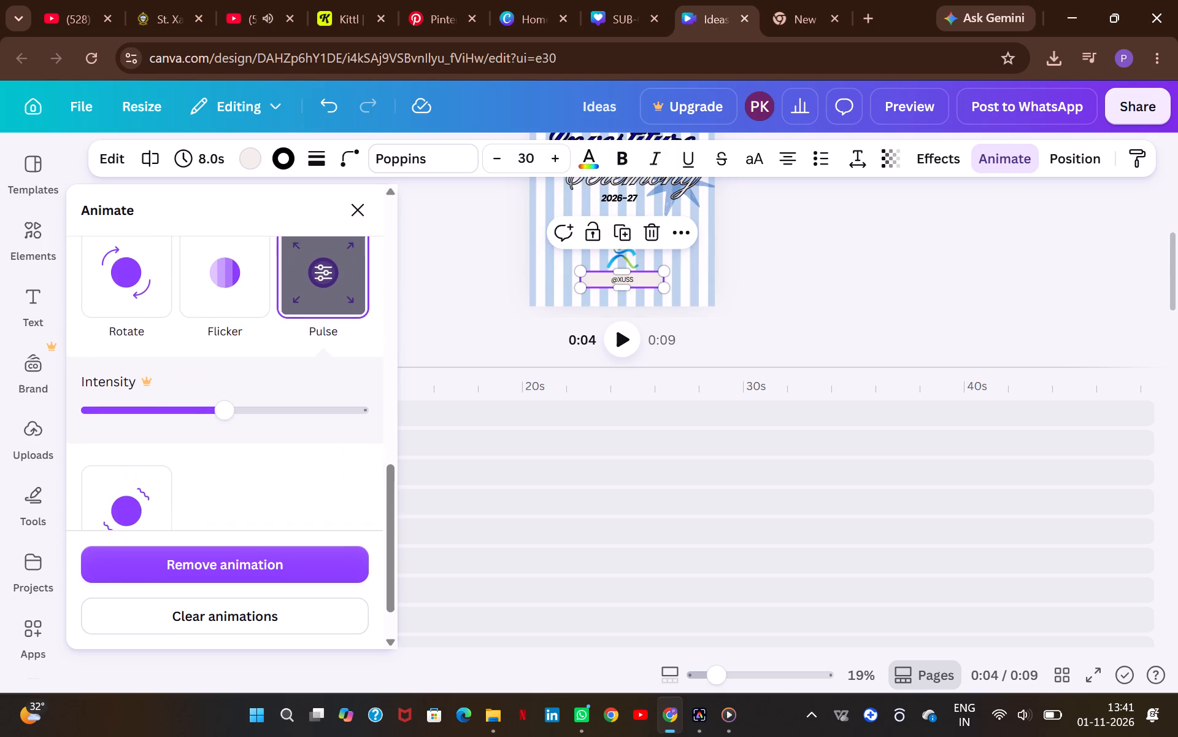
scroll(338, 365, down, 1)
scroll(260, 386, down, 1)
scroll(149, 450, up, 1)
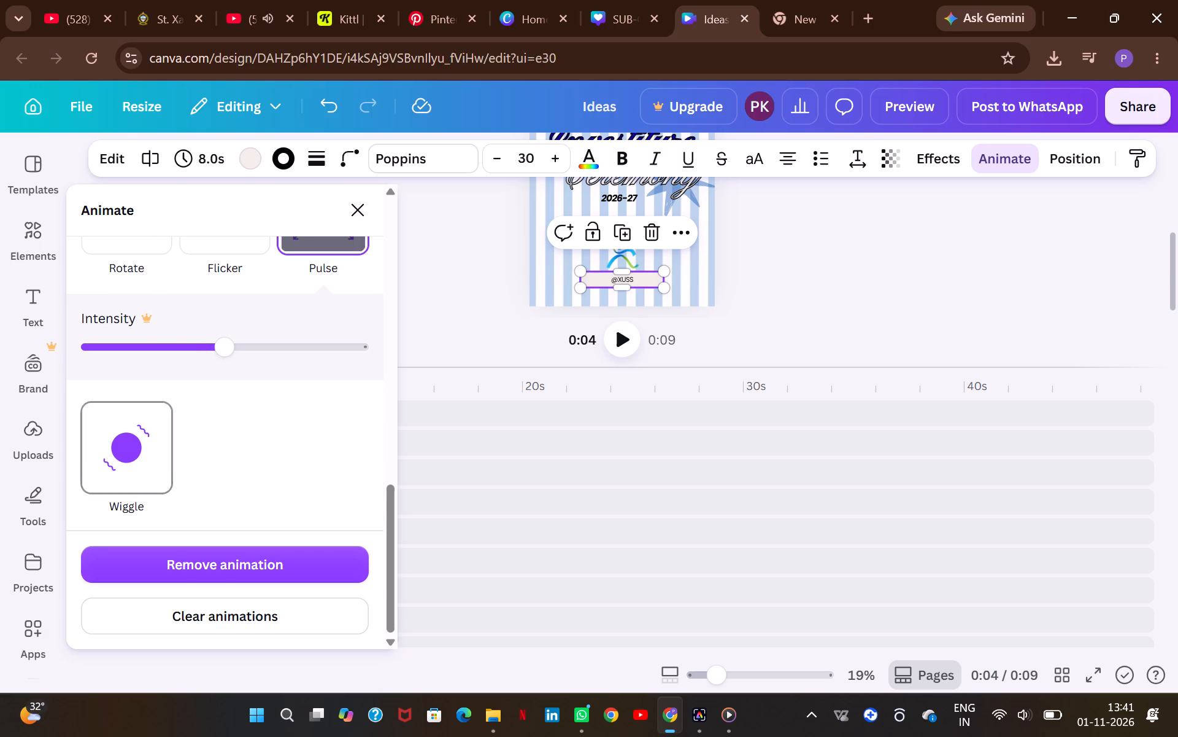
scroll(149, 450, up, 1)
click(318, 269)
scroll(241, 346, up, 1)
scroll(337, 373, up, 1)
click(326, 310)
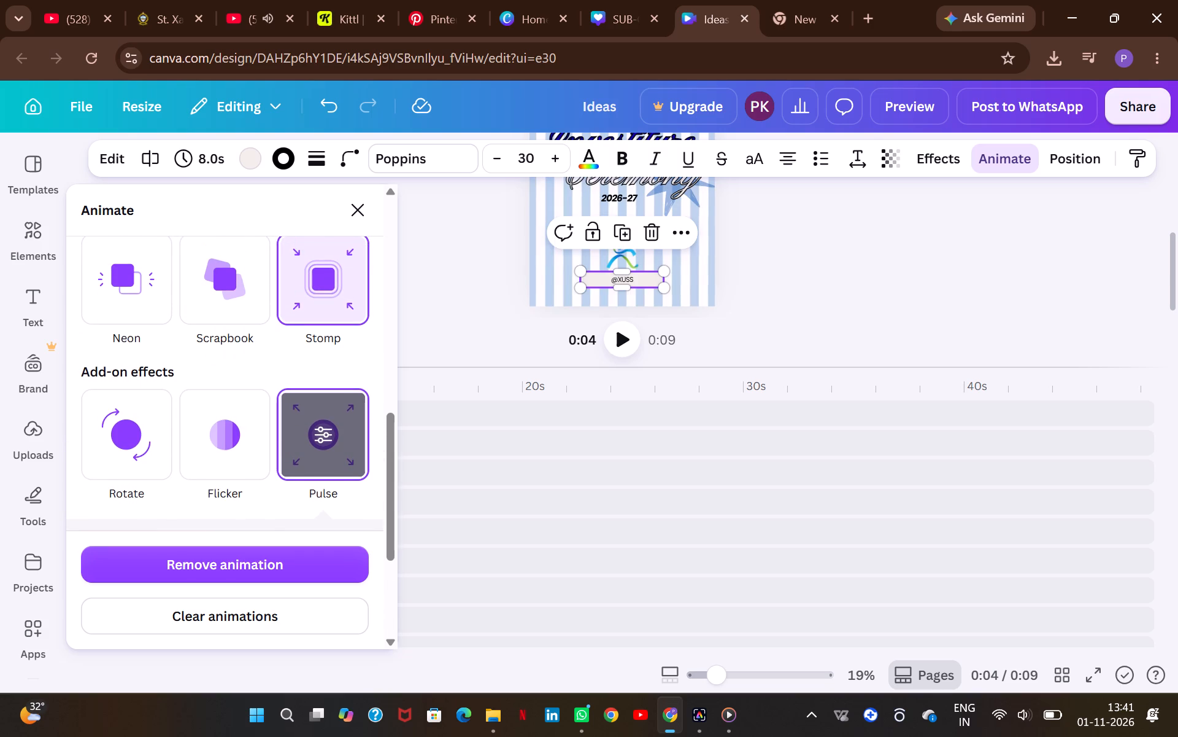
scroll(227, 426, down, 1)
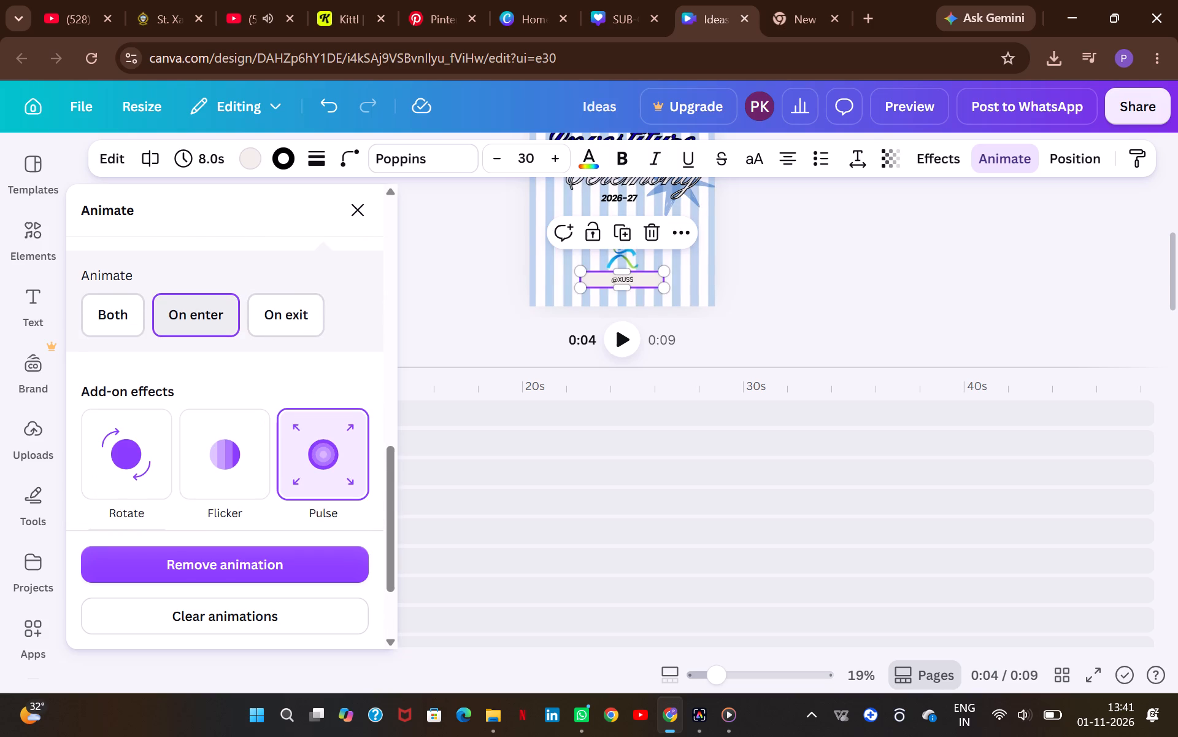
click(291, 433)
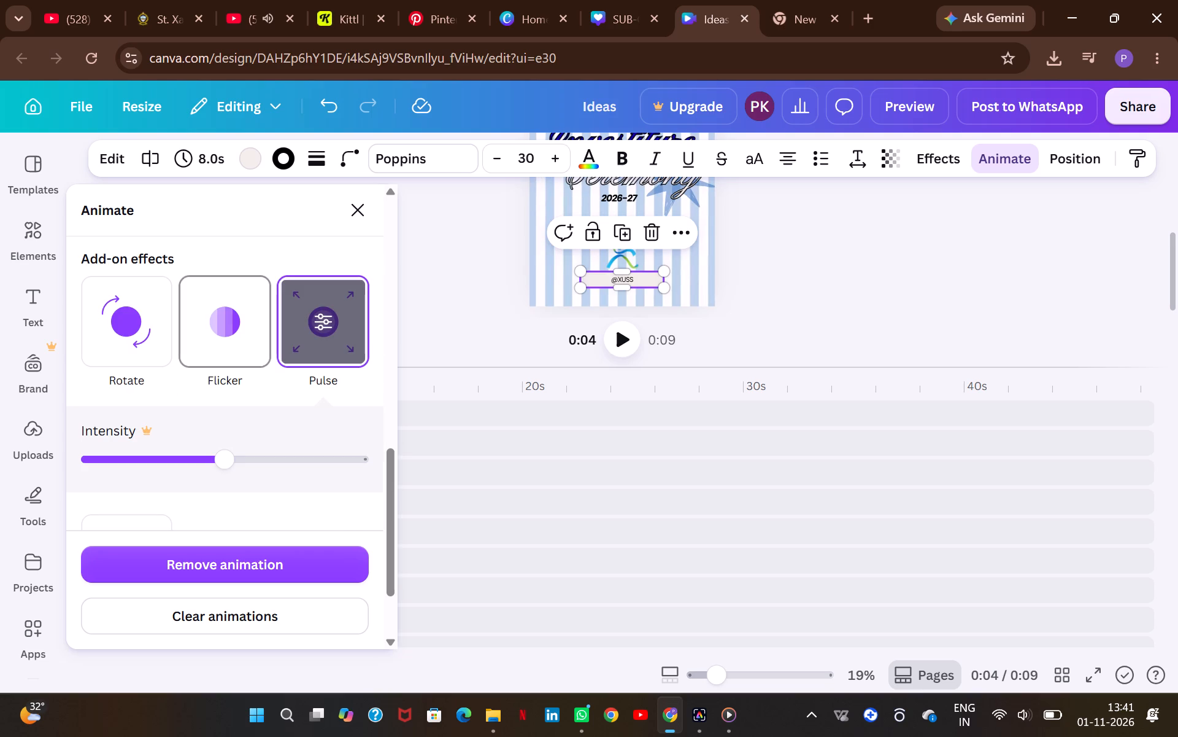
click(252, 568)
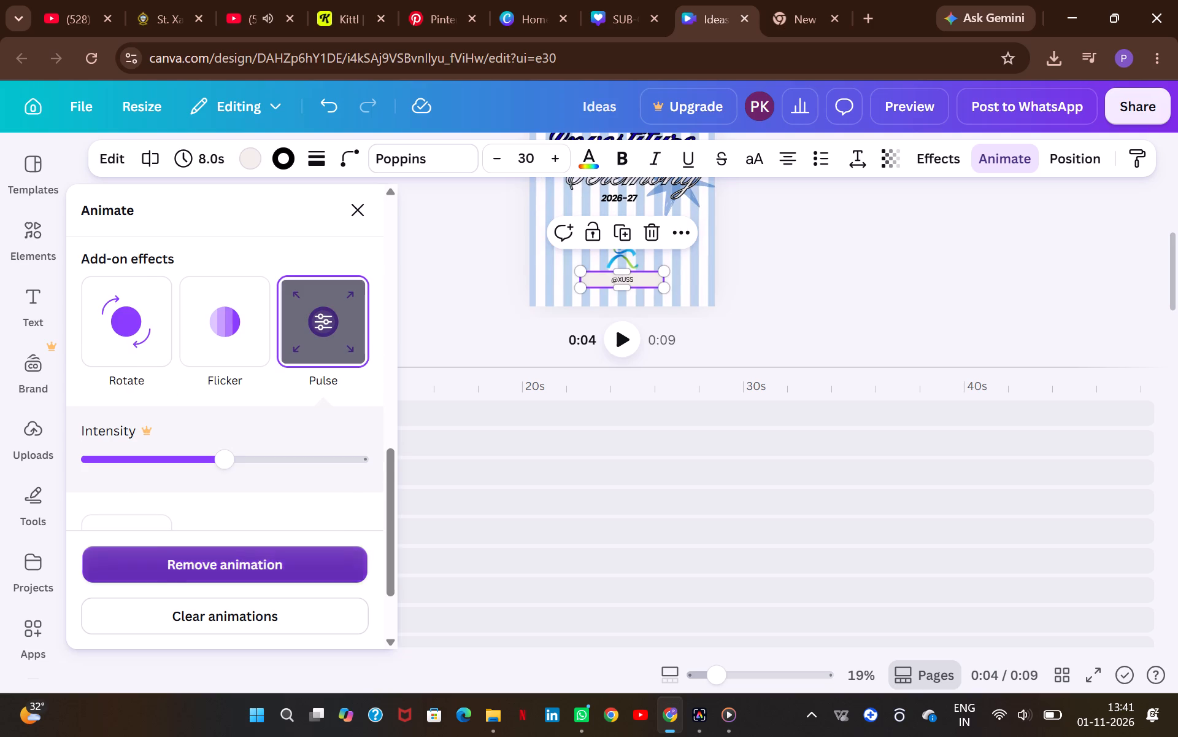
scroll(325, 408, up, 1)
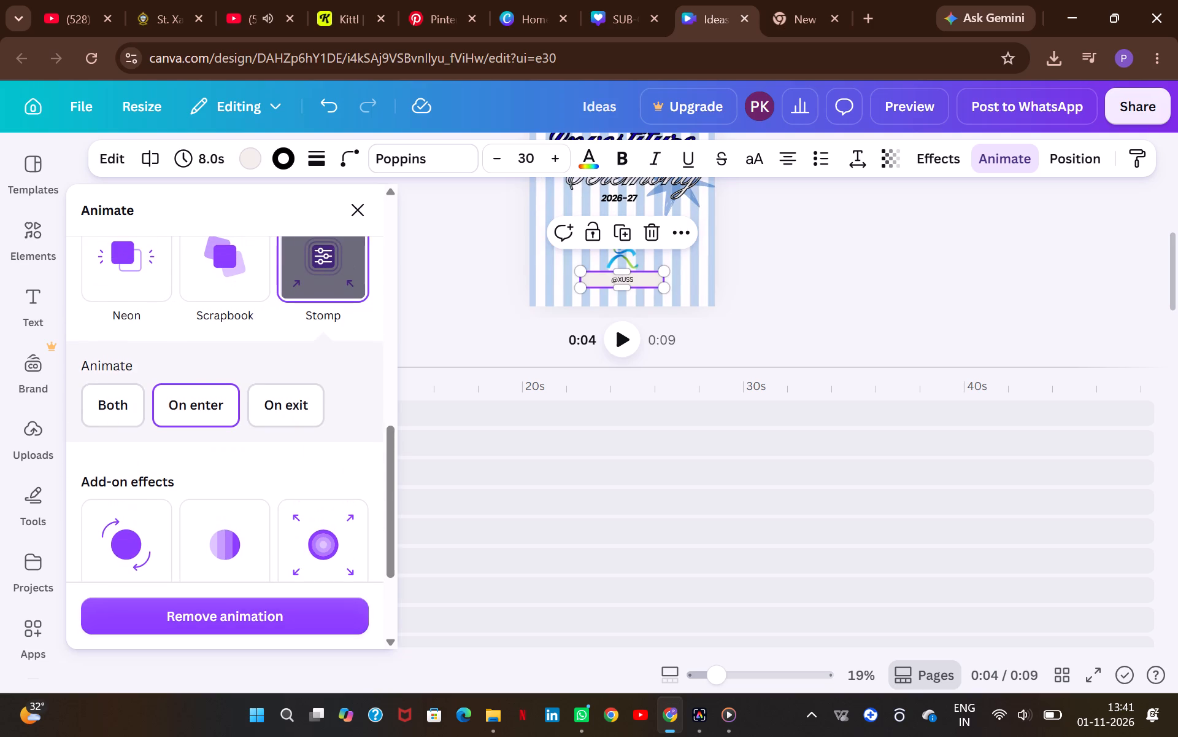
click(356, 206)
click(786, 285)
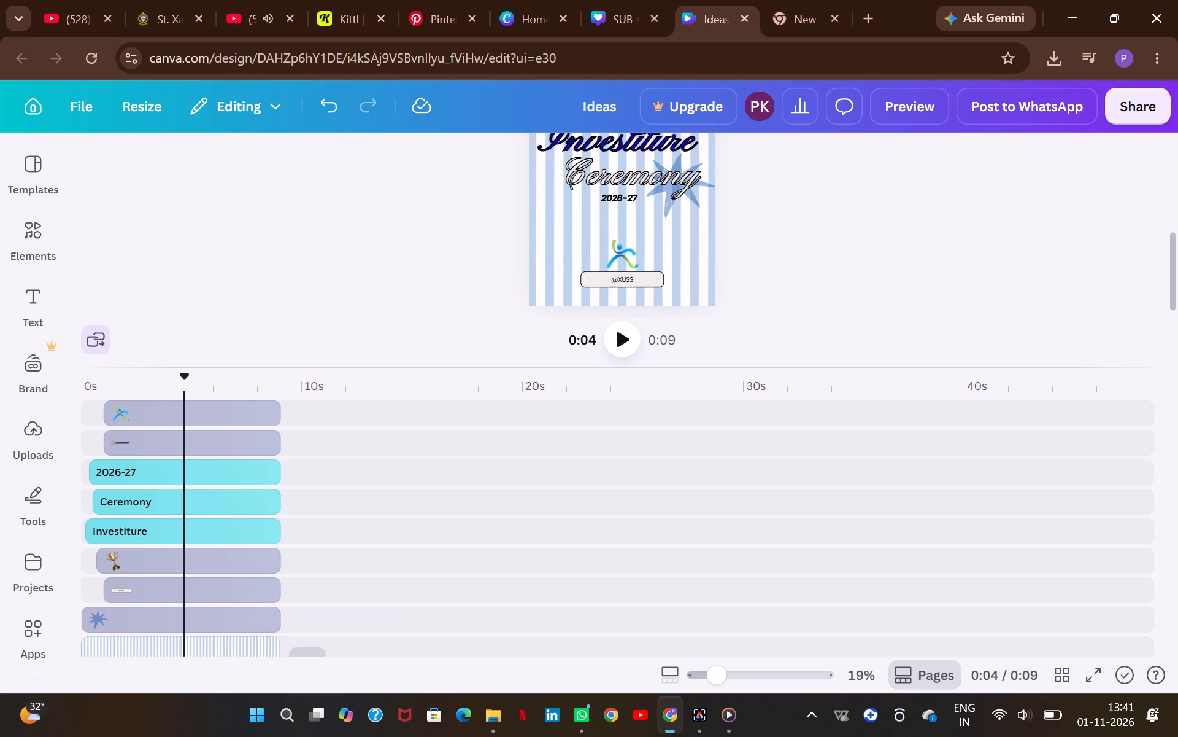
Change the trophy's animation to Pan and set it to play on enter only.
scroll(786, 285, up, 2)
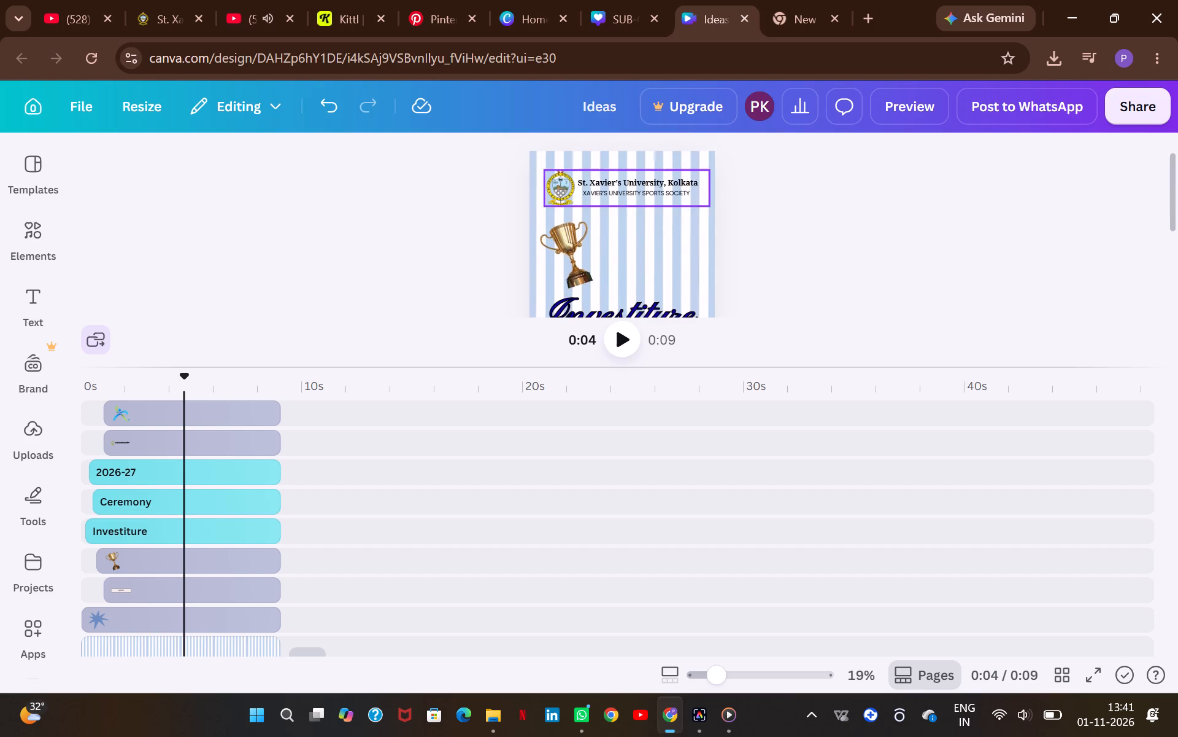
scroll(696, 202, down, 1)
click(236, 569)
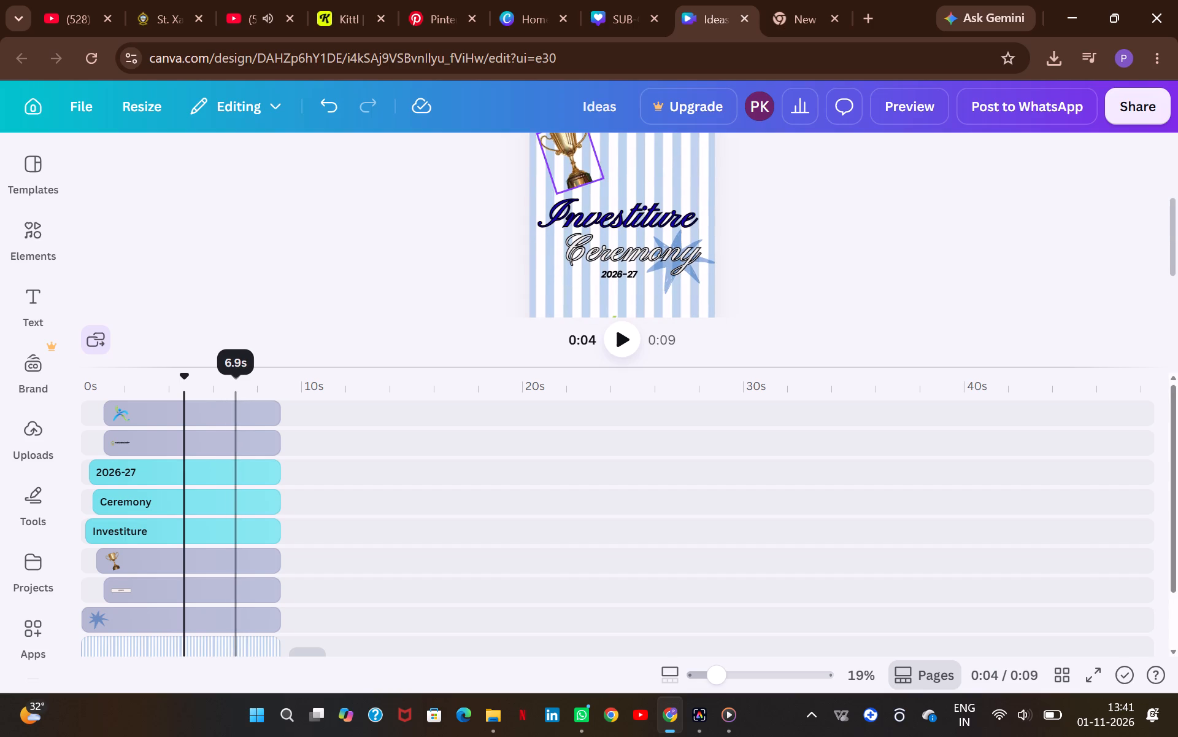
click(881, 163)
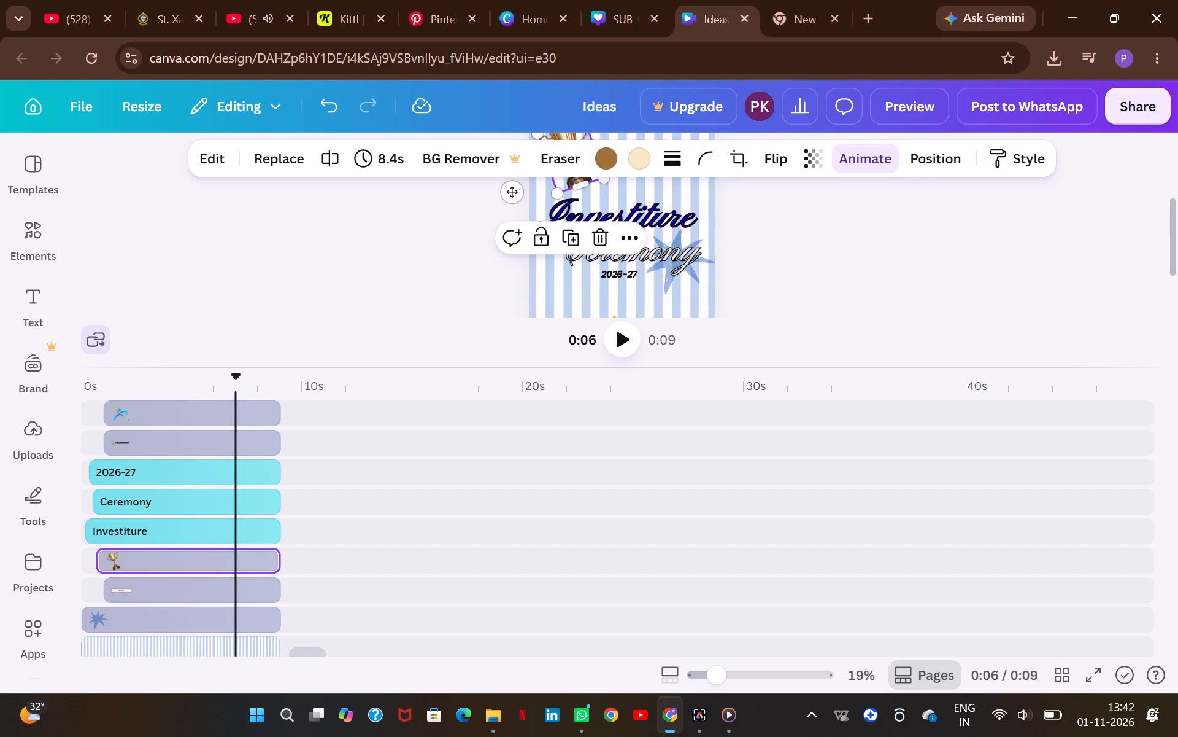
scroll(245, 404, up, 1)
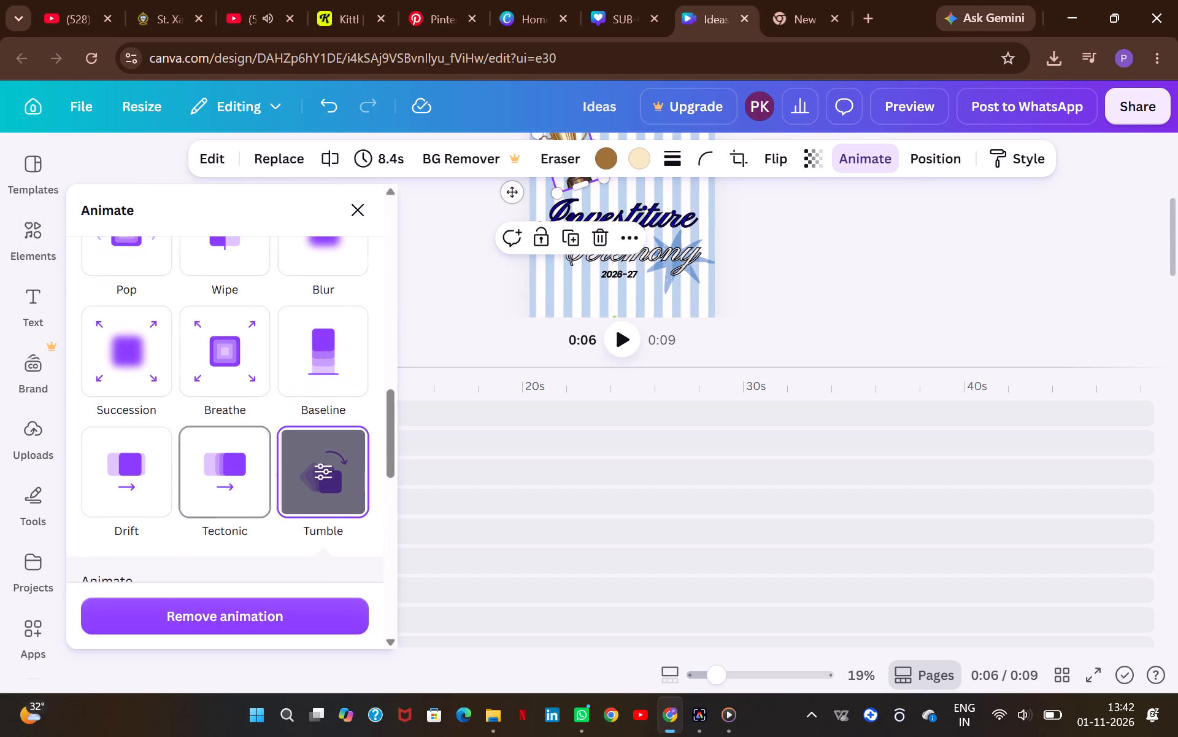
scroll(245, 404, up, 2)
click(228, 345)
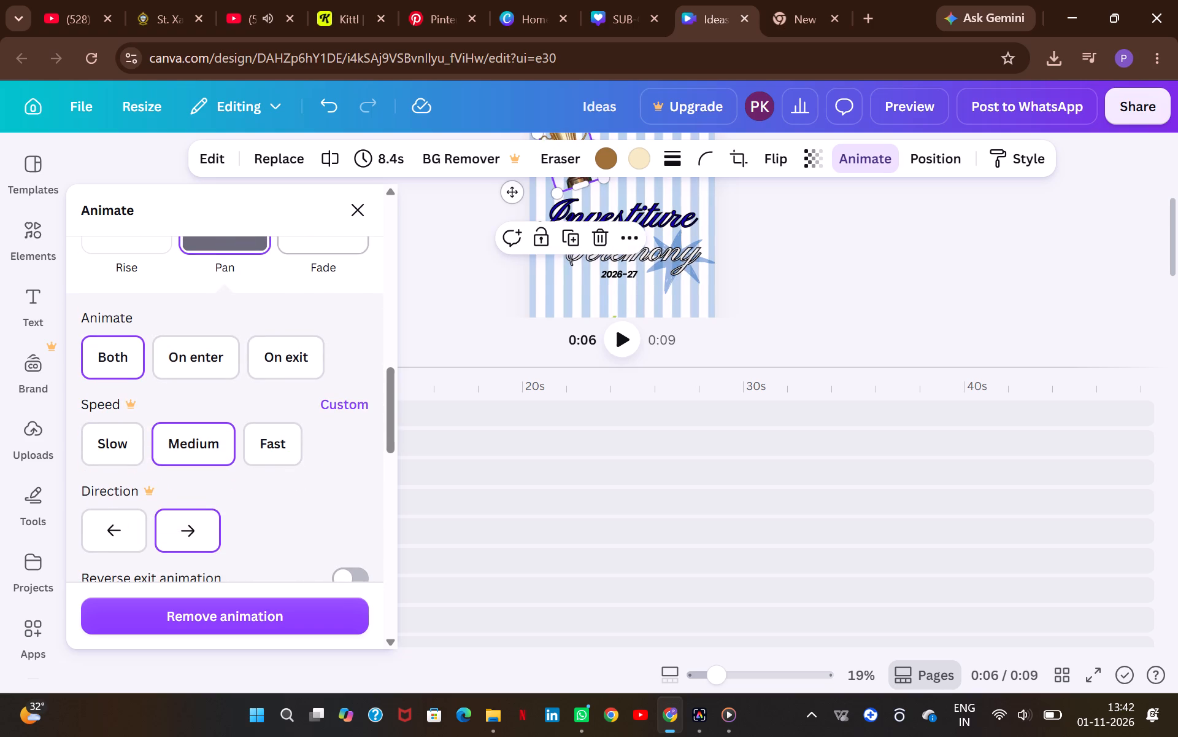
click(201, 368)
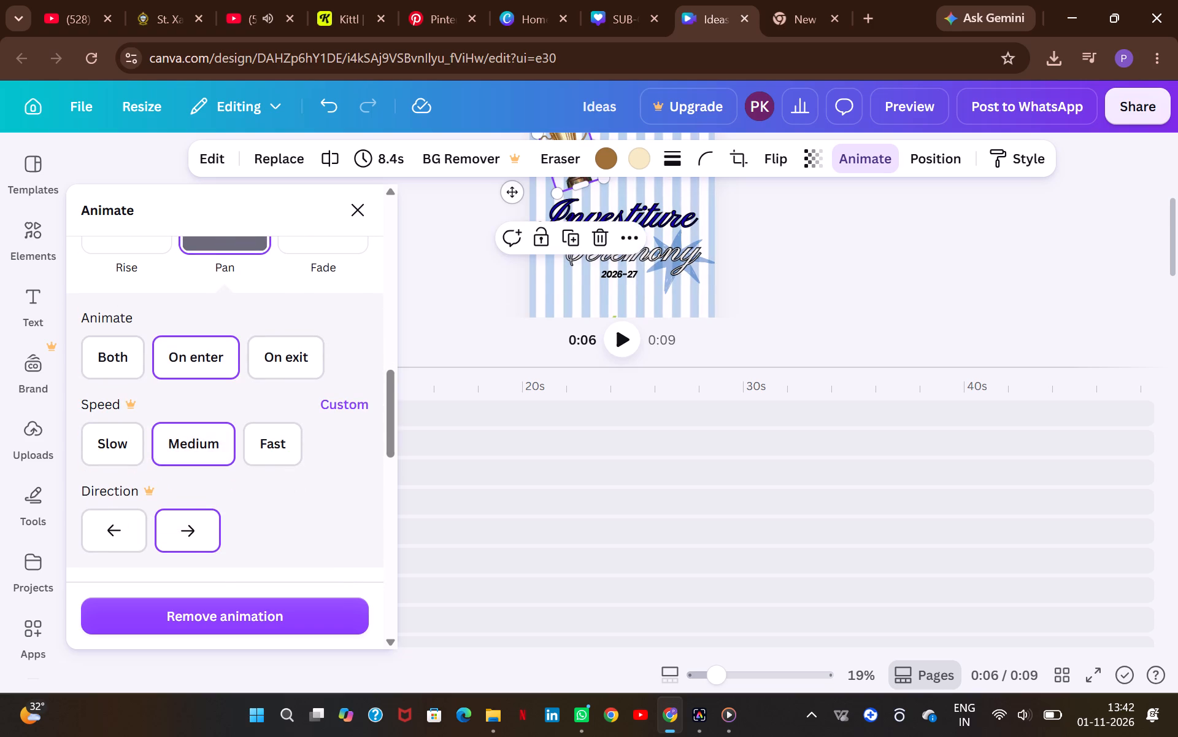
scroll(208, 482, down, 1)
click(358, 221)
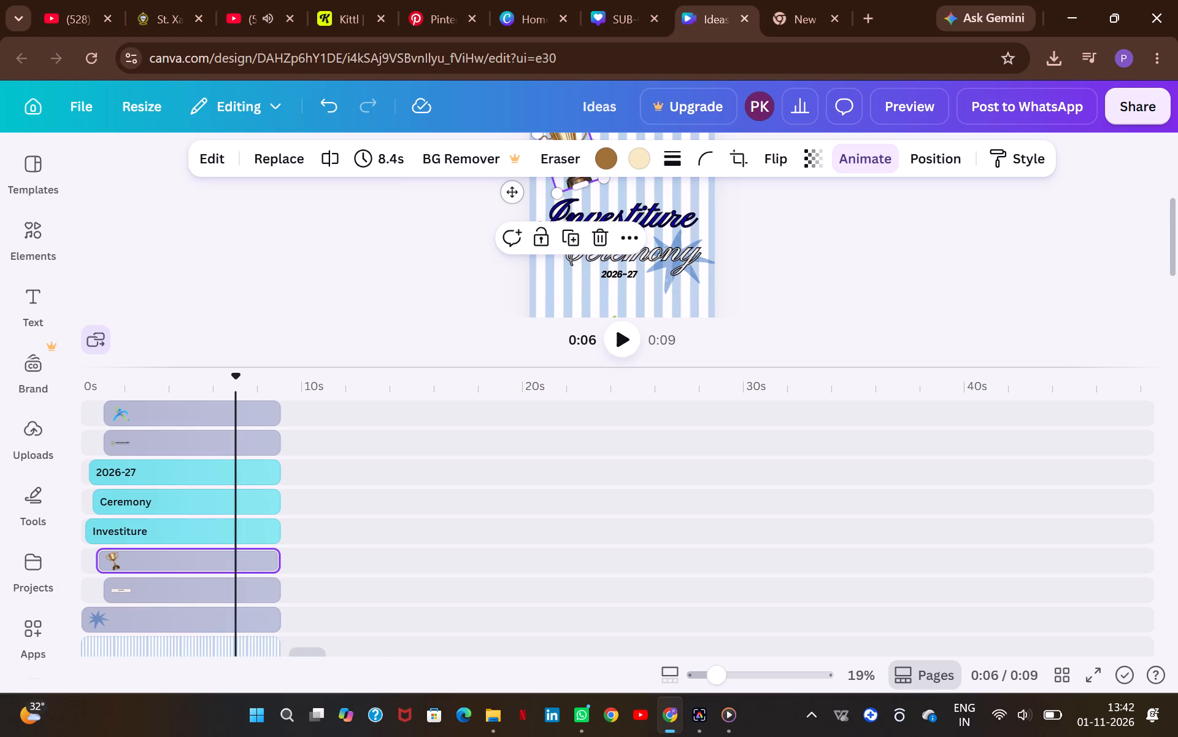
click(358, 221)
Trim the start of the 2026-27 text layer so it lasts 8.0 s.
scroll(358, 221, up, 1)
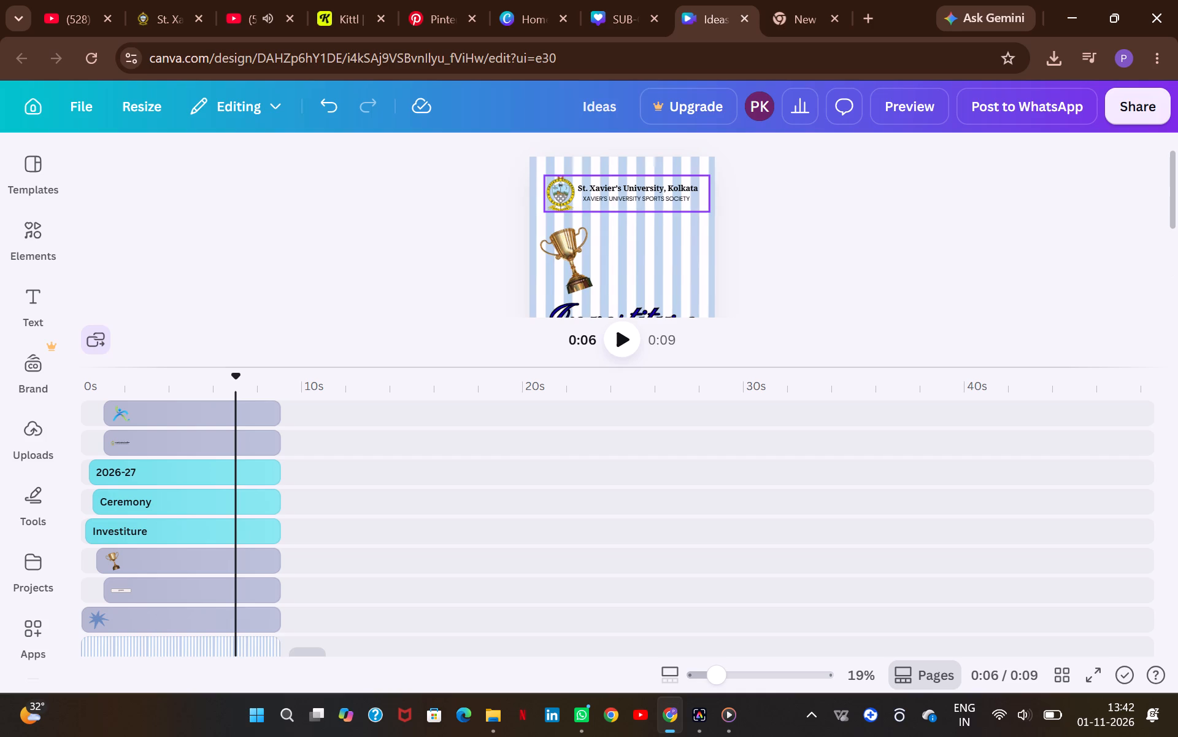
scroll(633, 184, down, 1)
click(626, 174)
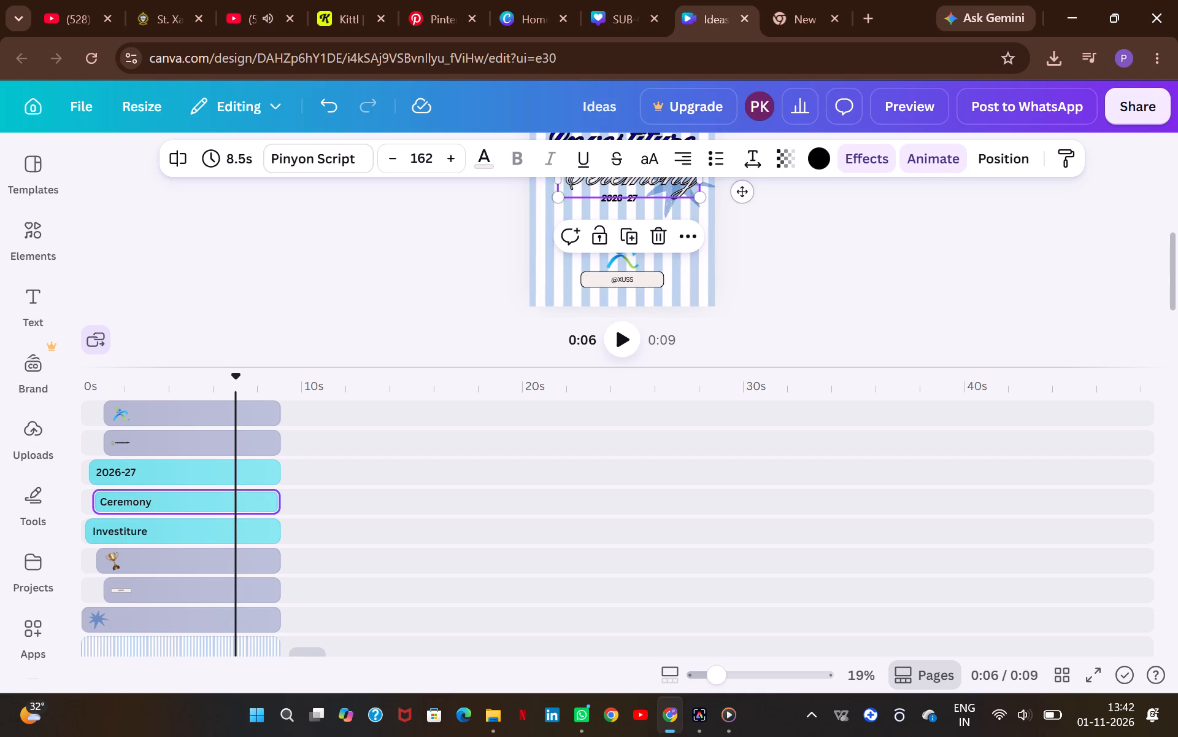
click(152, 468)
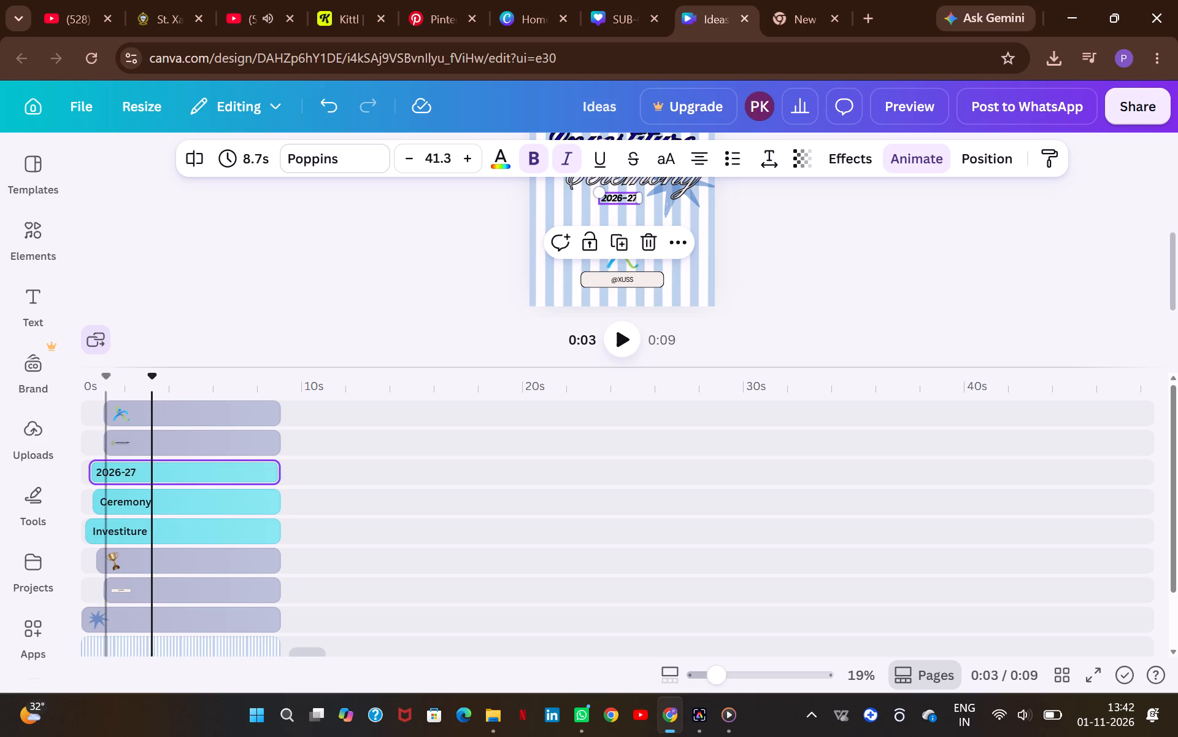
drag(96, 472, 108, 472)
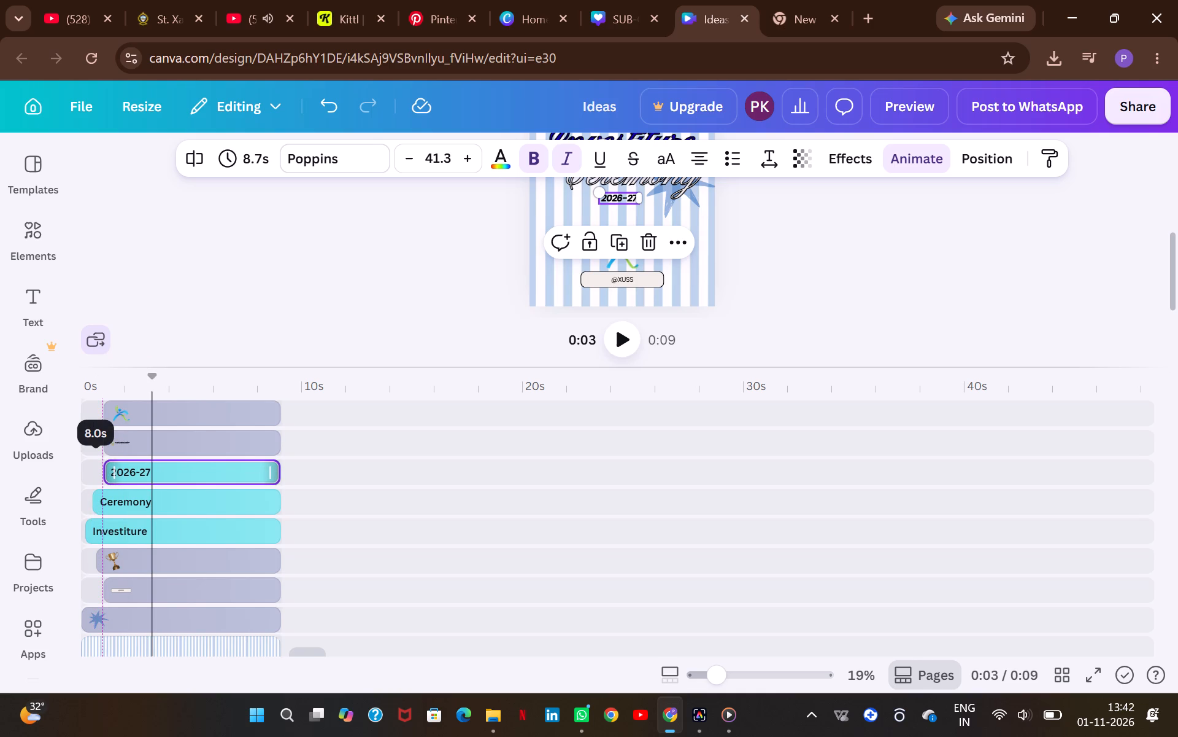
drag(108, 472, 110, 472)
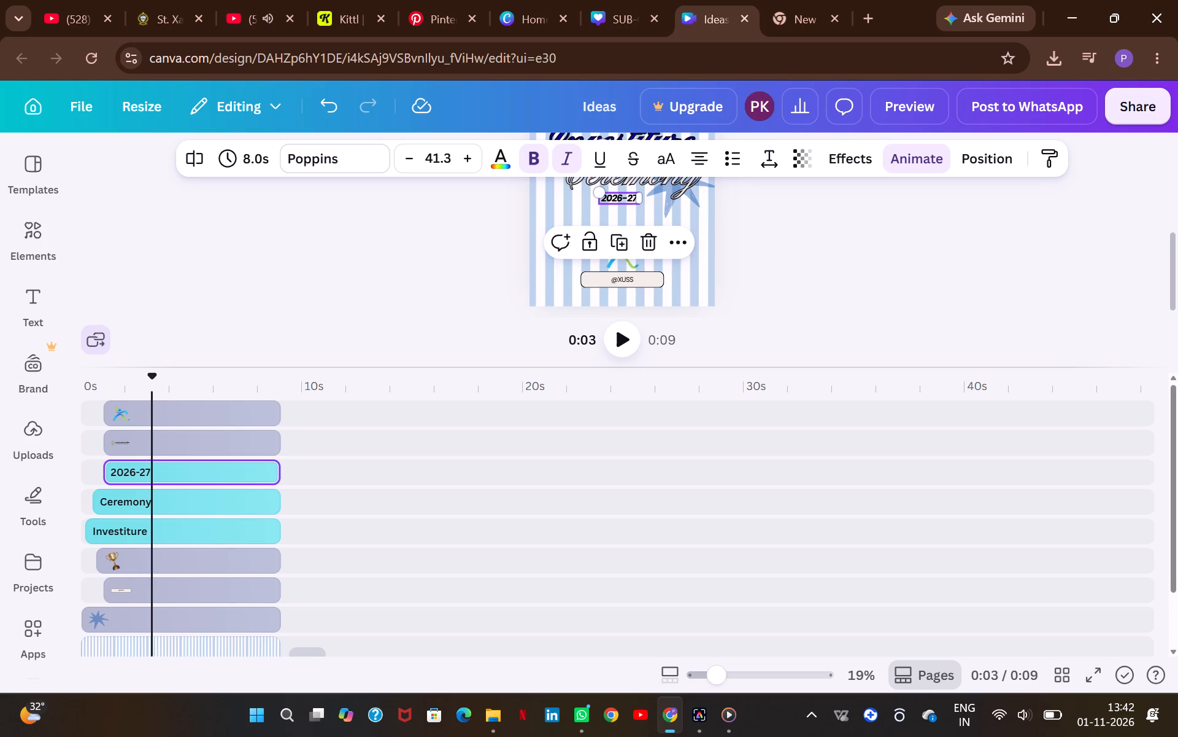
Extend the start of the 2026-27 text layer to an 8.4 s duration, level with the trophy's start.
click(168, 588)
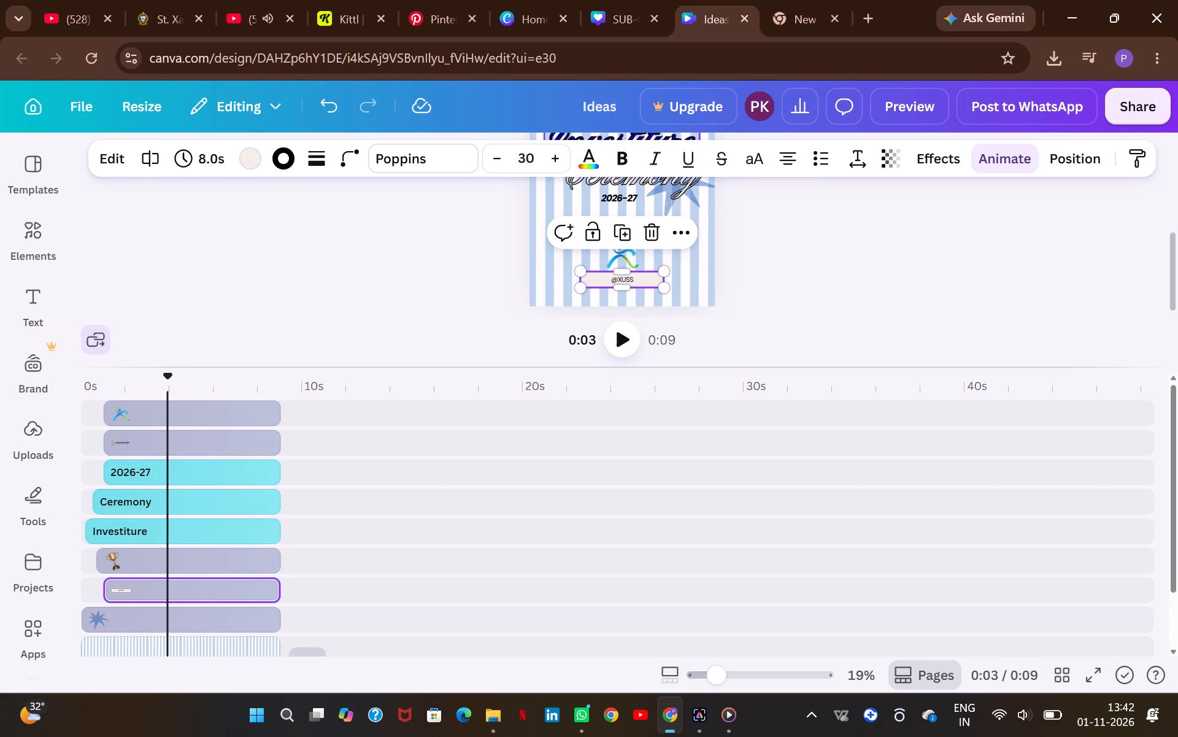
click(130, 496)
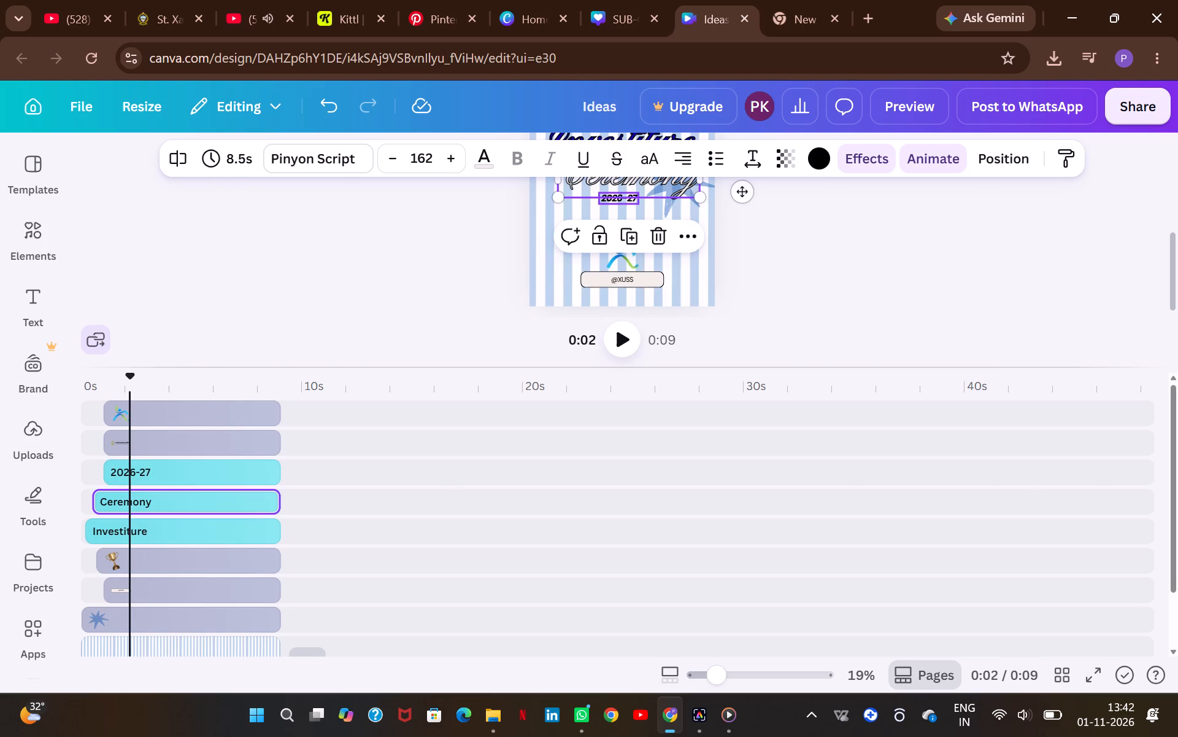
click(125, 473)
drag(107, 470, 101, 468)
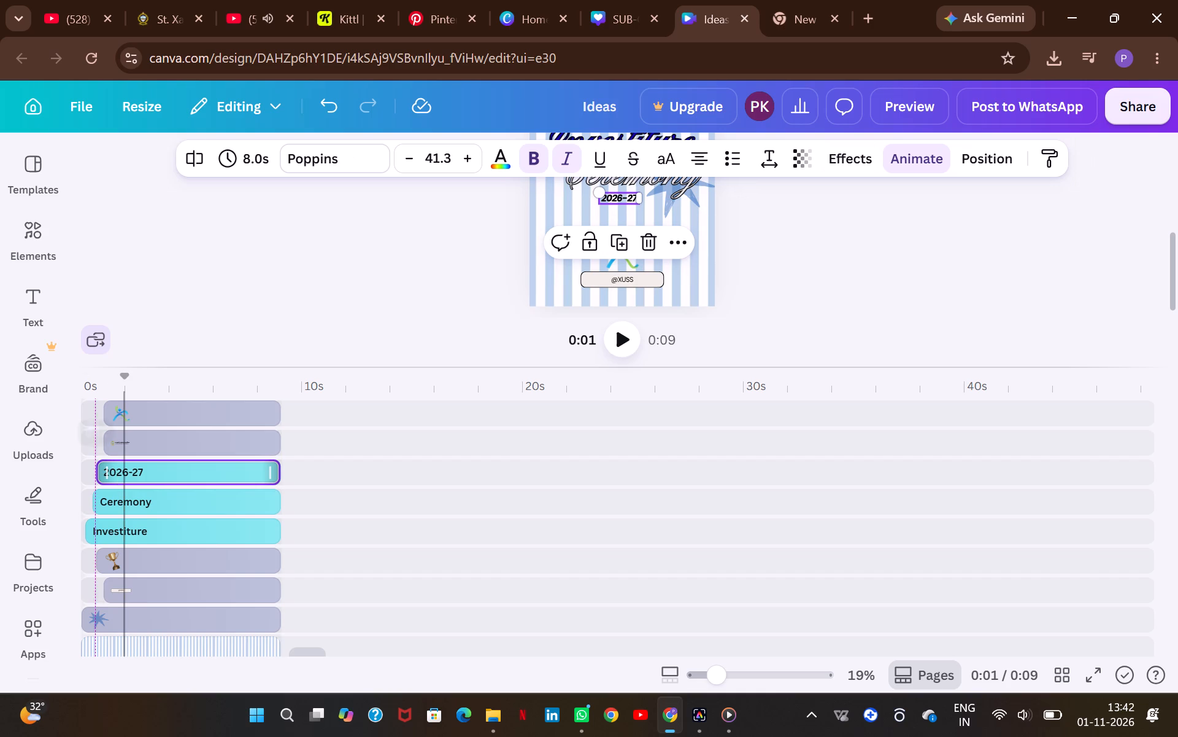
drag(101, 468, 101, 466)
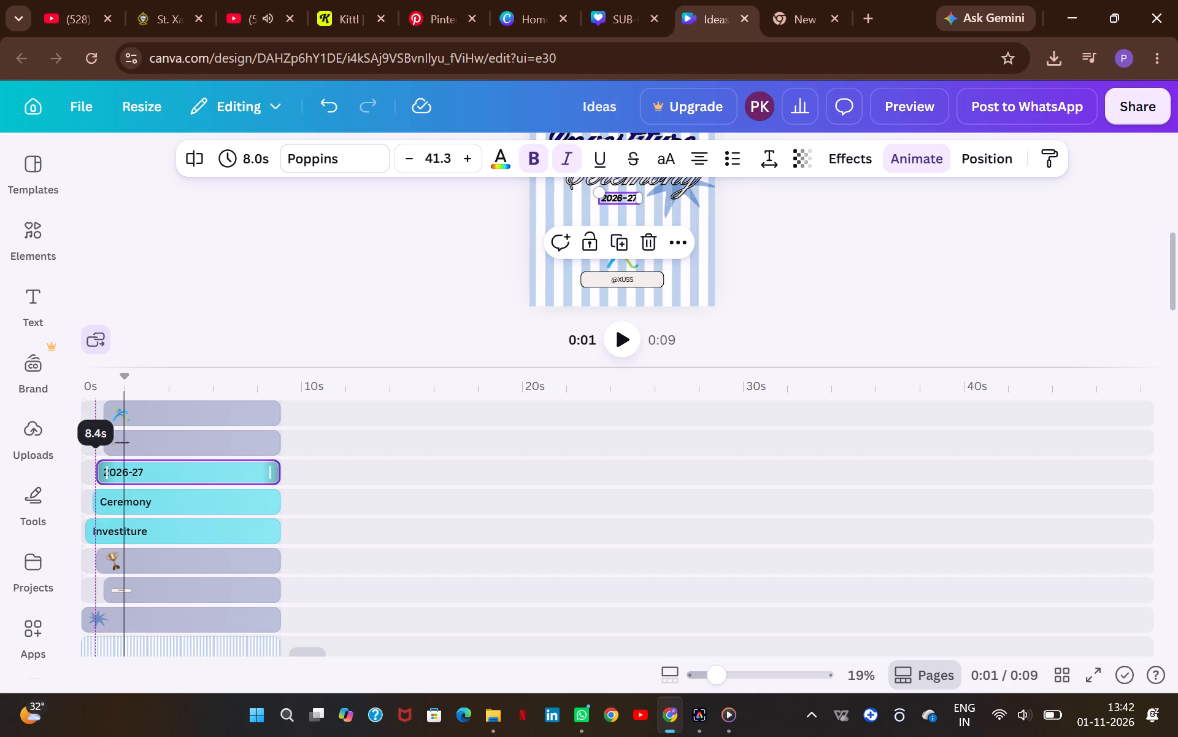
click(359, 490)
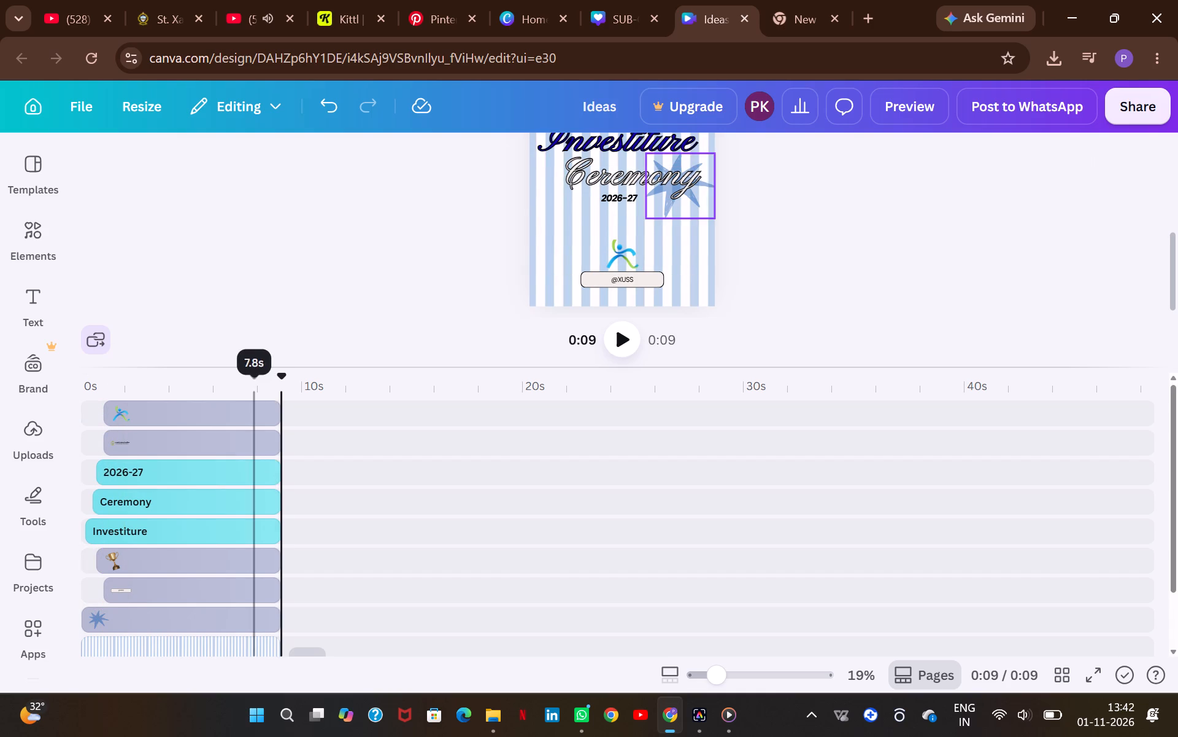
click(133, 577)
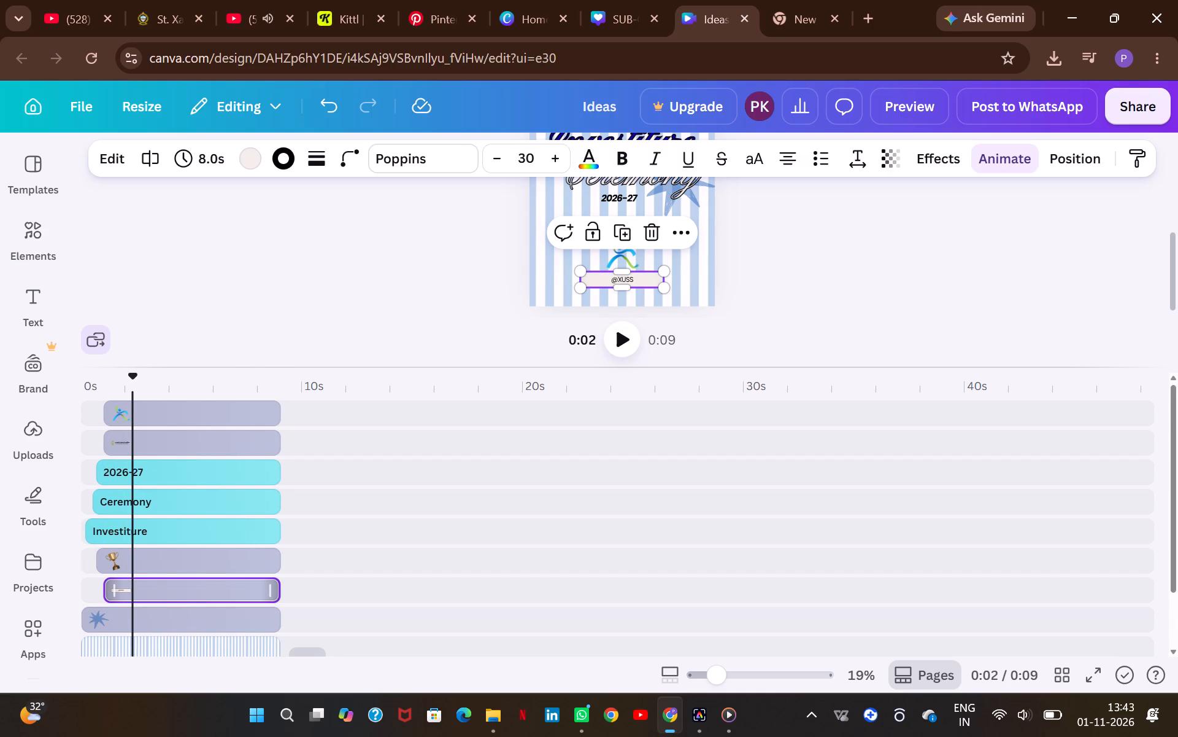
drag(108, 585, 97, 585)
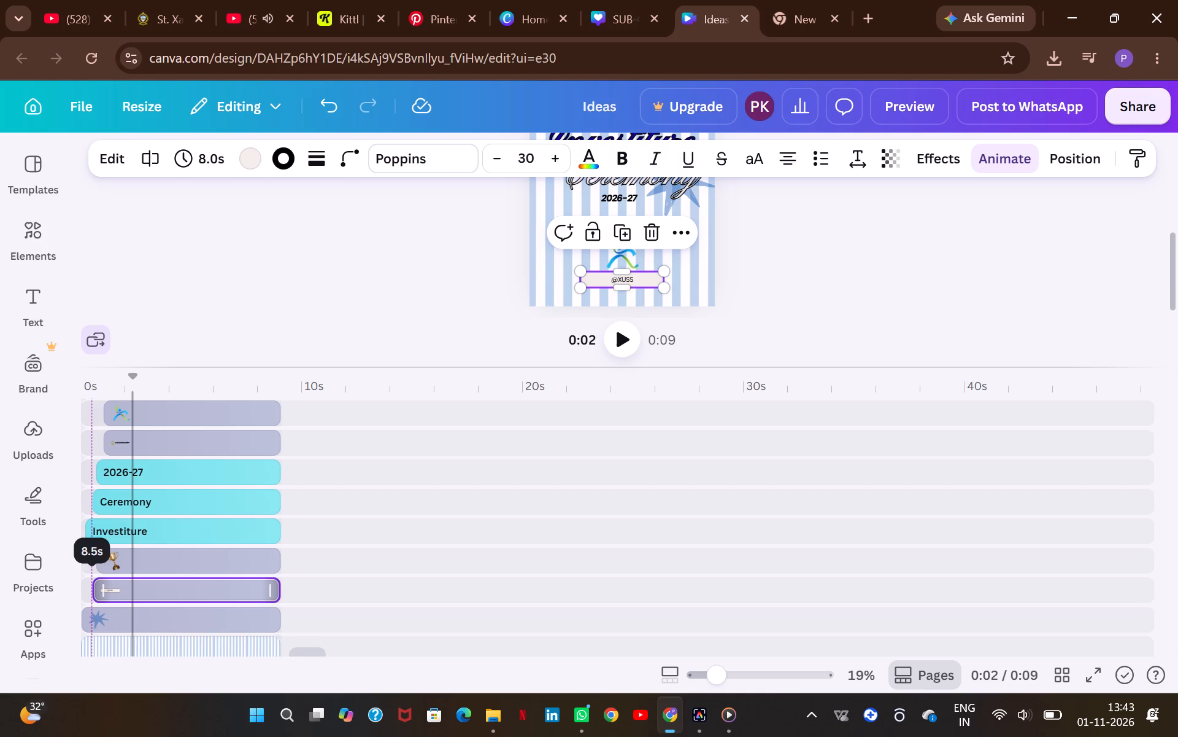
click(109, 569)
Trim the start of the blue starburst layer so it lasts 8.8 s.
click(107, 615)
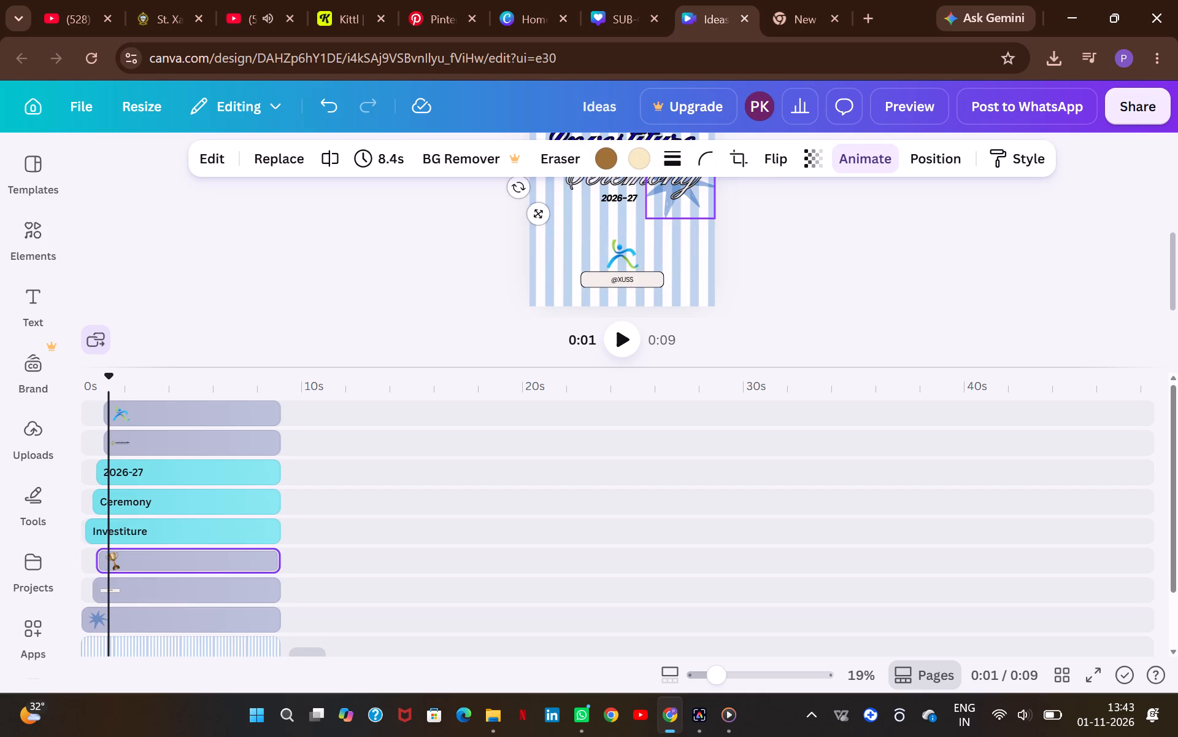
click(88, 617)
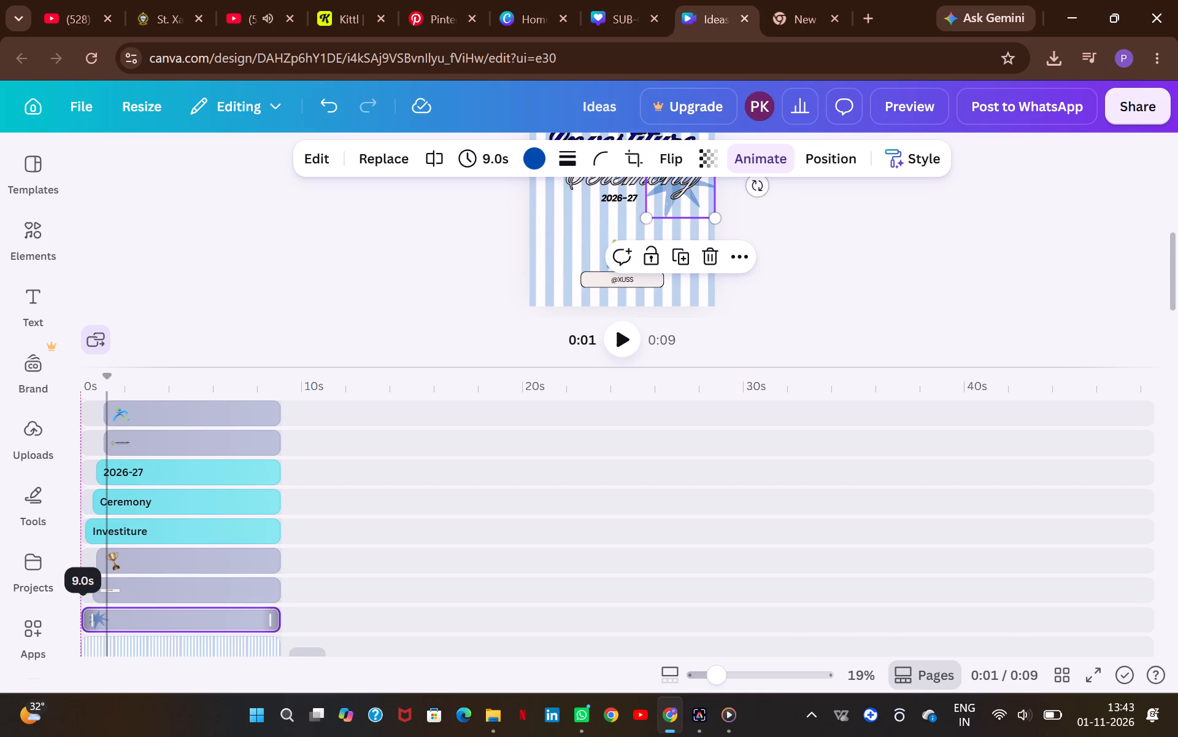
click(325, 566)
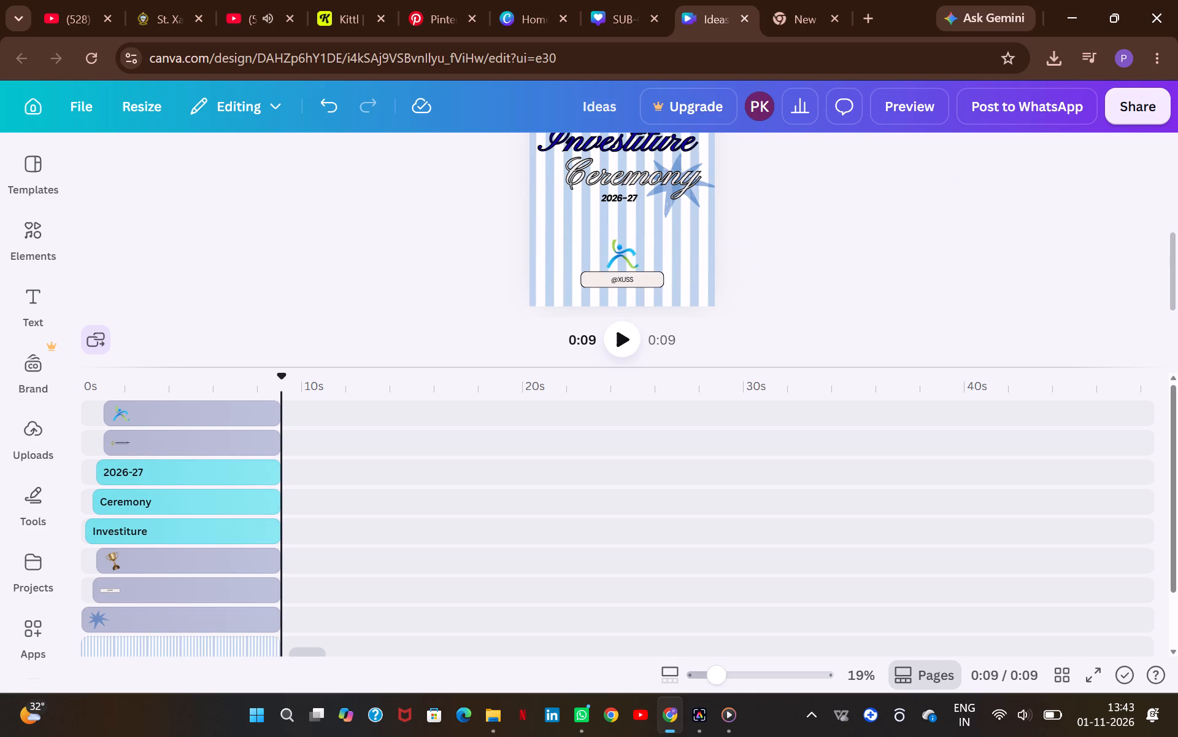
scroll(325, 566, up, 1)
click(167, 622)
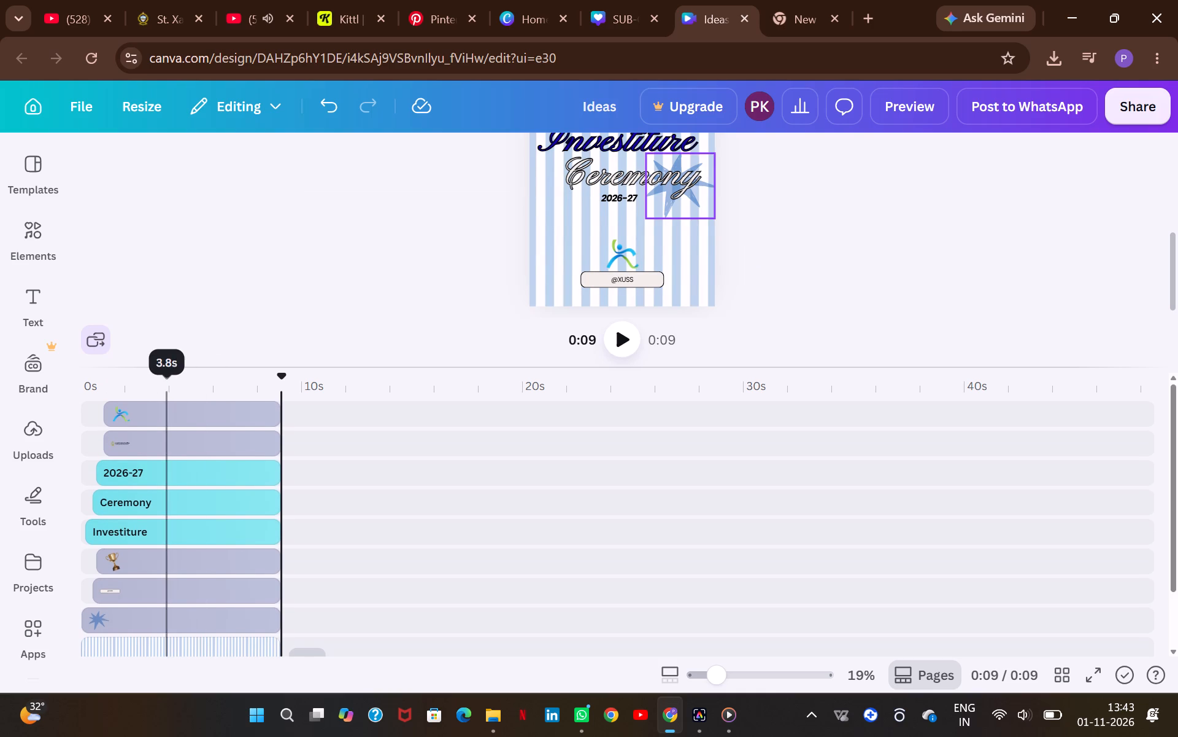
click(90, 625)
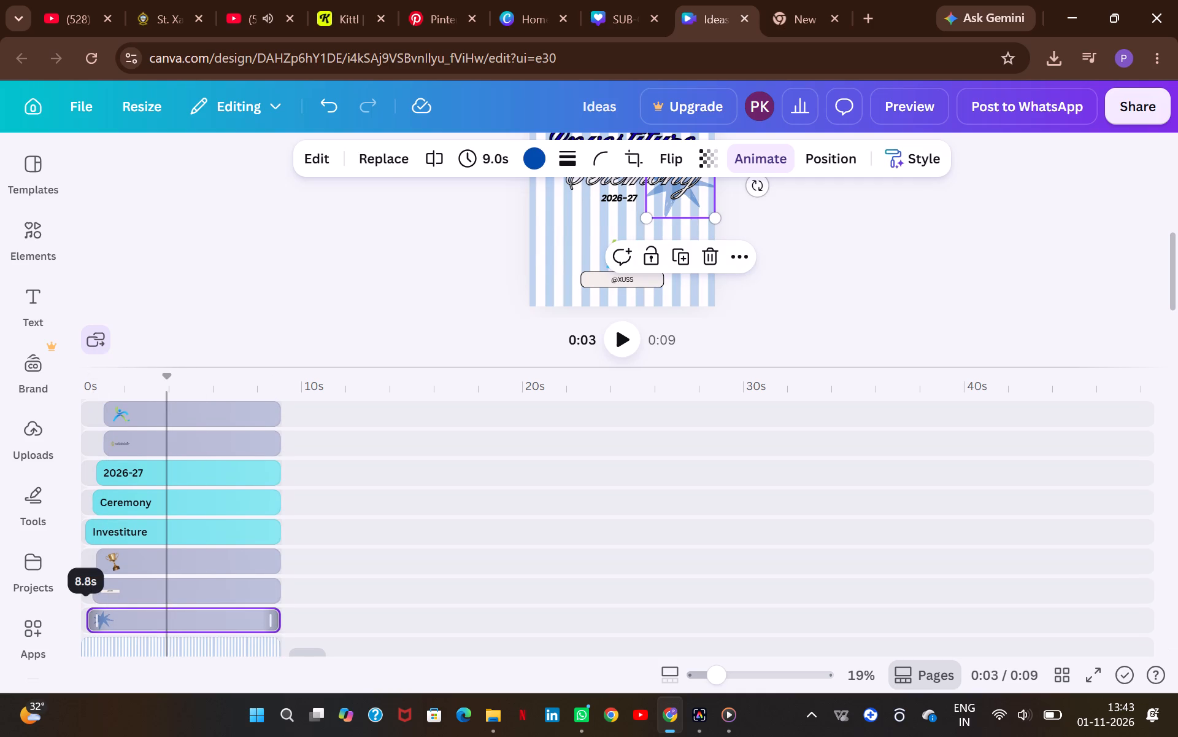
click(331, 593)
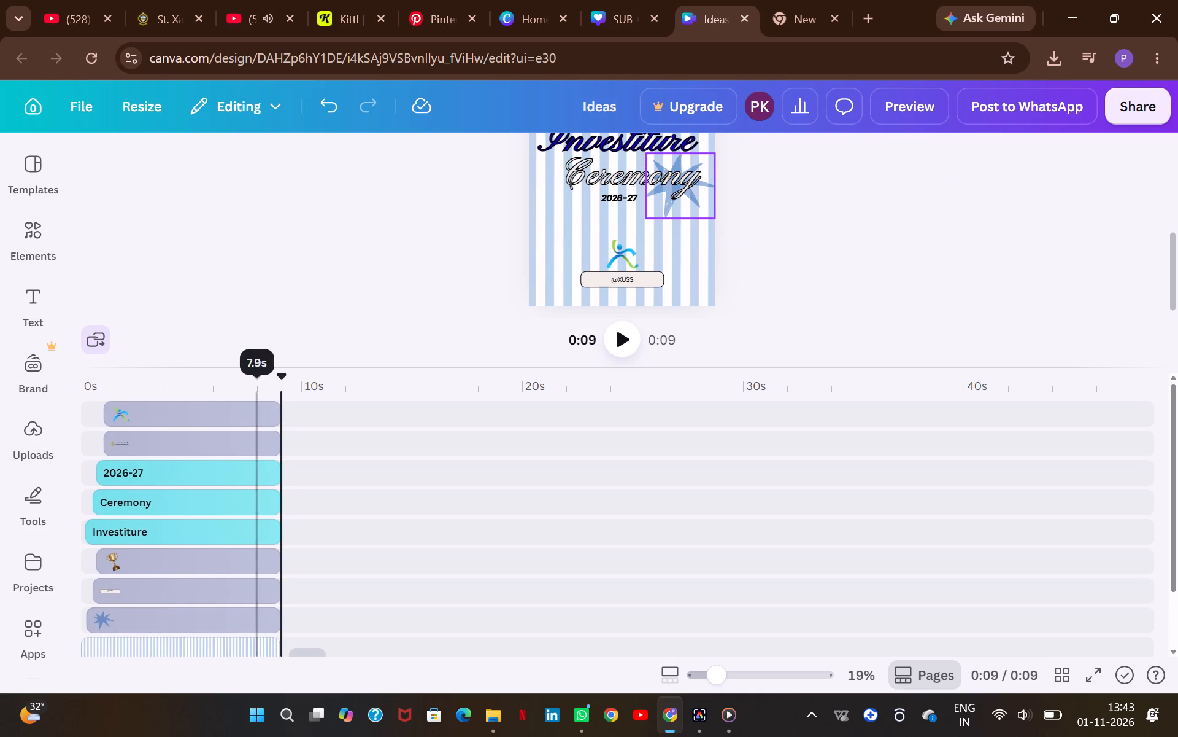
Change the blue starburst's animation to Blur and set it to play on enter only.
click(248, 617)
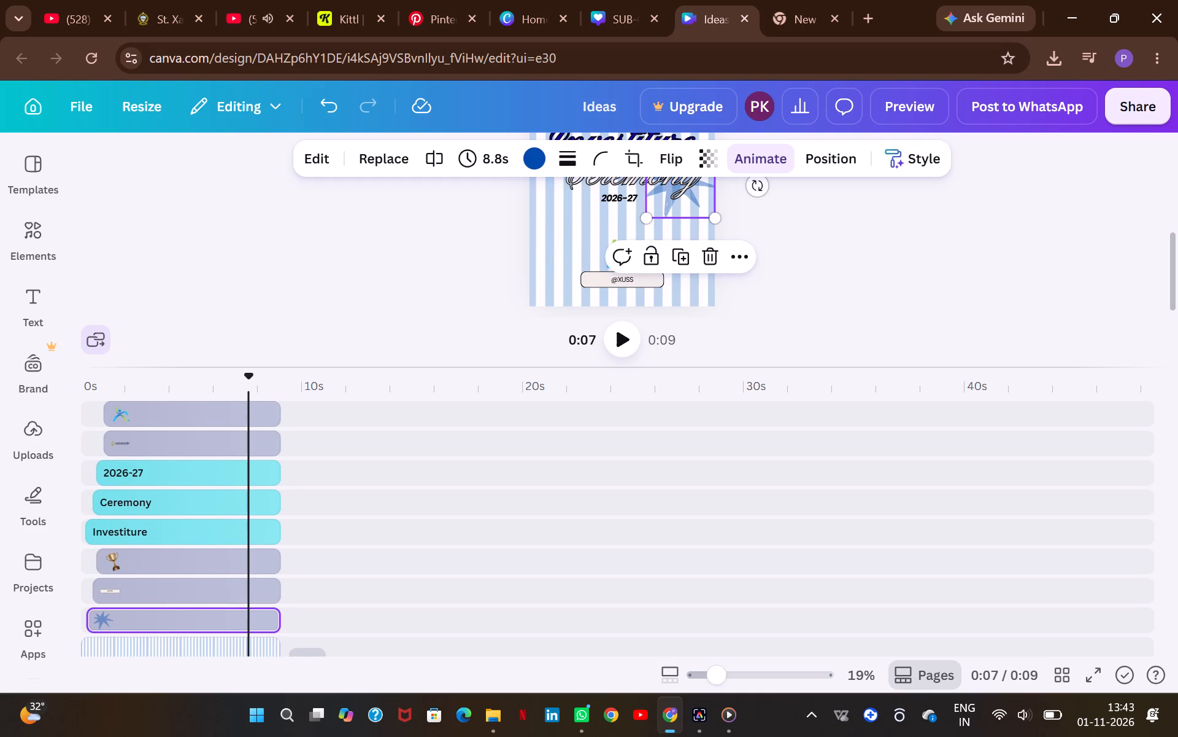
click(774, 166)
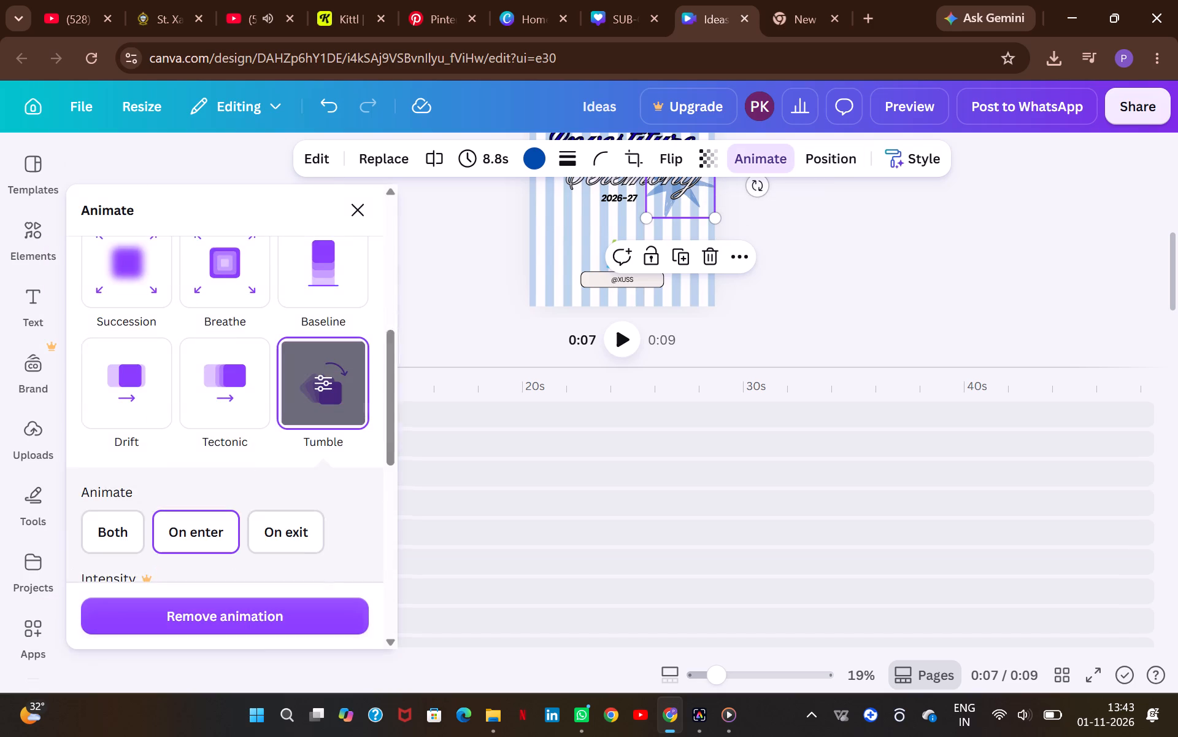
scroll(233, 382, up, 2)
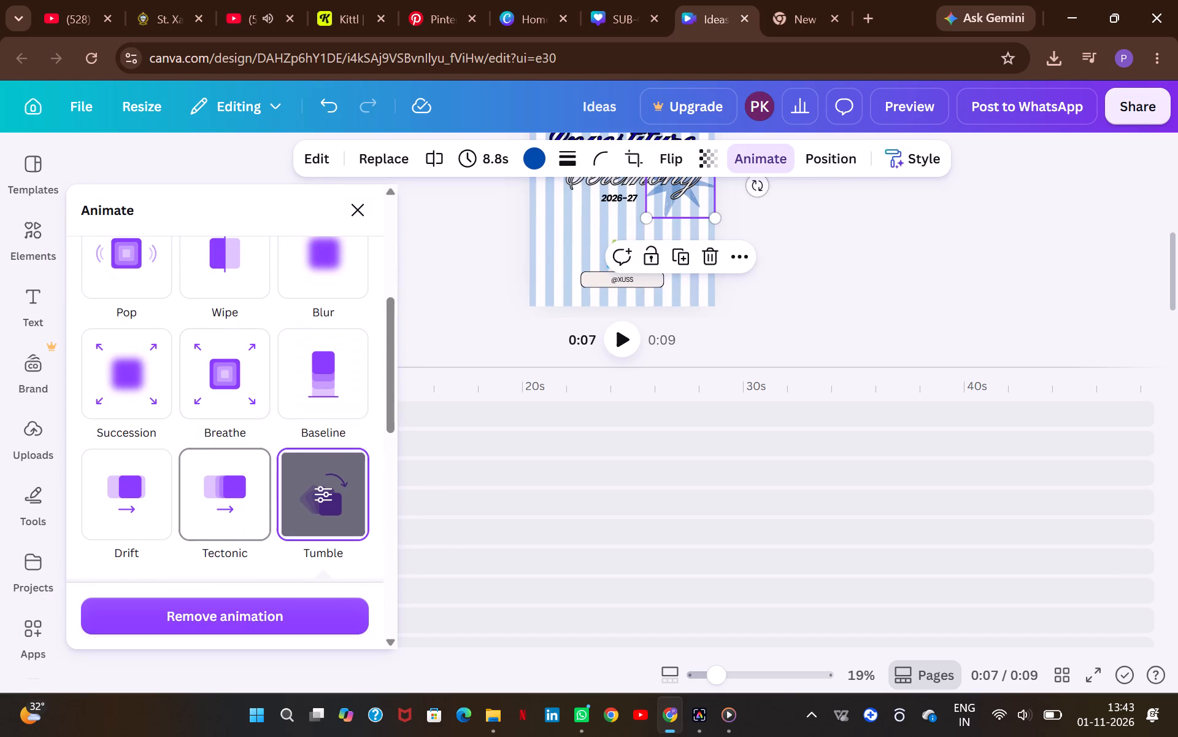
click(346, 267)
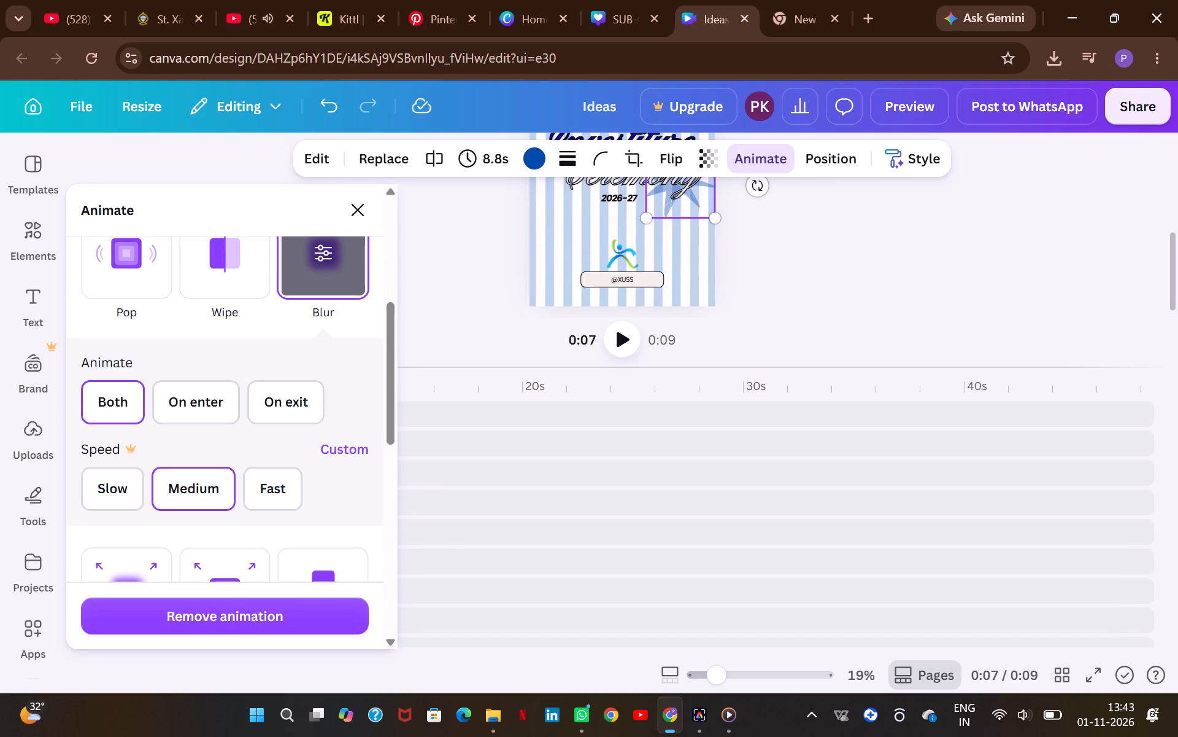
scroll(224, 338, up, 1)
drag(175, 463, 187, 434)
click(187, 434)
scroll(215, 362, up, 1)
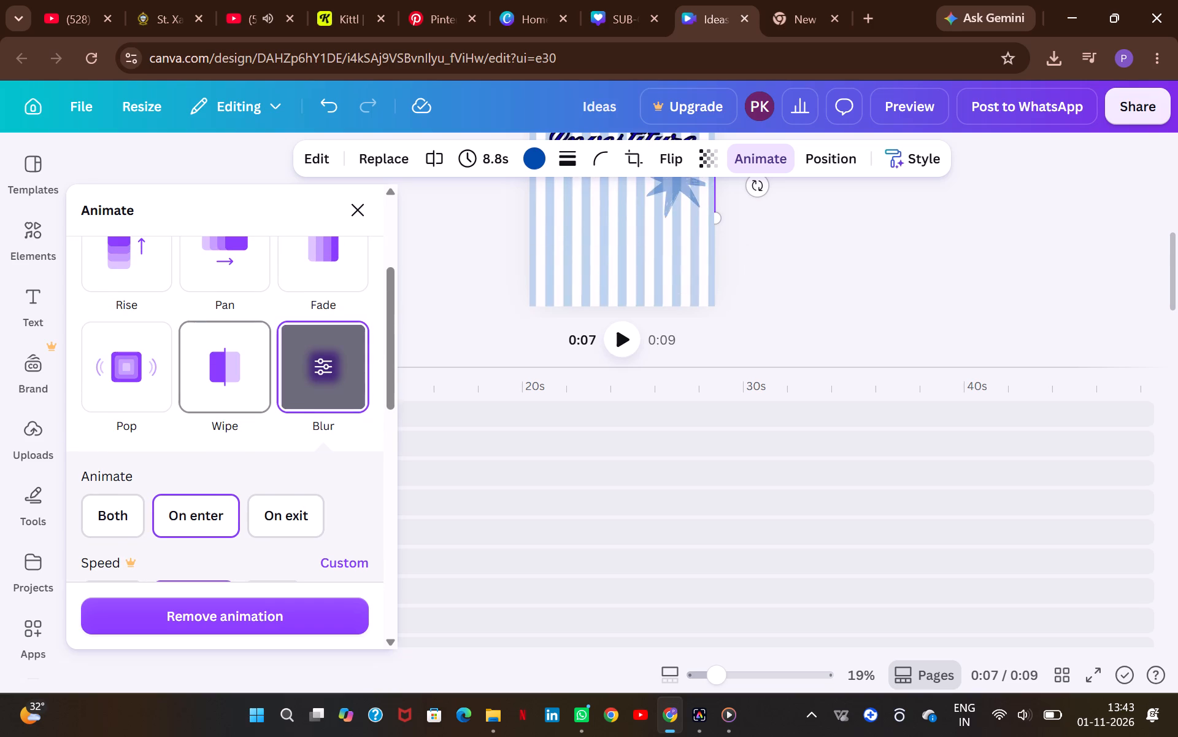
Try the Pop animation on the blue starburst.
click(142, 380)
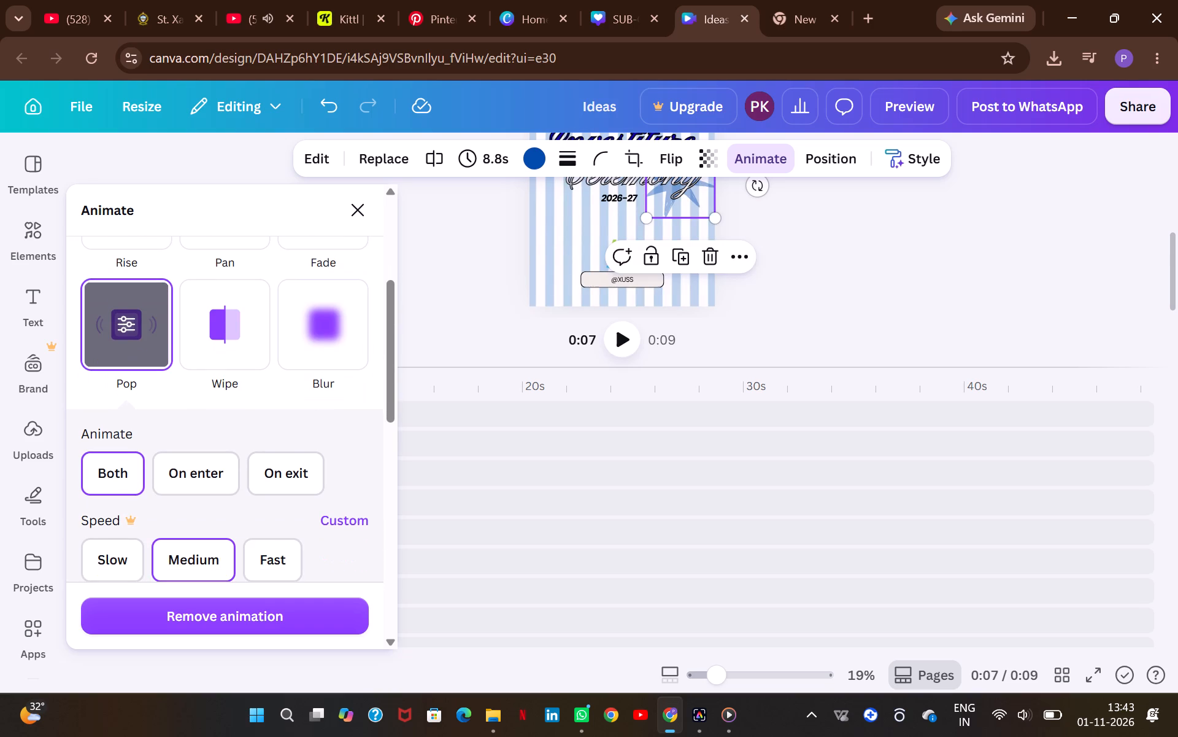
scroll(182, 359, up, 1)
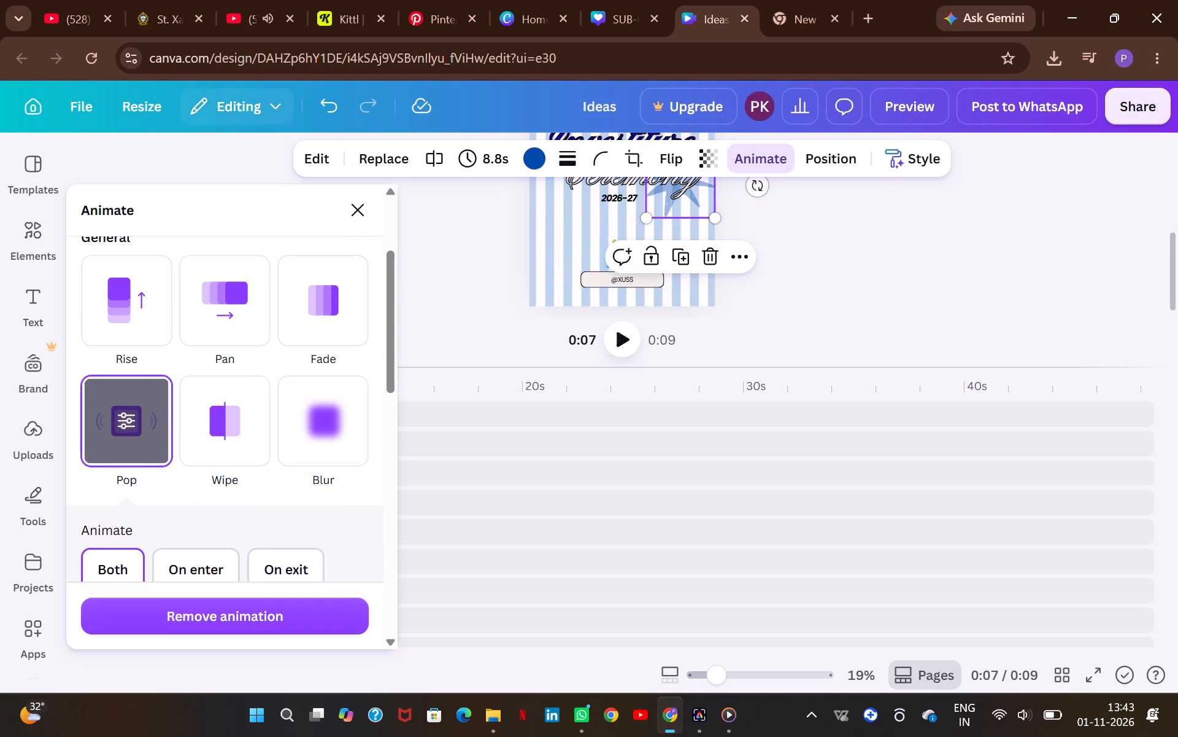
Undo the starburst's Pop and Blur animation changes, returning it to Tumble on enter.
click(314, 96)
click(314, 96)
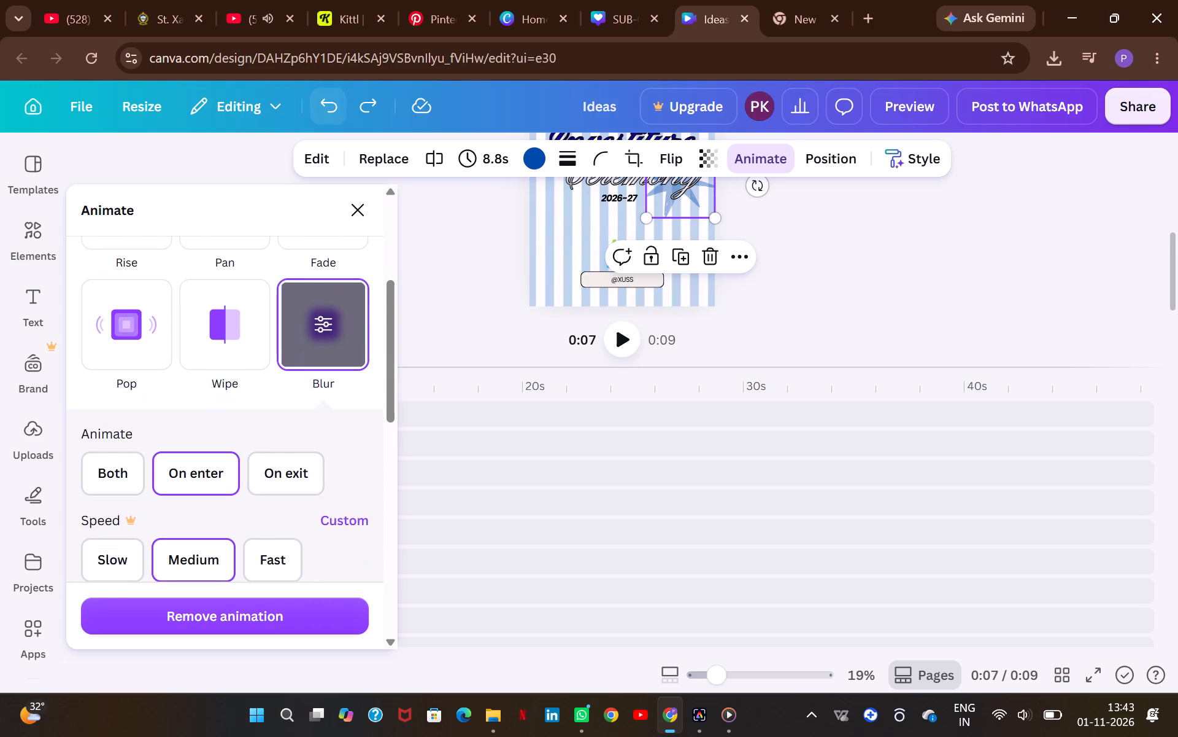
click(314, 96)
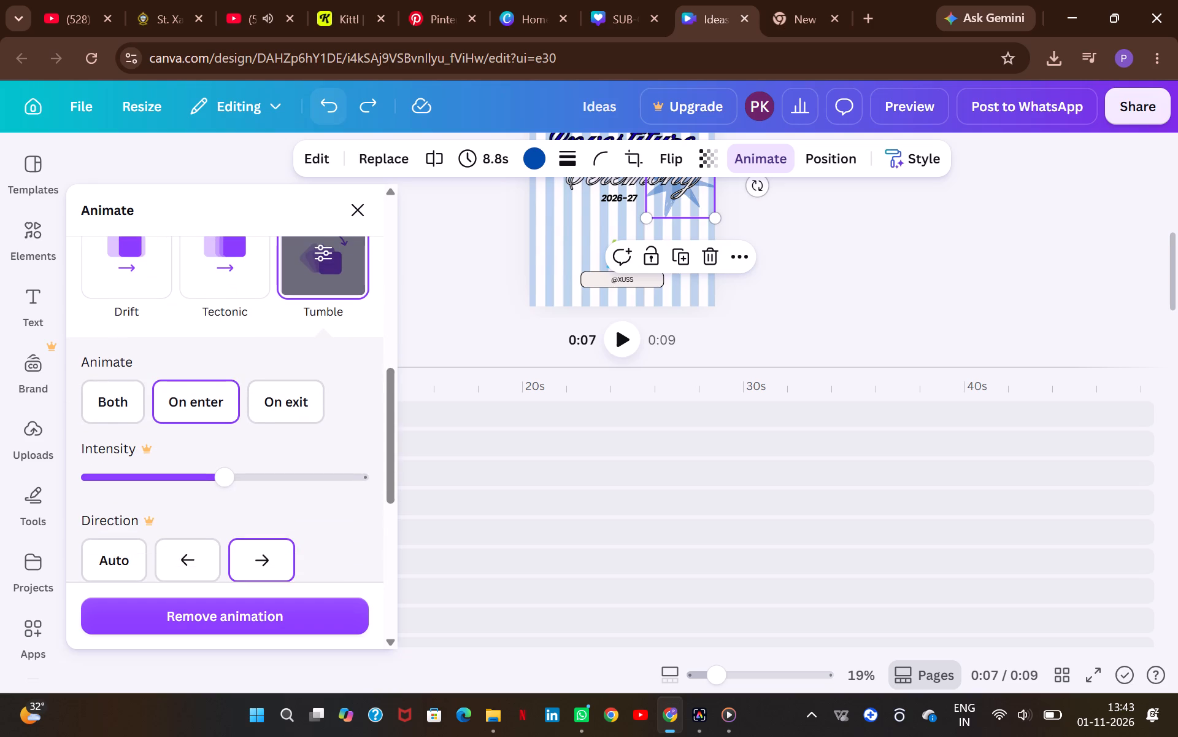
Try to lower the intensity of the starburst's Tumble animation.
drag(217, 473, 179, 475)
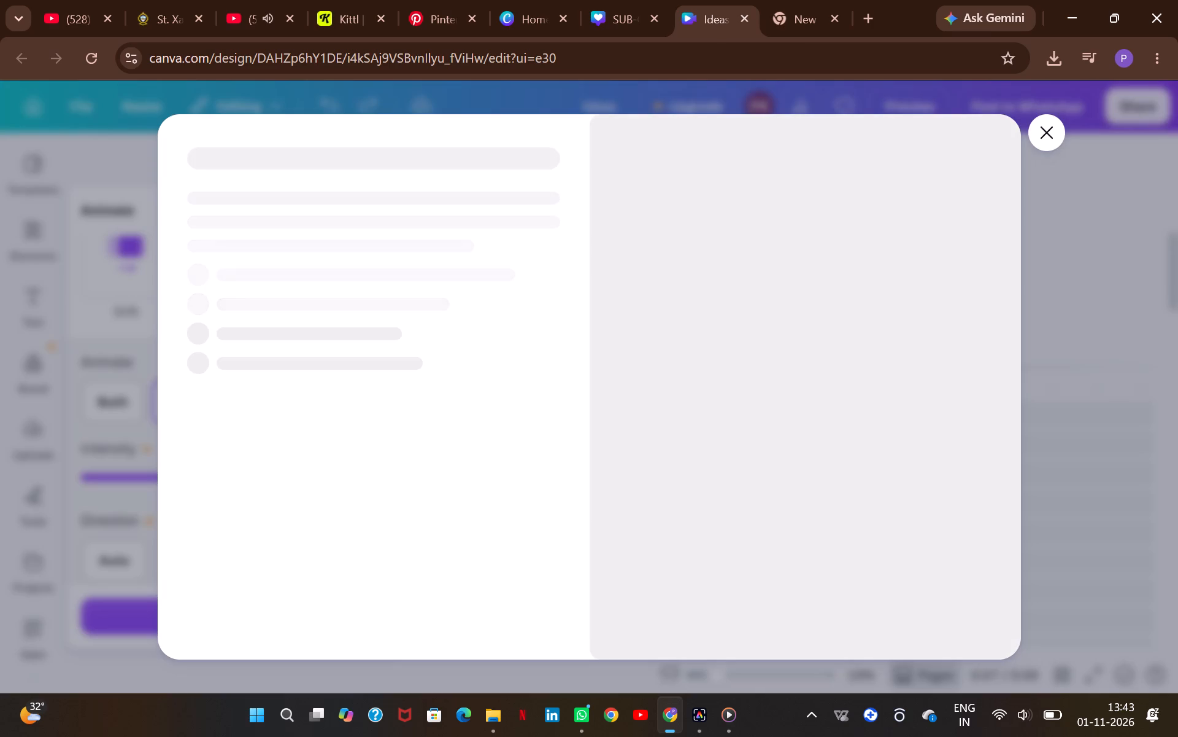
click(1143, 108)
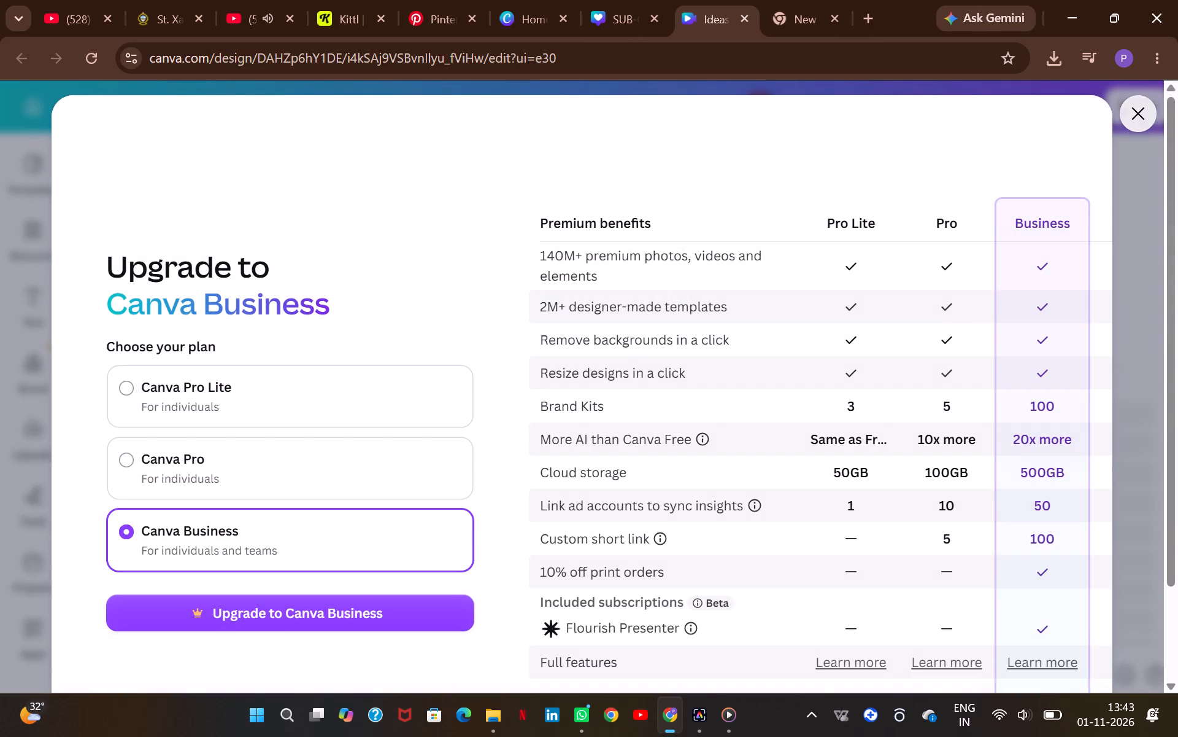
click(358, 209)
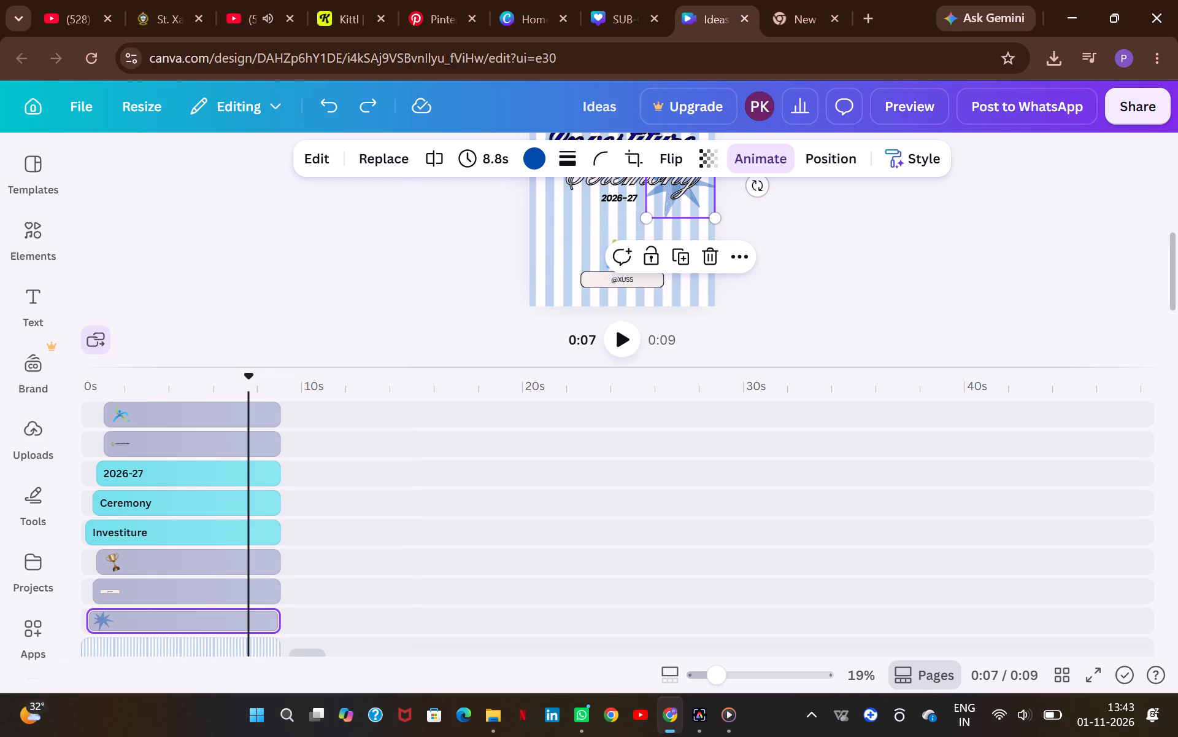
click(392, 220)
Examine the group animation options for the St. Xavier's University, Kolkata header by previewing them on the canvas.
scroll(796, 228, up, 1)
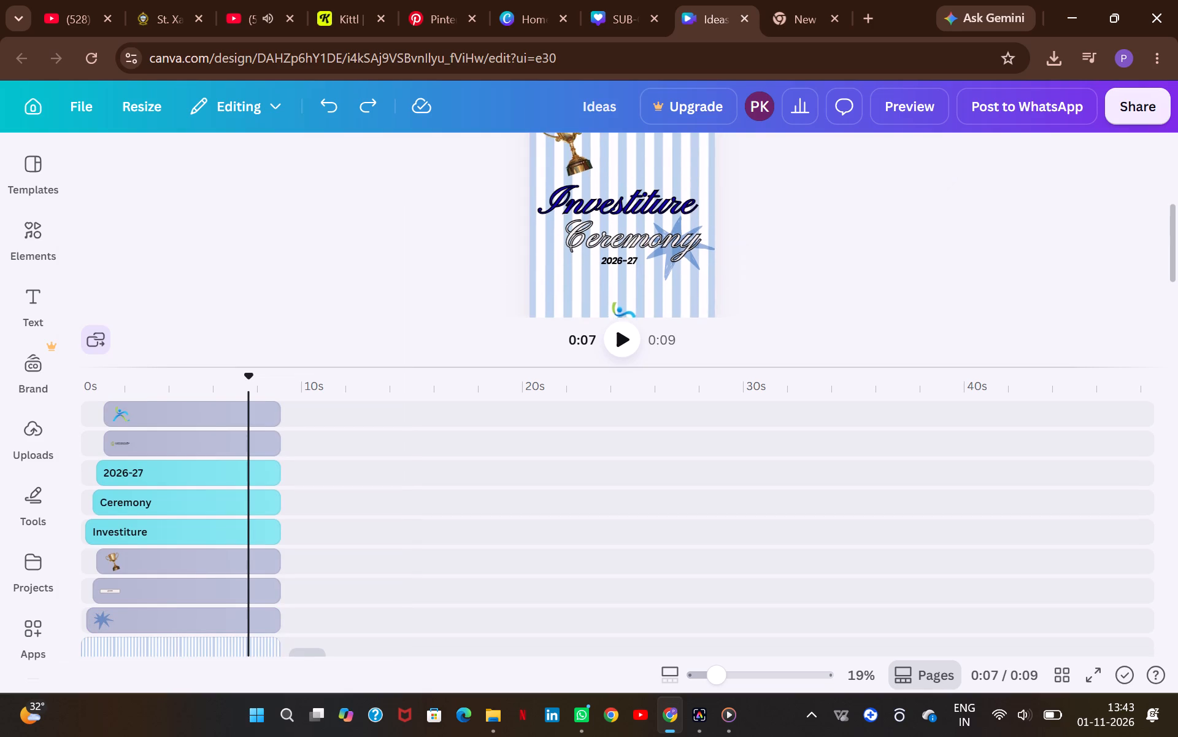
scroll(796, 228, down, 1)
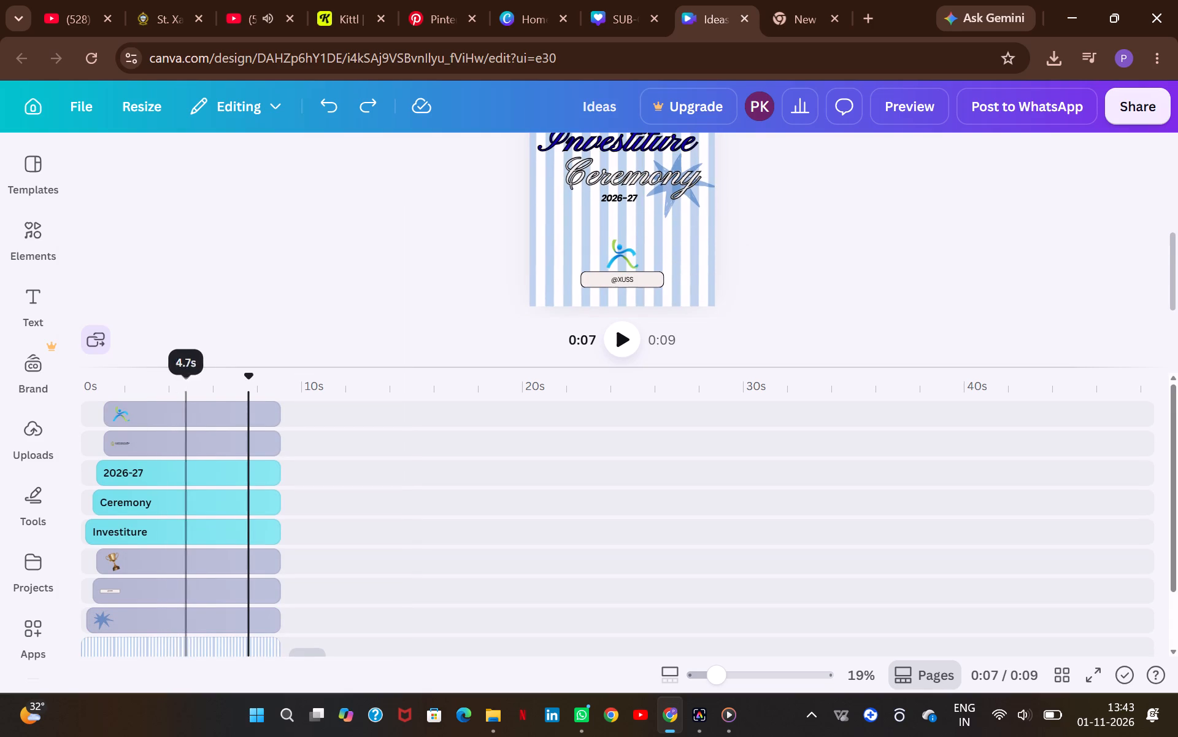
click(180, 434)
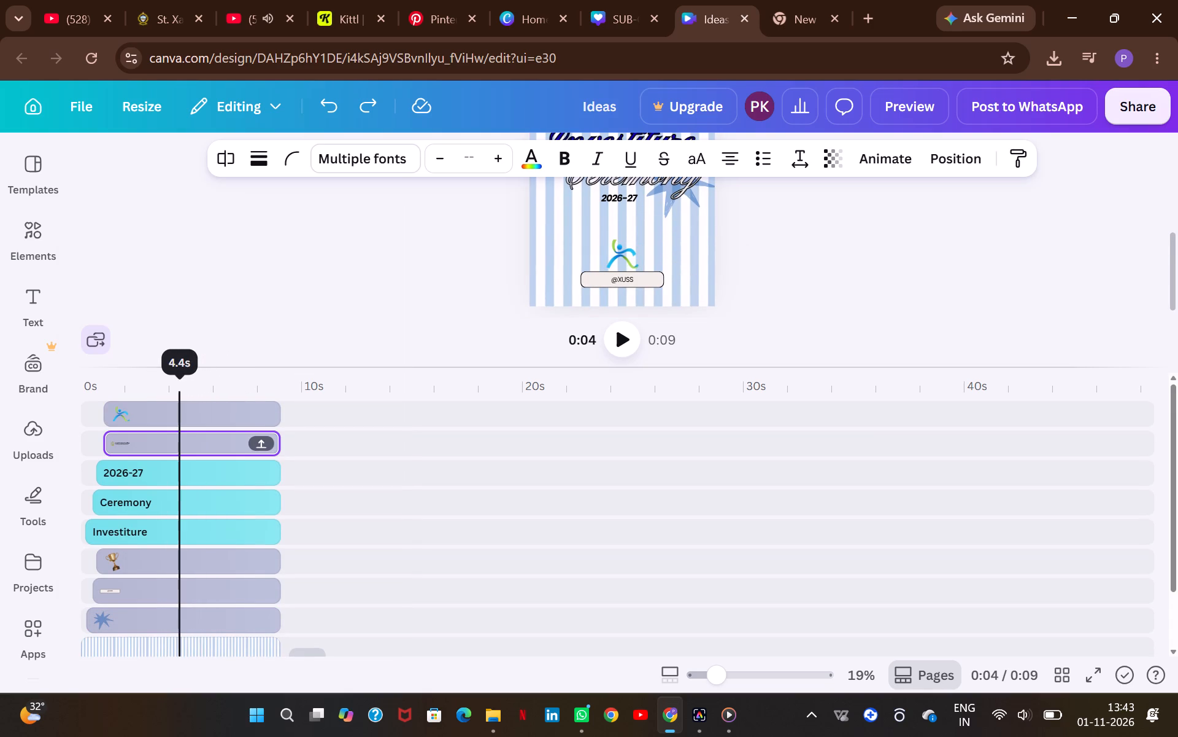
scroll(326, 431, up, 1)
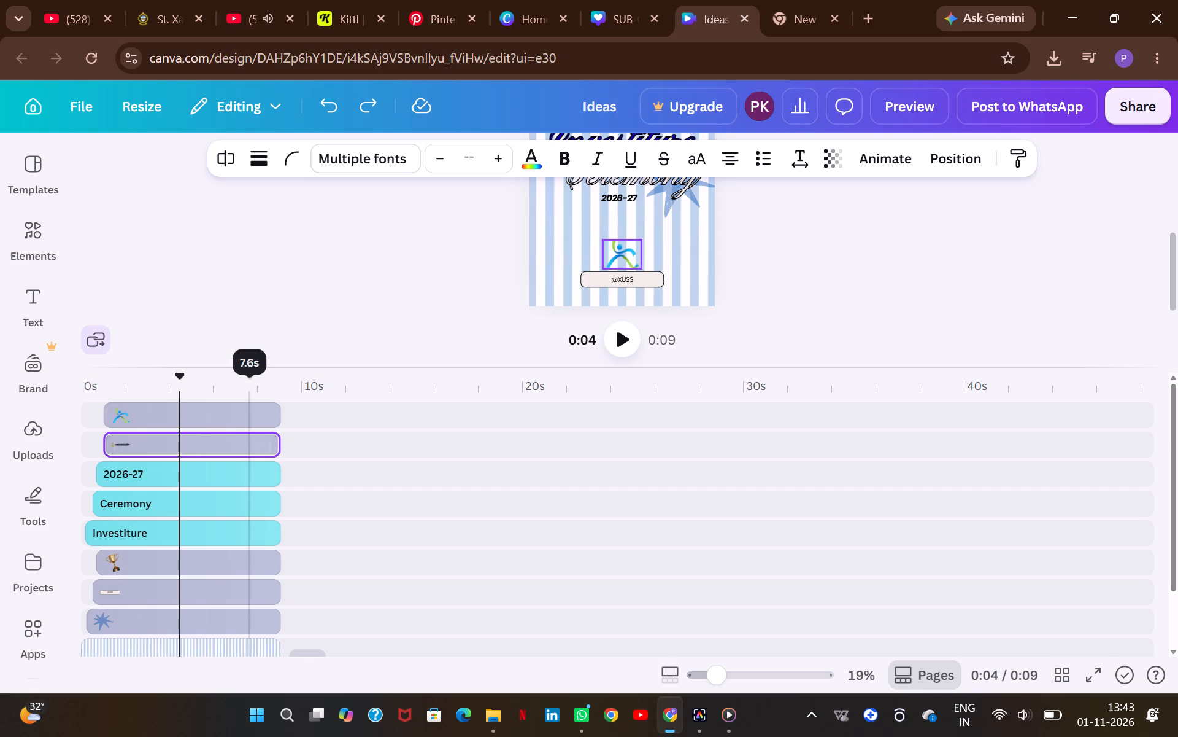
click(251, 417)
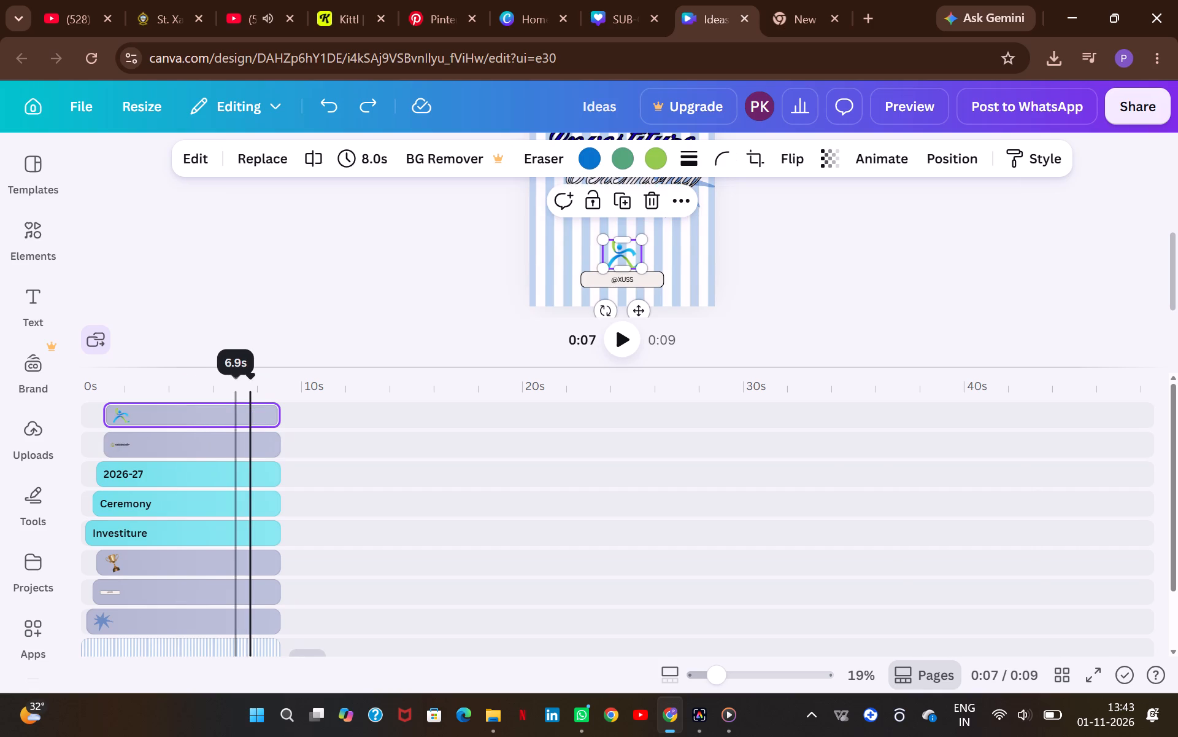
click(208, 433)
scroll(379, 273, up, 1)
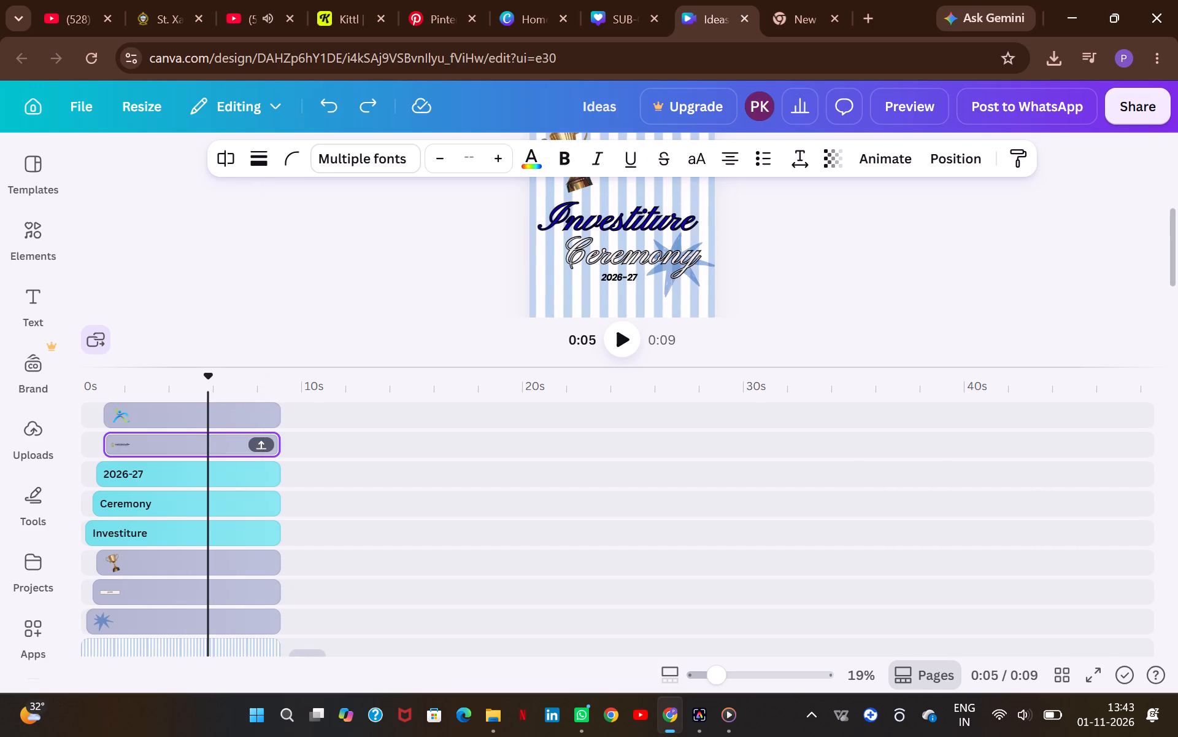
scroll(379, 273, up, 2)
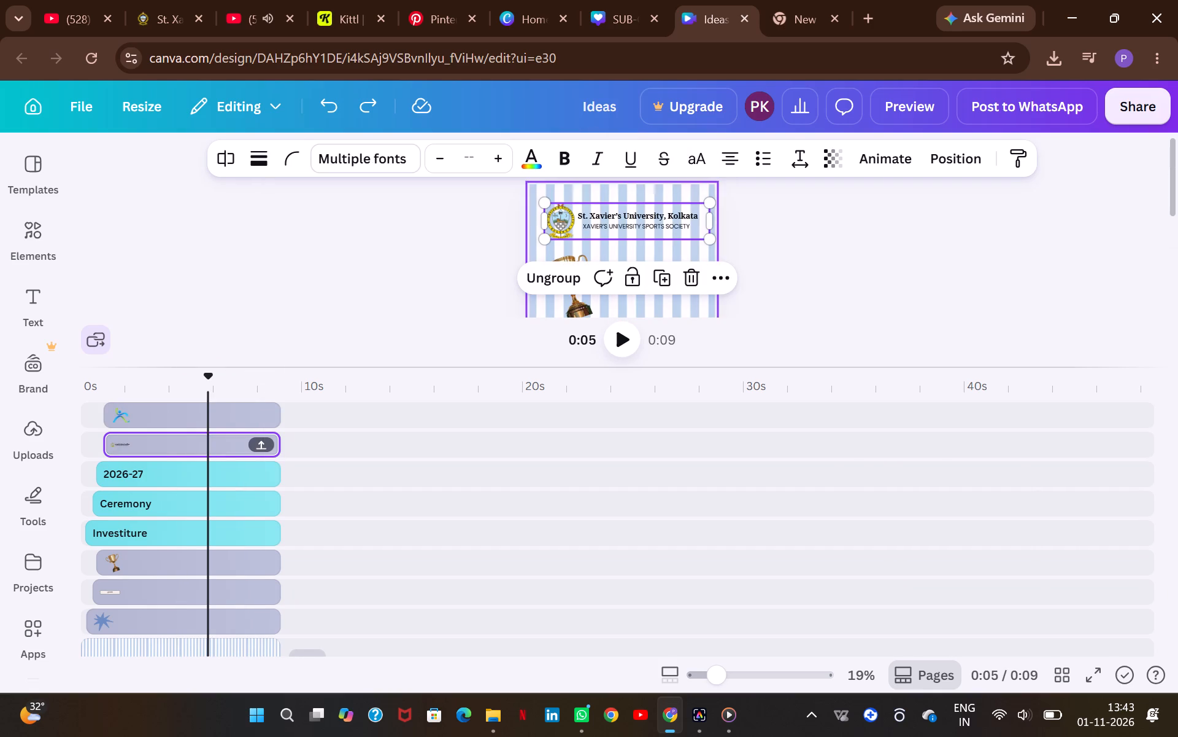
click(799, 229)
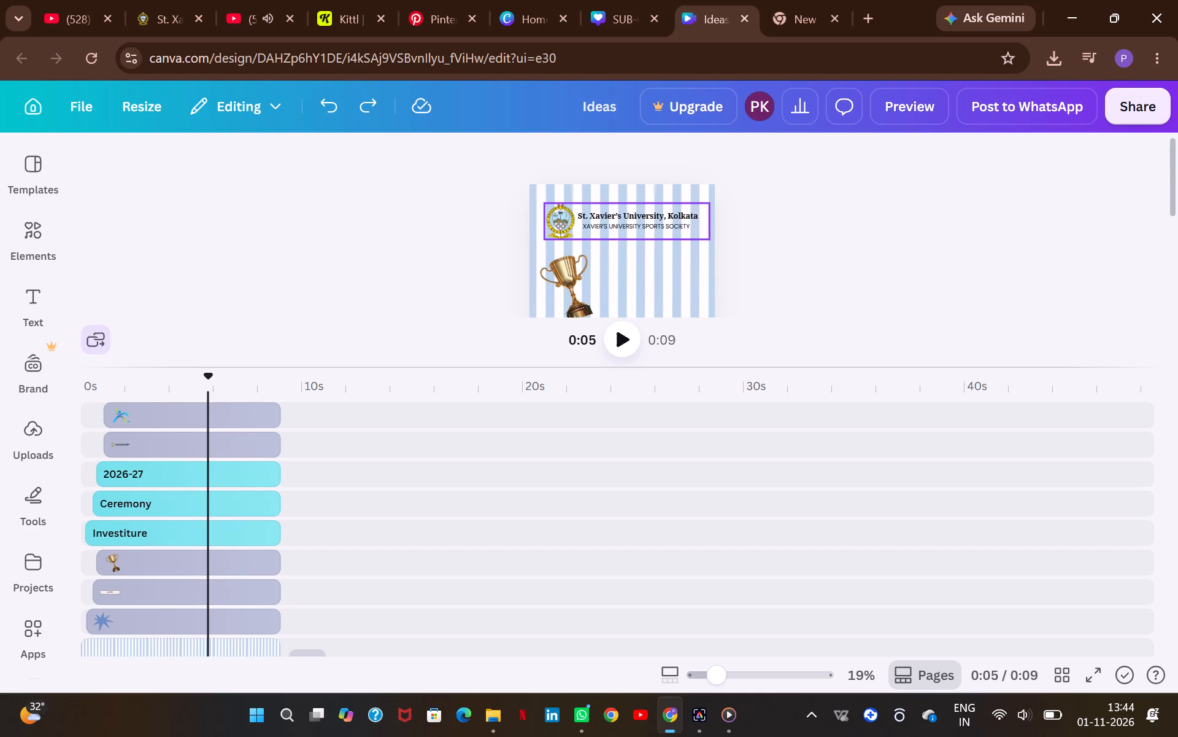
click(649, 222)
click(895, 152)
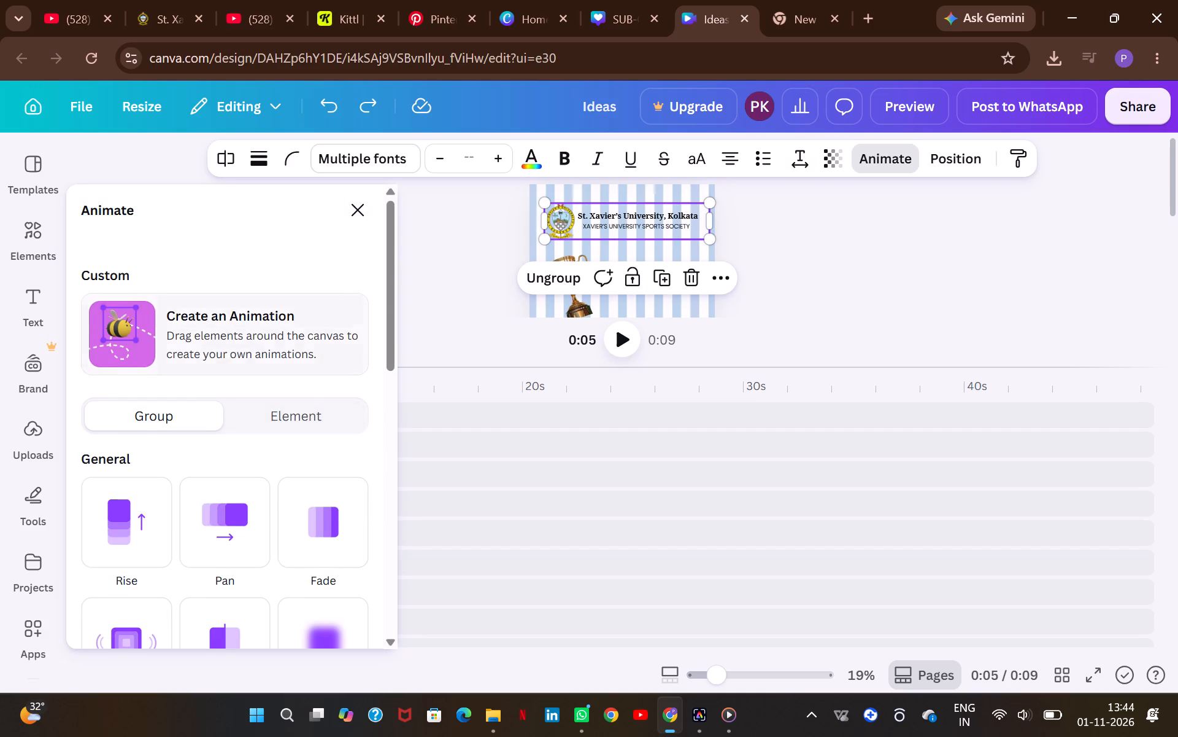
scroll(264, 362, down, 1)
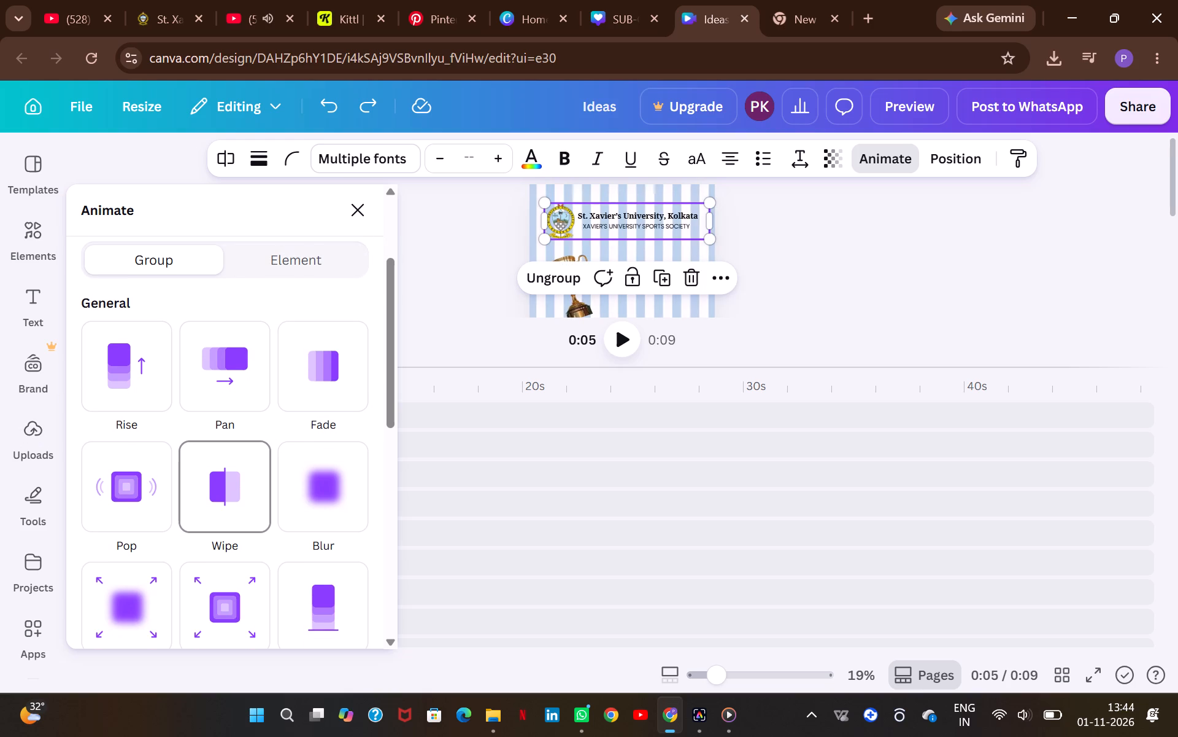
scroll(257, 488, down, 1)
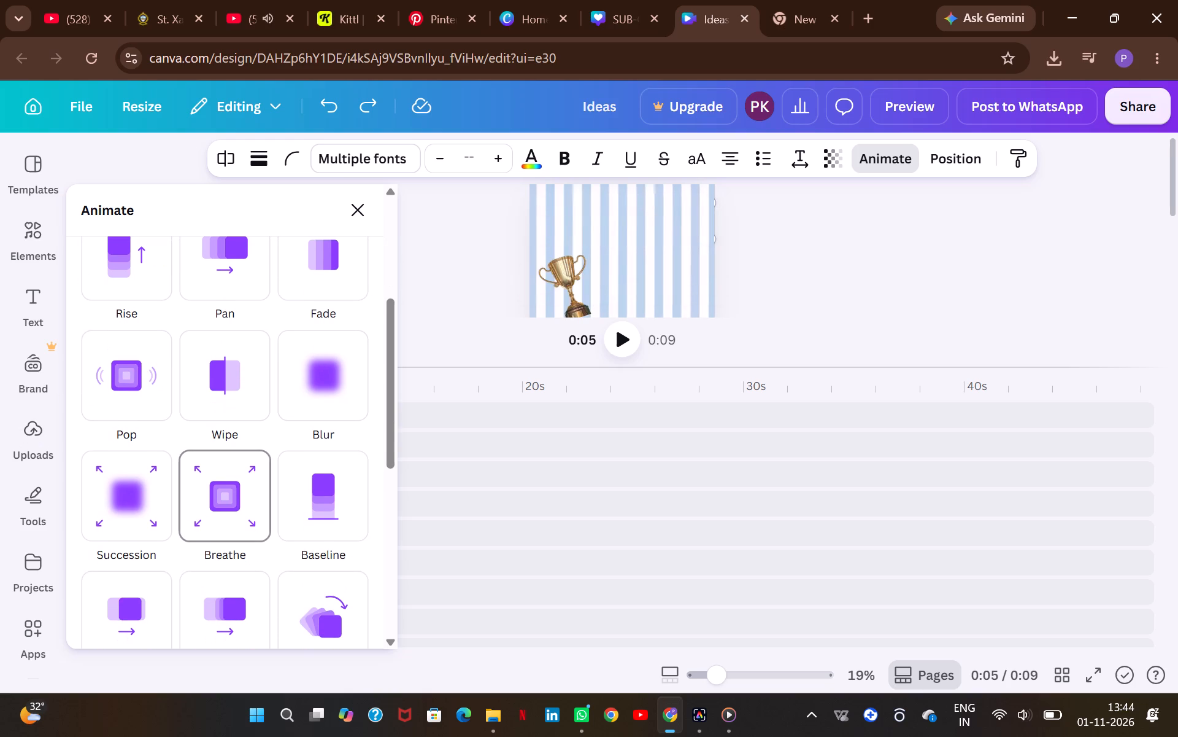
scroll(214, 504, down, 1)
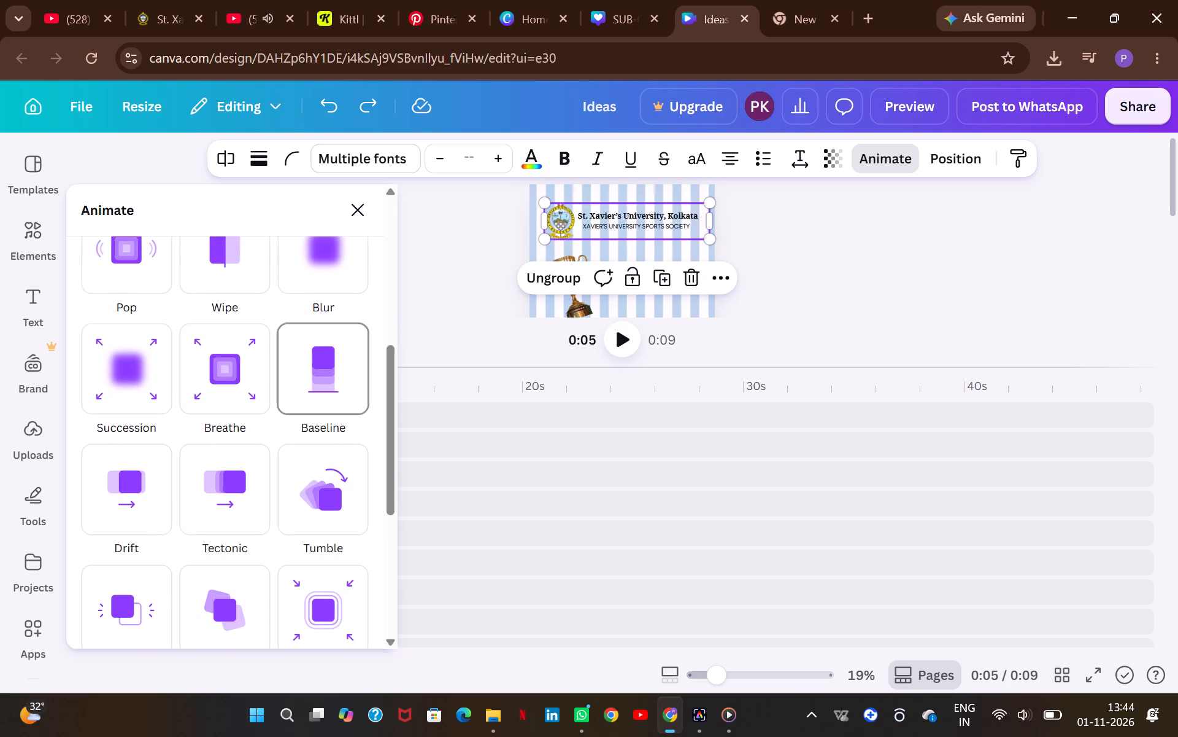
scroll(262, 486, down, 1)
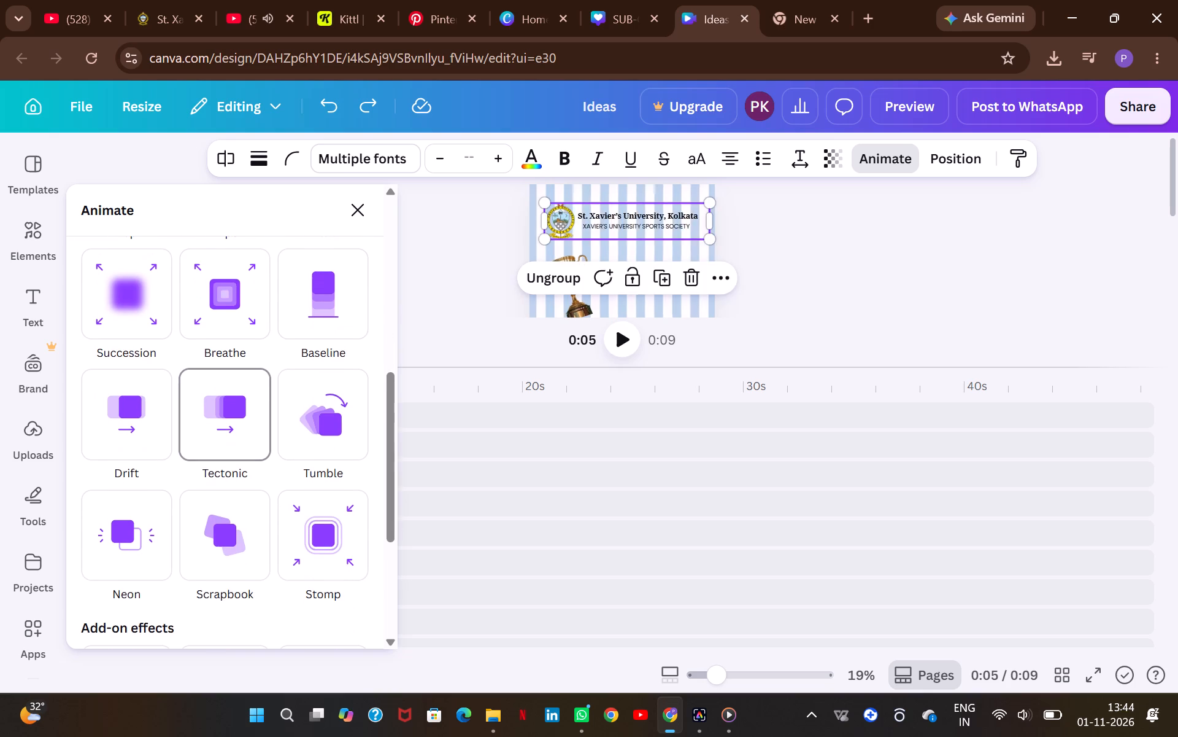
scroll(142, 439, down, 1)
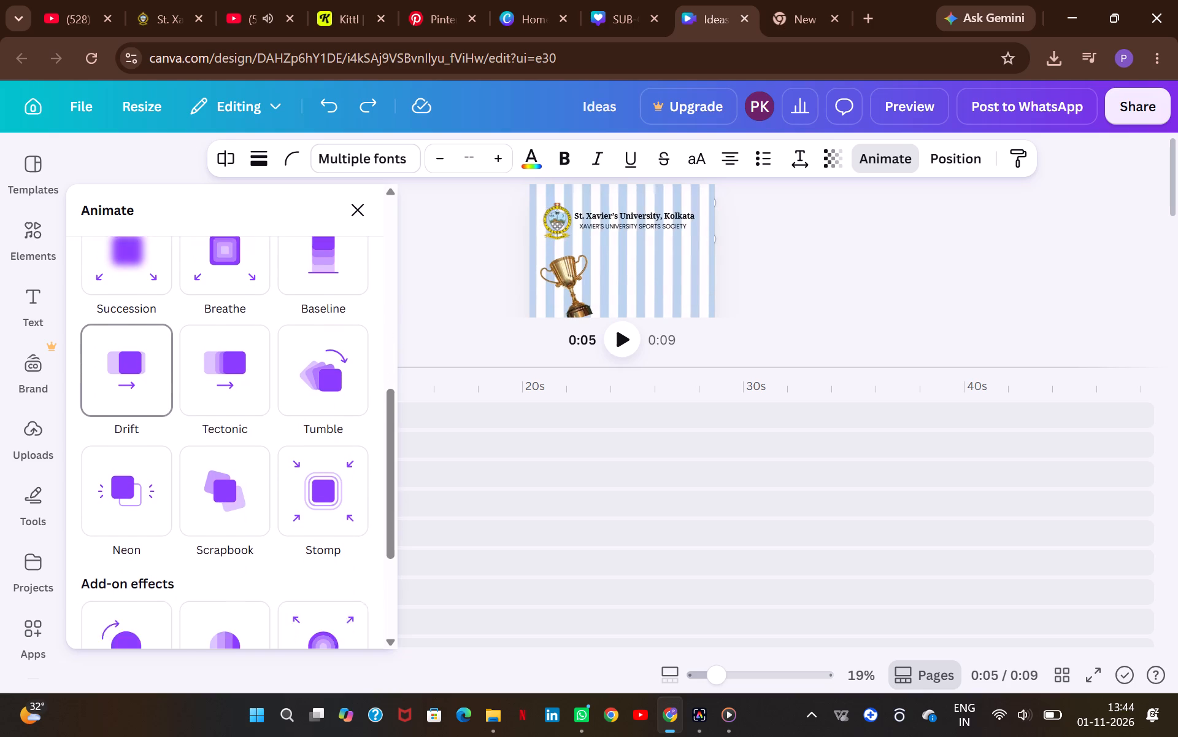
scroll(142, 439, down, 1)
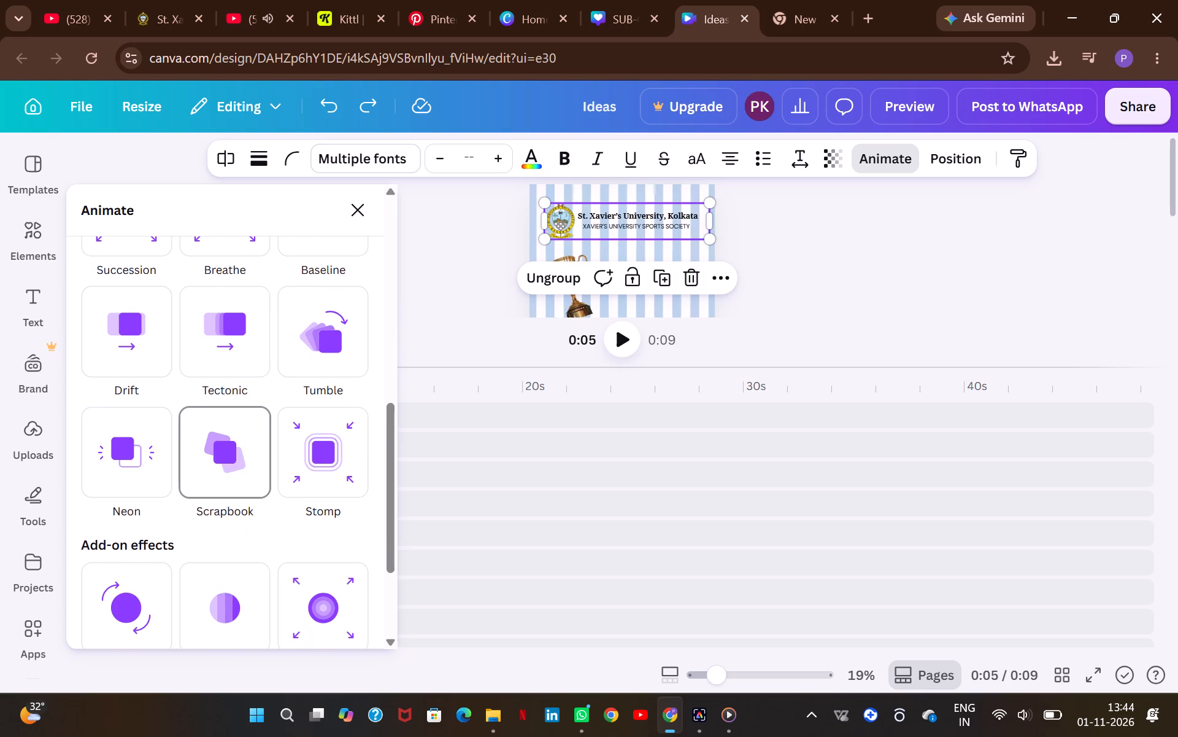
scroll(236, 450, down, 1)
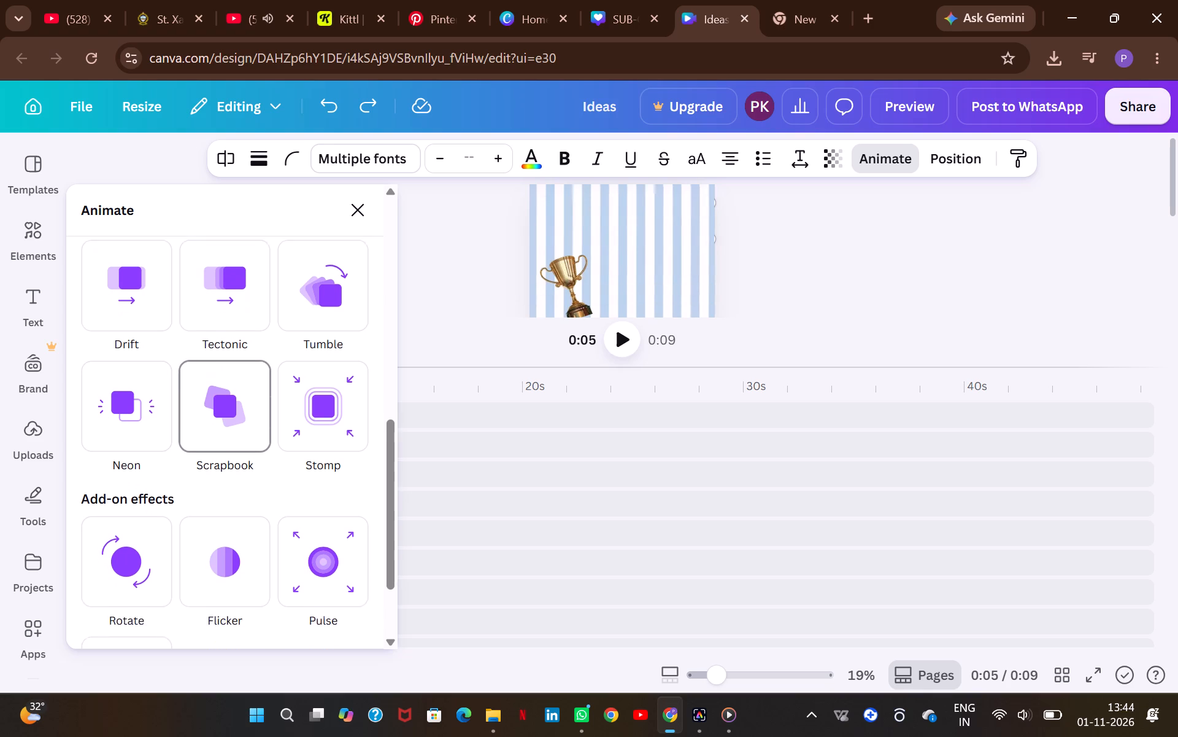
scroll(236, 450, down, 2)
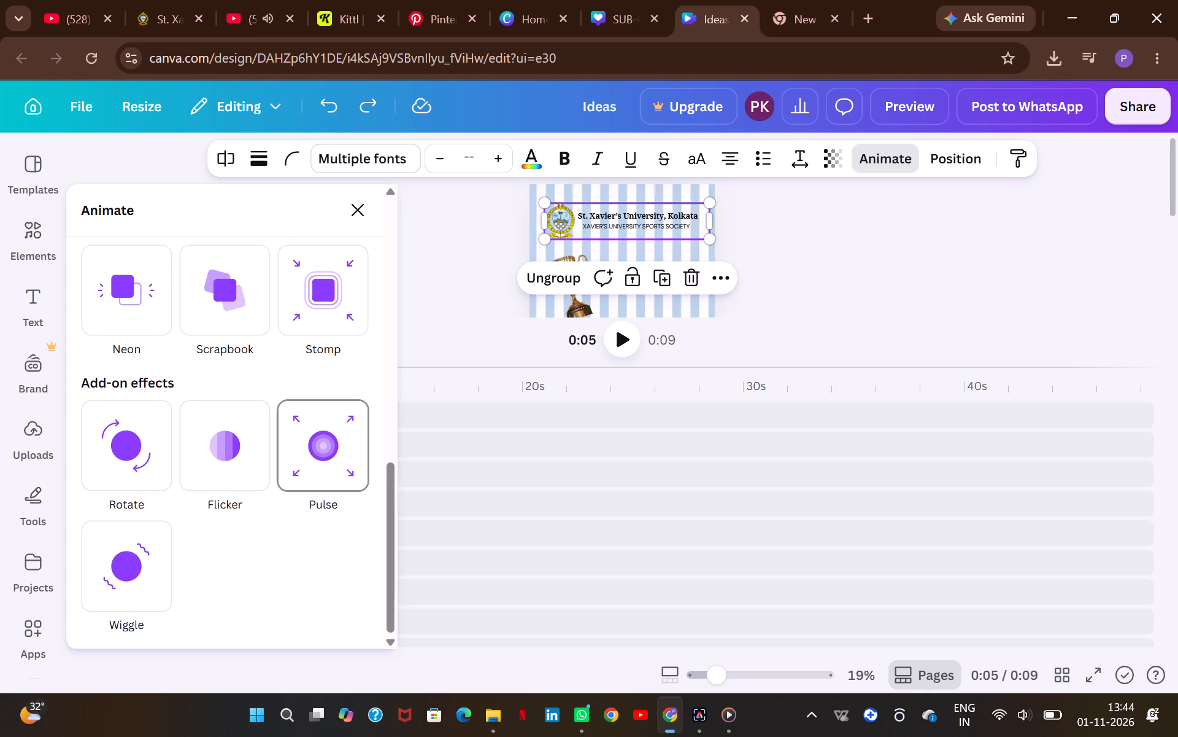
Apply the Pan group animation, on enter only, to the St. Xavier's University, Kolkata header.
scroll(313, 394, up, 6)
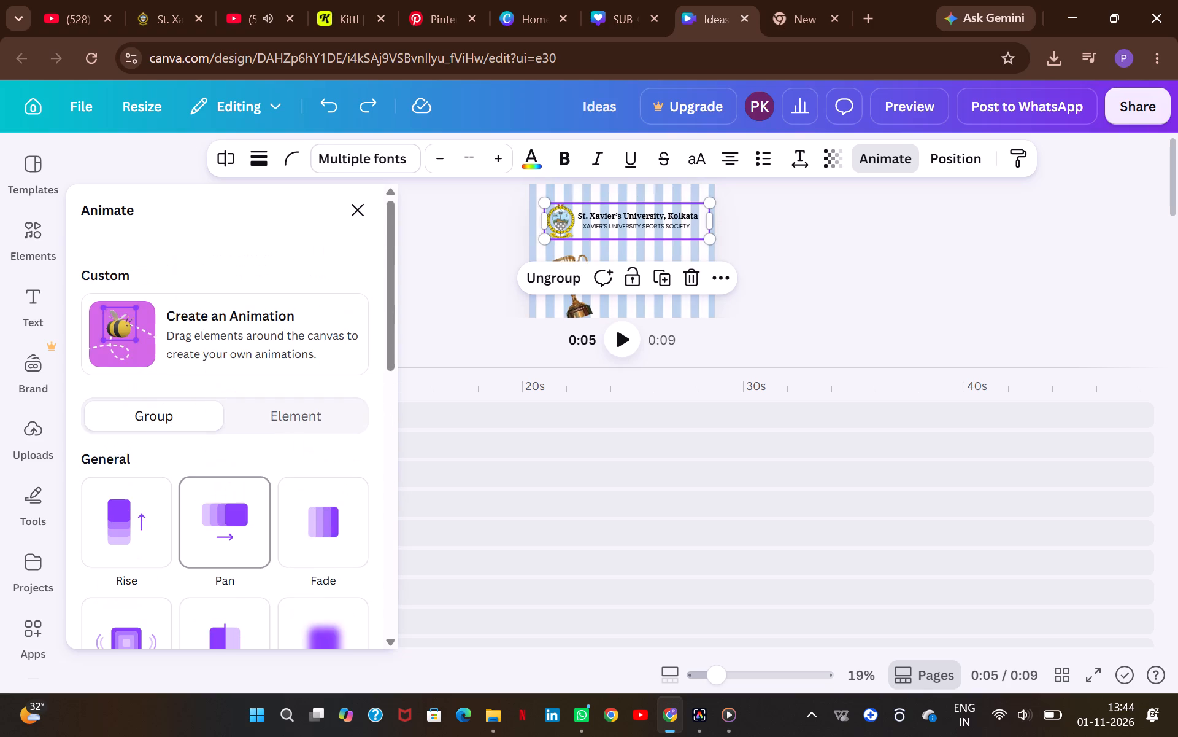
click(226, 518)
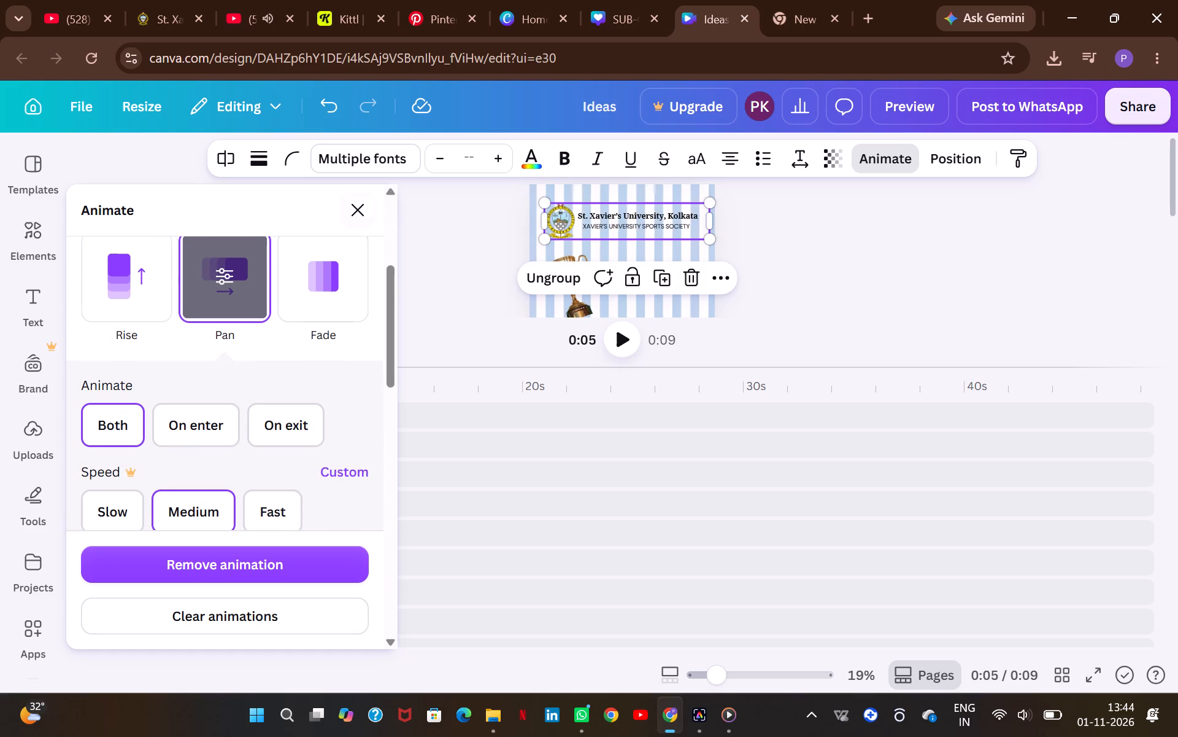
click(223, 431)
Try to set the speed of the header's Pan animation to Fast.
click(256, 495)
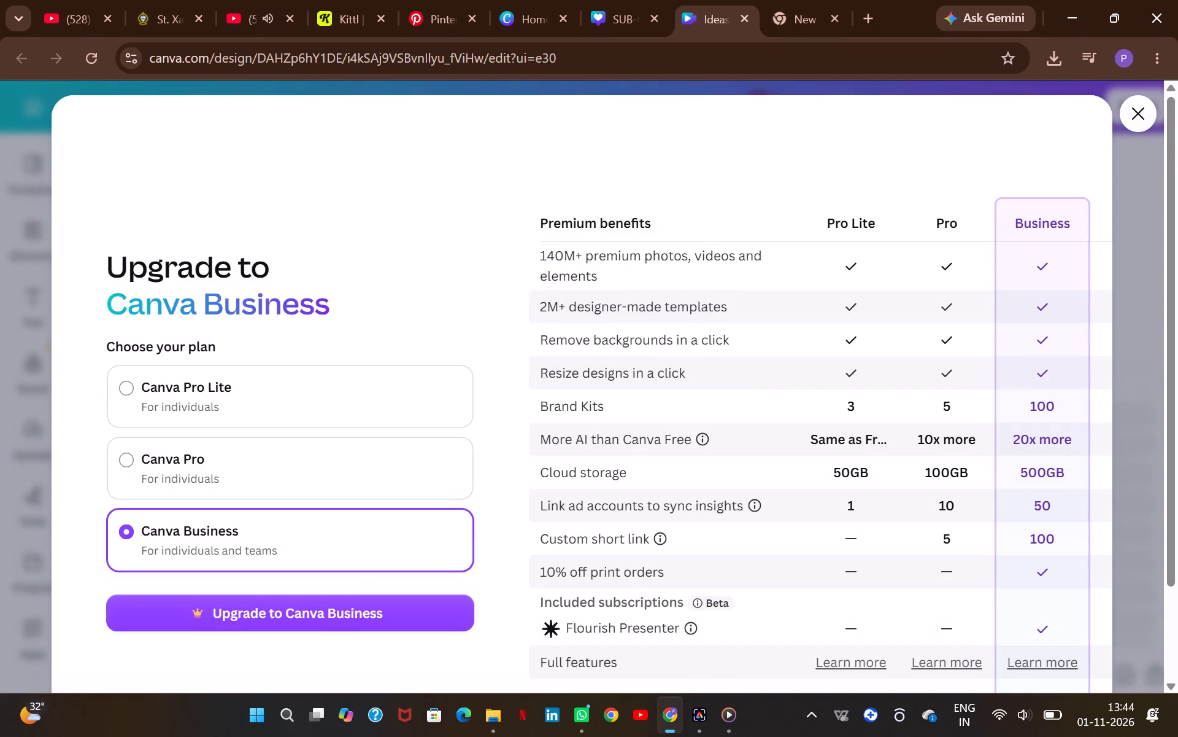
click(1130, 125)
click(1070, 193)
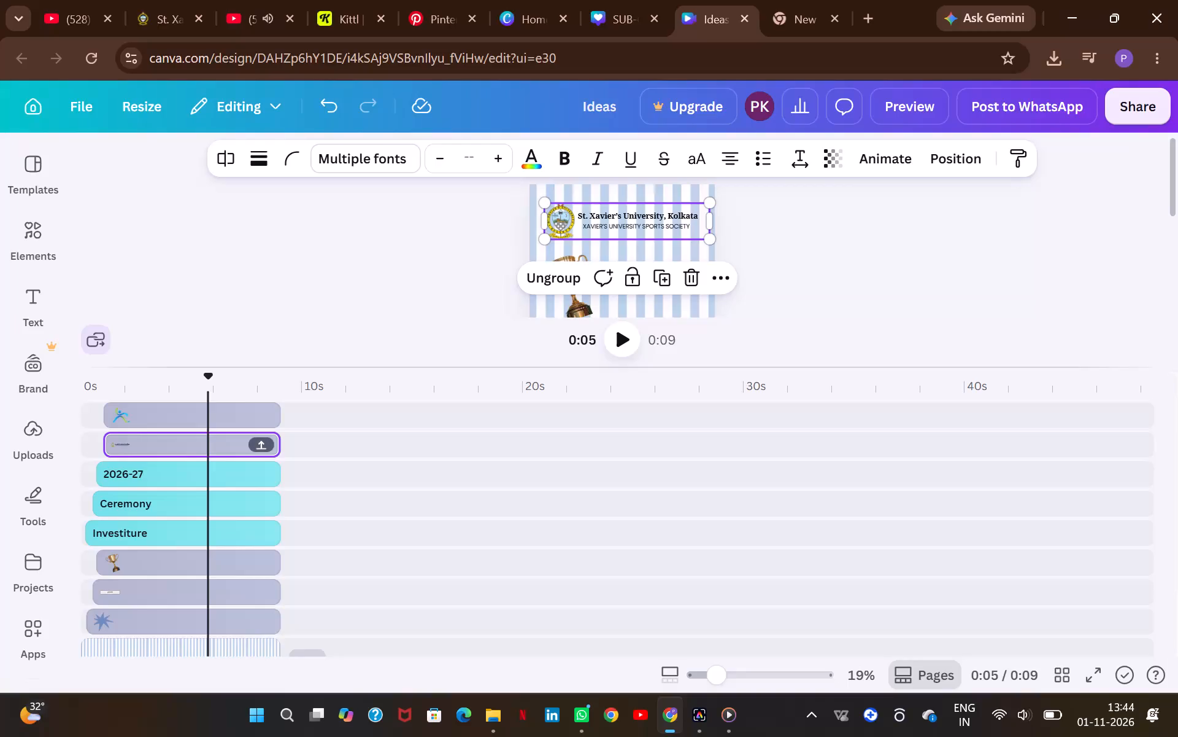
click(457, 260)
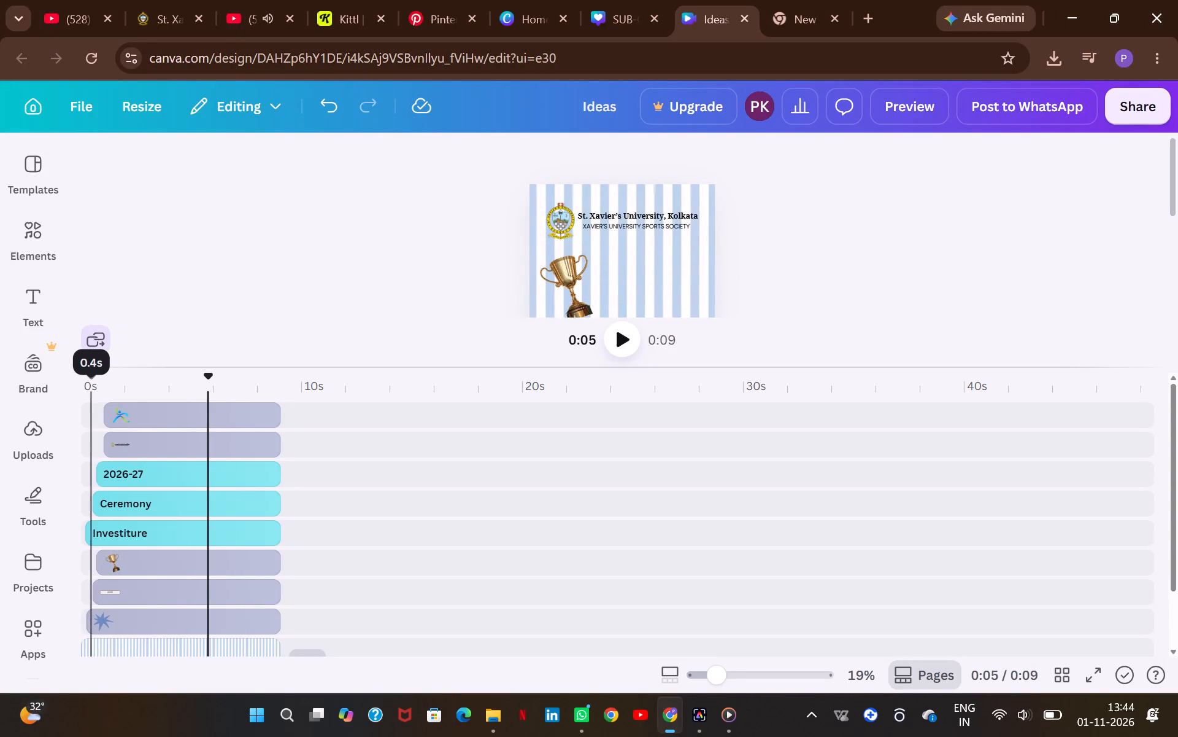
Return the playhead to the start of the timeline and download the design as a 1080p MP4 video.
click(90, 390)
drag(90, 390, 76, 391)
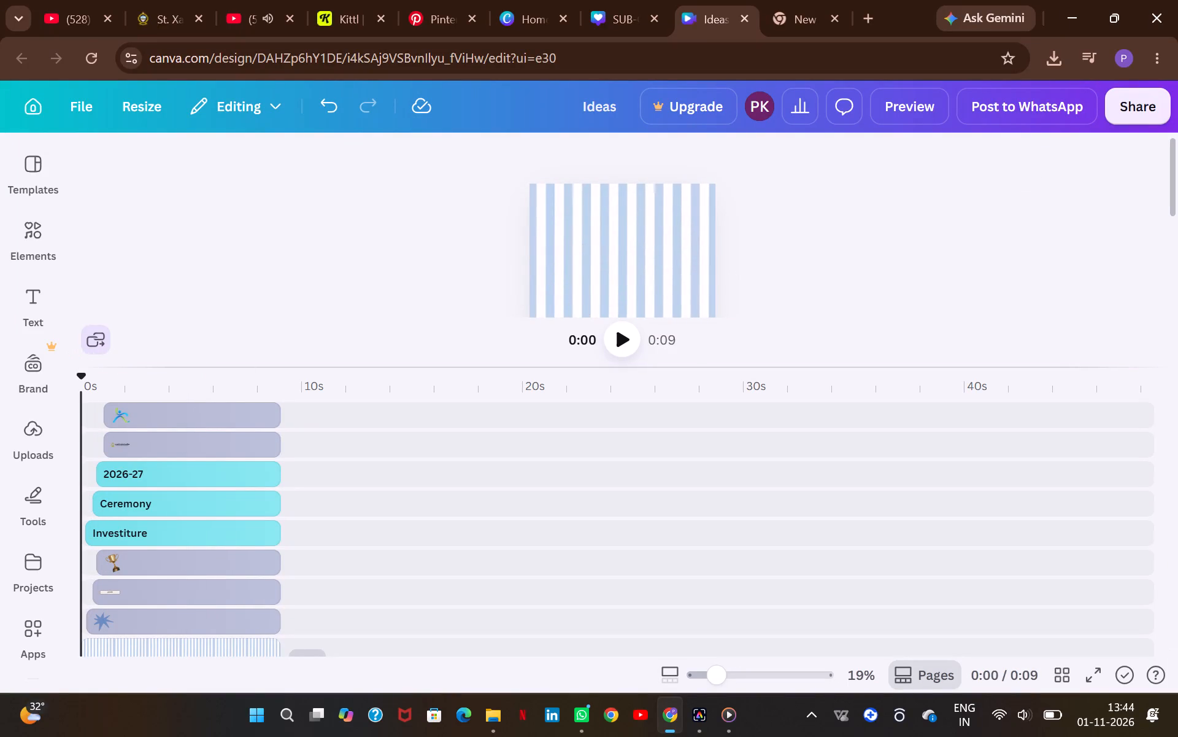
click(1140, 118)
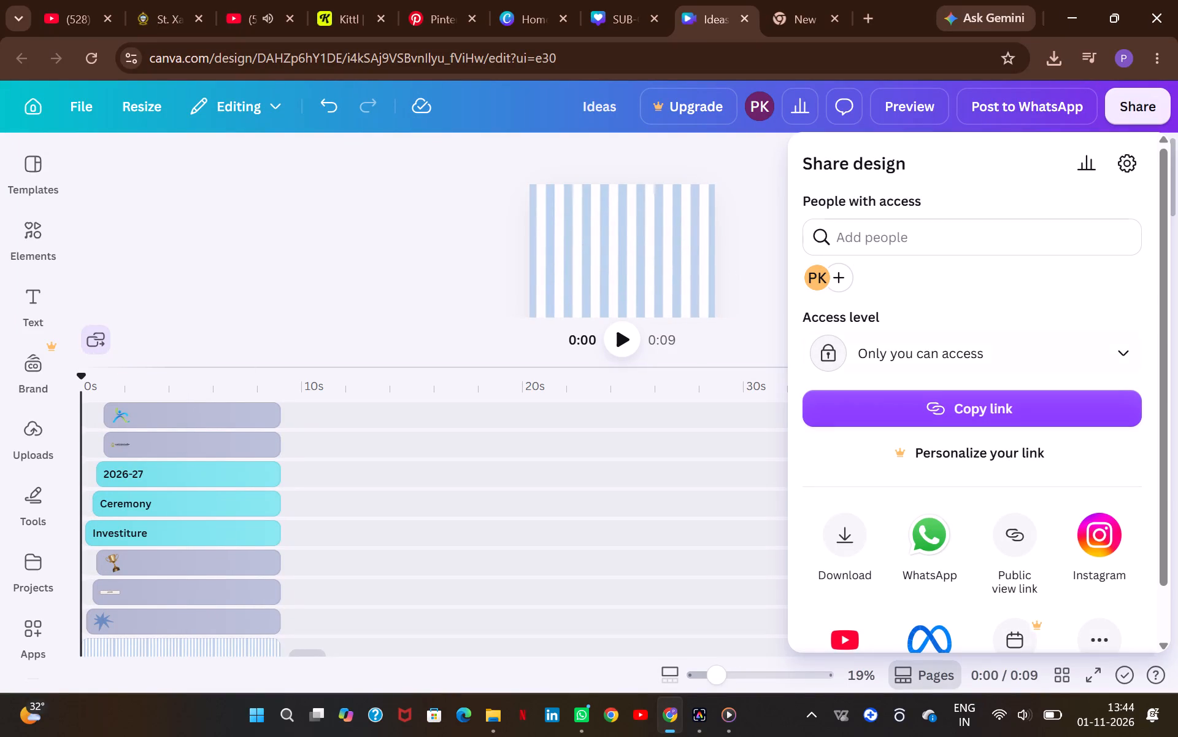
click(841, 521)
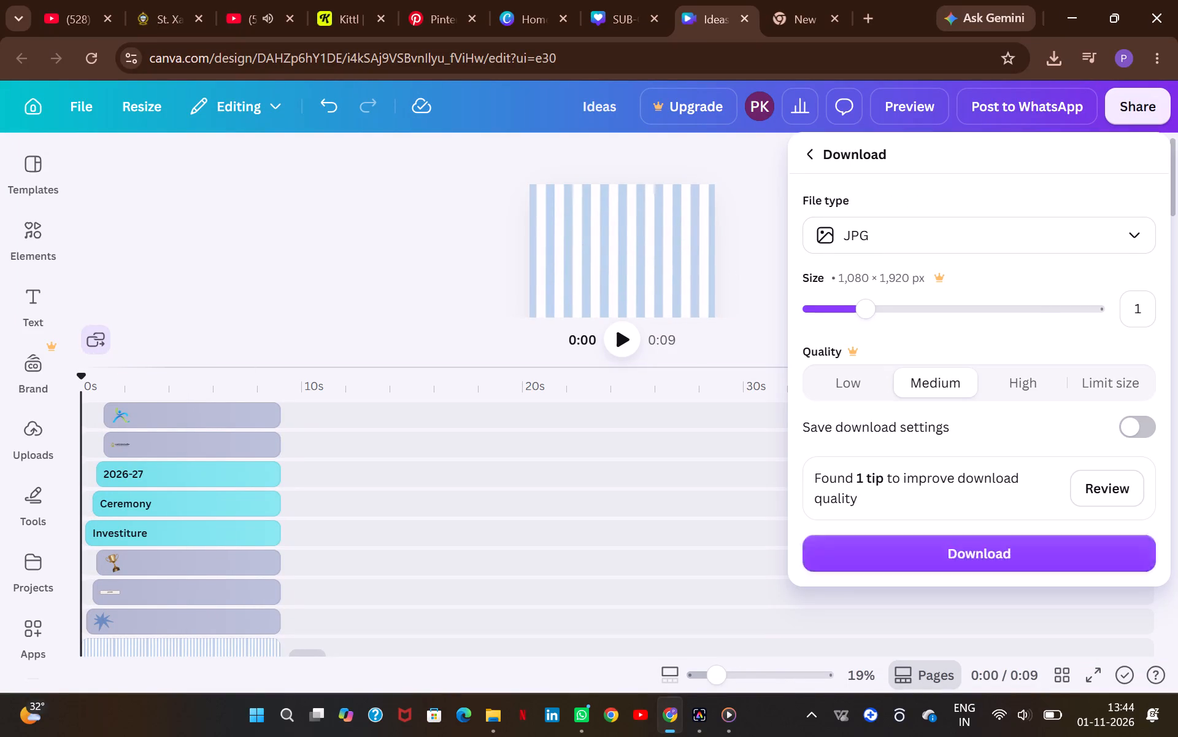
click(1114, 245)
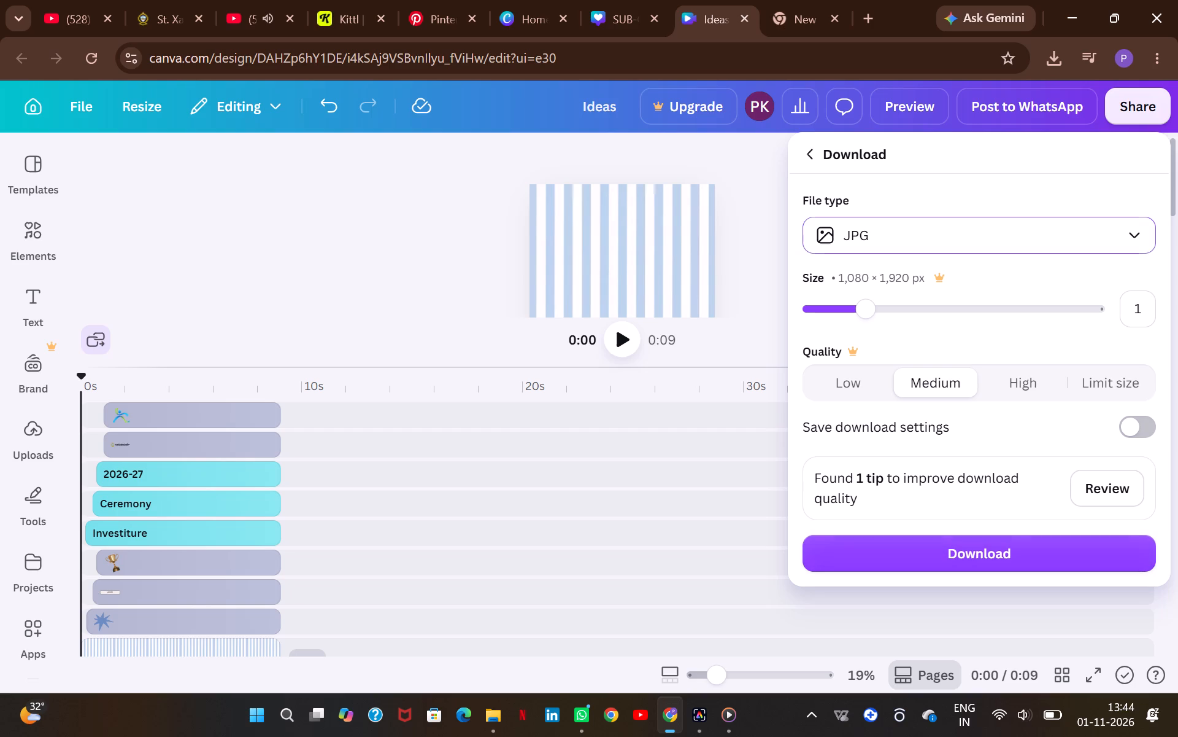
click(918, 496)
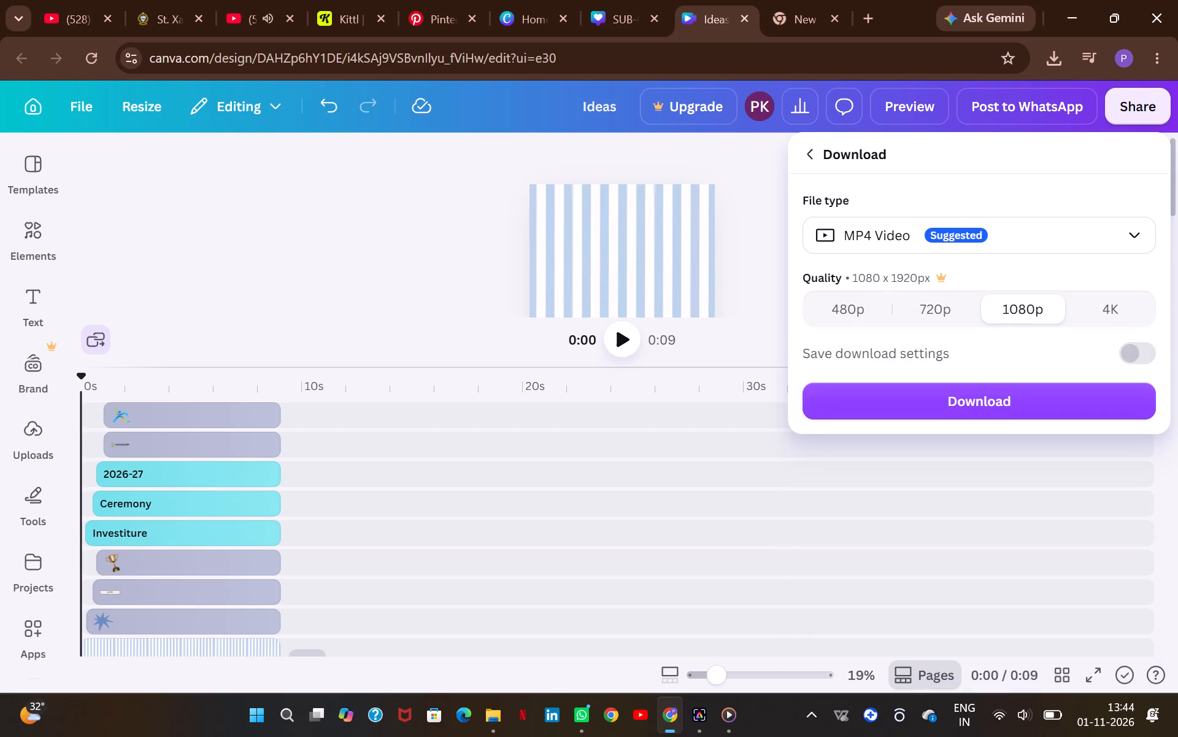
click(1014, 389)
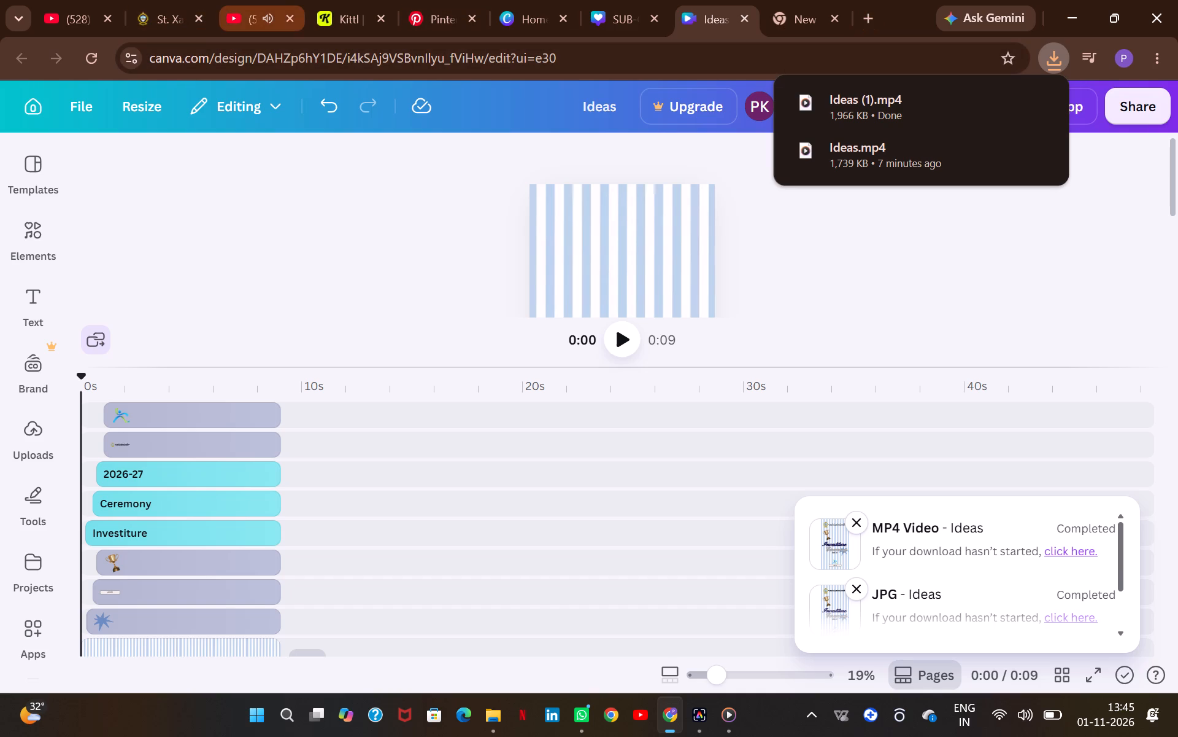
Close the YouTube browser tab that is playing audio.
click(291, 25)
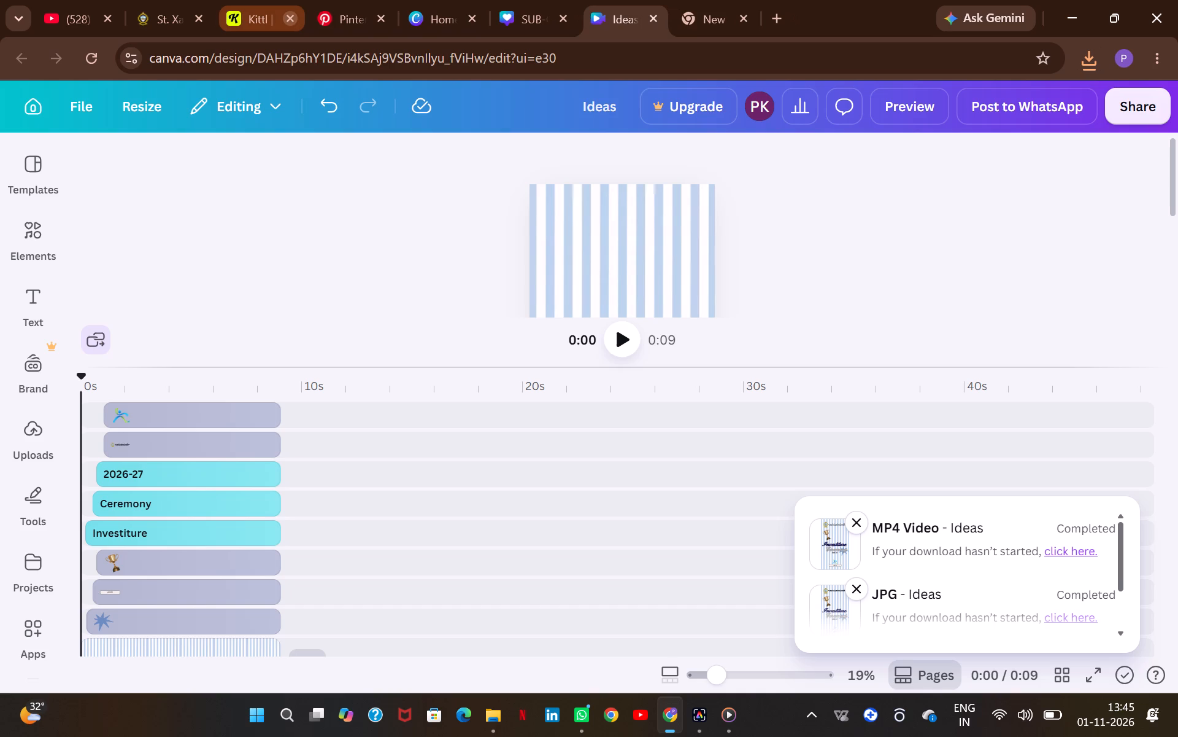
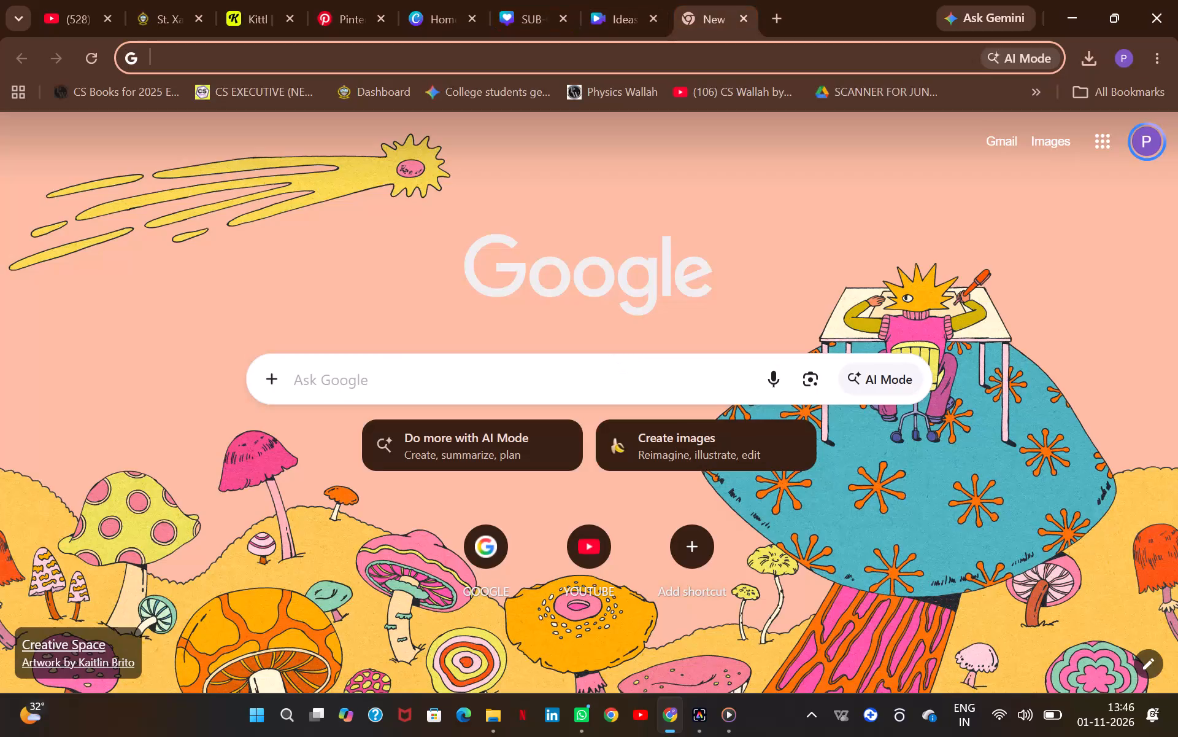
Close the previously opened Ideas video and review the downloaded Ideas (1) MP4 by playing it from the Downloads folder.
click(1057, 1)
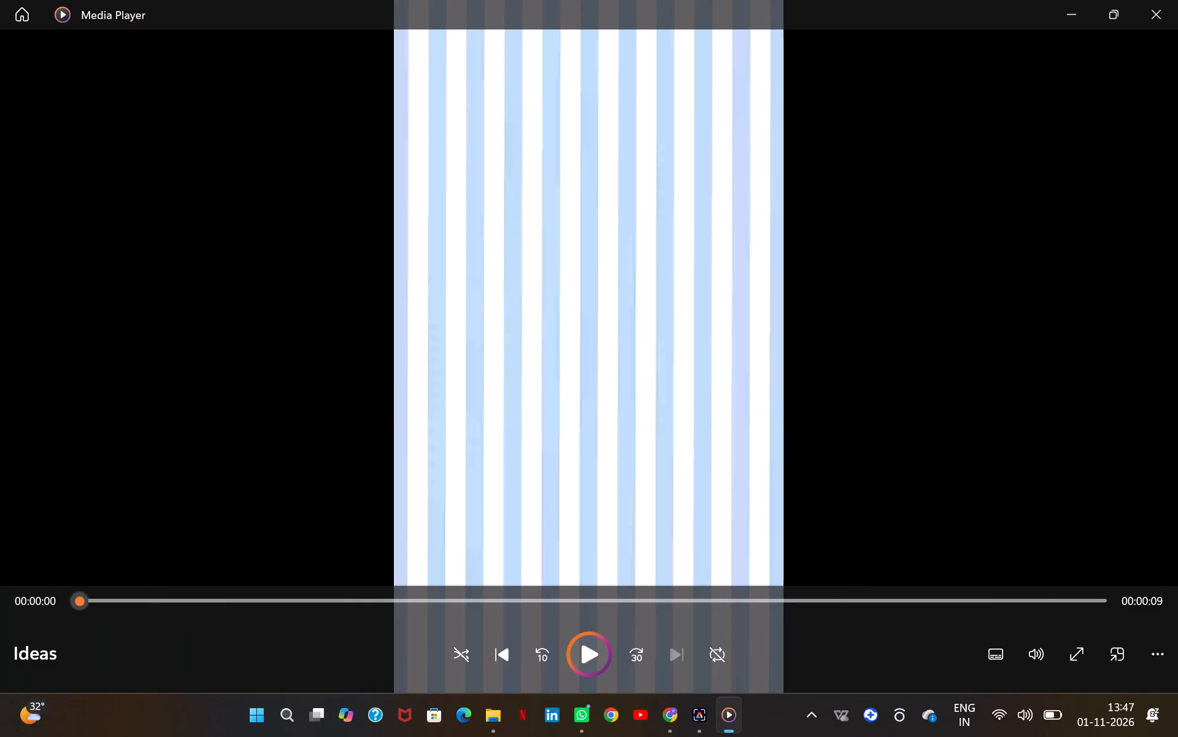
click(1177, 0)
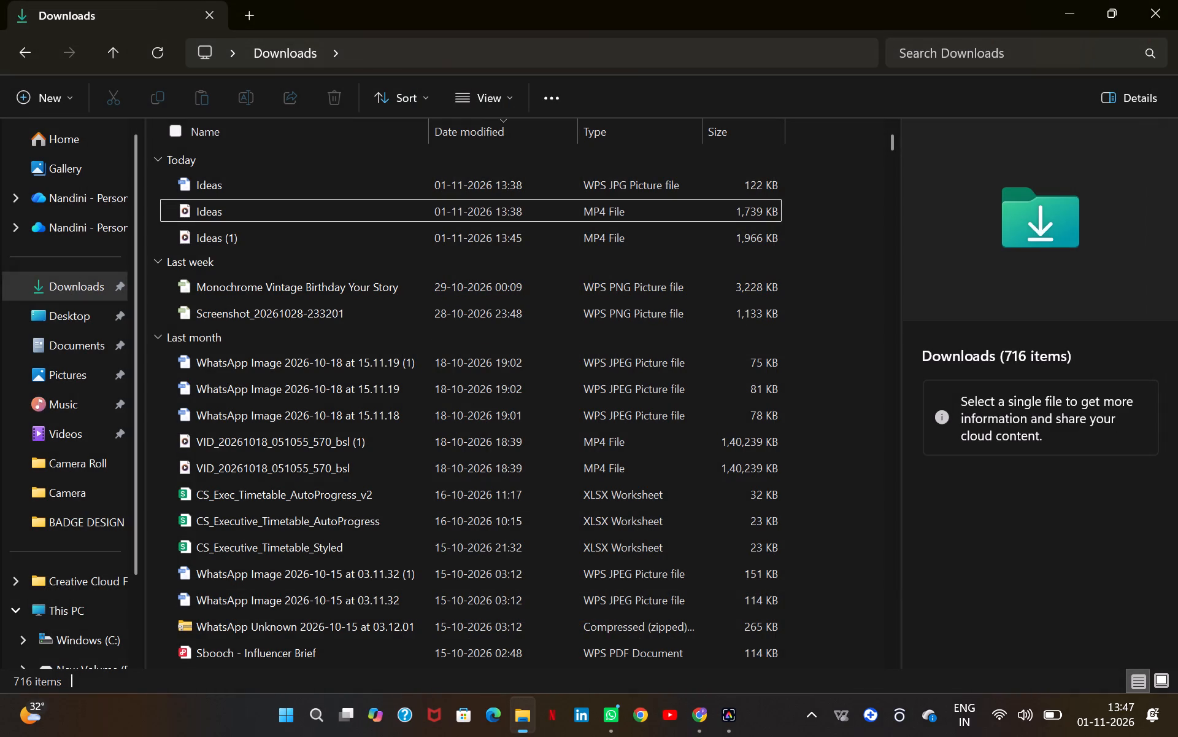
click(302, 213)
triple_click(285, 232)
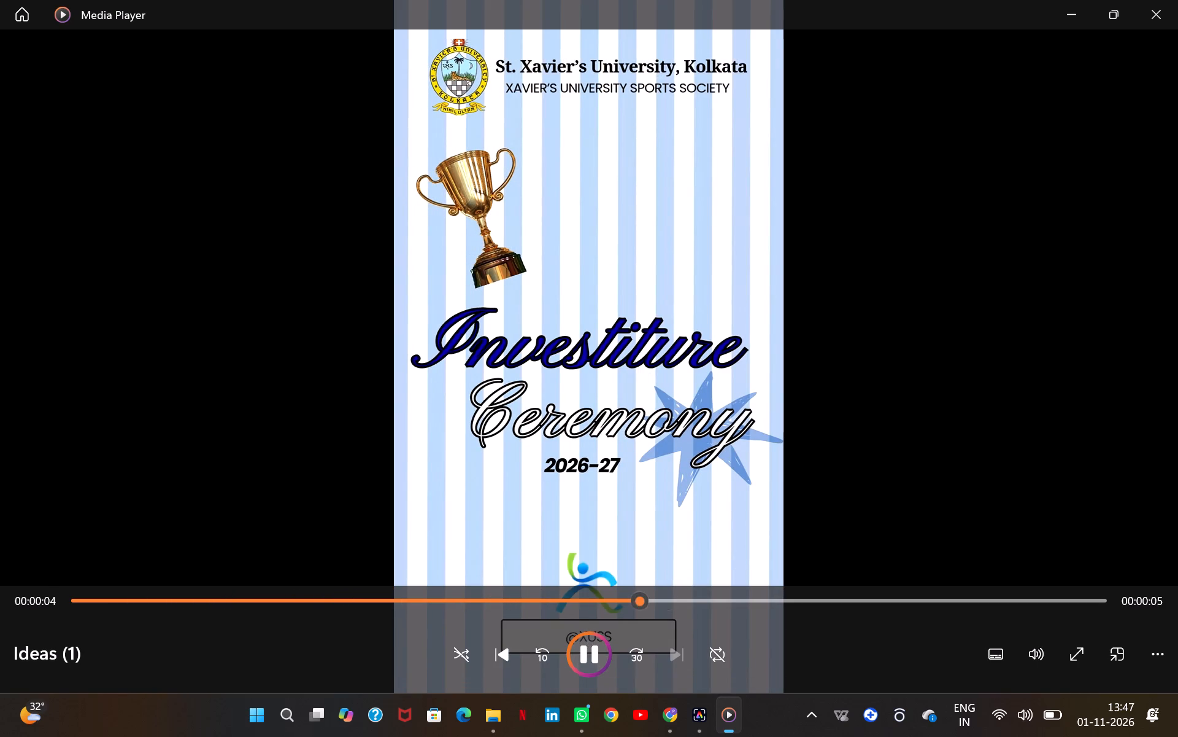
click(585, 647)
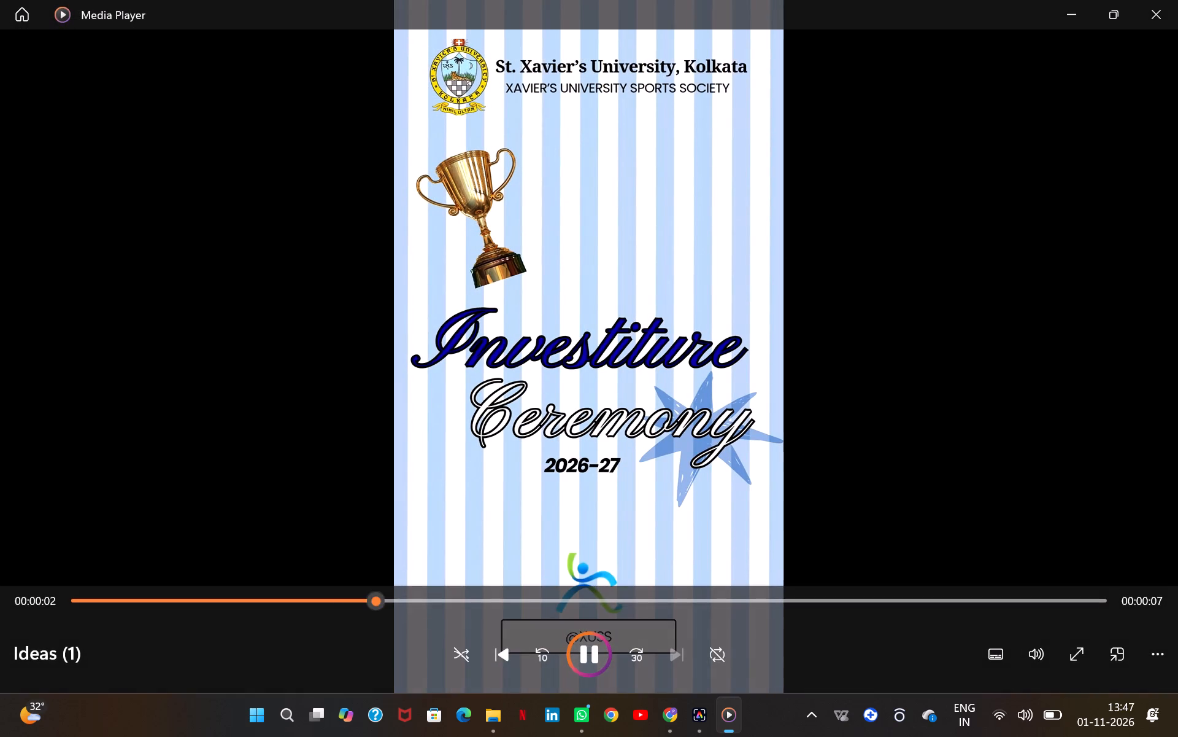
click(854, 400)
click(597, 644)
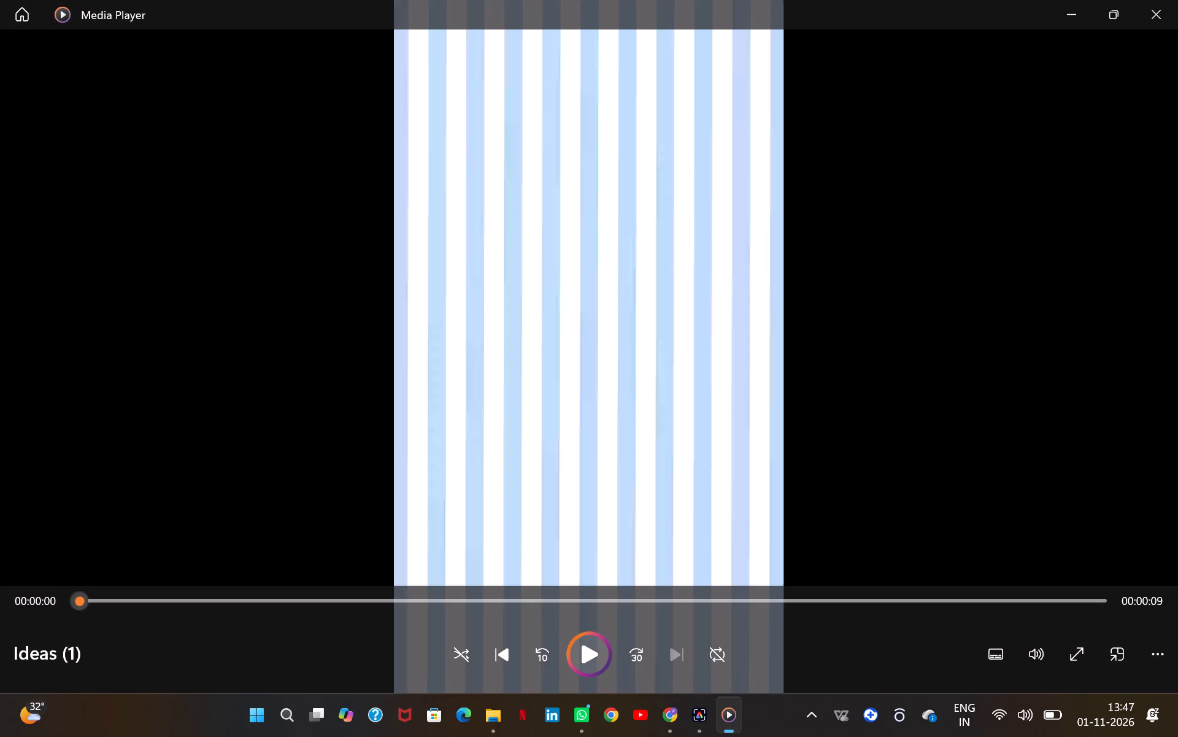
click(596, 650)
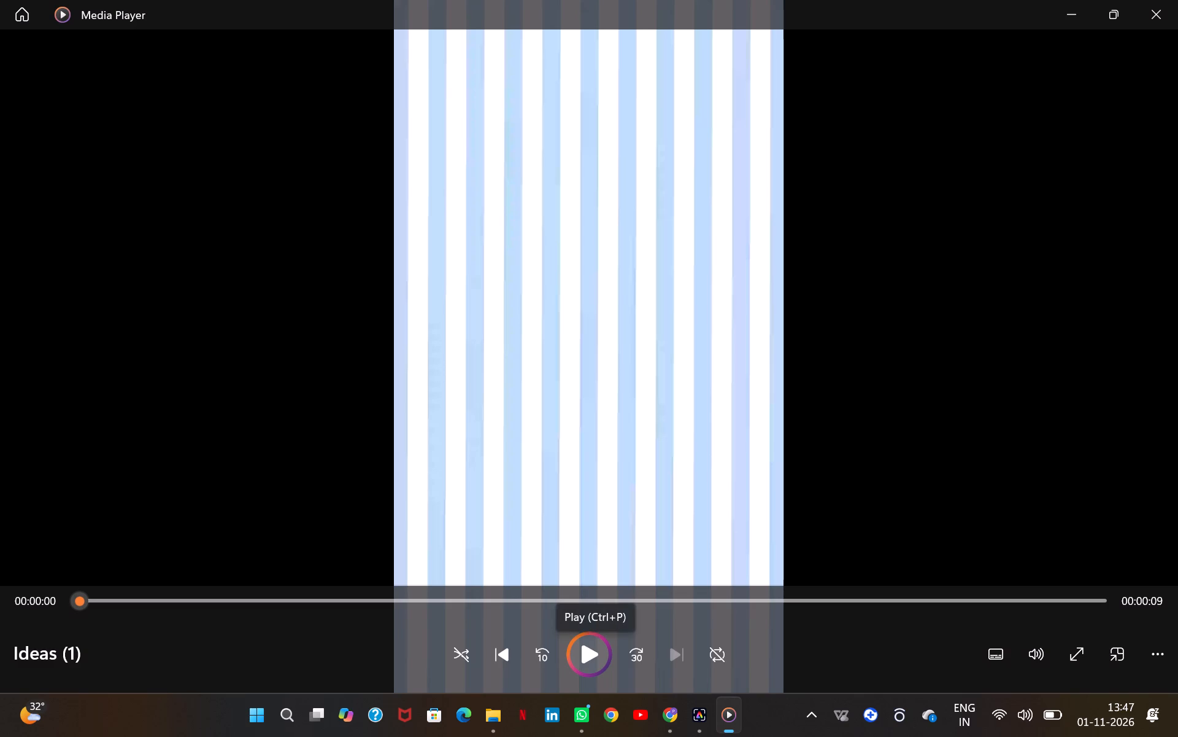
Close the video player, return to Chrome and close the SUB-CORE XUSS tab to get back to the Ideas design.
click(1177, 58)
click(1177, 0)
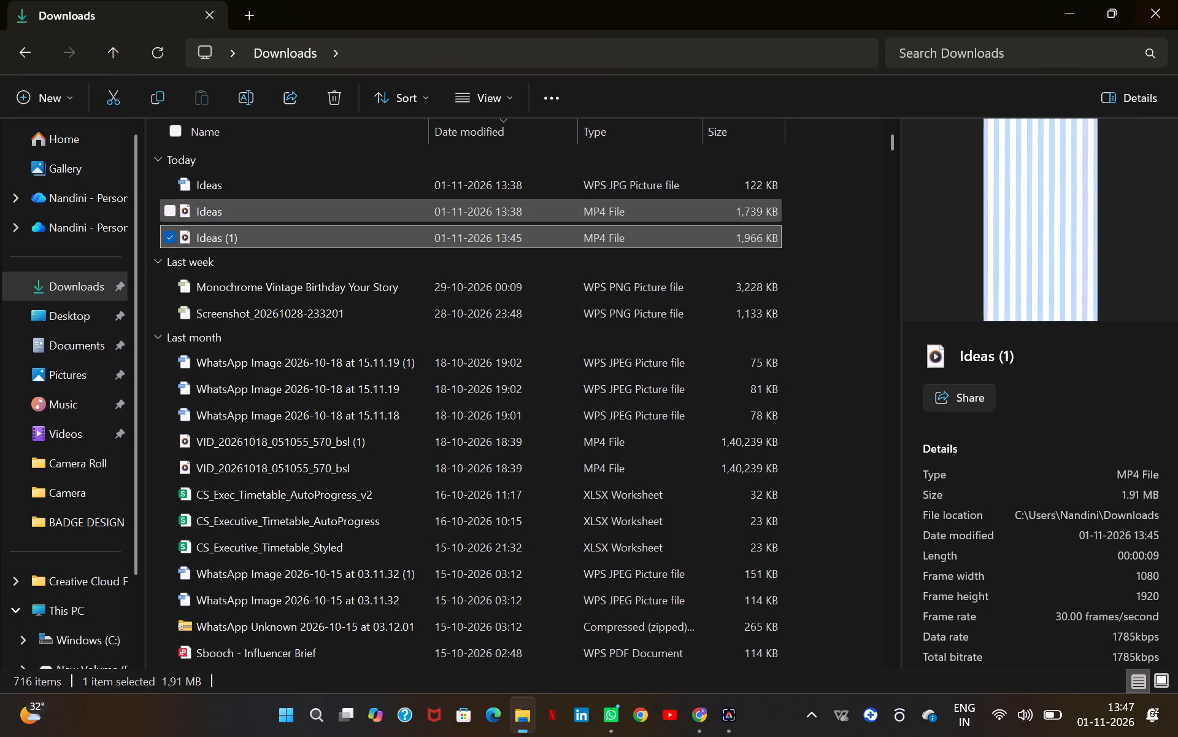
click(708, 714)
click(578, 2)
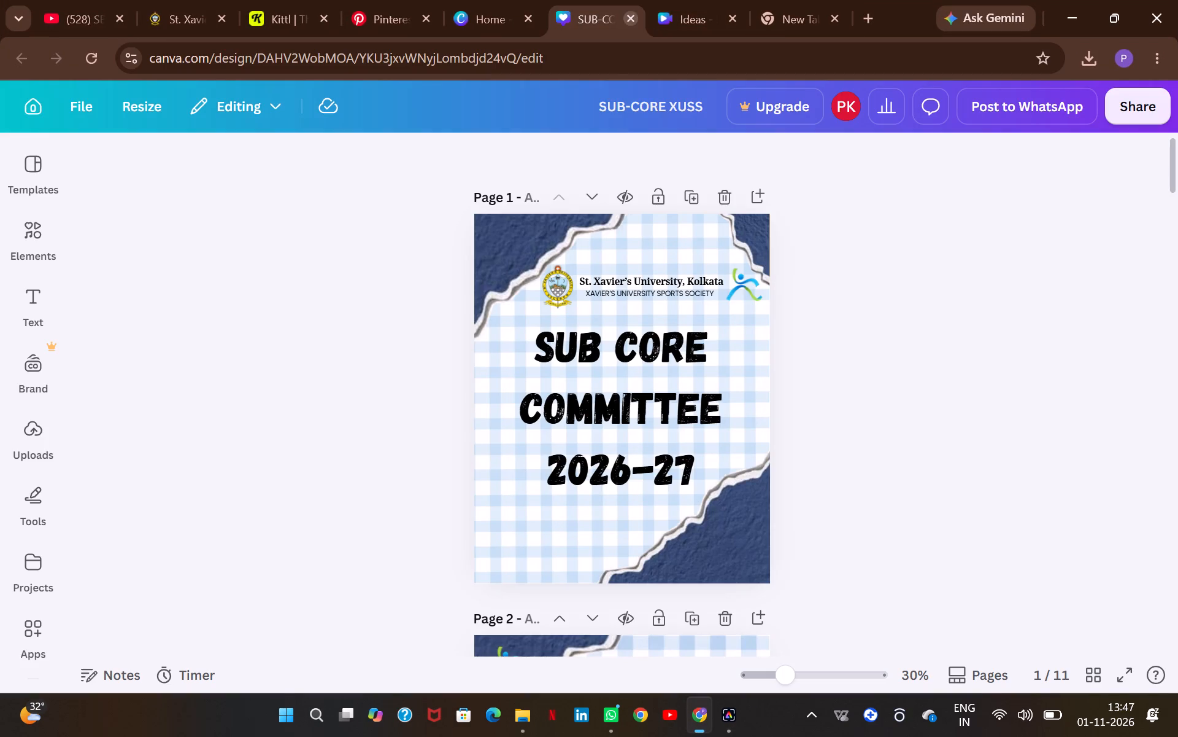
click(634, 19)
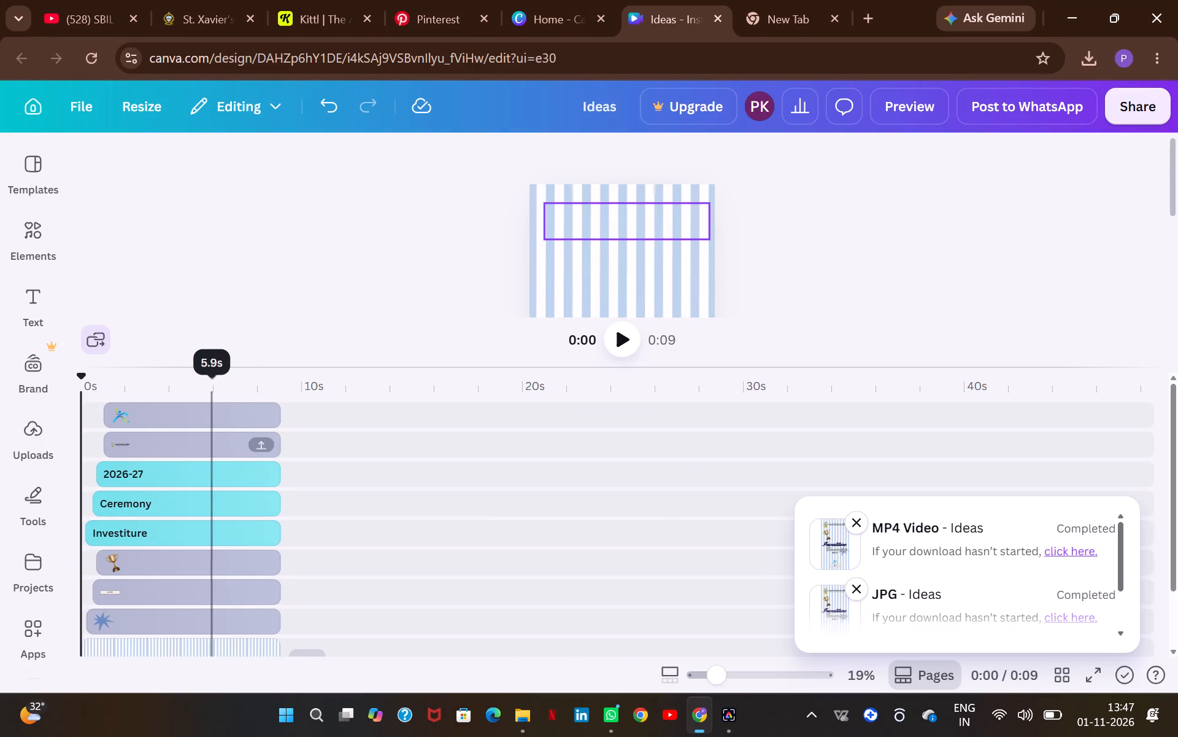
Shorten the sports logo, university header and 2026-27 timeline clips to a shared end point, with the header at 4.9 s and 2026-27 at 5.3 s.
click(236, 416)
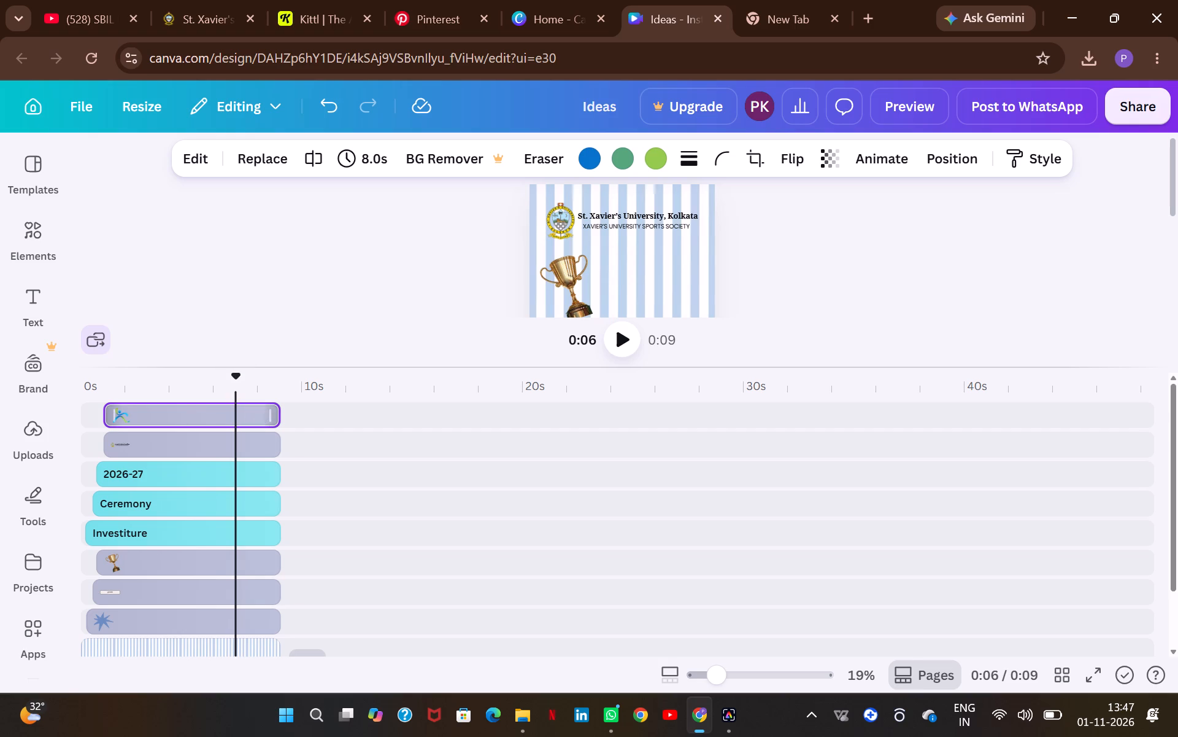
drag(276, 418, 209, 429)
click(264, 452)
drag(269, 452, 206, 453)
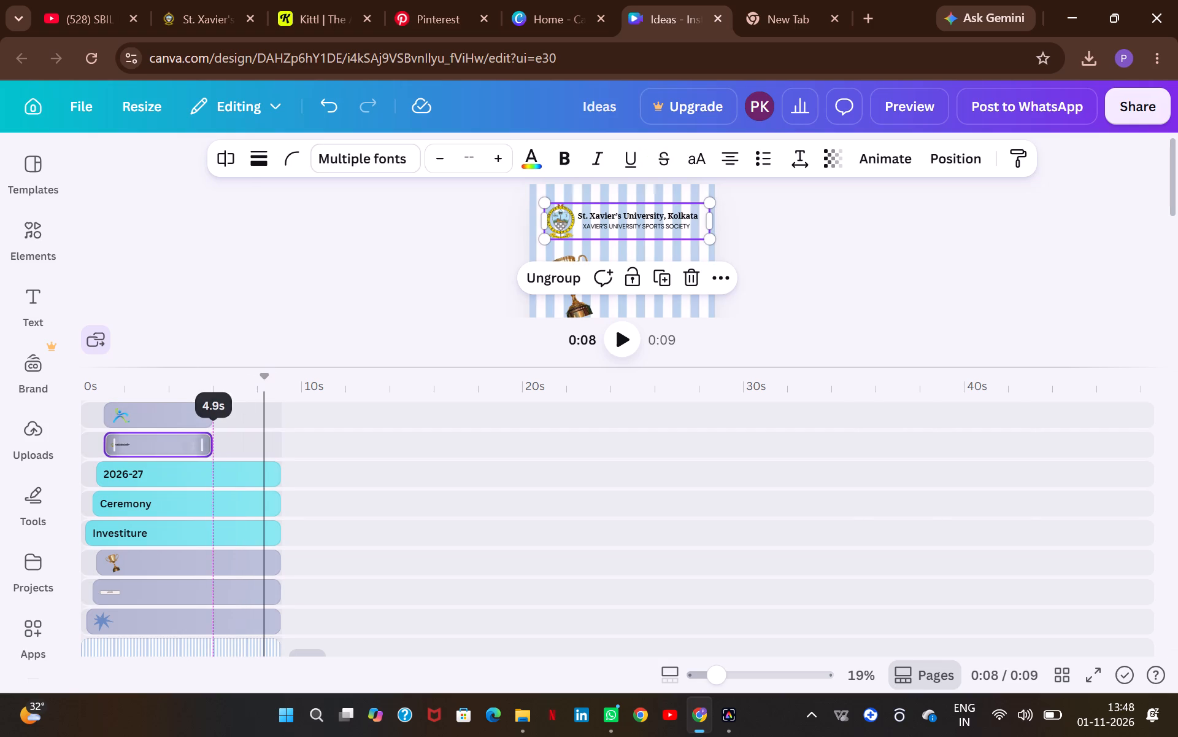
drag(206, 453, 205, 453)
click(245, 483)
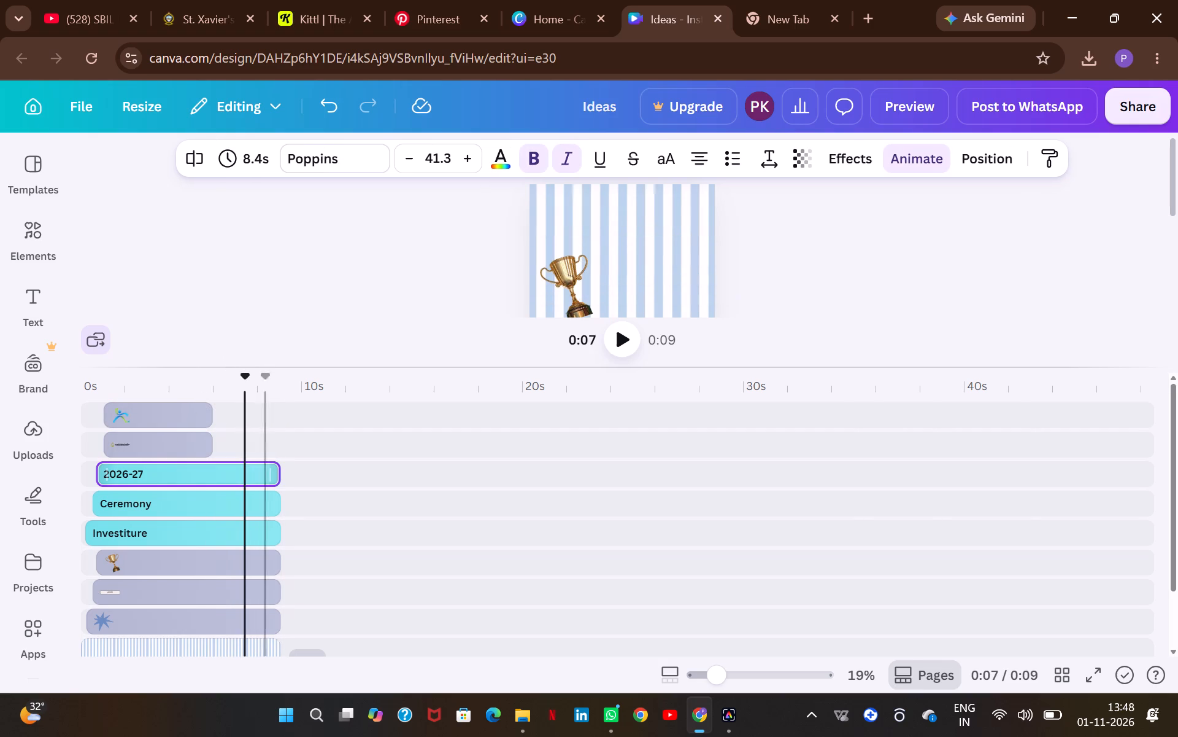
drag(270, 482, 207, 481)
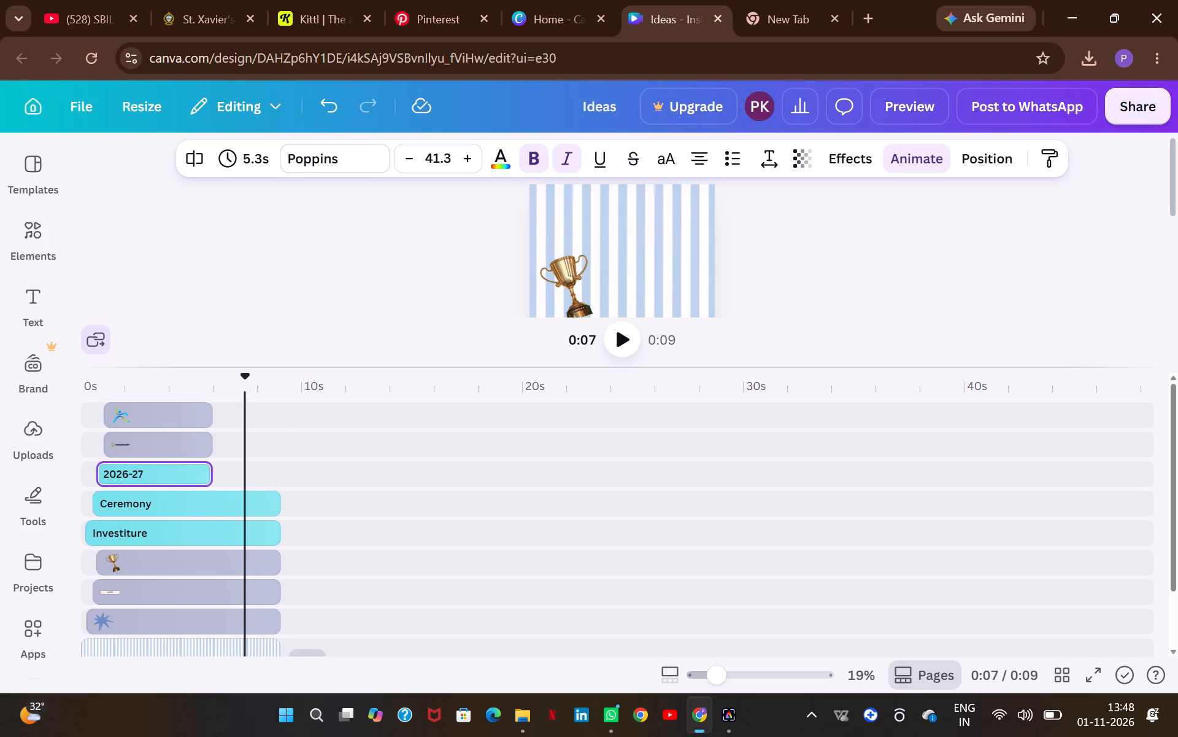
Shorten the Ceremony clip to under 4.4 s and trim the 2026-27 clip to 3.9 s so both end together.
click(248, 510)
drag(278, 508, 226, 504)
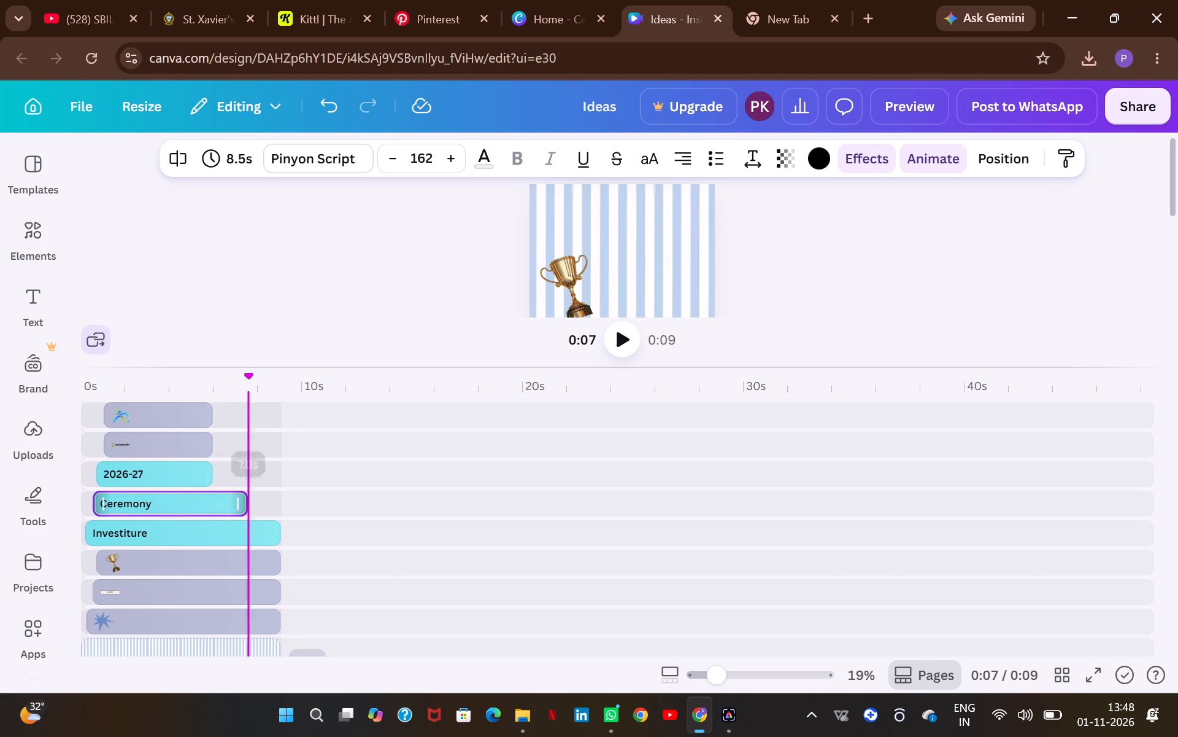
drag(226, 504, 186, 506)
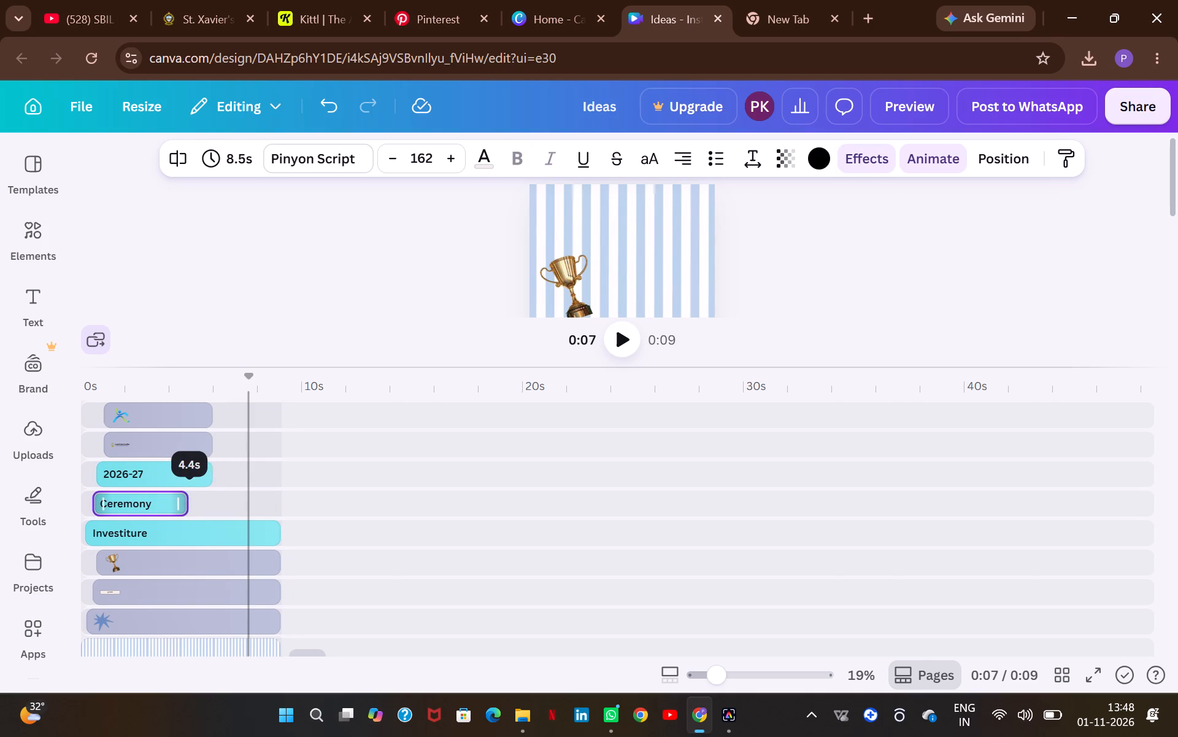
drag(186, 506, 179, 508)
click(192, 485)
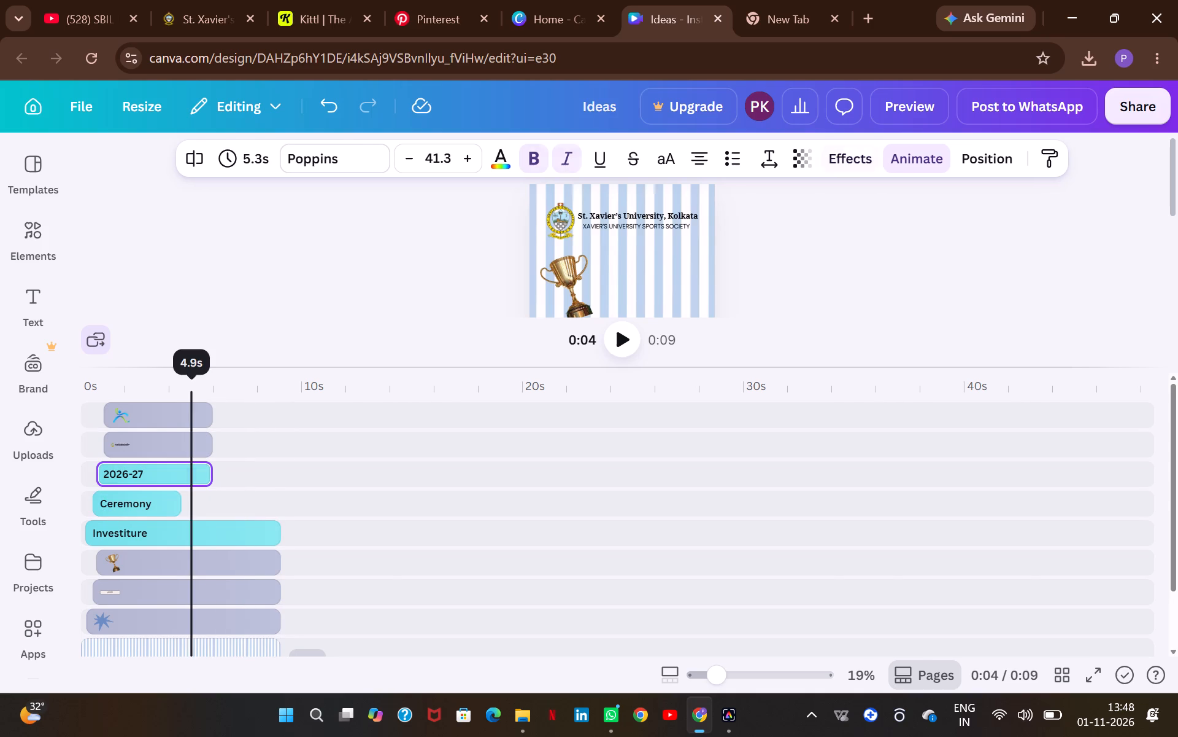
drag(209, 476, 180, 476)
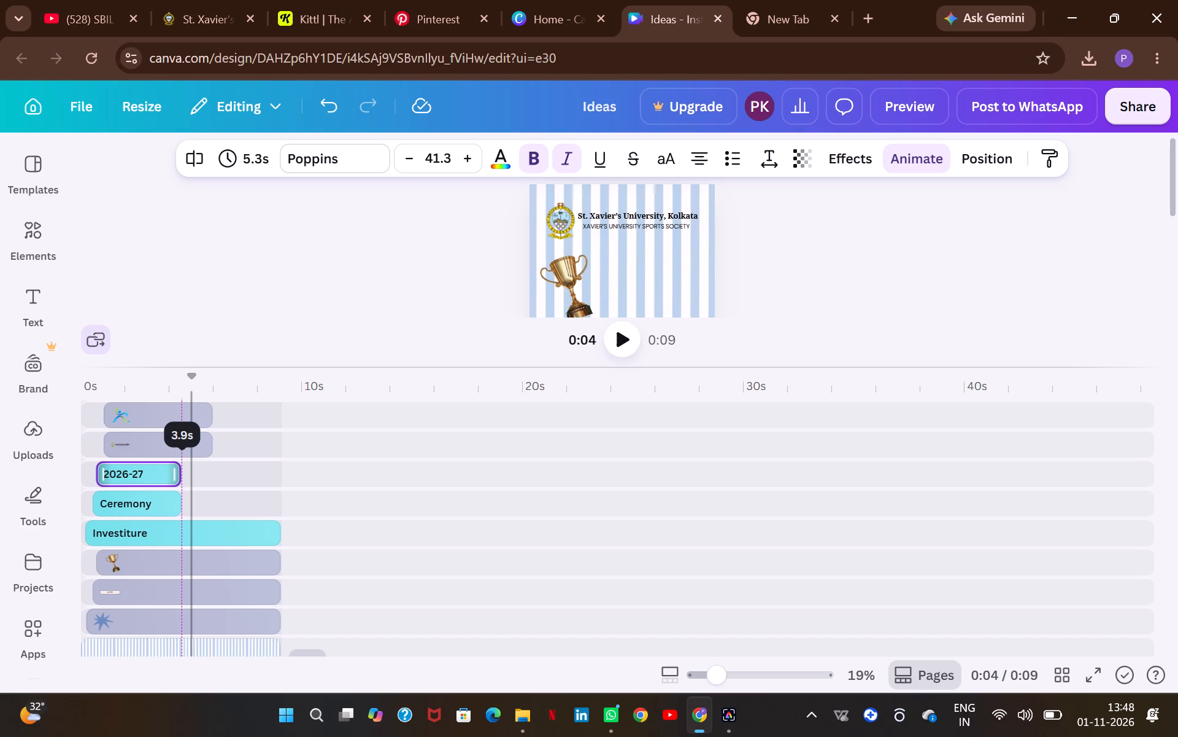
In the Canva timeline, trim the 2026-27 text to 3.9 s so it ends together with the Ceremony text.
drag(180, 476, 183, 476)
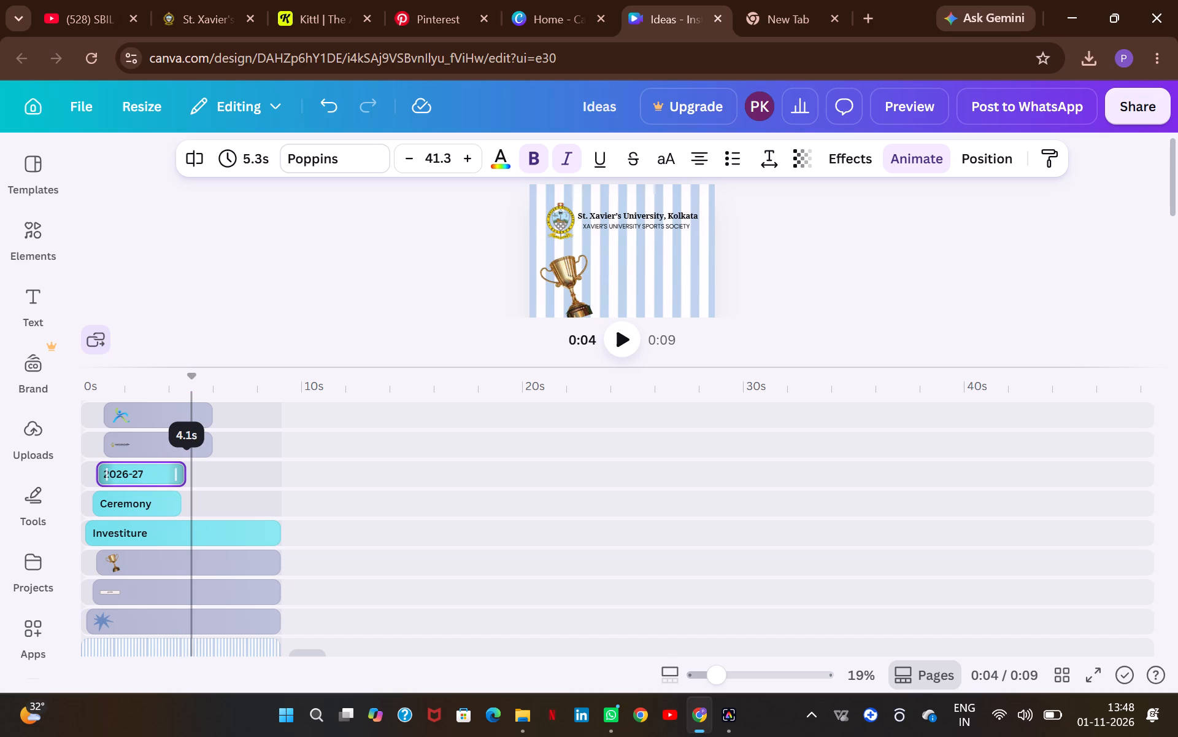
drag(183, 476, 183, 477)
click(227, 485)
Shorten the St. Xavier's University header and the runner logo on the timeline to end together with the Ceremony text.
click(170, 446)
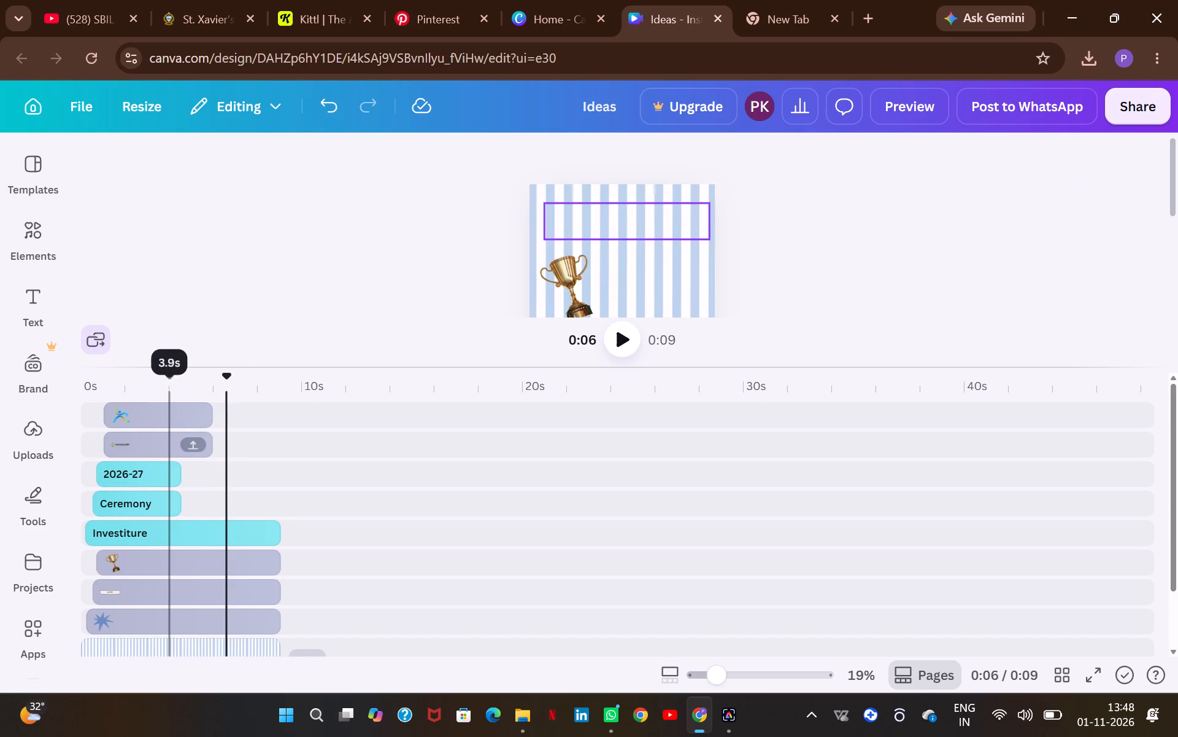
drag(210, 445, 180, 449)
click(195, 404)
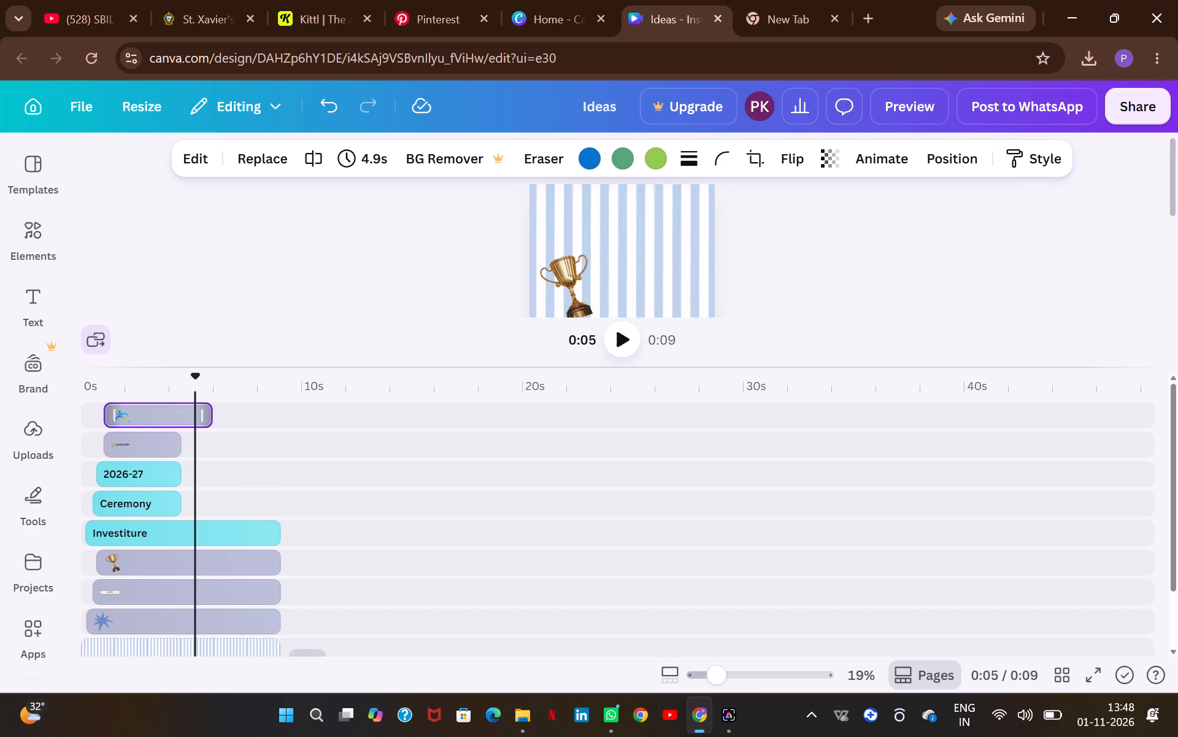
drag(202, 413, 172, 415)
click(246, 453)
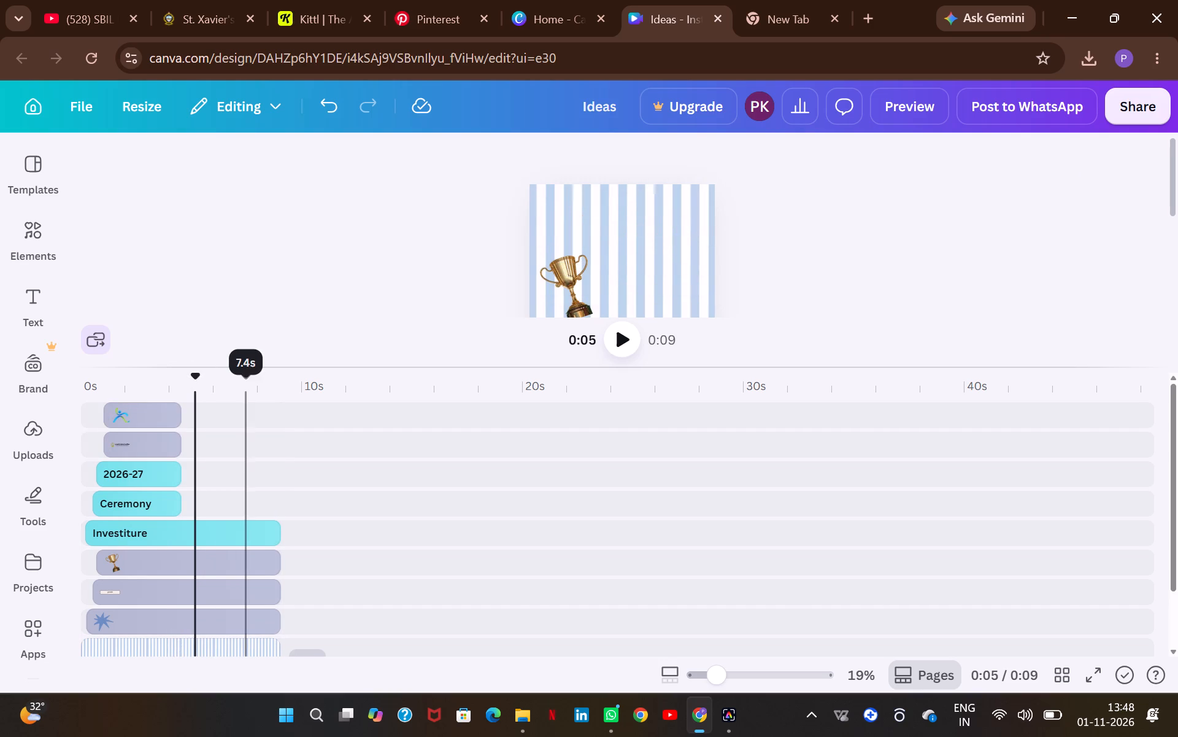
Shorten the Investiture text and the trophy on the timeline to end with the Ceremony text, giving the trophy 3.9 s.
click(193, 531)
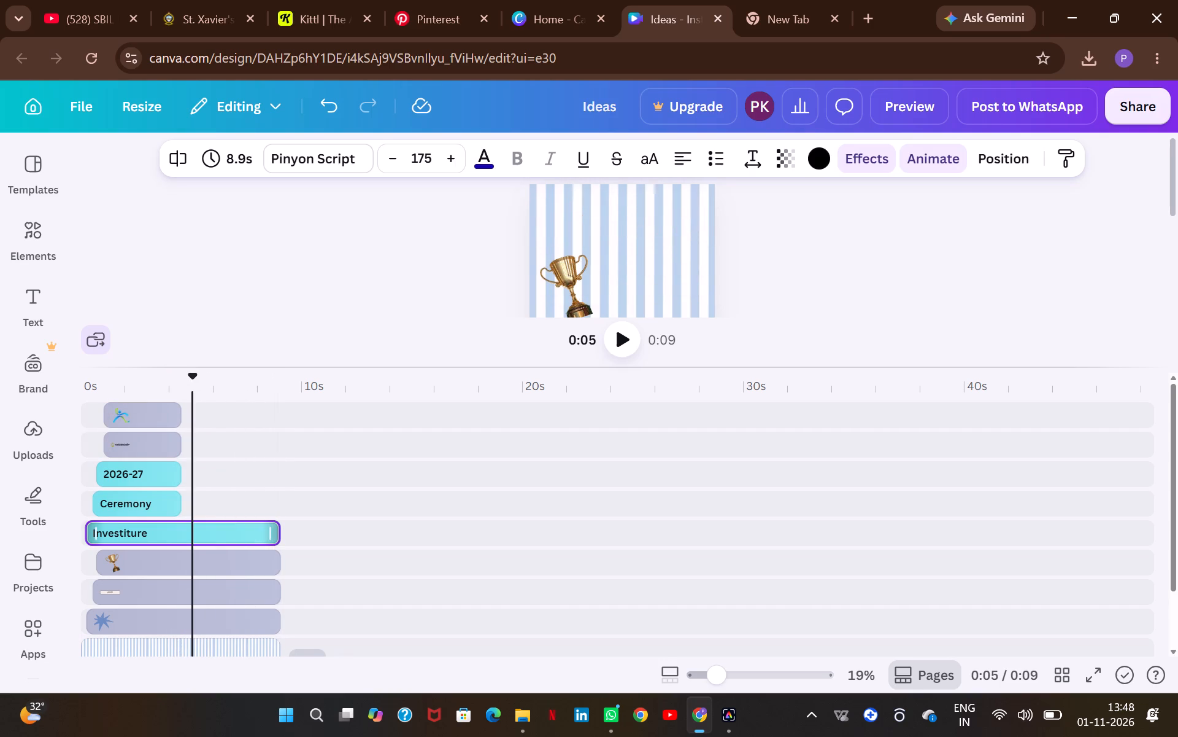
drag(274, 533, 184, 524)
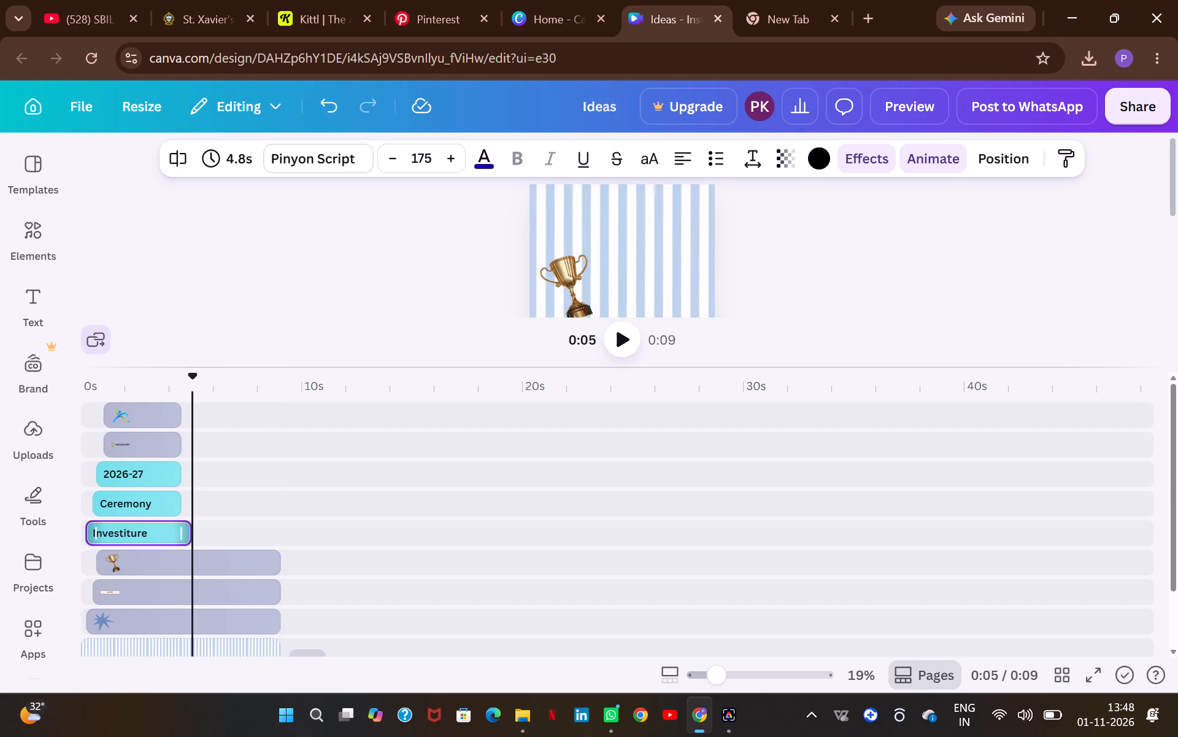
drag(182, 527, 174, 527)
click(223, 529)
scroll(223, 529, down, 1)
click(190, 513)
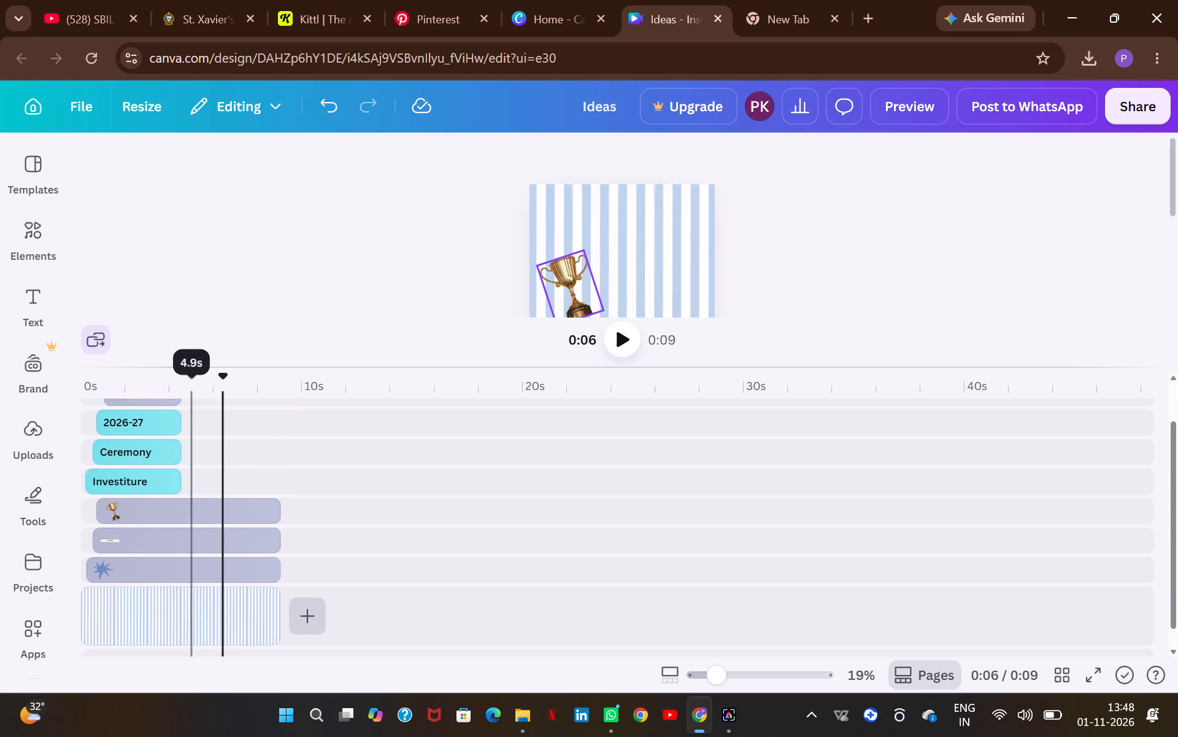
drag(278, 518, 187, 518)
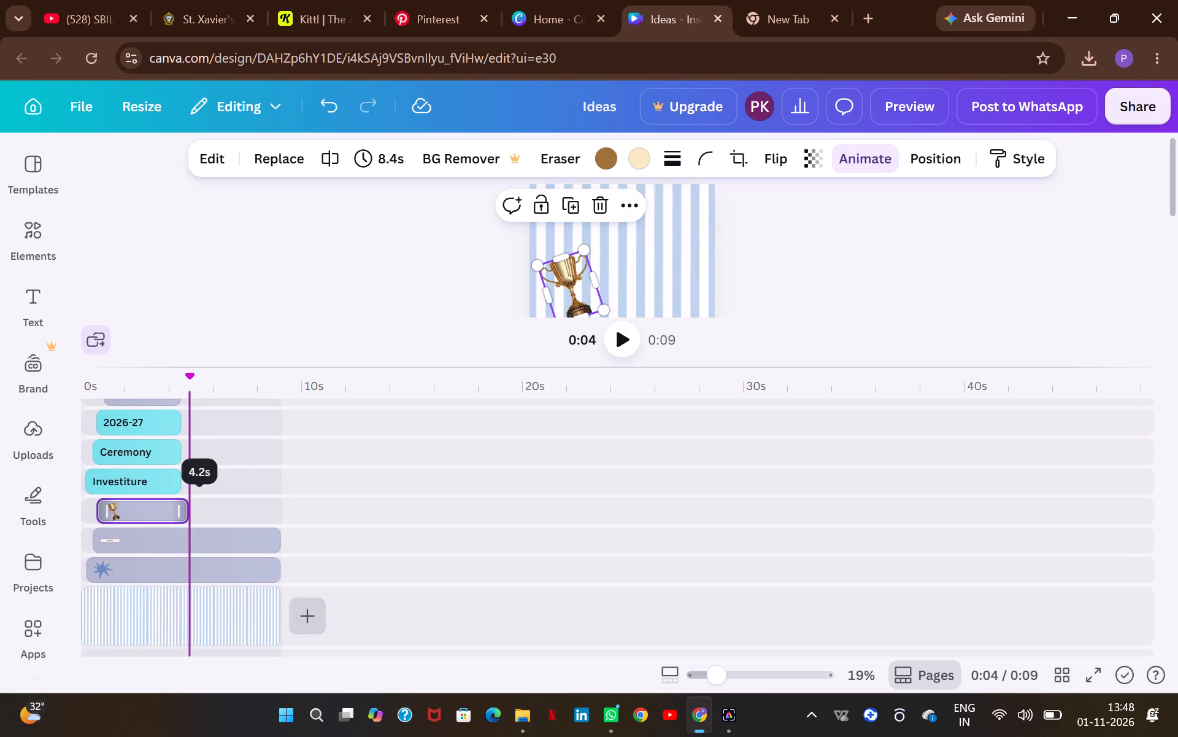
drag(187, 518, 181, 517)
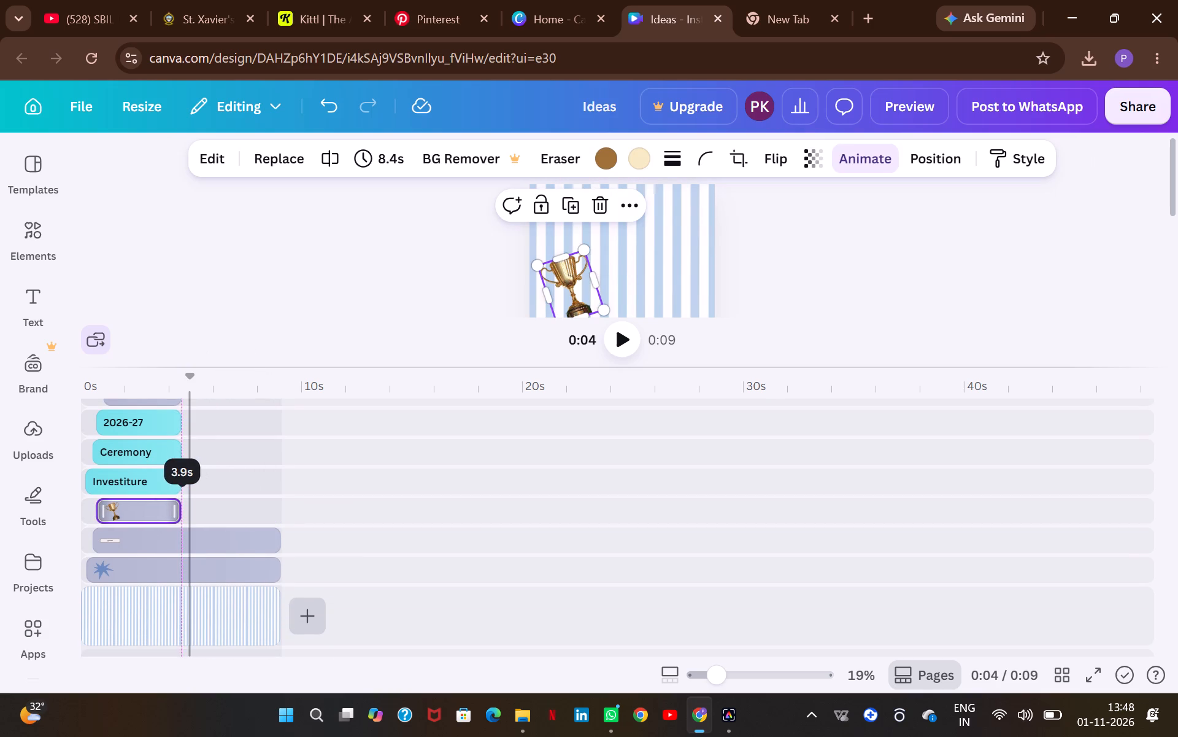
click(257, 546)
click(280, 545)
drag(280, 545, 223, 546)
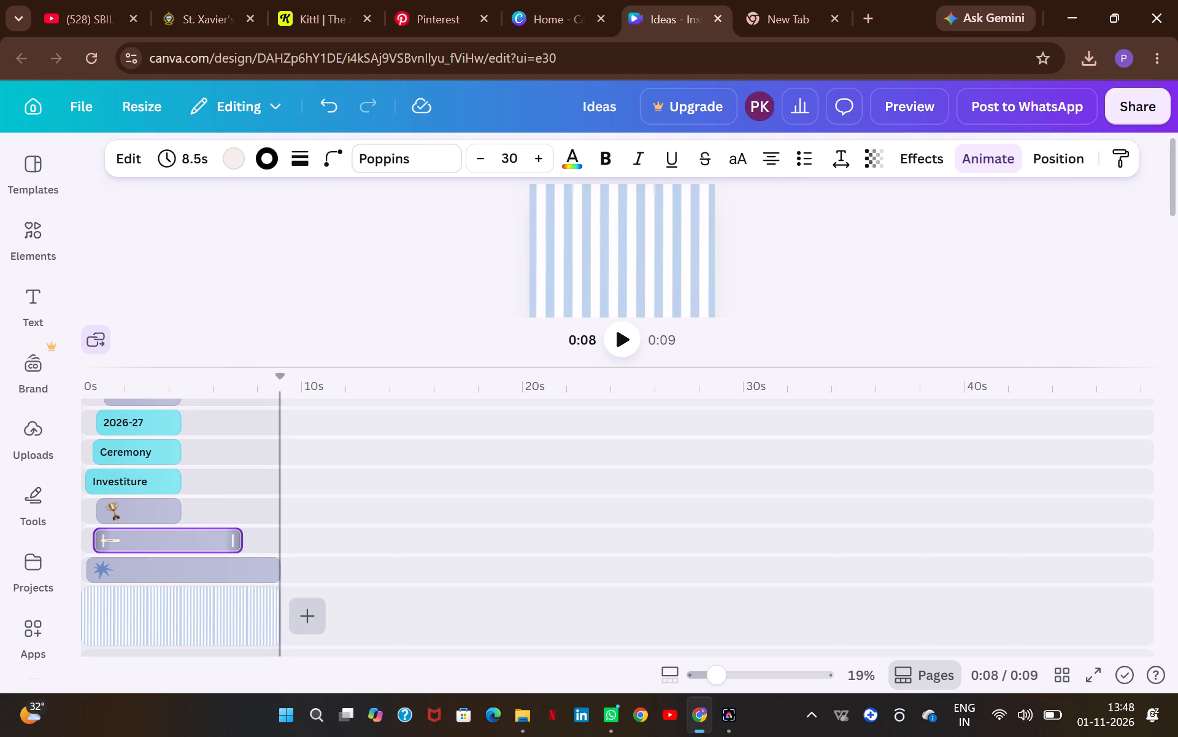
drag(223, 546, 174, 547)
click(245, 573)
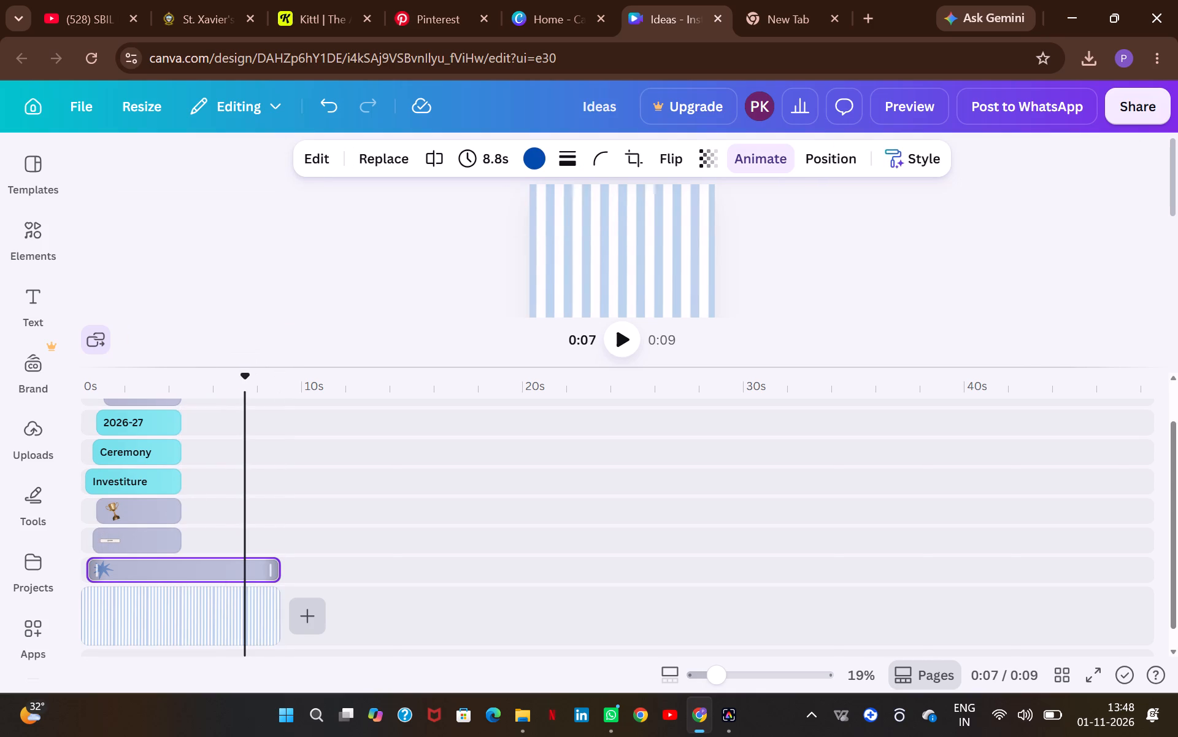
drag(276, 572, 173, 564)
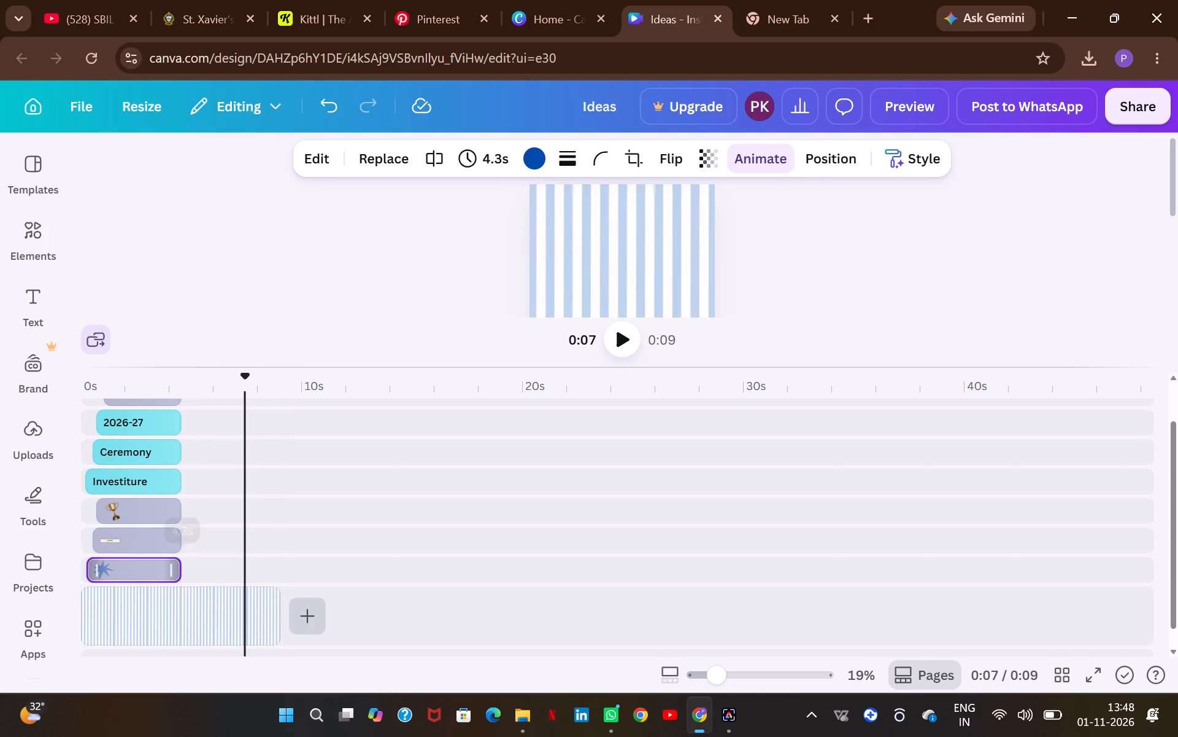
Trim the blue striped background page to about 4.5 s so it ends together with all the other elements.
click(256, 617)
drag(277, 615, 221, 623)
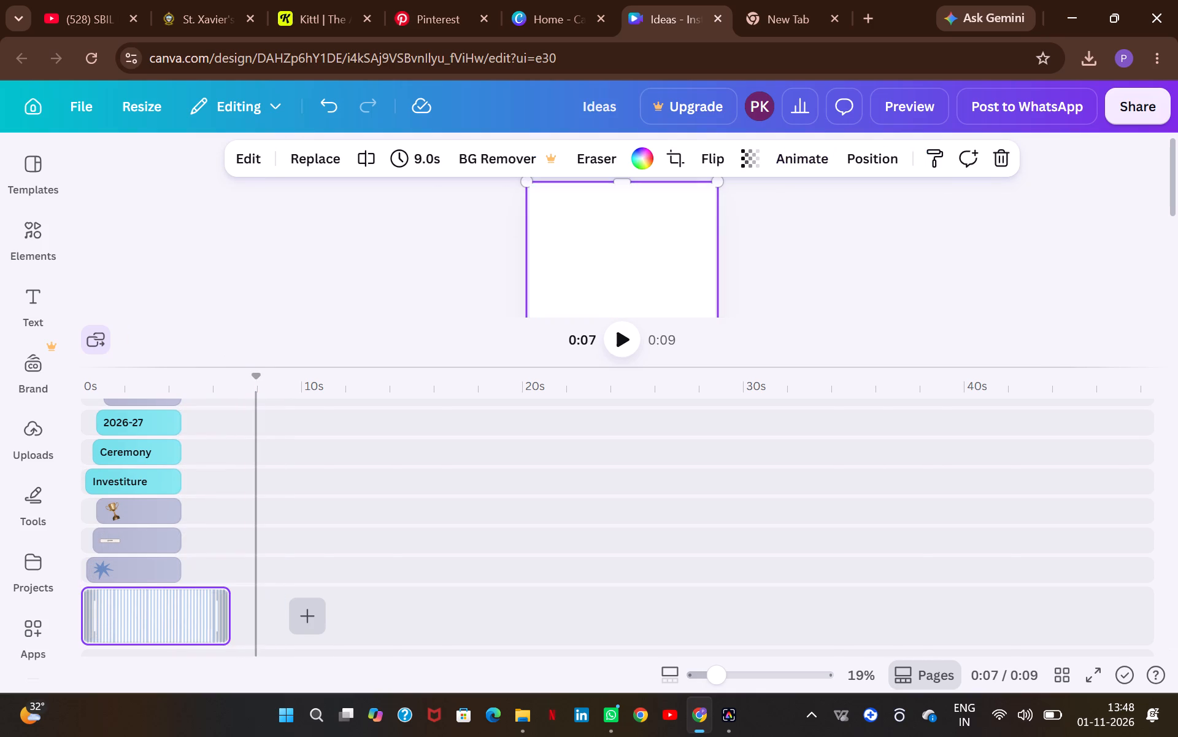
drag(221, 623, 182, 625)
click(348, 556)
scroll(348, 556, up, 4)
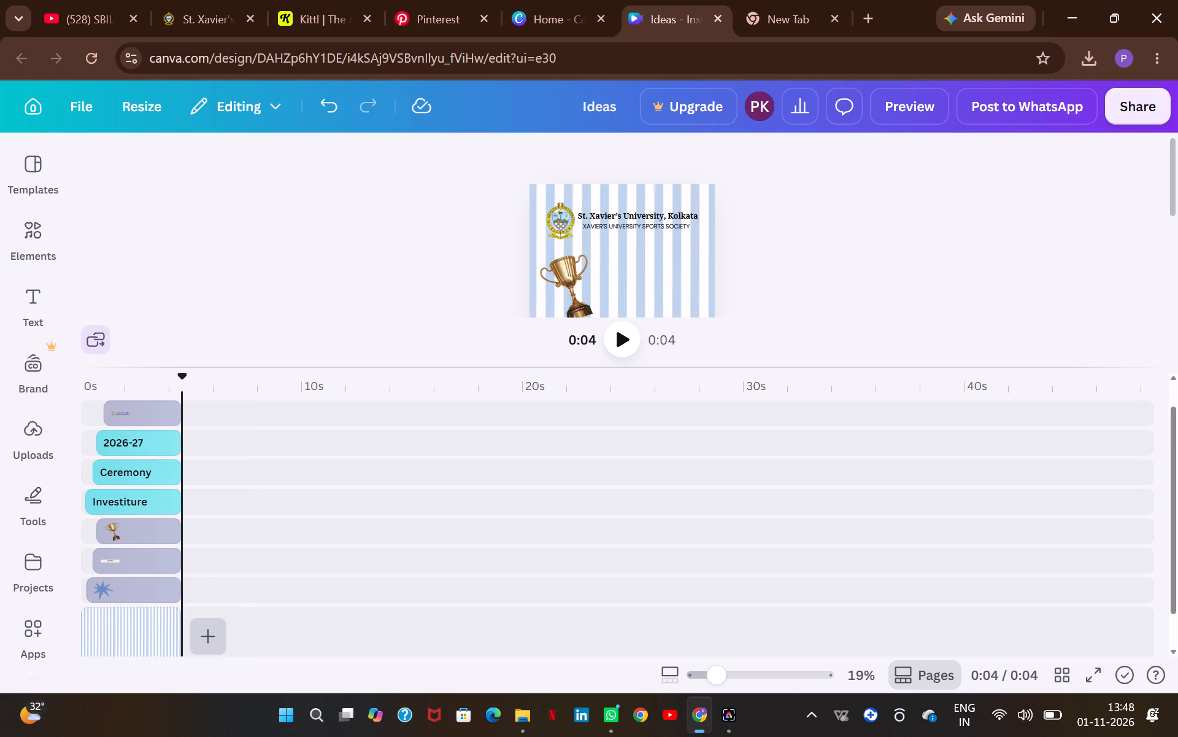
Download the shortened design as an MP4 video at 1080p quality.
click(1131, 92)
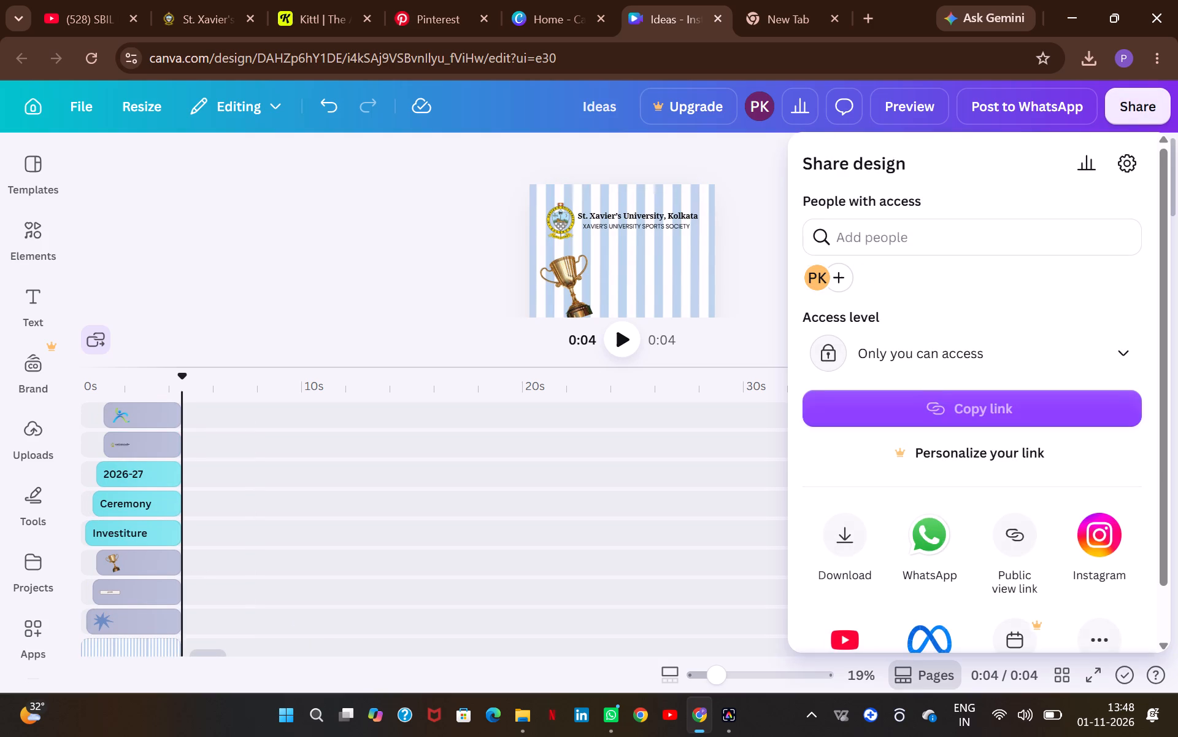
scroll(1020, 302, down, 2)
click(807, 495)
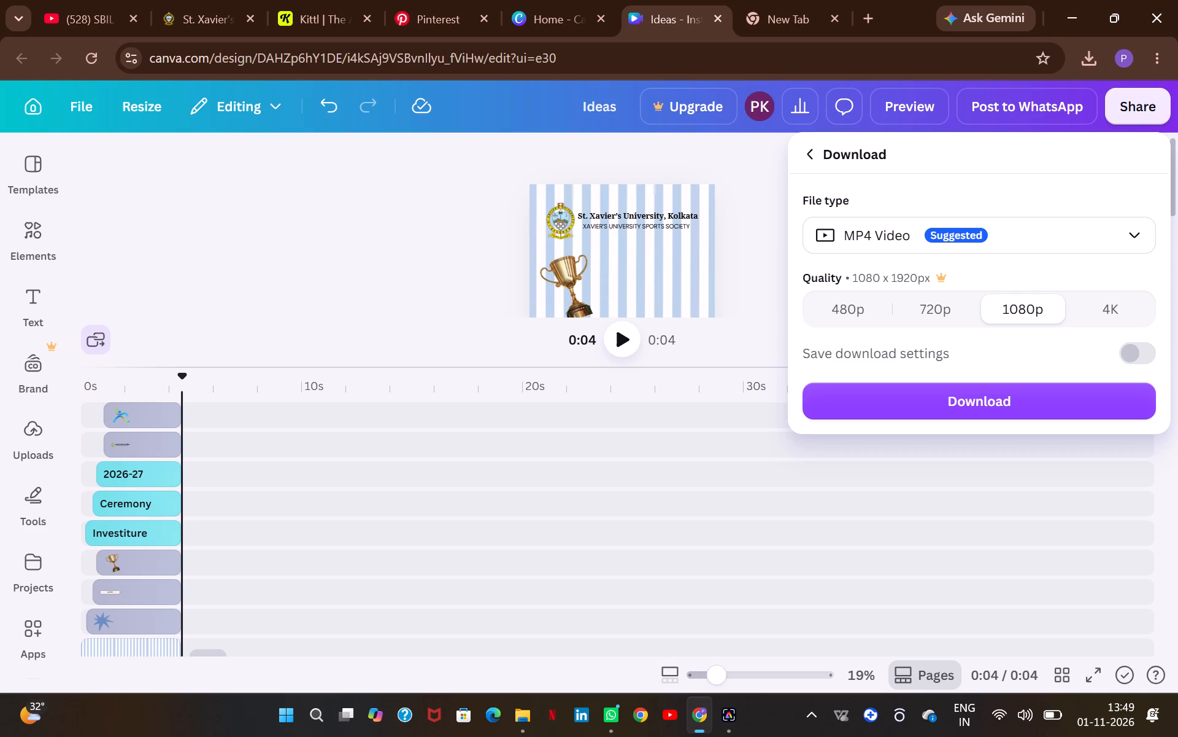
click(991, 394)
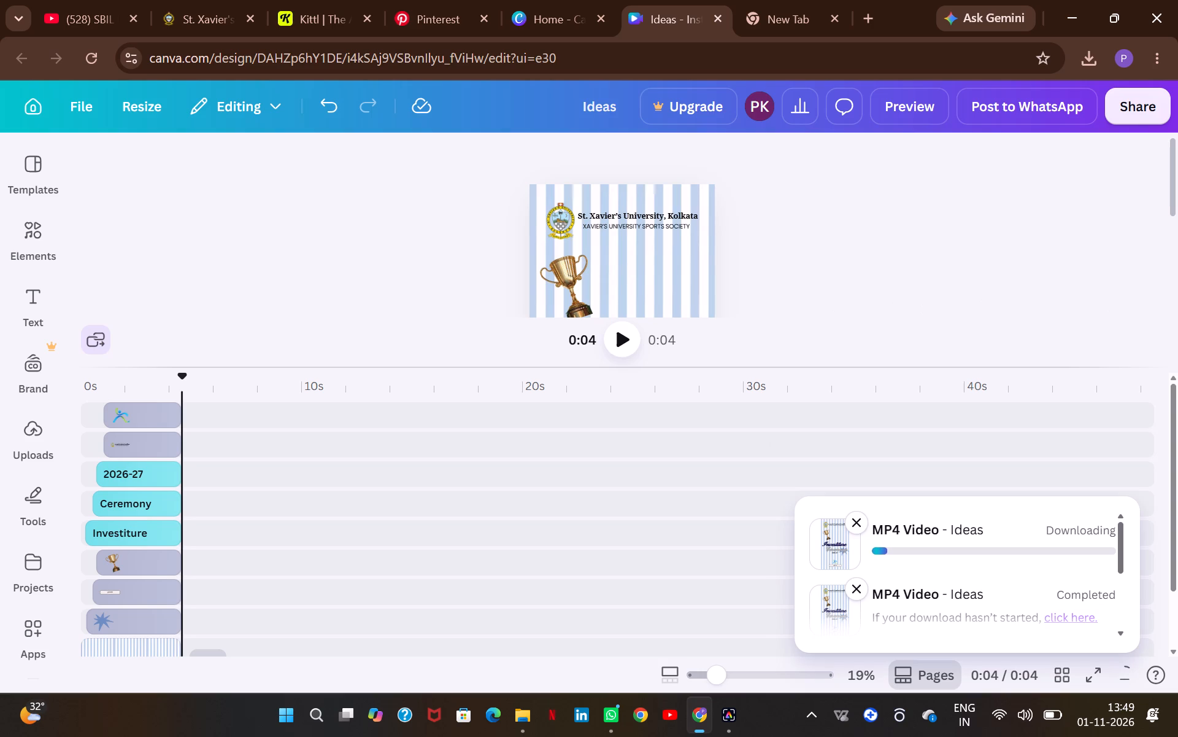
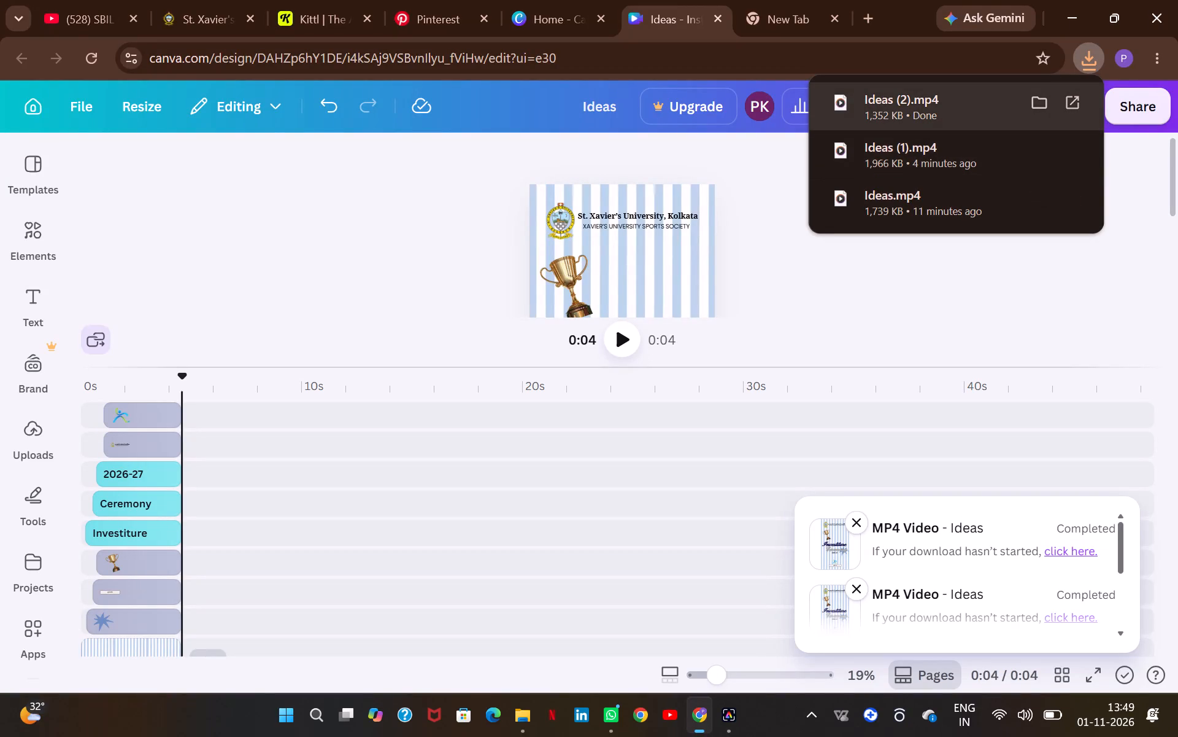
Open the downloaded Ideas (2) video in Media Player, play it to review the animation, and close the player.
double_click(957, 106)
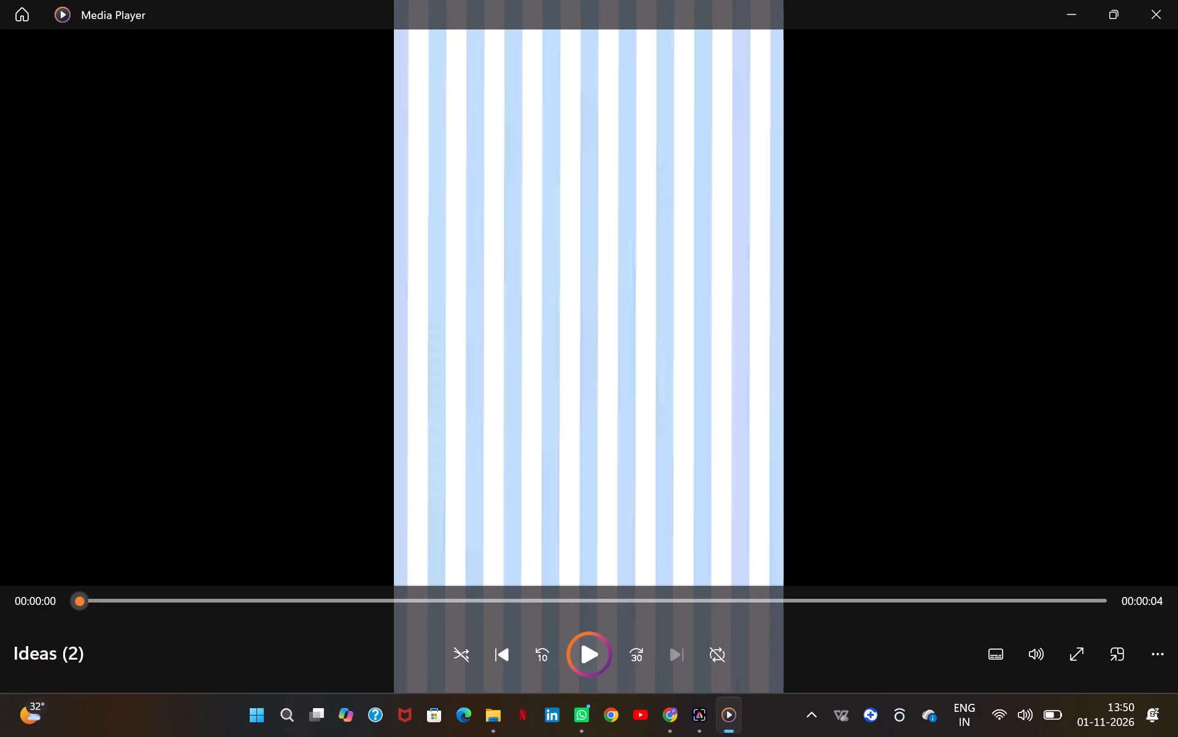
click(604, 655)
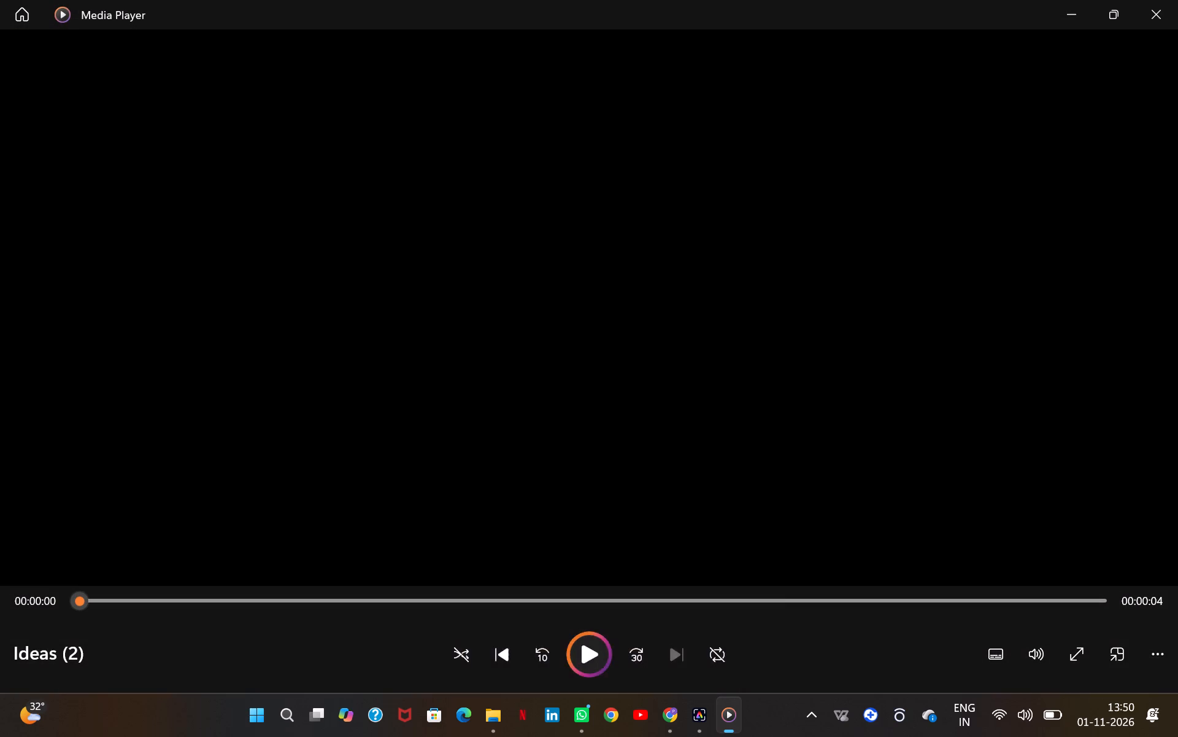
click(590, 659)
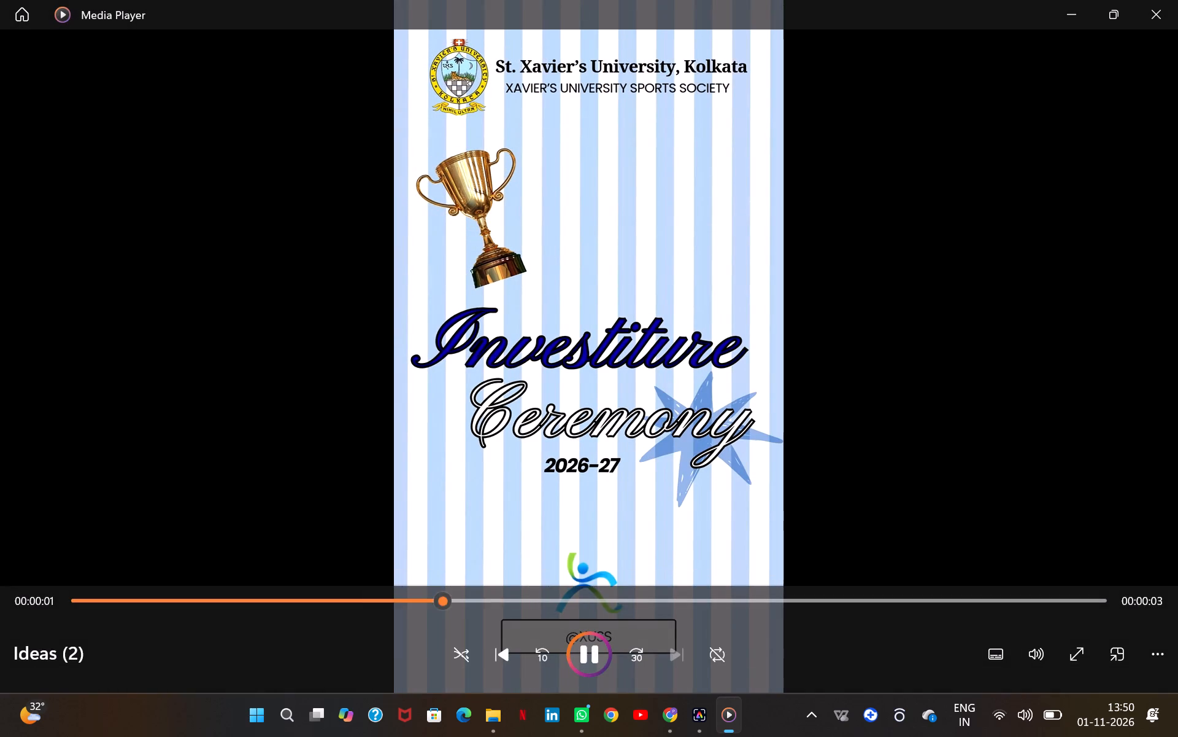
click(593, 653)
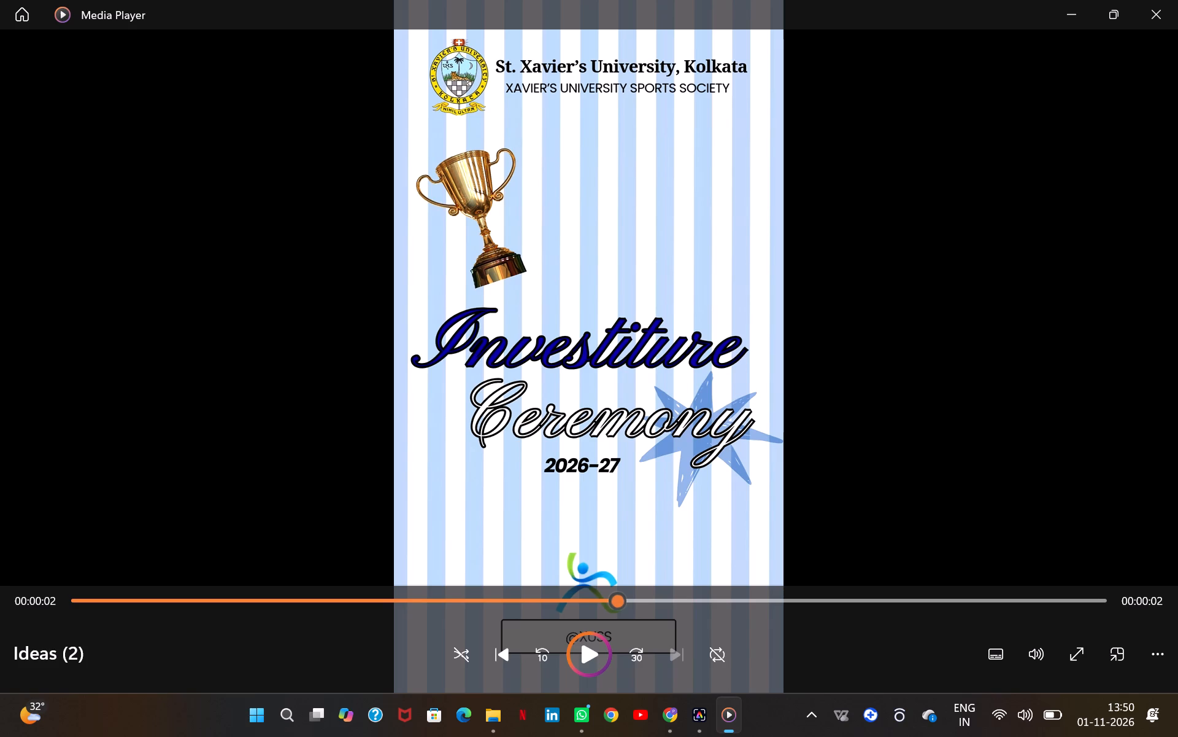
click(1152, 0)
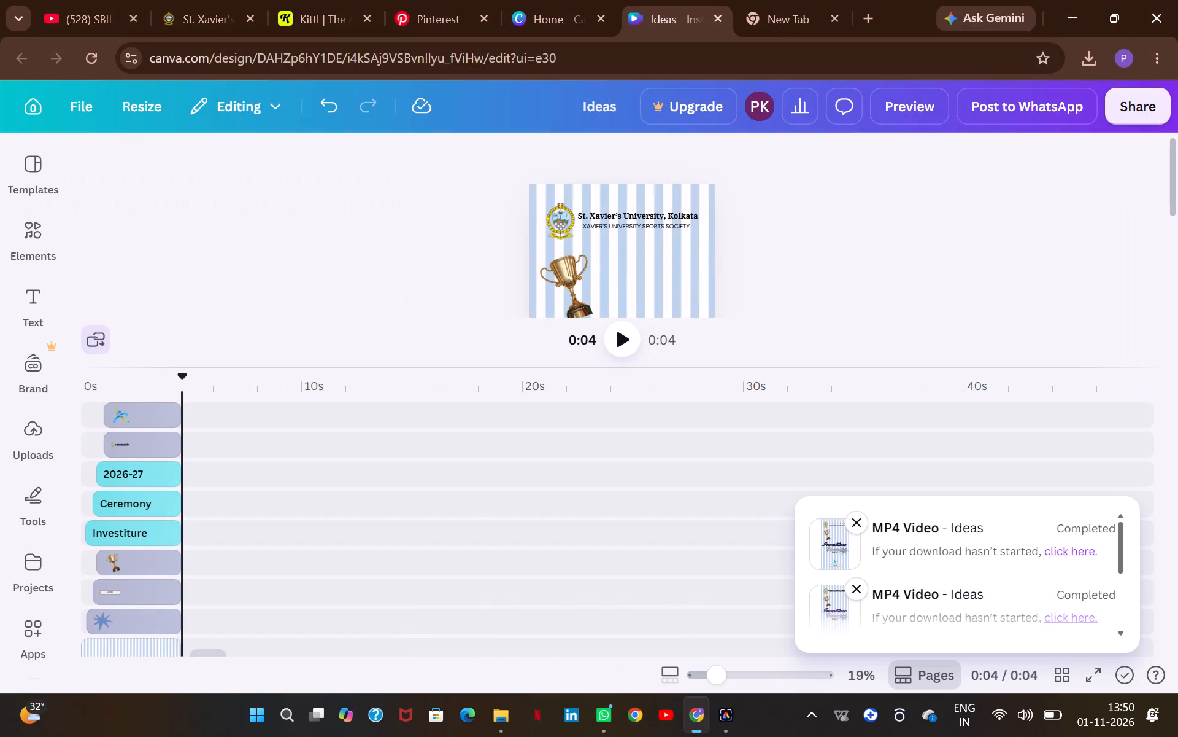
Shorten the runner logo and the St. Xavier's University header group on the timeline to 2.5 s each, ending together.
click(163, 401)
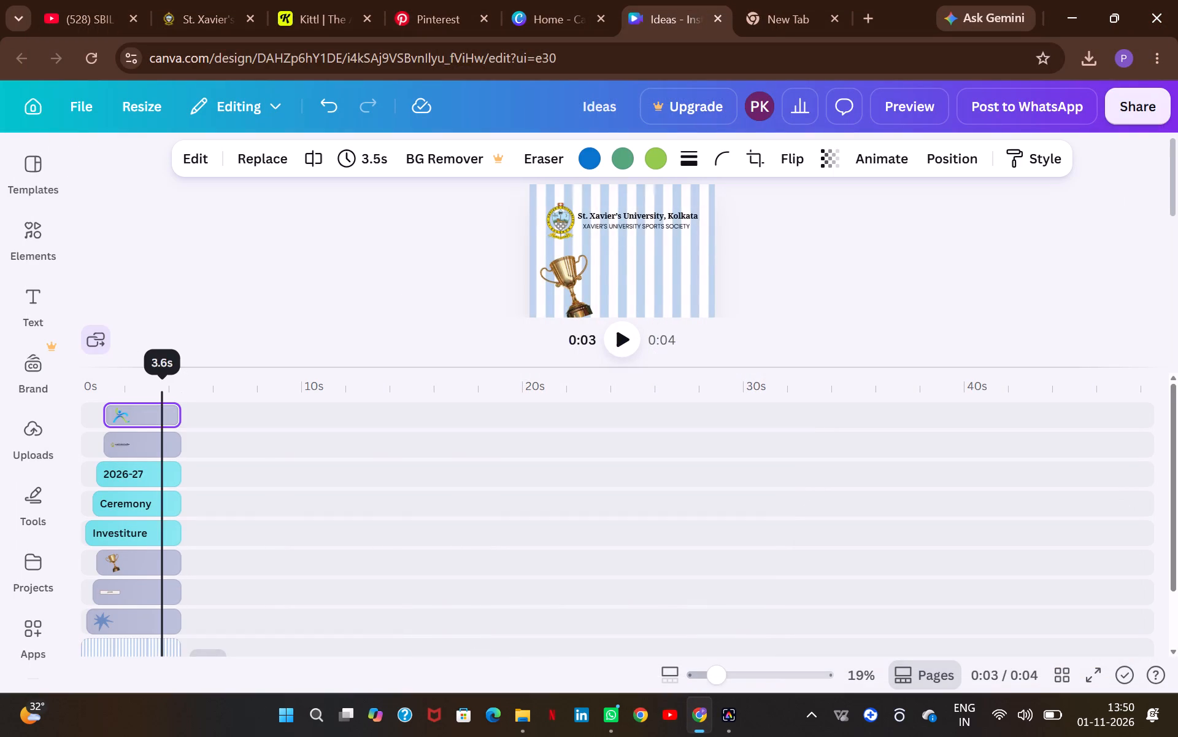
drag(170, 415, 156, 415)
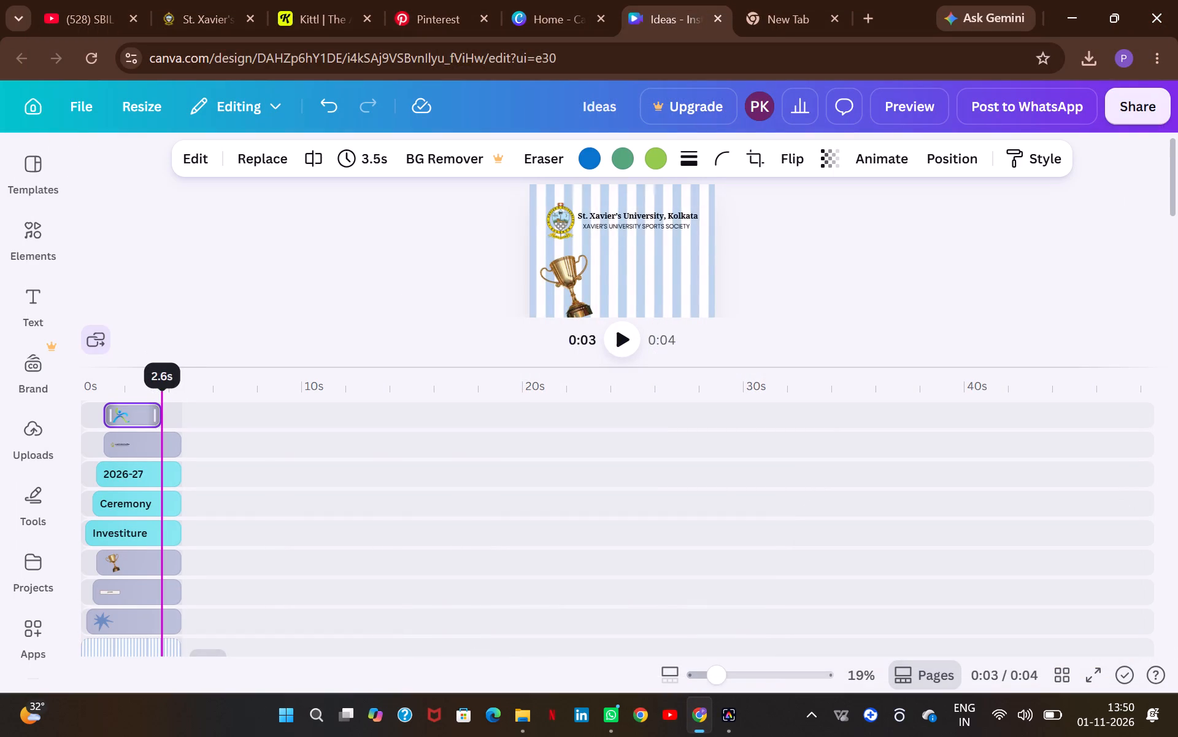
drag(156, 415, 147, 415)
click(147, 443)
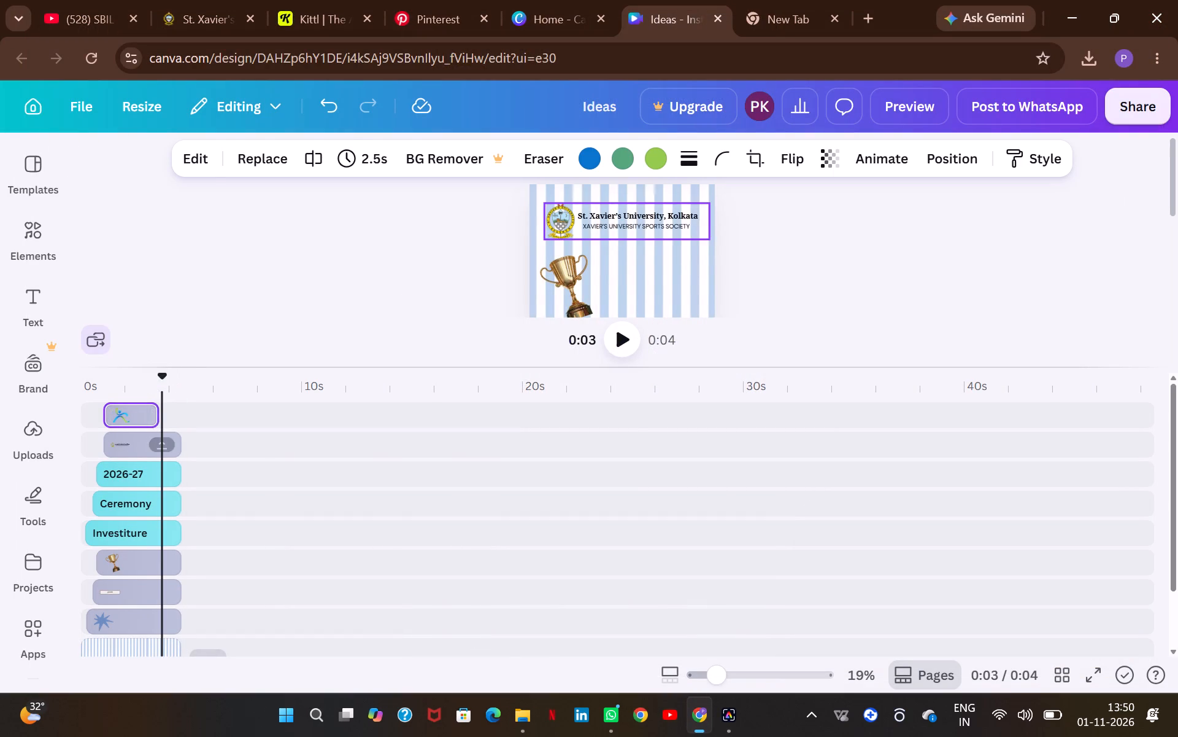
drag(177, 451, 158, 451)
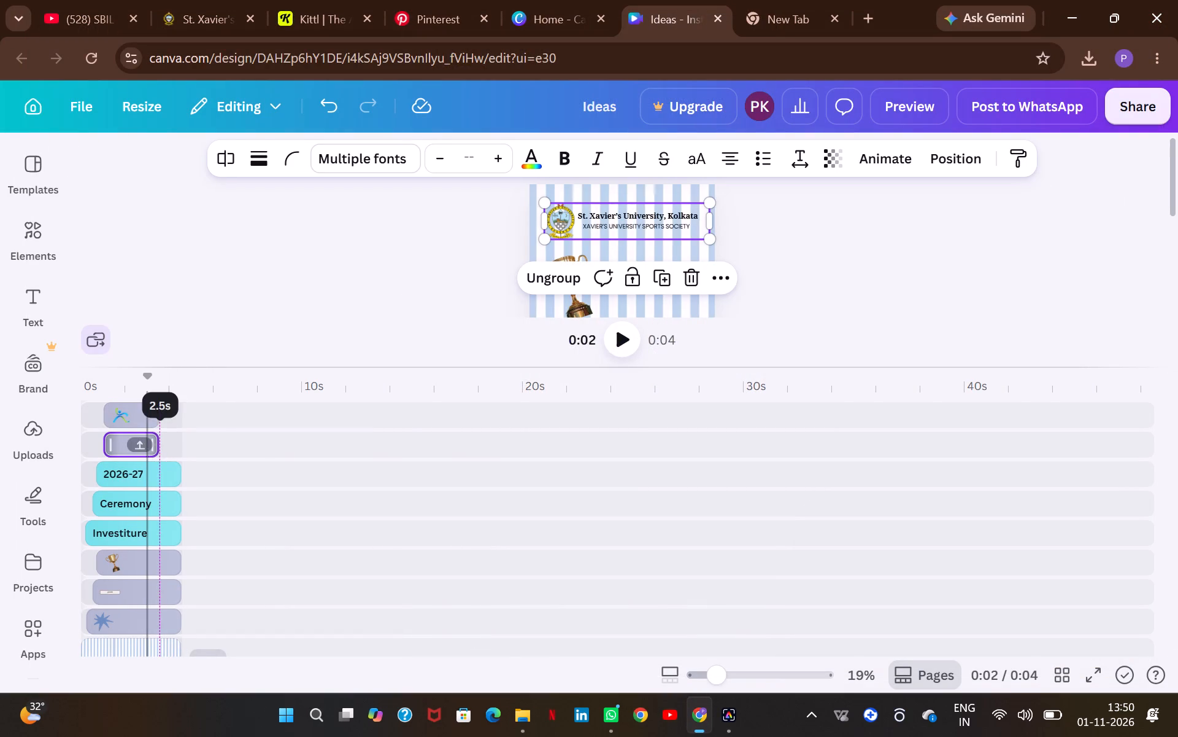
drag(158, 451, 158, 450)
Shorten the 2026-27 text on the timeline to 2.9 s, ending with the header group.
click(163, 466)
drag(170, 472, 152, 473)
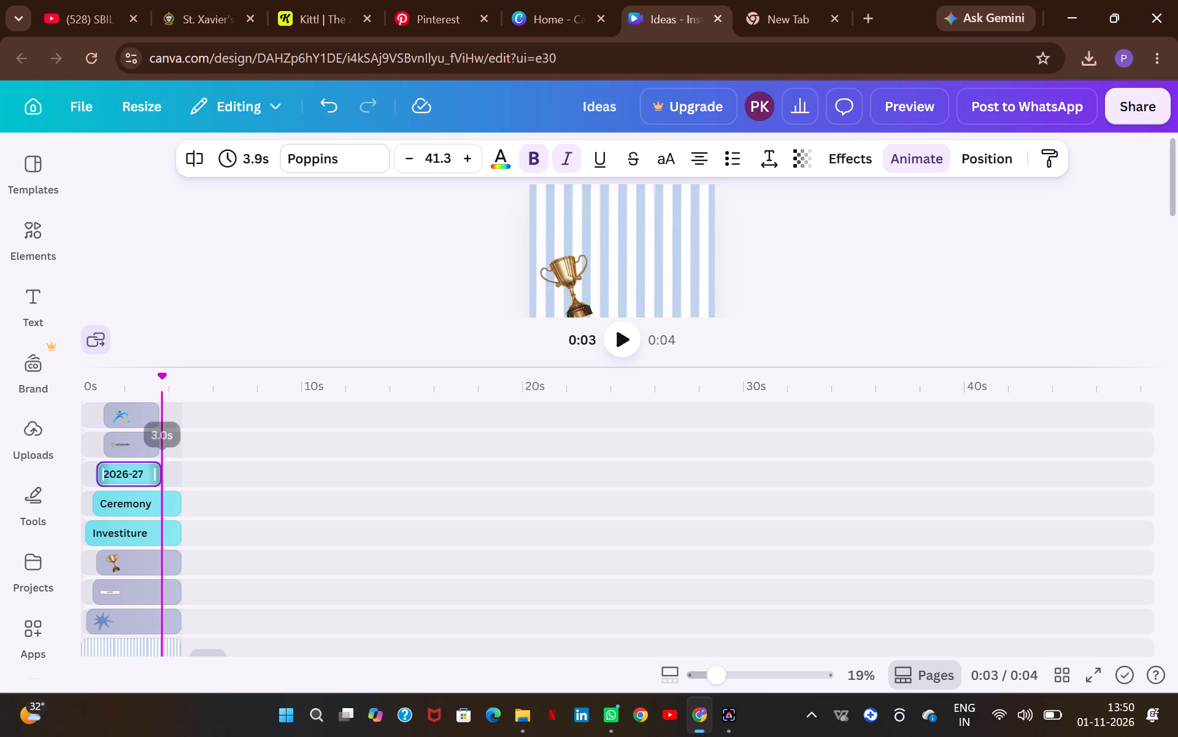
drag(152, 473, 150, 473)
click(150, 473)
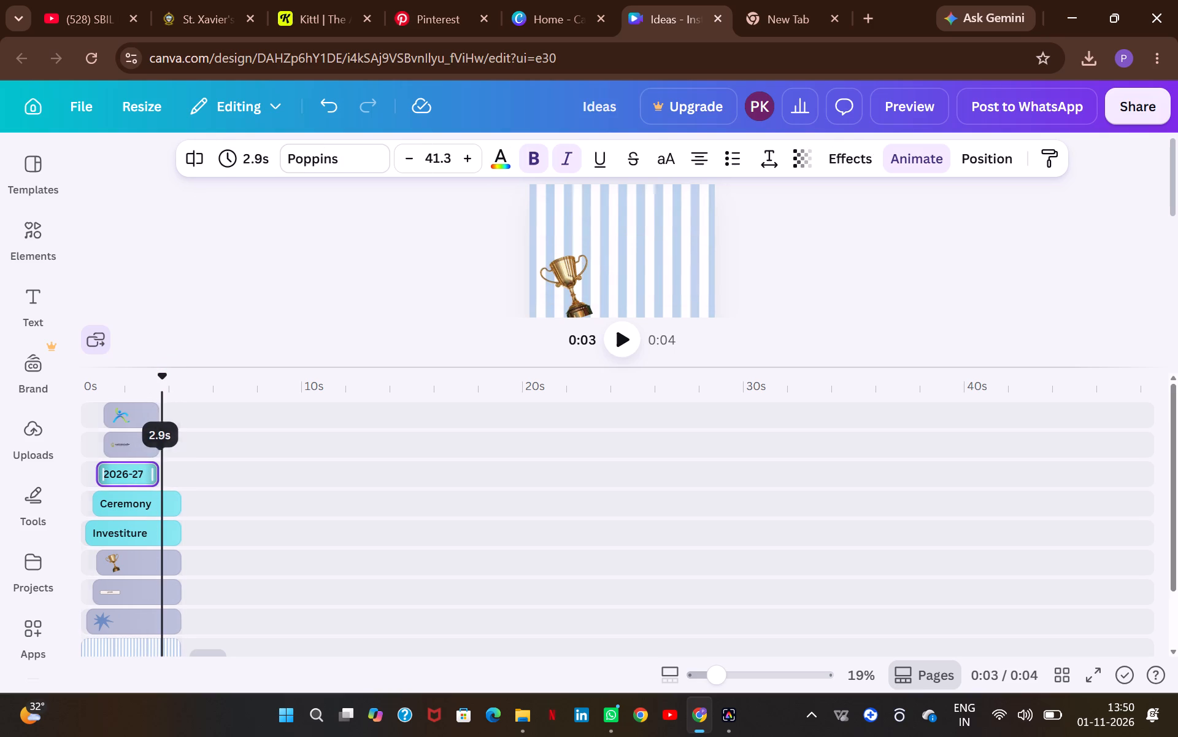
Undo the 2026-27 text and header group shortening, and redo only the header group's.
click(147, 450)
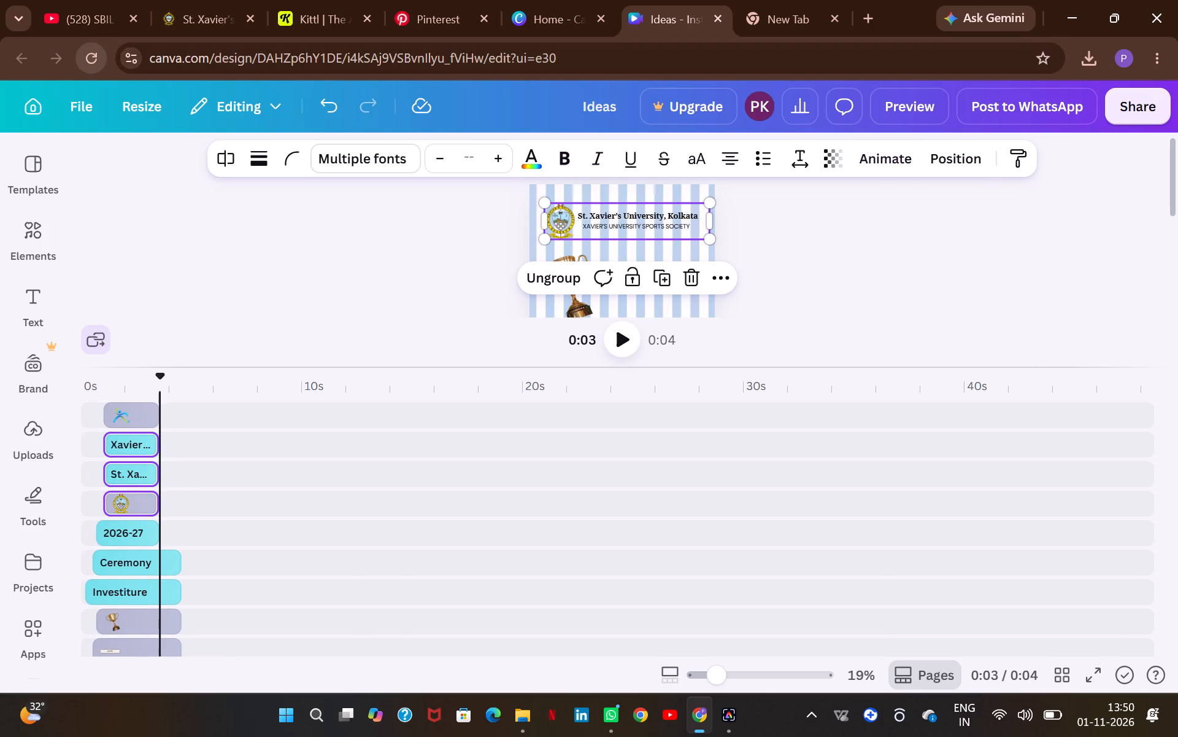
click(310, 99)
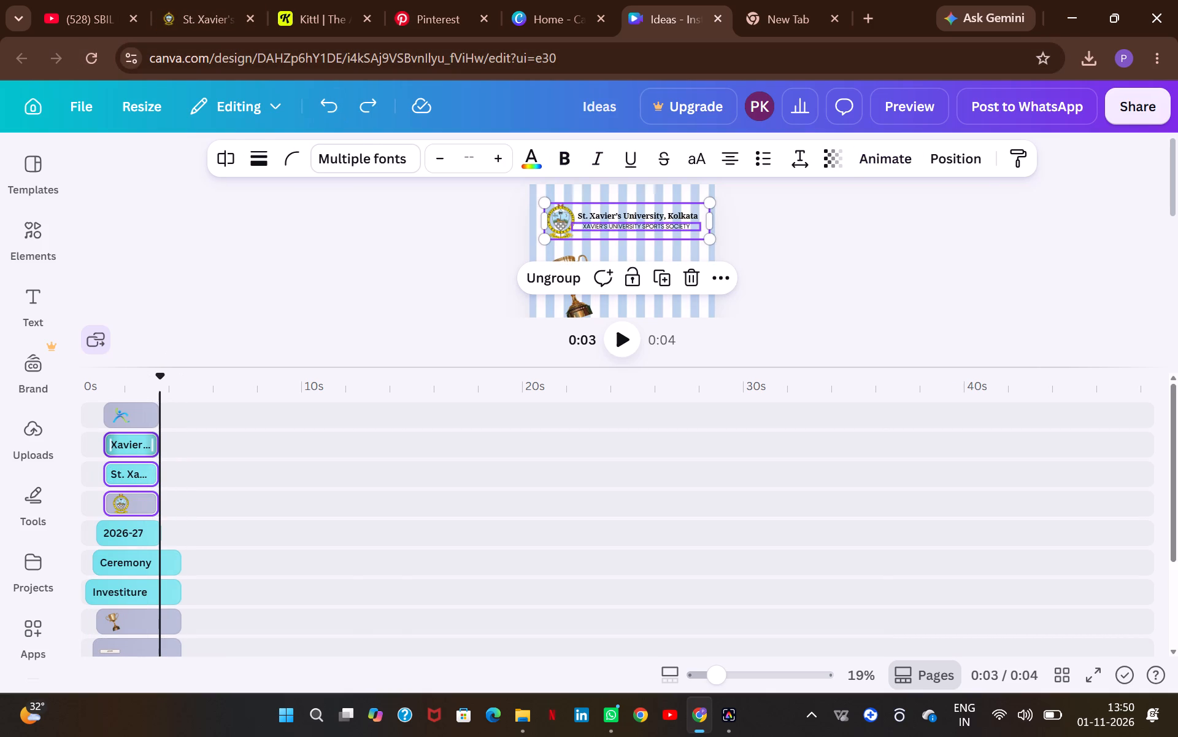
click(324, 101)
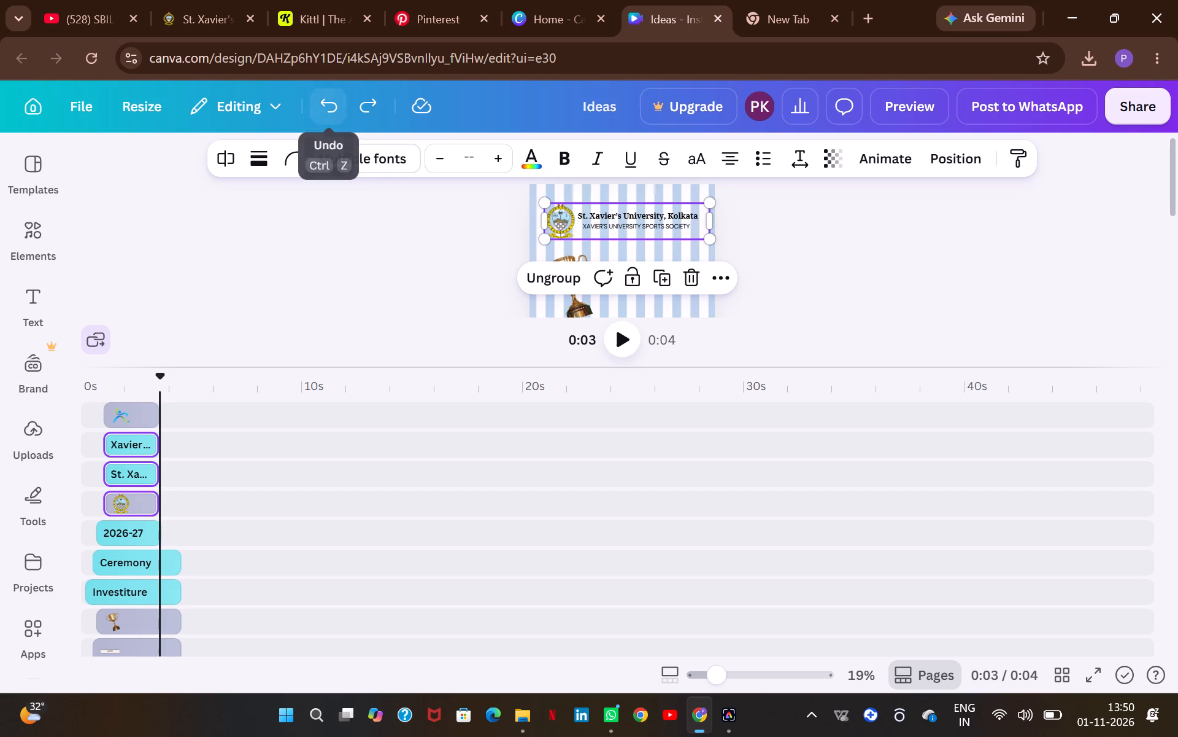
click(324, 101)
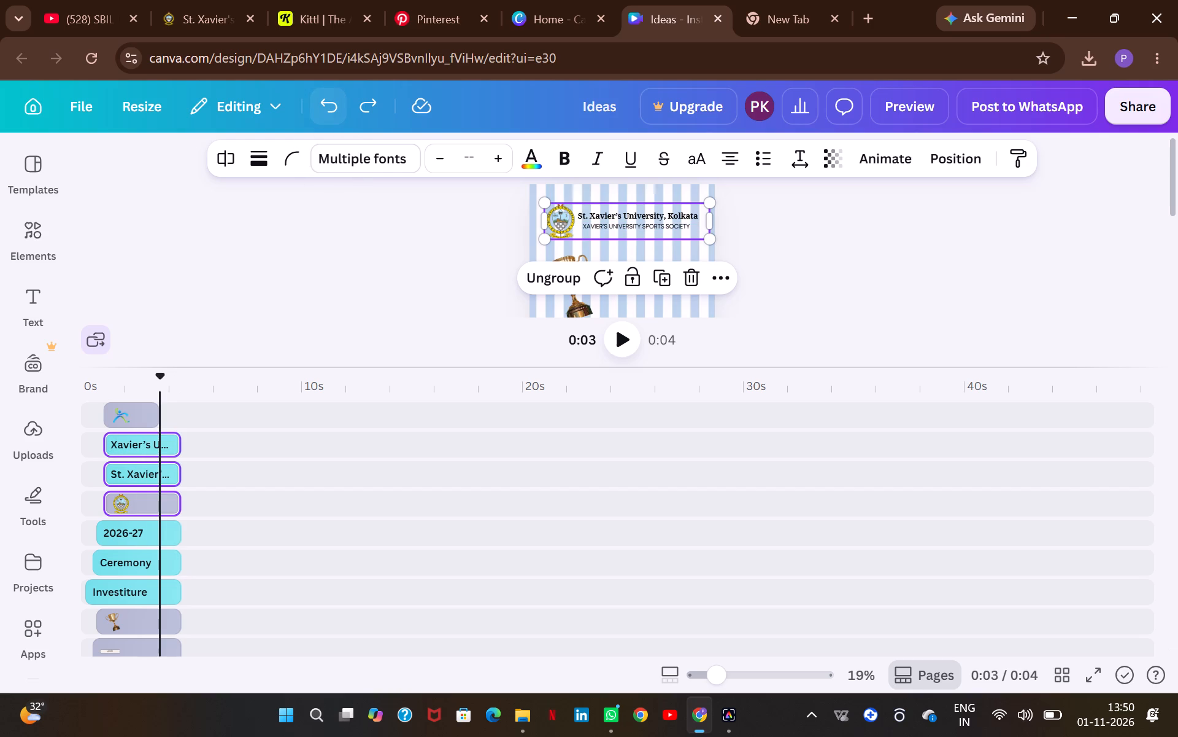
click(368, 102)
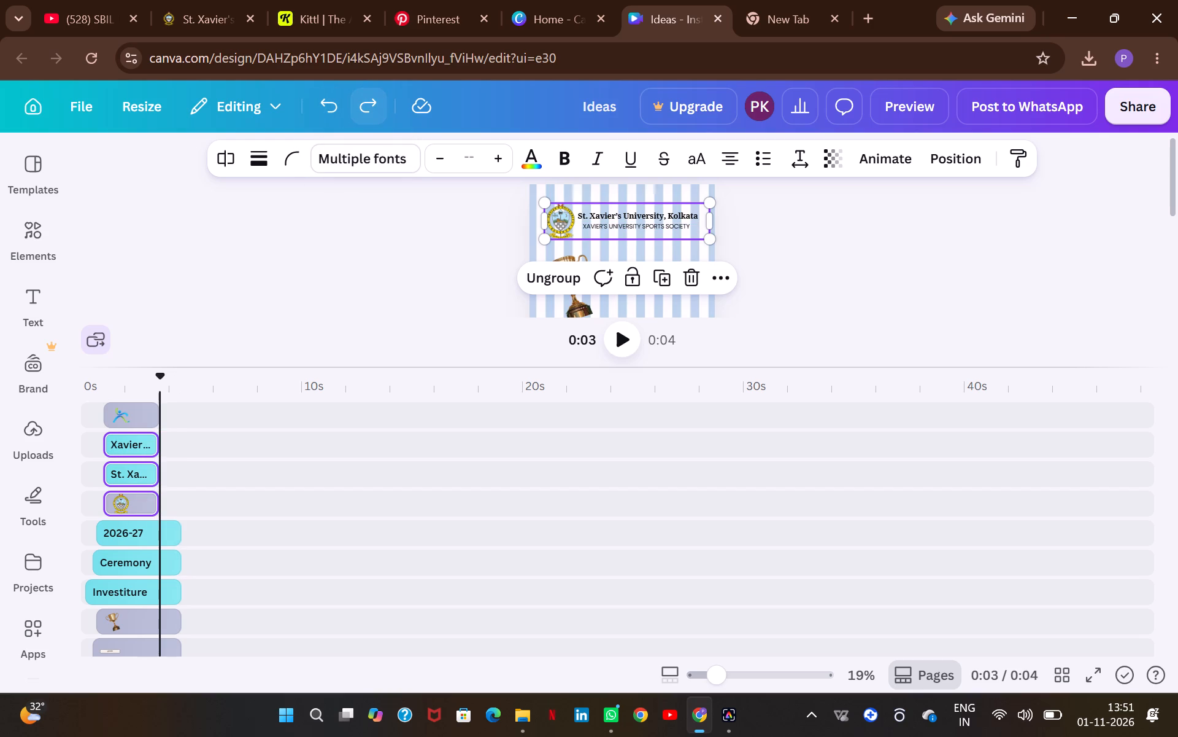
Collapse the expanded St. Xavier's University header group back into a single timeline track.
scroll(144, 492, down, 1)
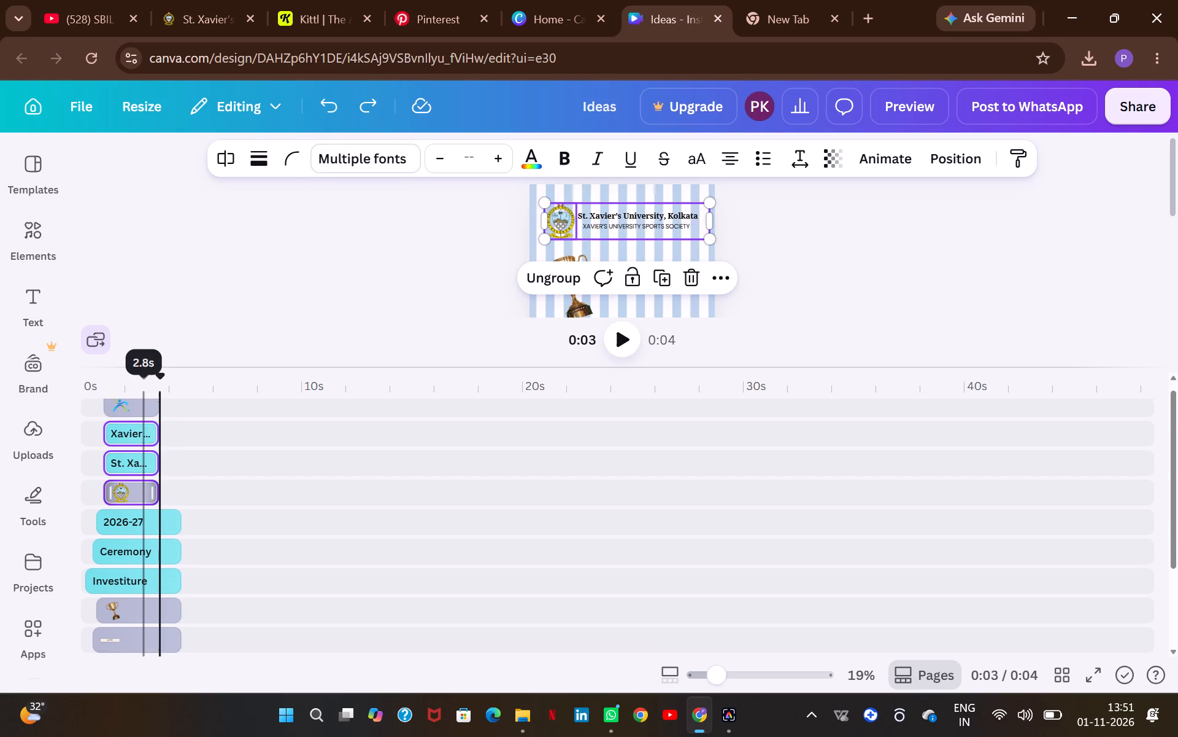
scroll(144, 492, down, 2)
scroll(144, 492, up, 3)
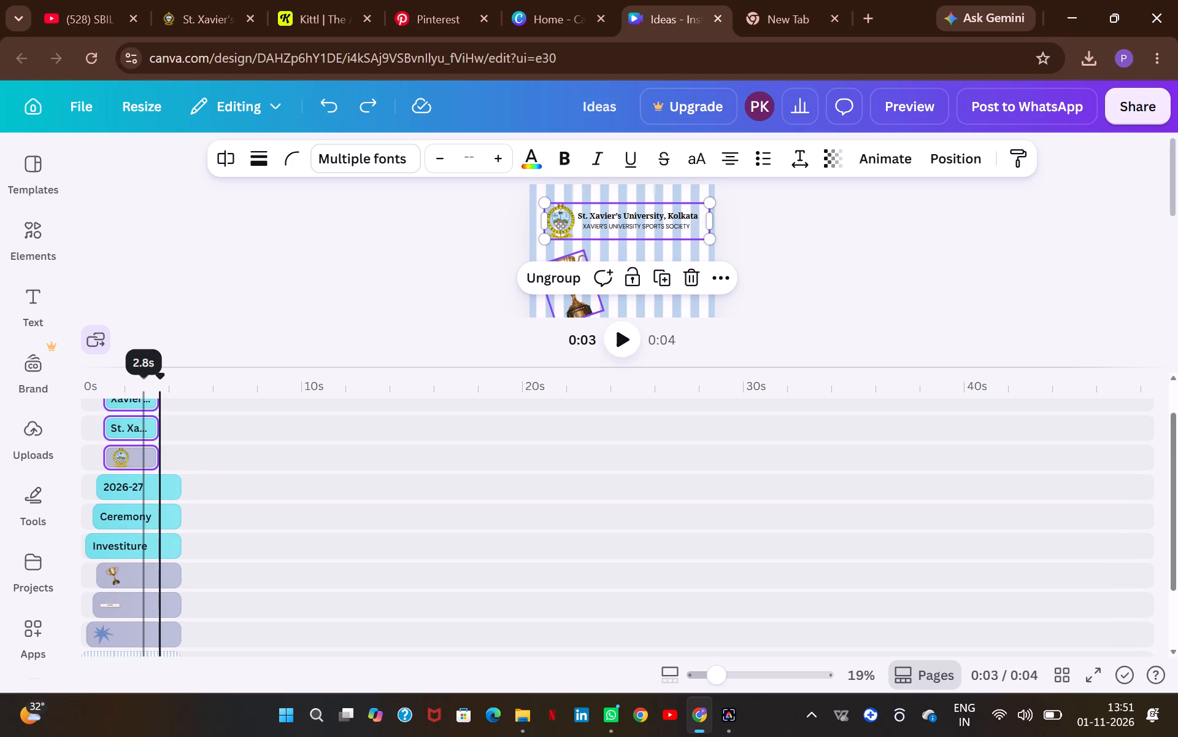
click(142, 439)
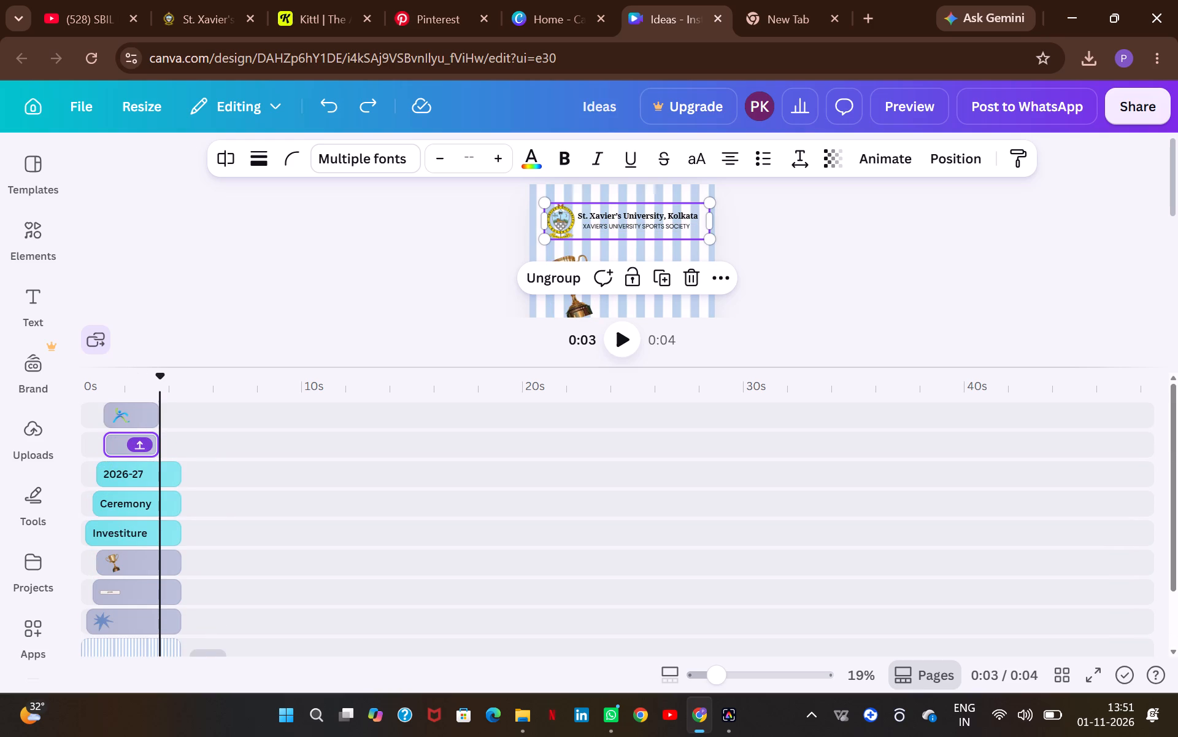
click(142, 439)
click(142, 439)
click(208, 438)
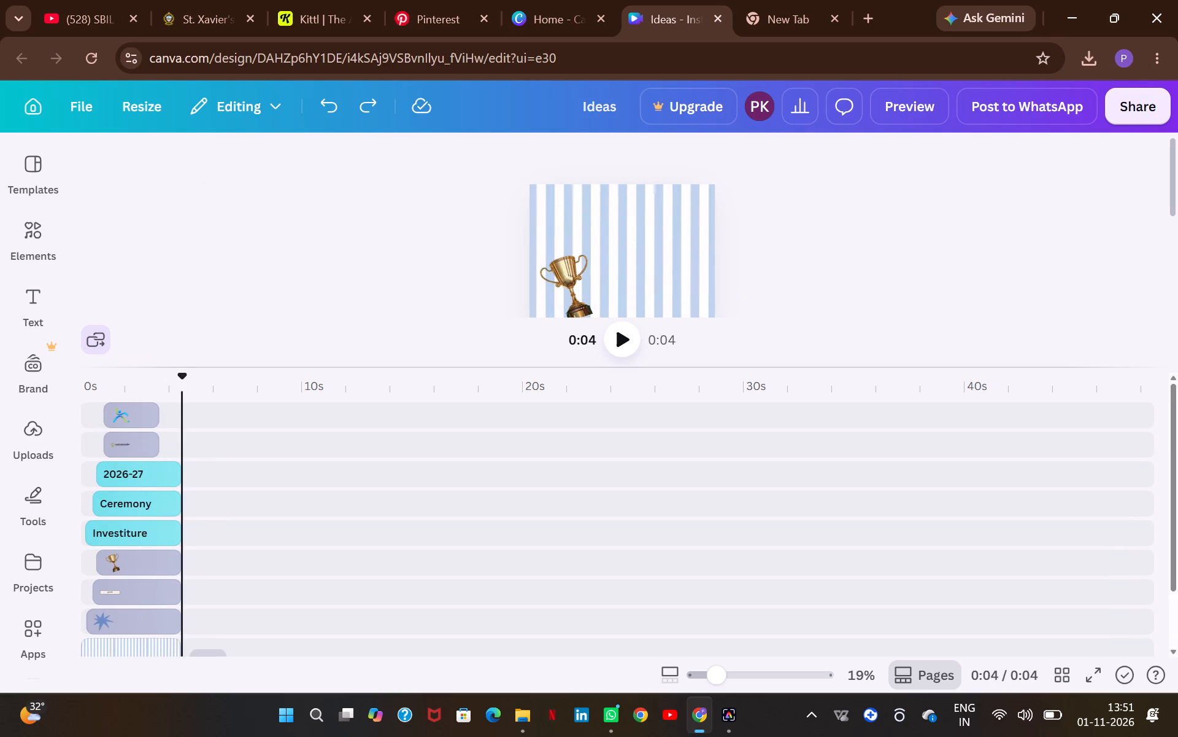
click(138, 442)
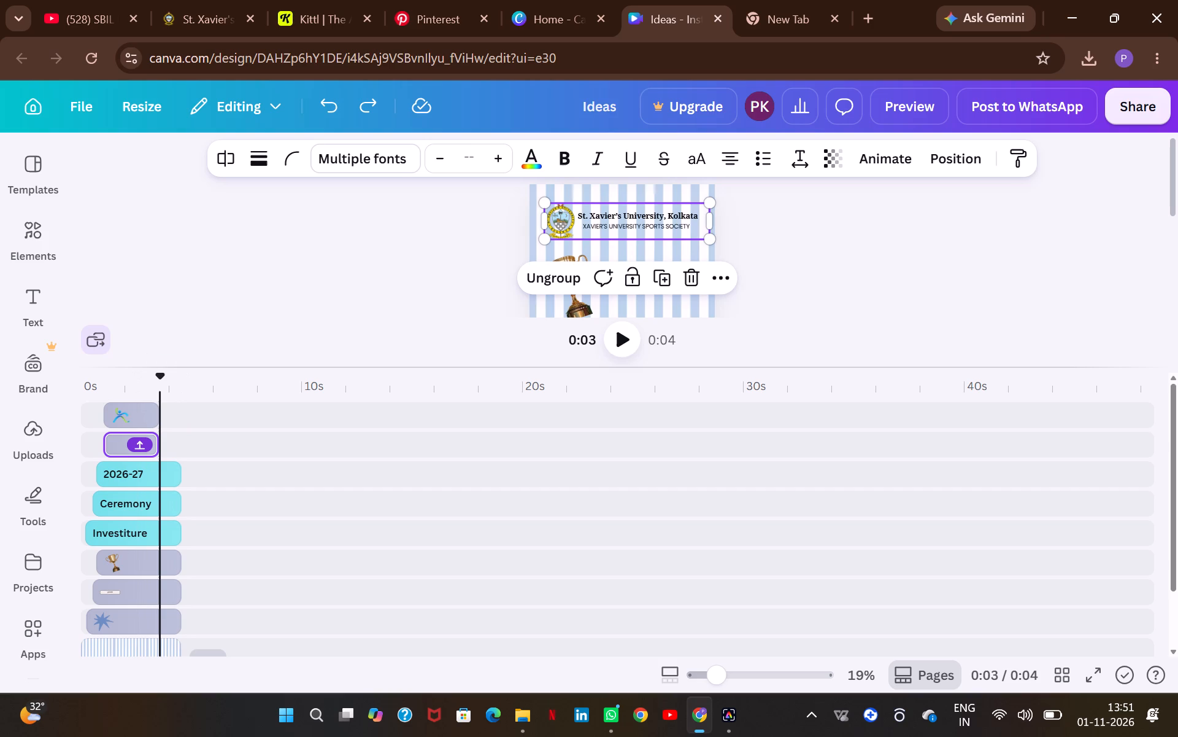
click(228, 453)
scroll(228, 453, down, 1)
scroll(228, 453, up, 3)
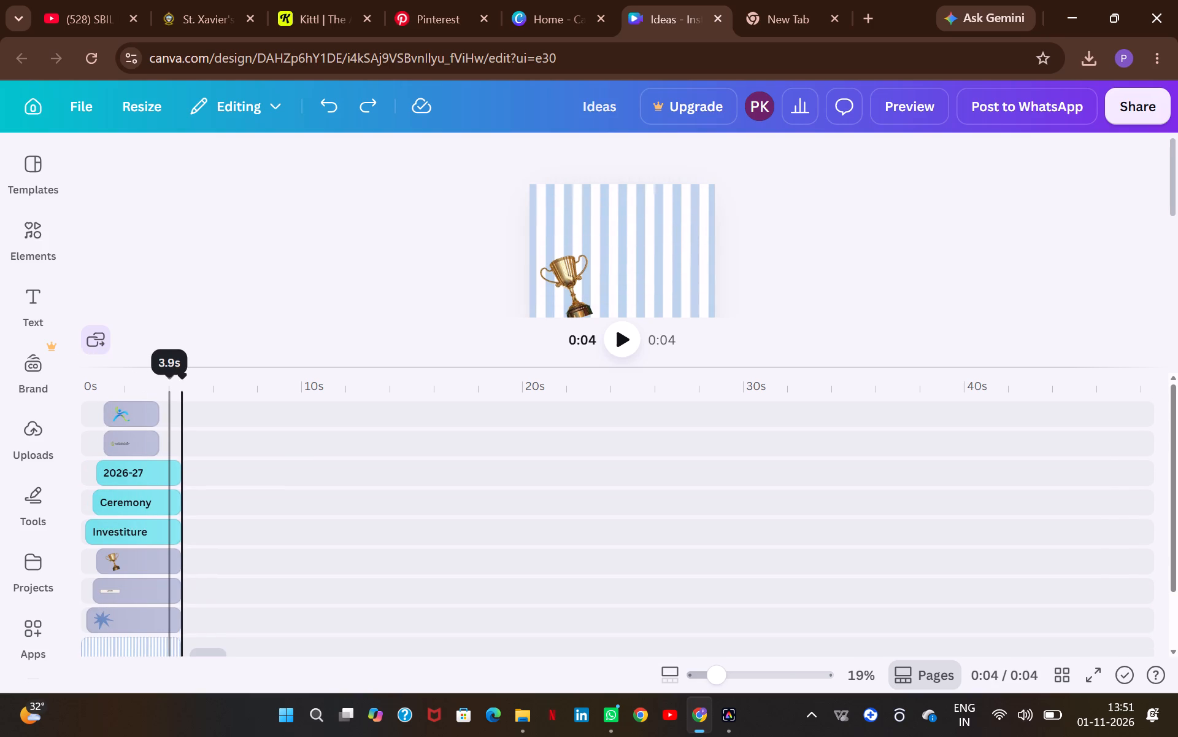
Shorten the 2026-27 text to 2.9 s and the Ceremony text to 3.0 s, ending with the header group.
click(170, 471)
drag(175, 472, 154, 472)
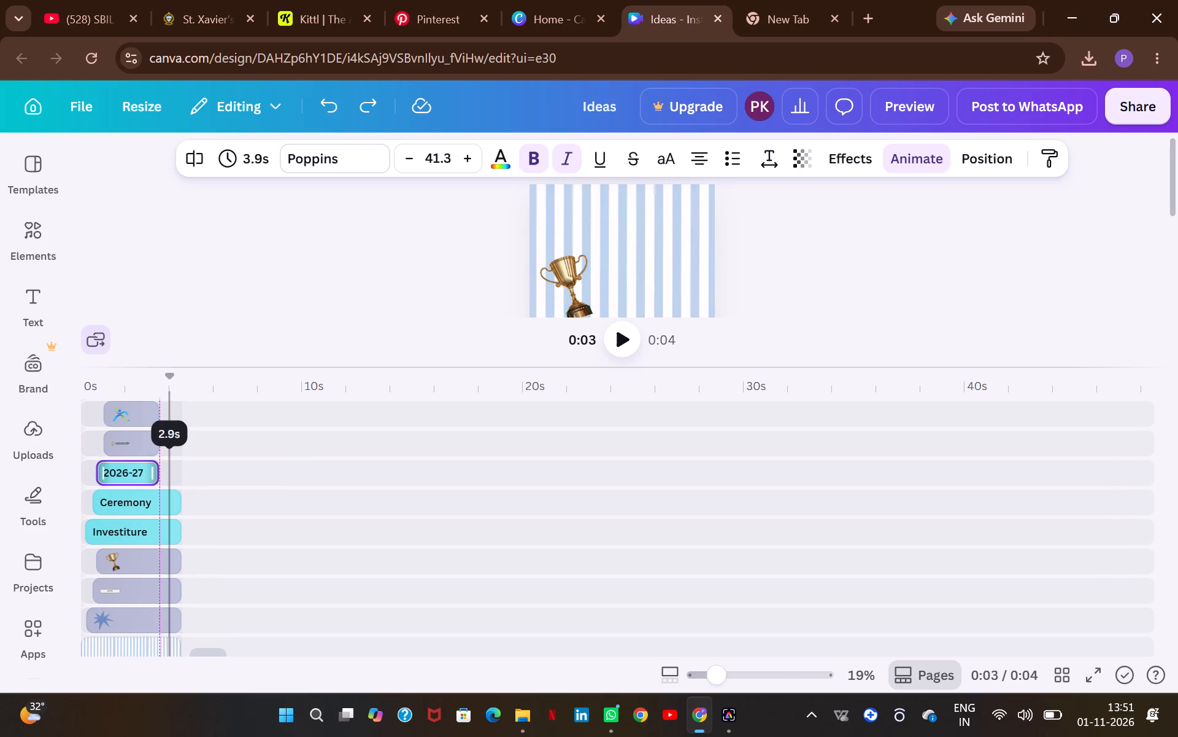
drag(154, 472, 153, 472)
click(164, 502)
drag(164, 502, 156, 503)
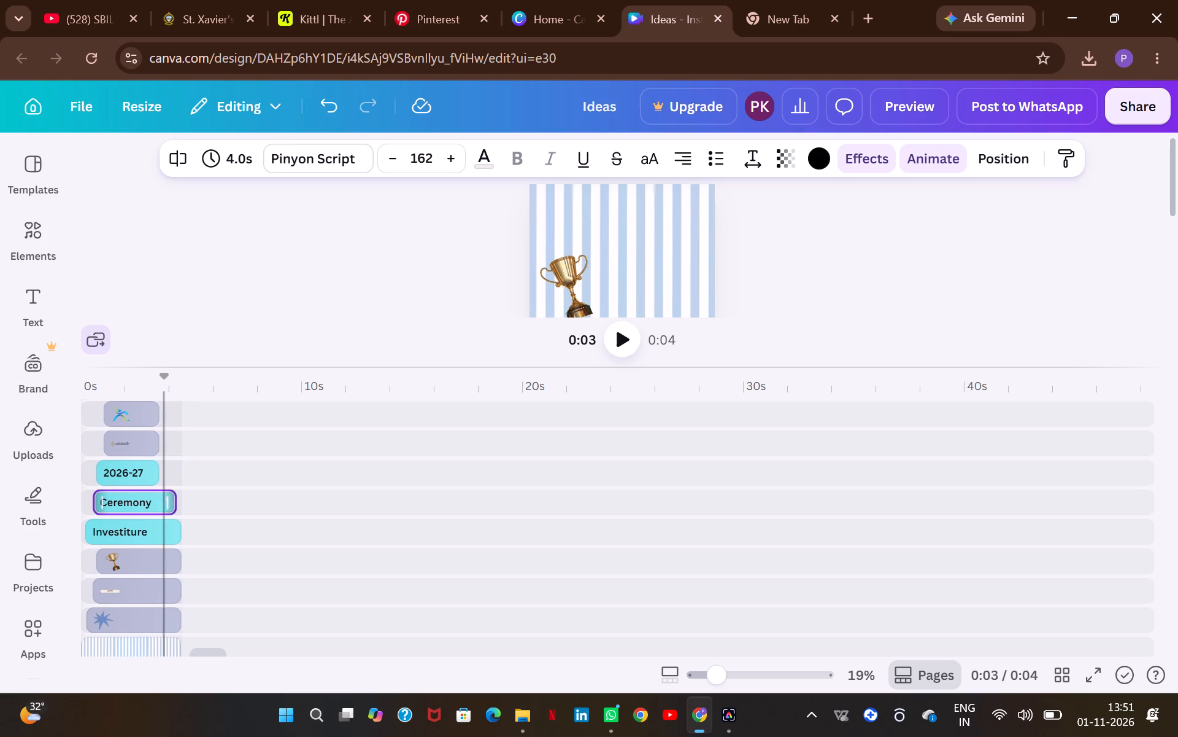
drag(156, 503, 144, 501)
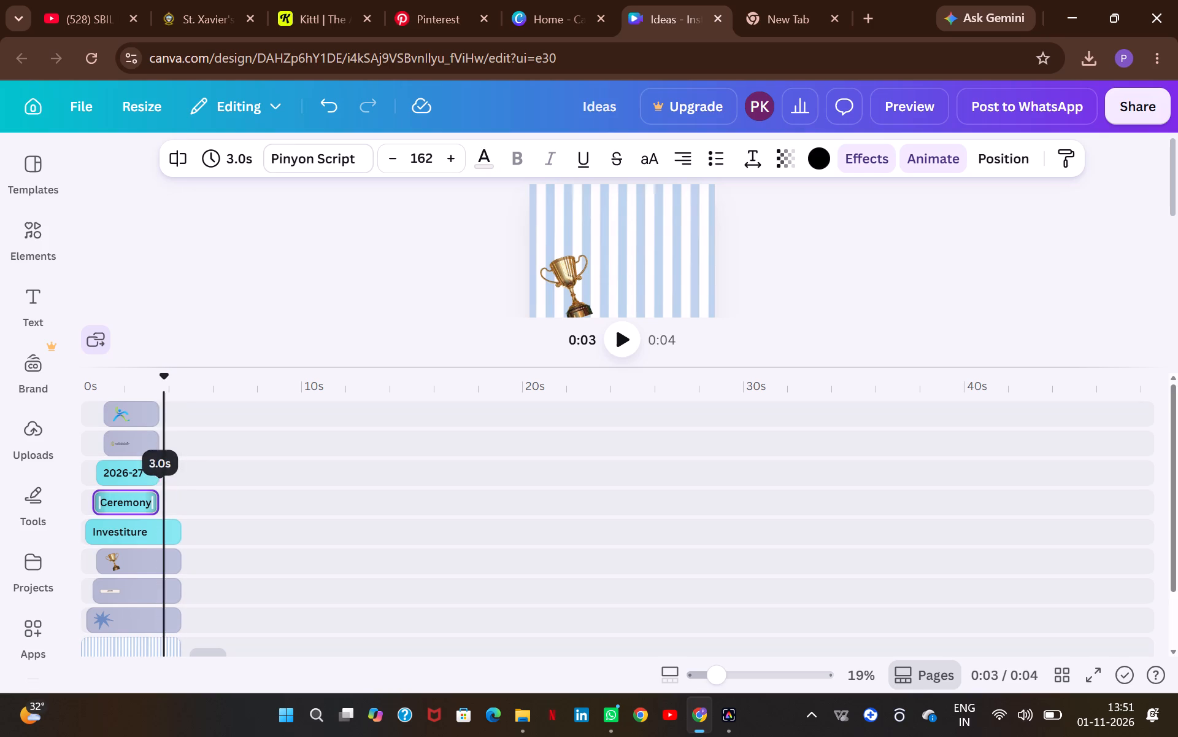
Shorten the Investiture text on the timeline so it ends together with the Ceremony text.
click(152, 526)
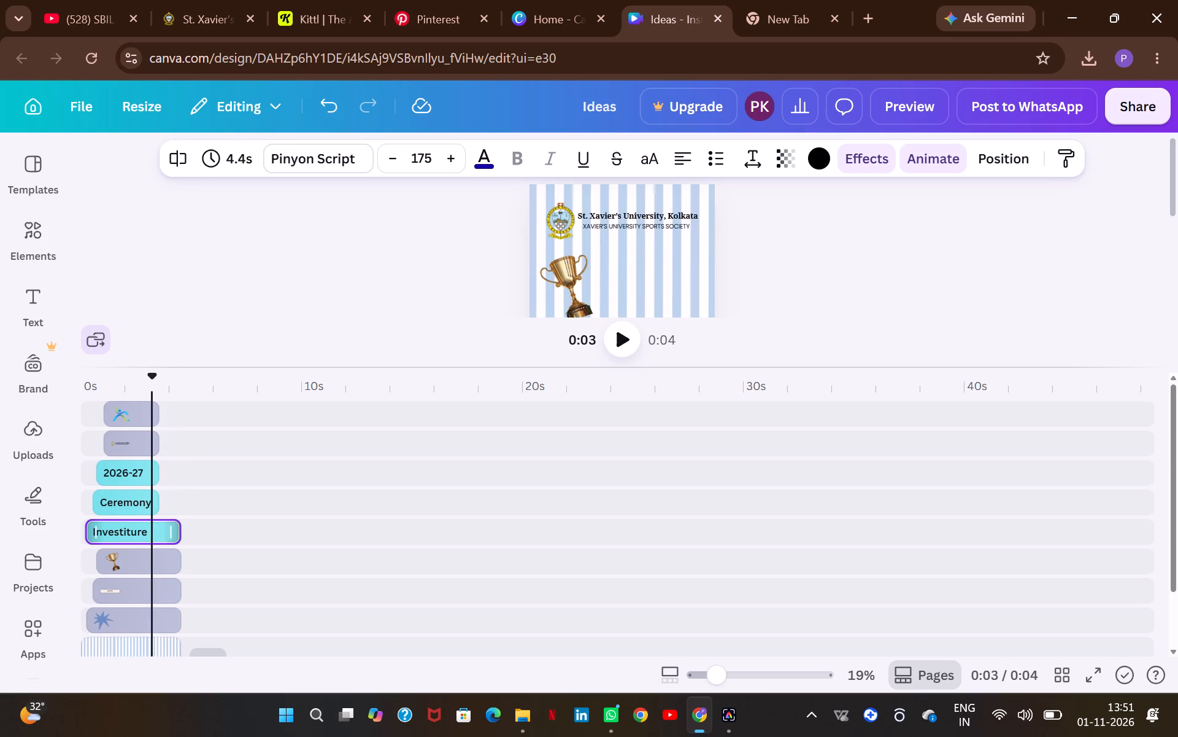
drag(177, 534, 149, 534)
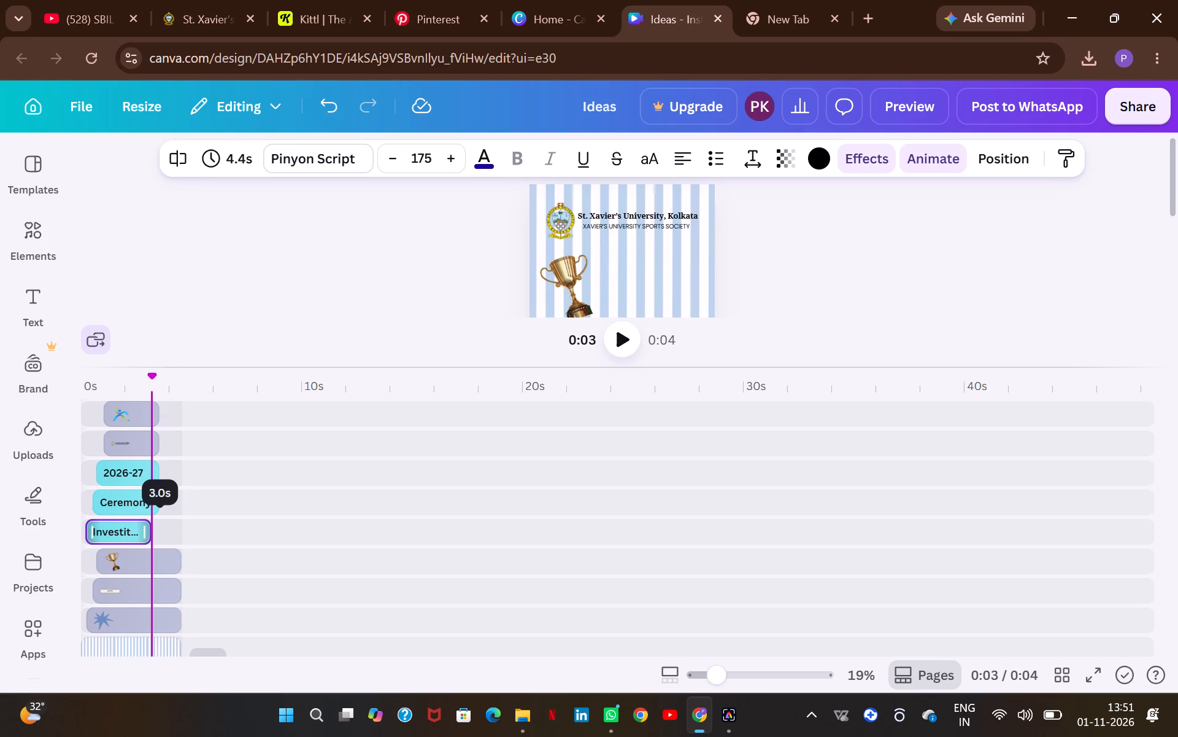
drag(149, 534, 154, 534)
click(179, 536)
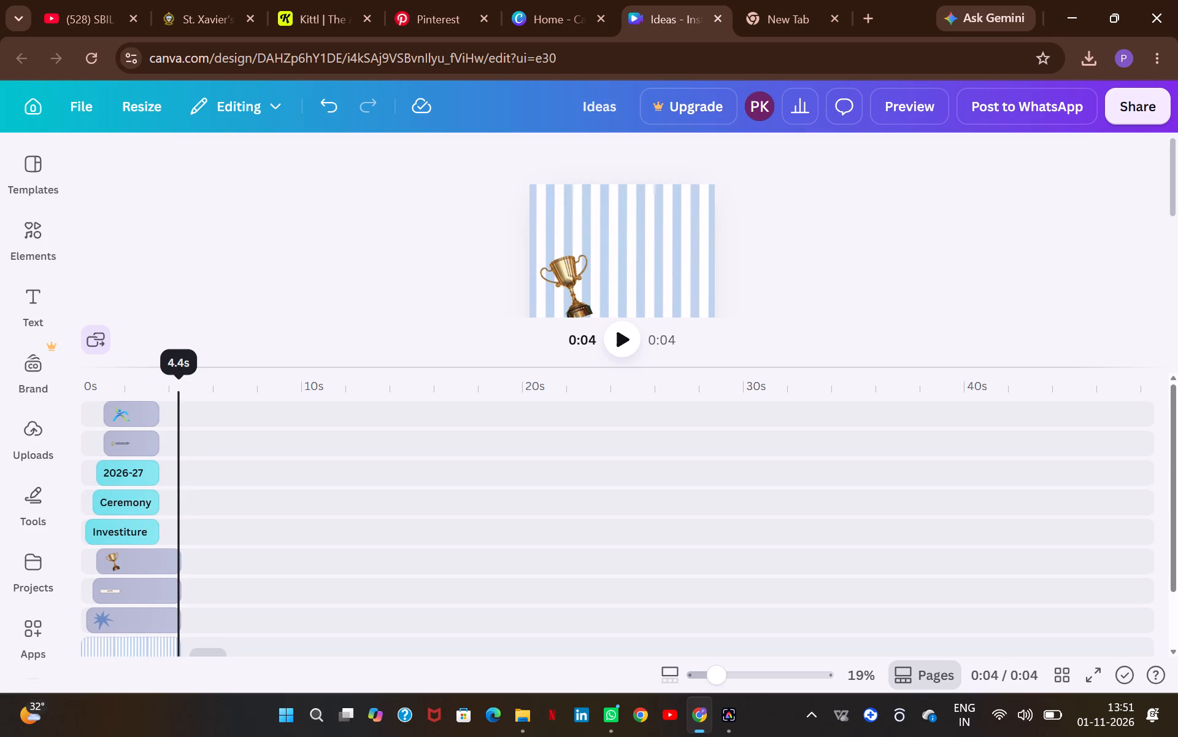
scroll(179, 536, down, 2)
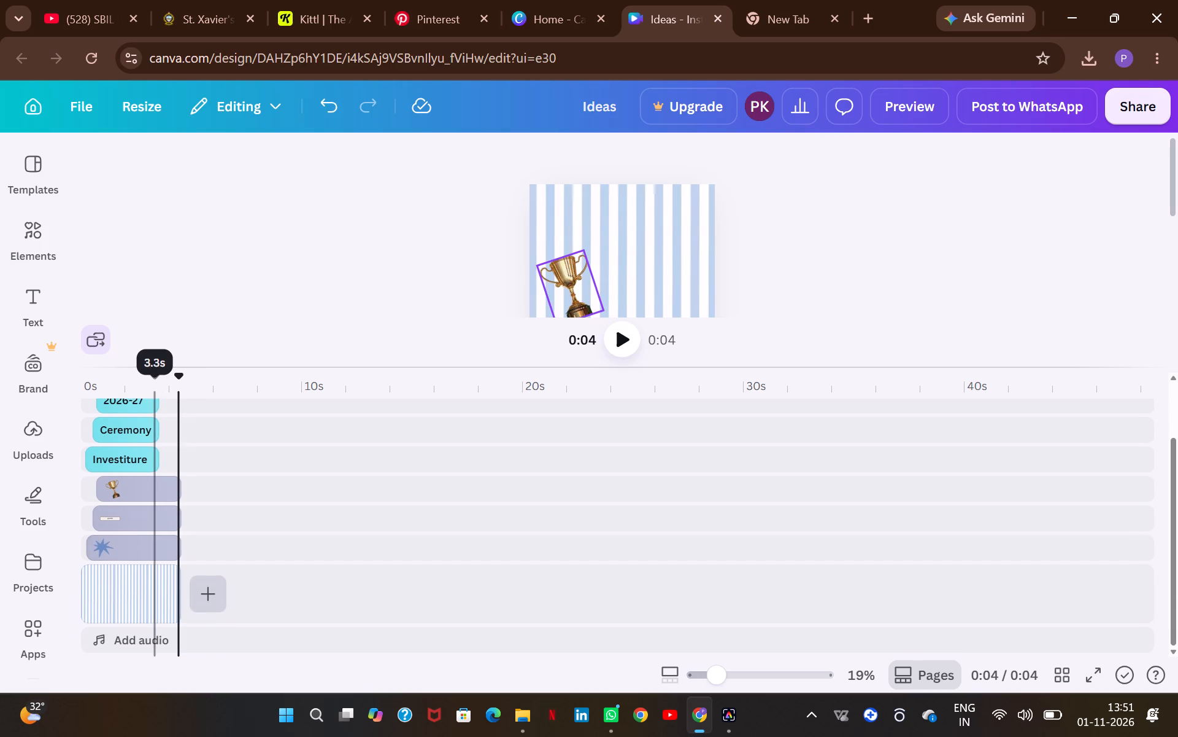
click(155, 482)
drag(175, 492, 160, 489)
drag(167, 523, 156, 523)
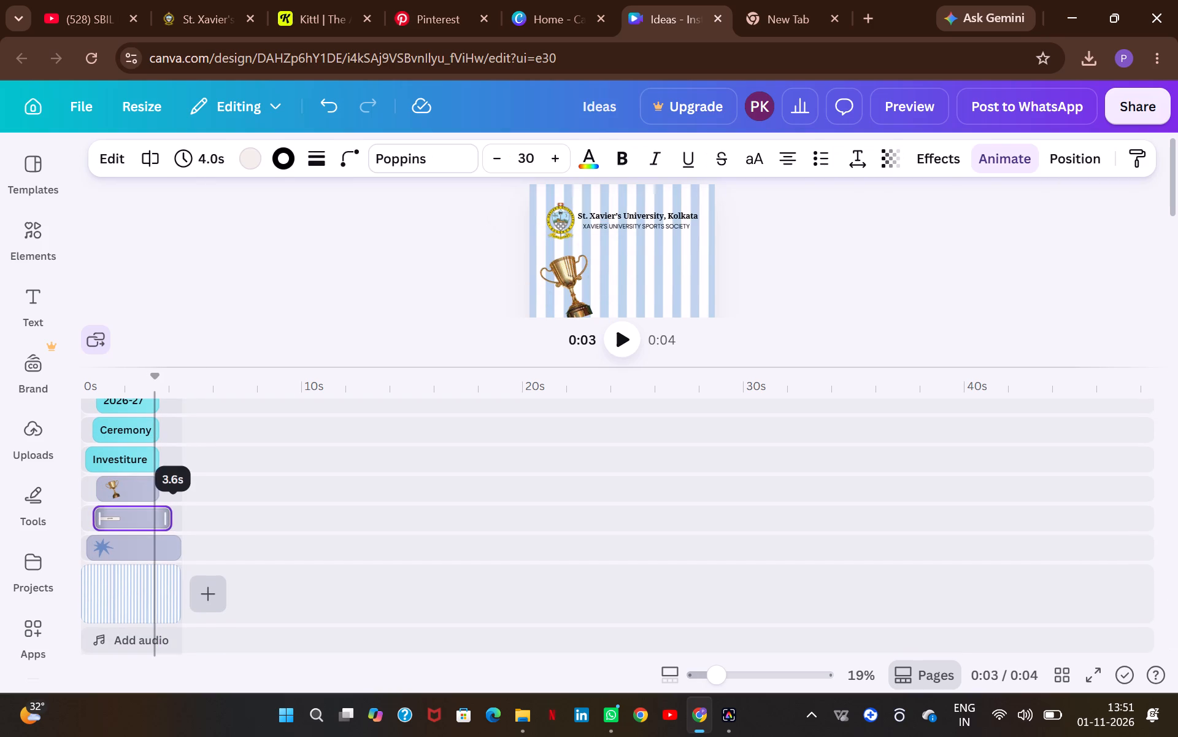
drag(156, 523, 150, 523)
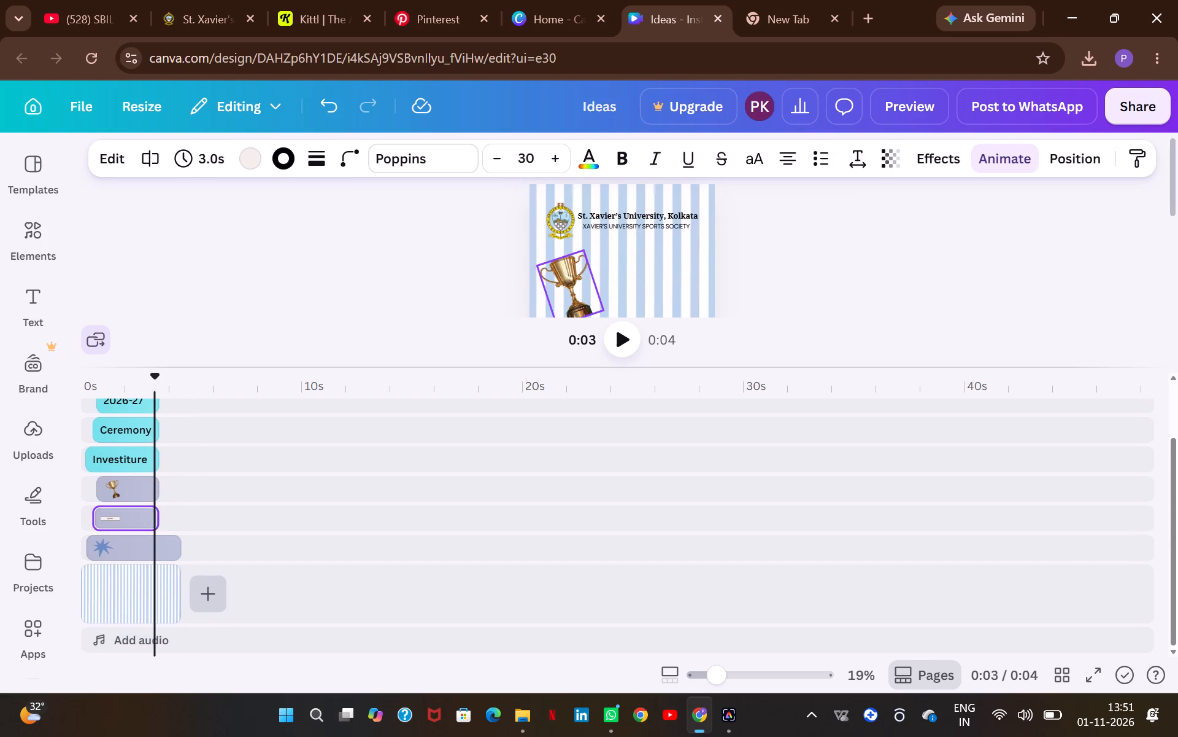
click(151, 542)
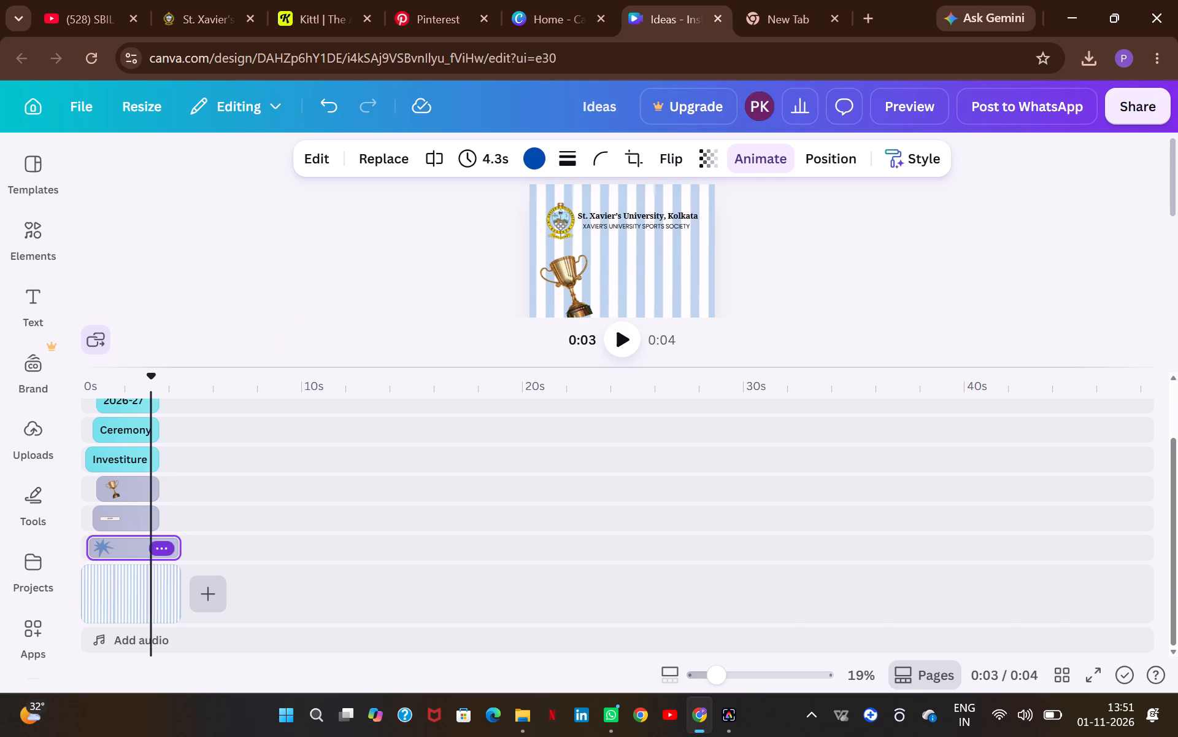
drag(179, 548, 149, 548)
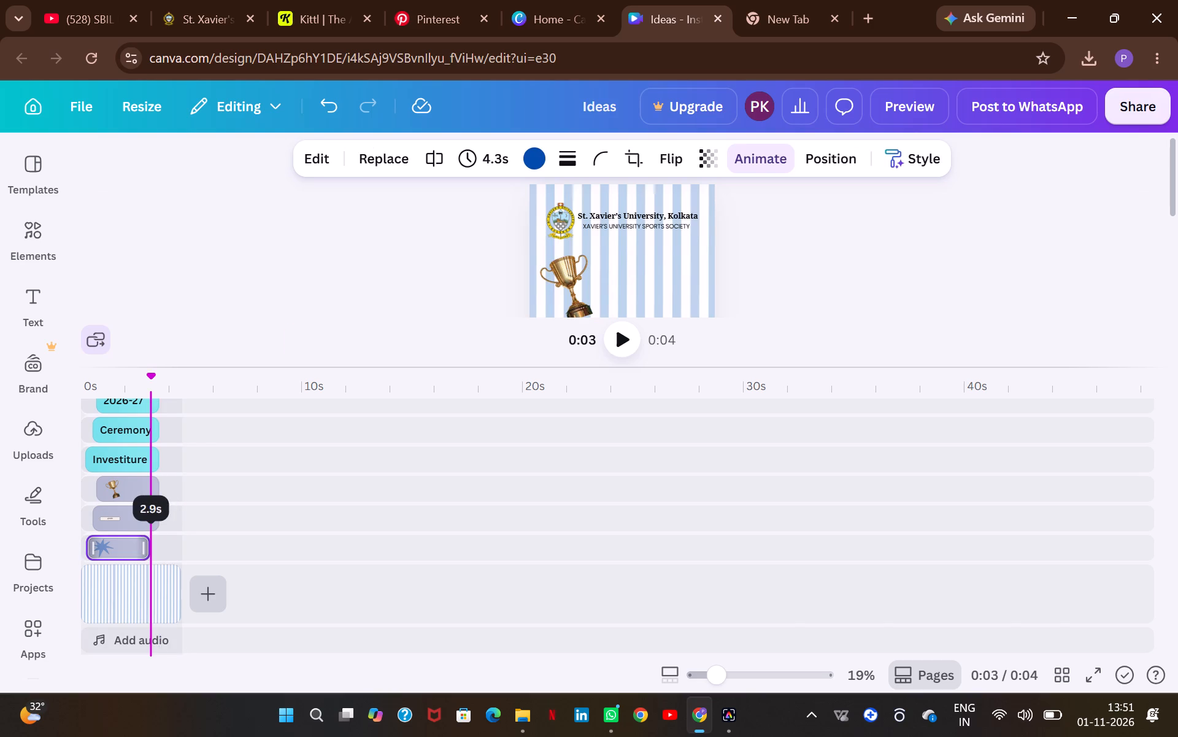
drag(149, 548, 154, 546)
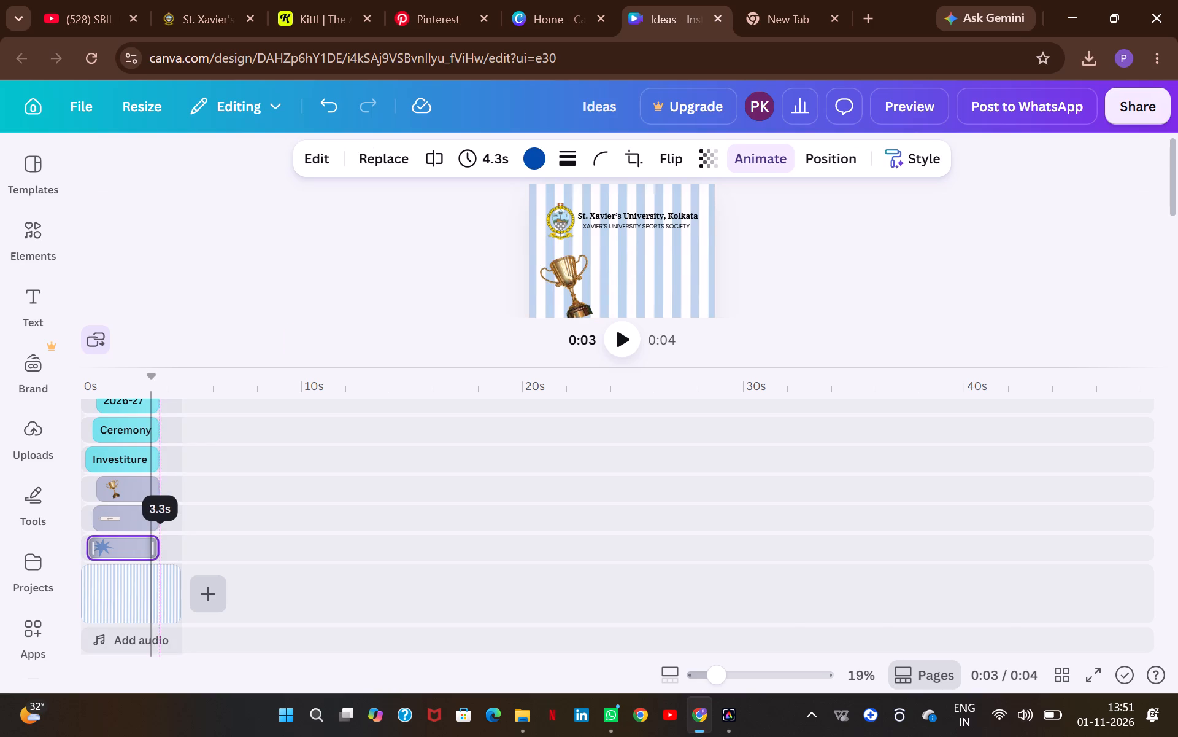
Fine-tune the starburst's end on the timeline so it lines up with the ends of the elements above.
drag(154, 546, 156, 546)
click(207, 545)
scroll(207, 545, up, 1)
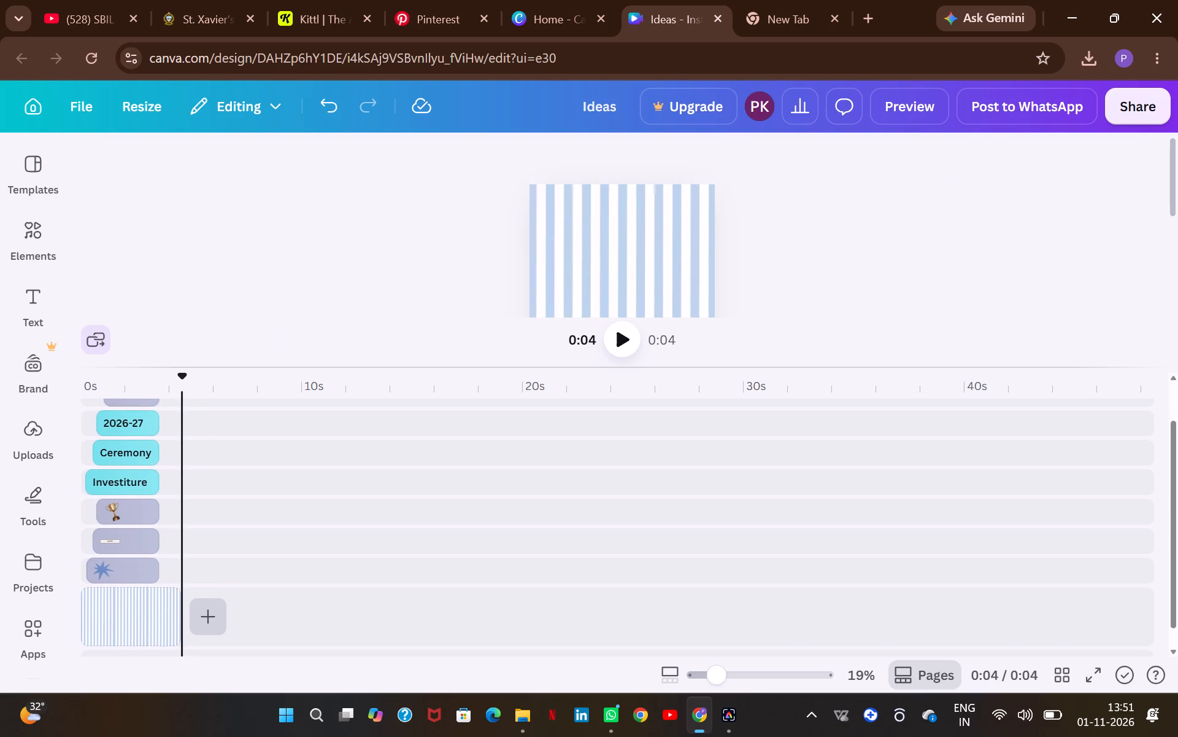
Shorten the blue striped background page on the timeline to 3.5 s so it ends together with all the elements.
click(156, 480)
scroll(182, 459, up, 1)
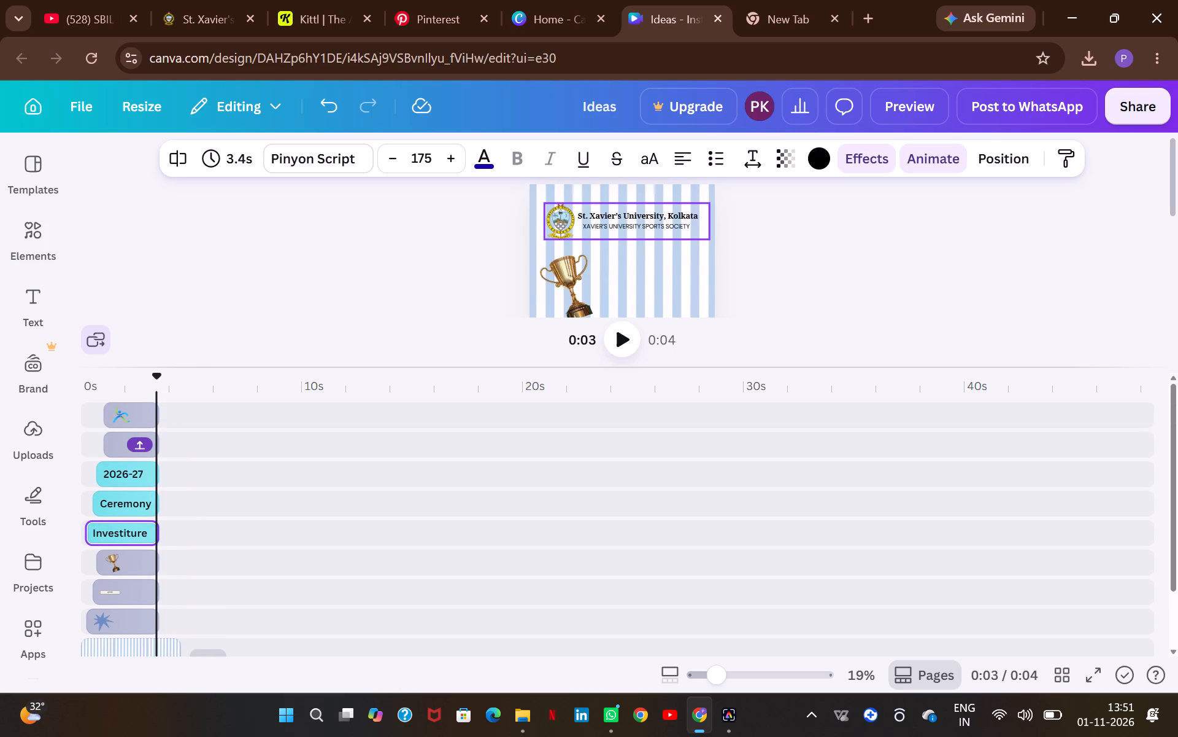
scroll(191, 527, down, 2)
click(158, 588)
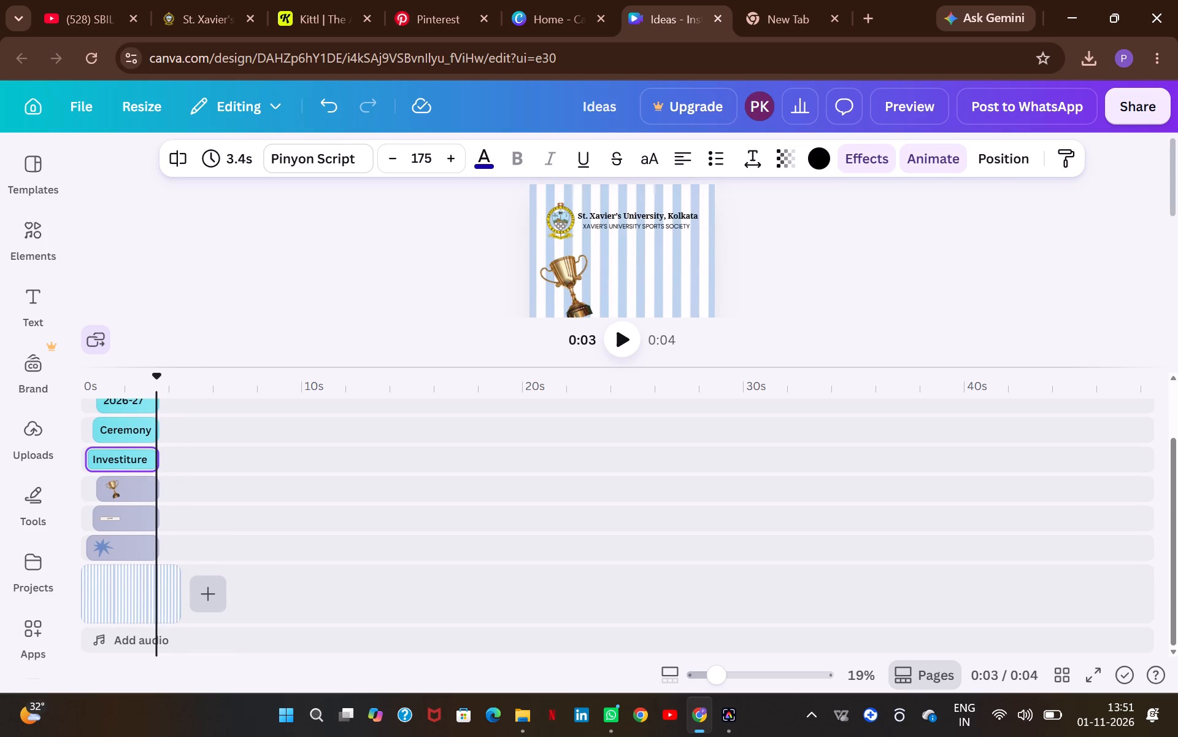
drag(174, 594, 156, 593)
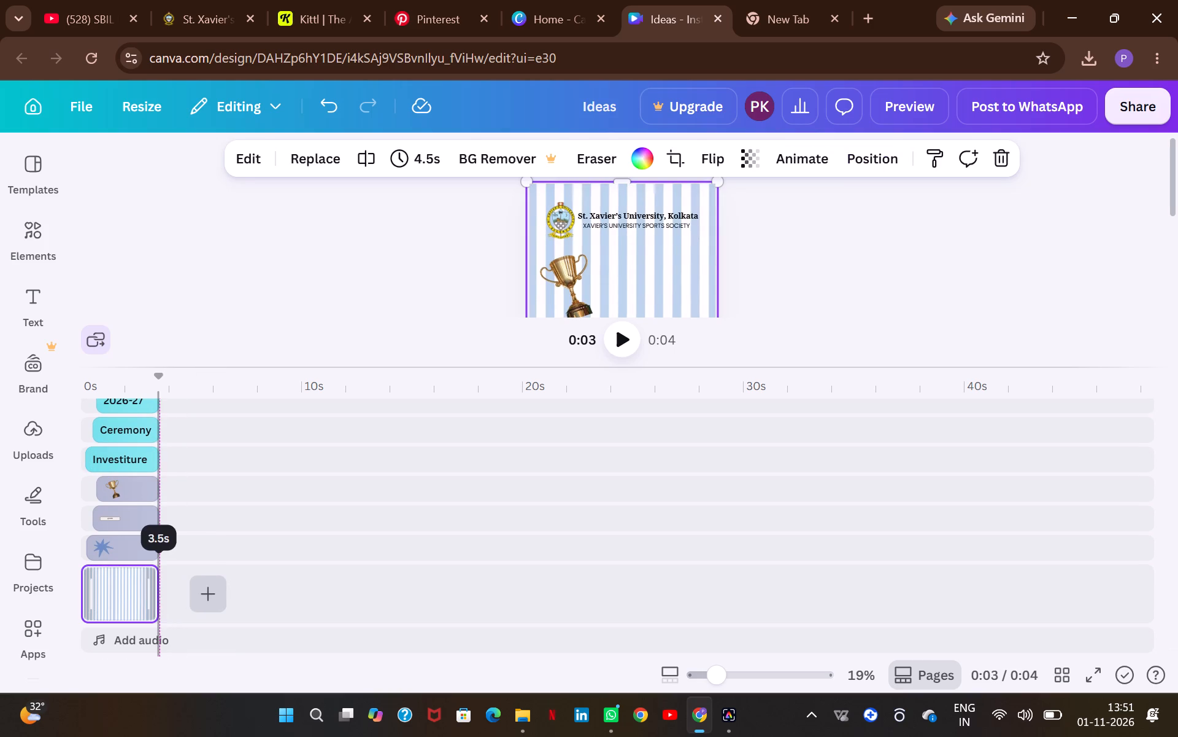
drag(156, 593, 156, 593)
click(218, 568)
scroll(218, 568, up, 5)
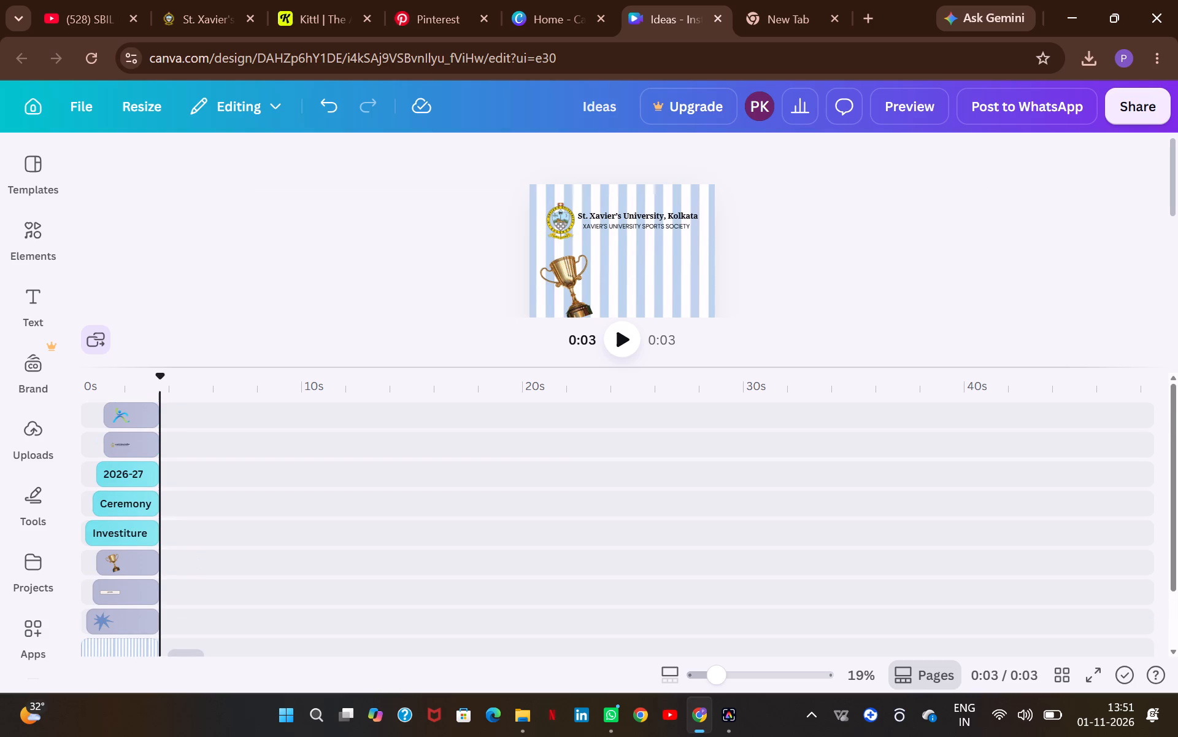
Return to the start of the timeline and download the shortened animation as an MP4 video at 1080p quality.
scroll(211, 549, right, 3)
click(82, 390)
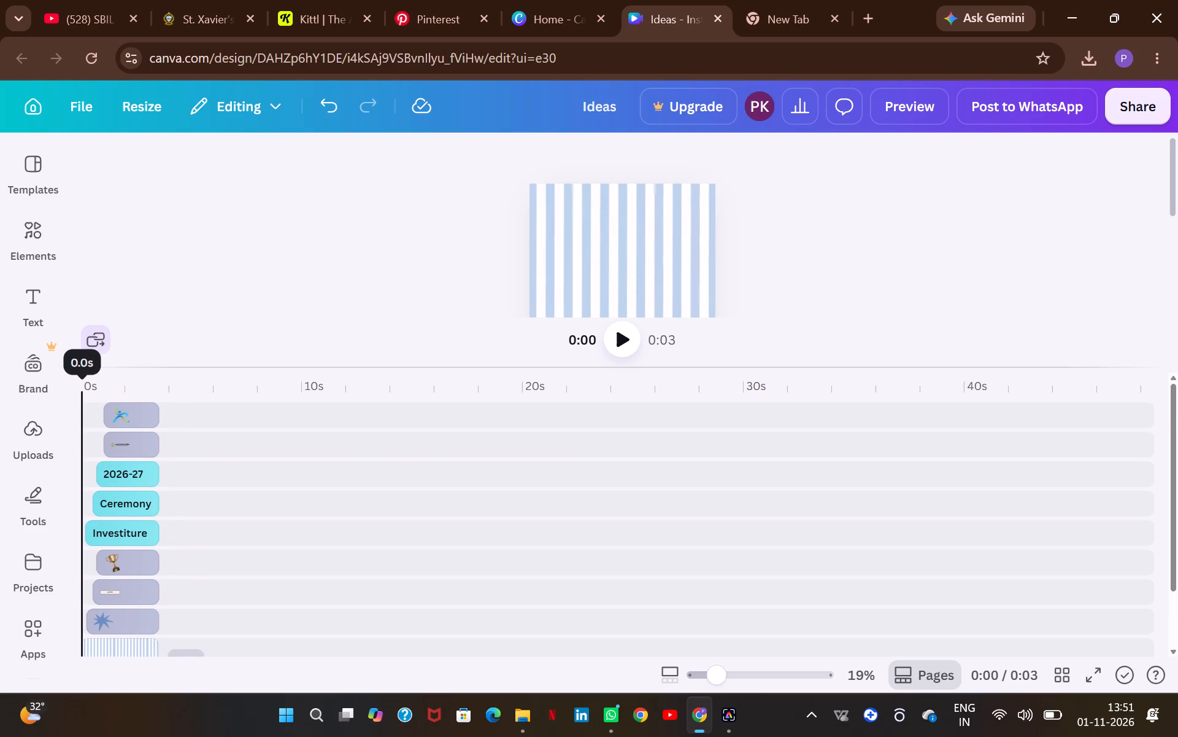
click(1128, 105)
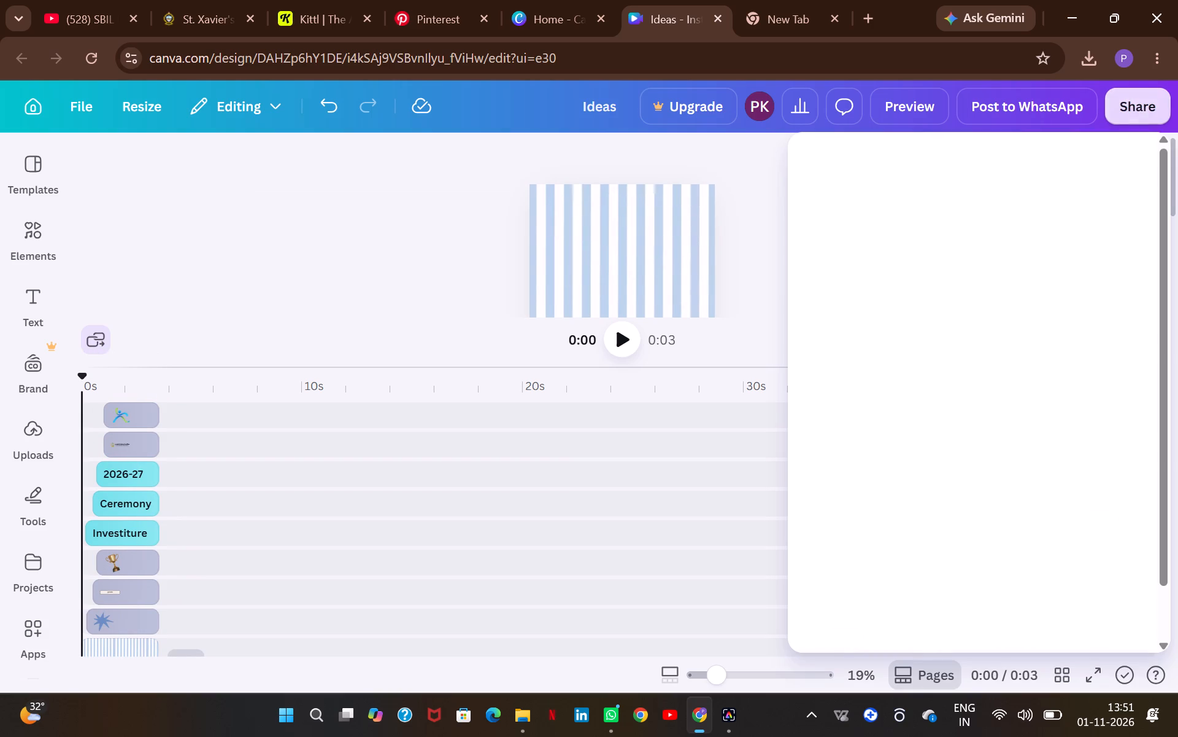
click(857, 528)
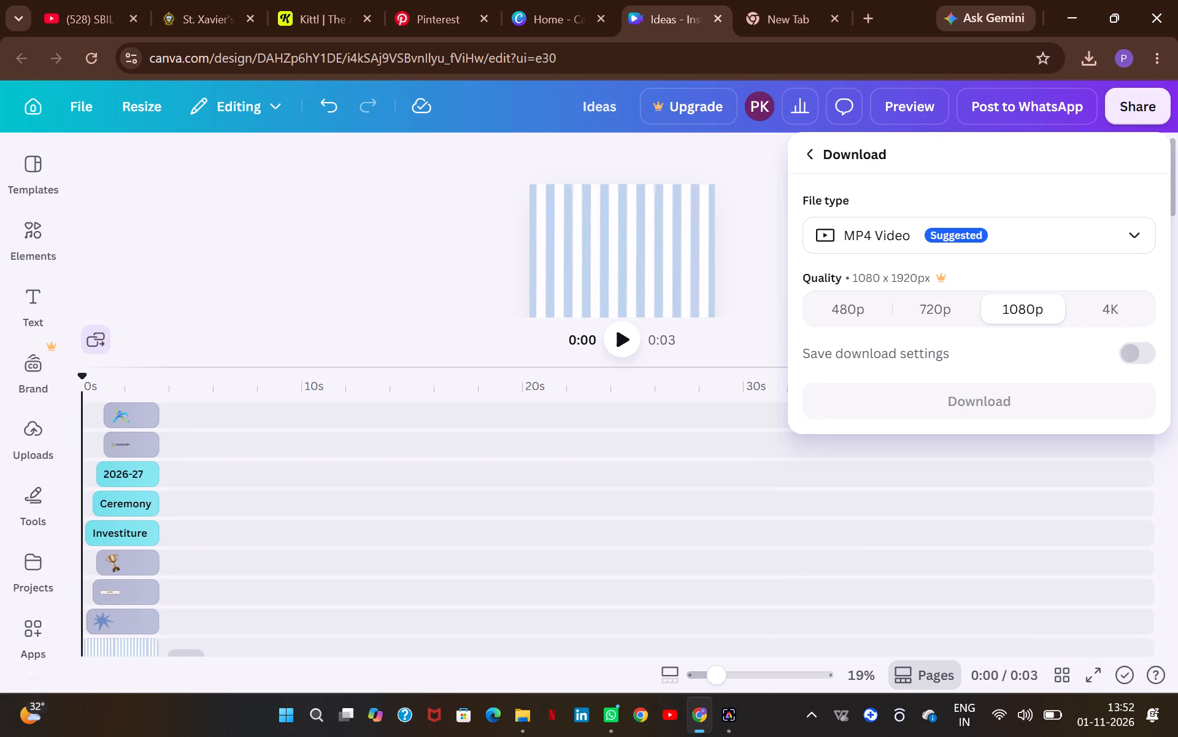
click(1028, 400)
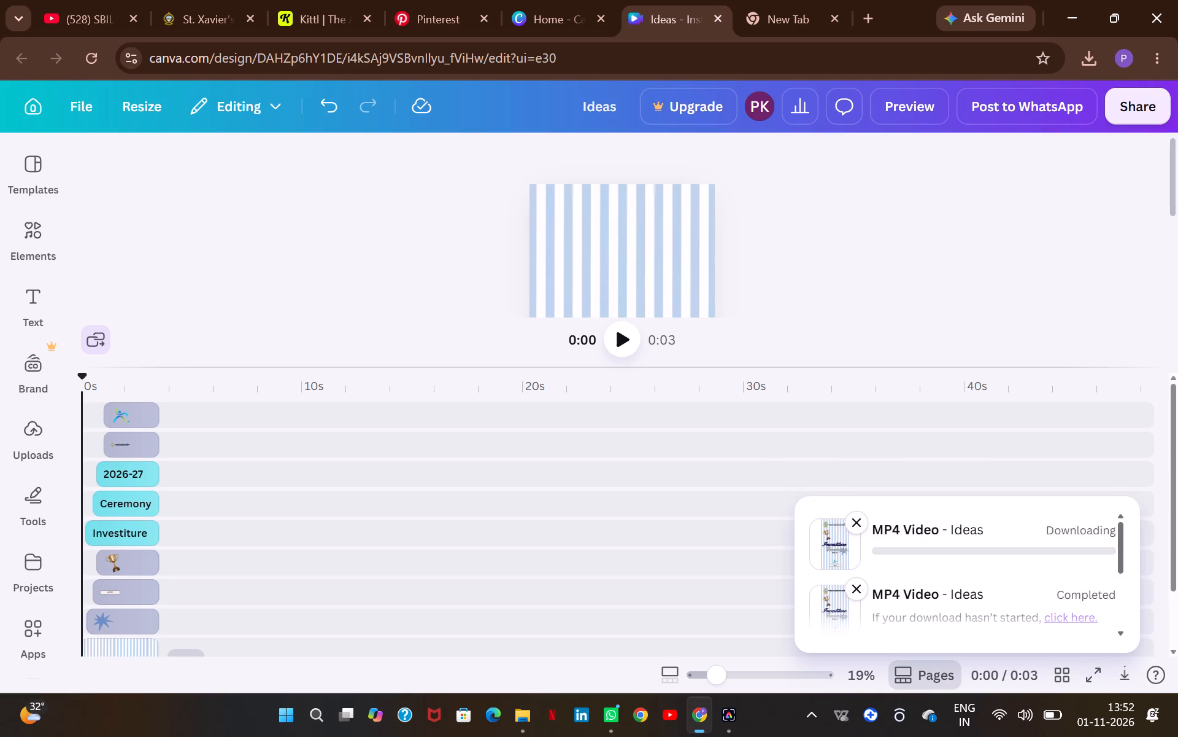
click(855, 598)
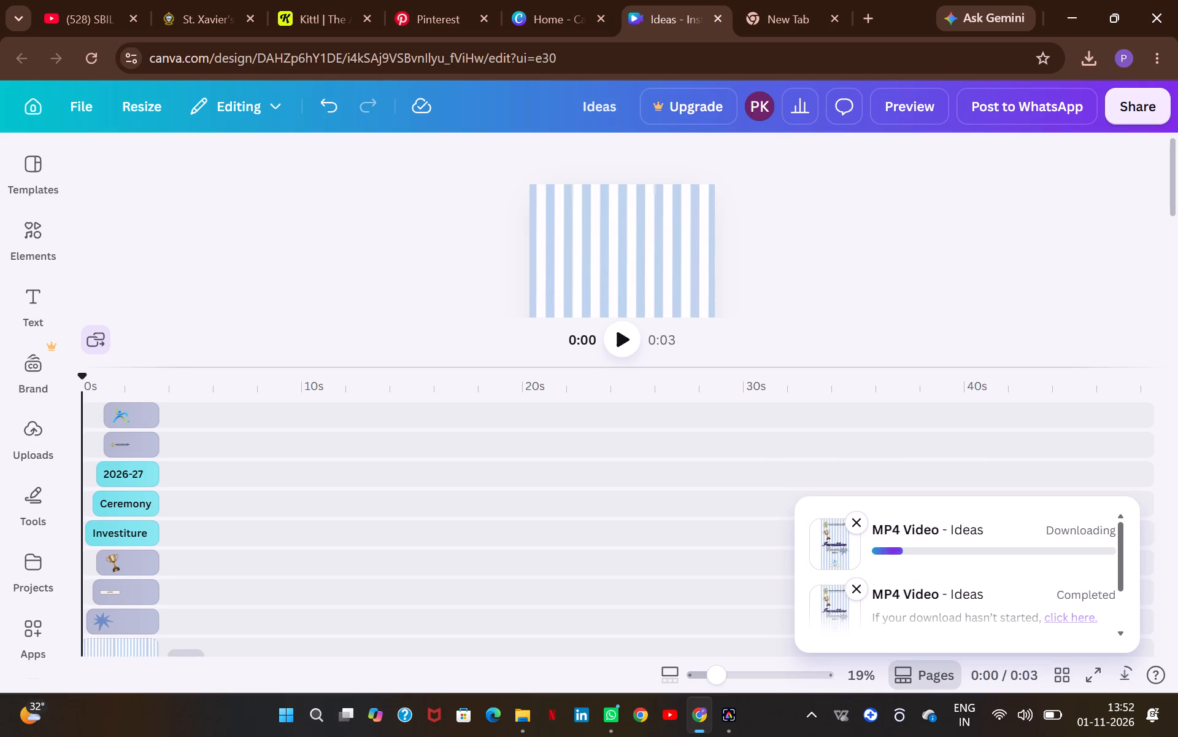
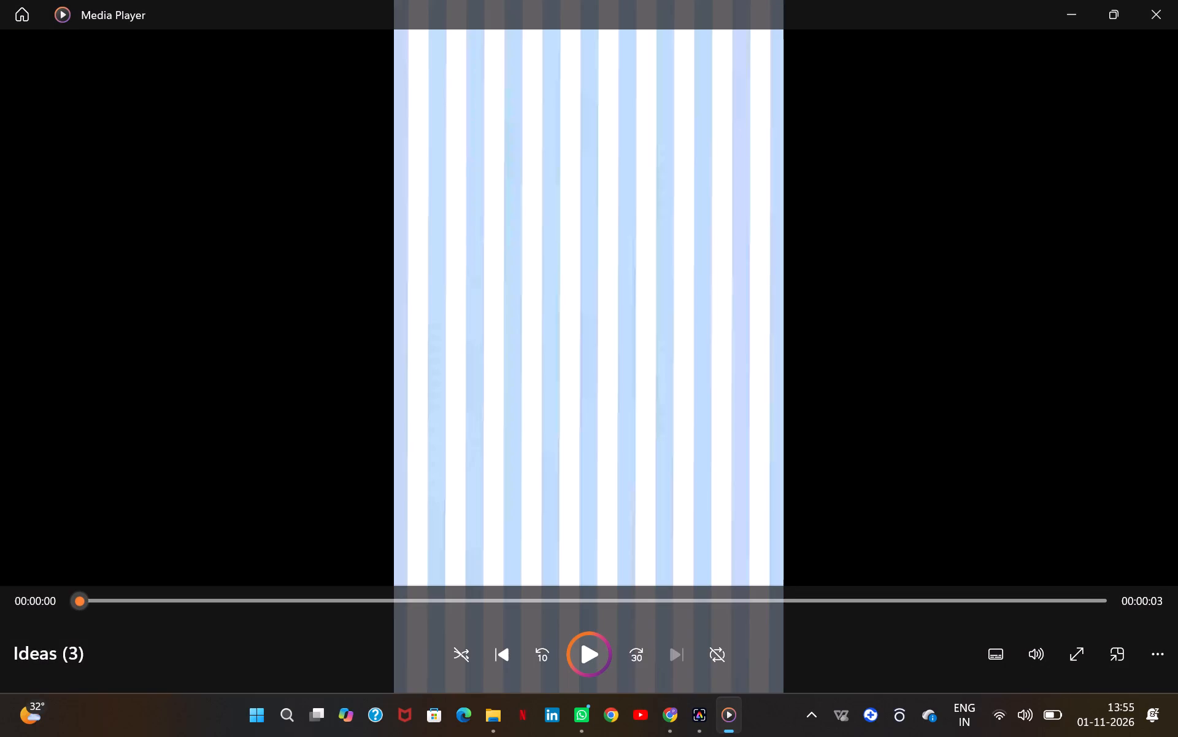
Play the Ideas (3) video and replay it from the start to review the animation.
click(599, 644)
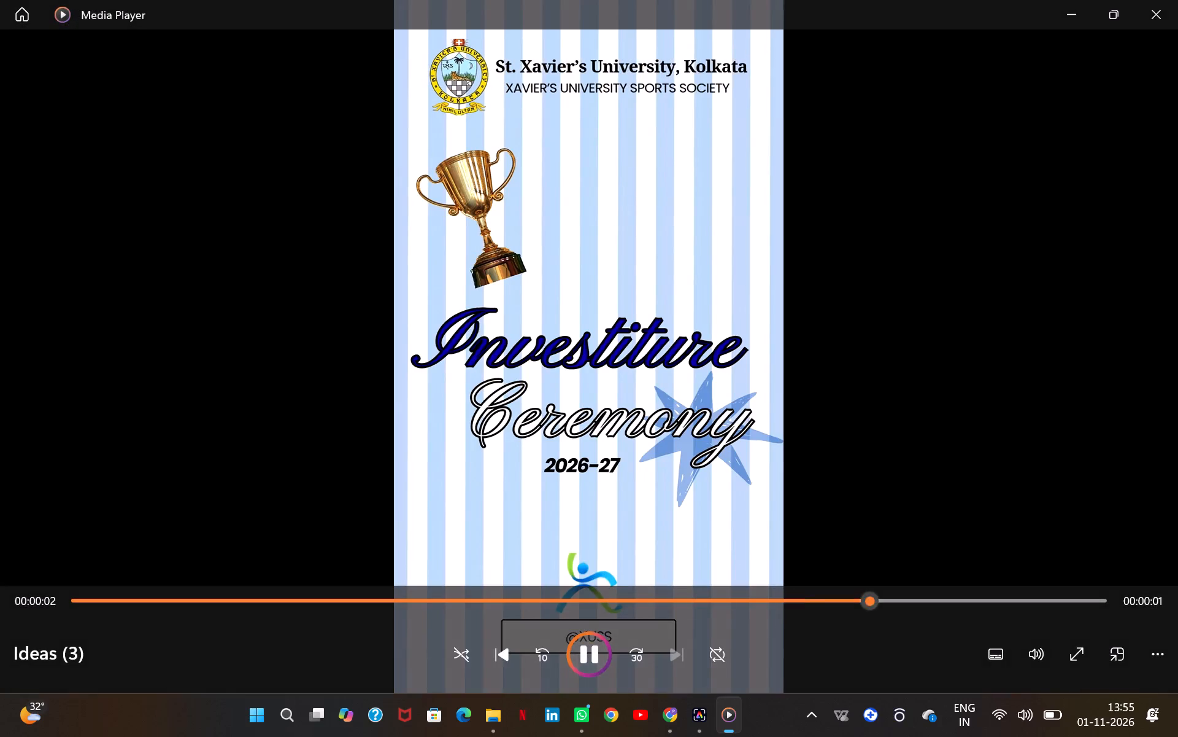
click(579, 663)
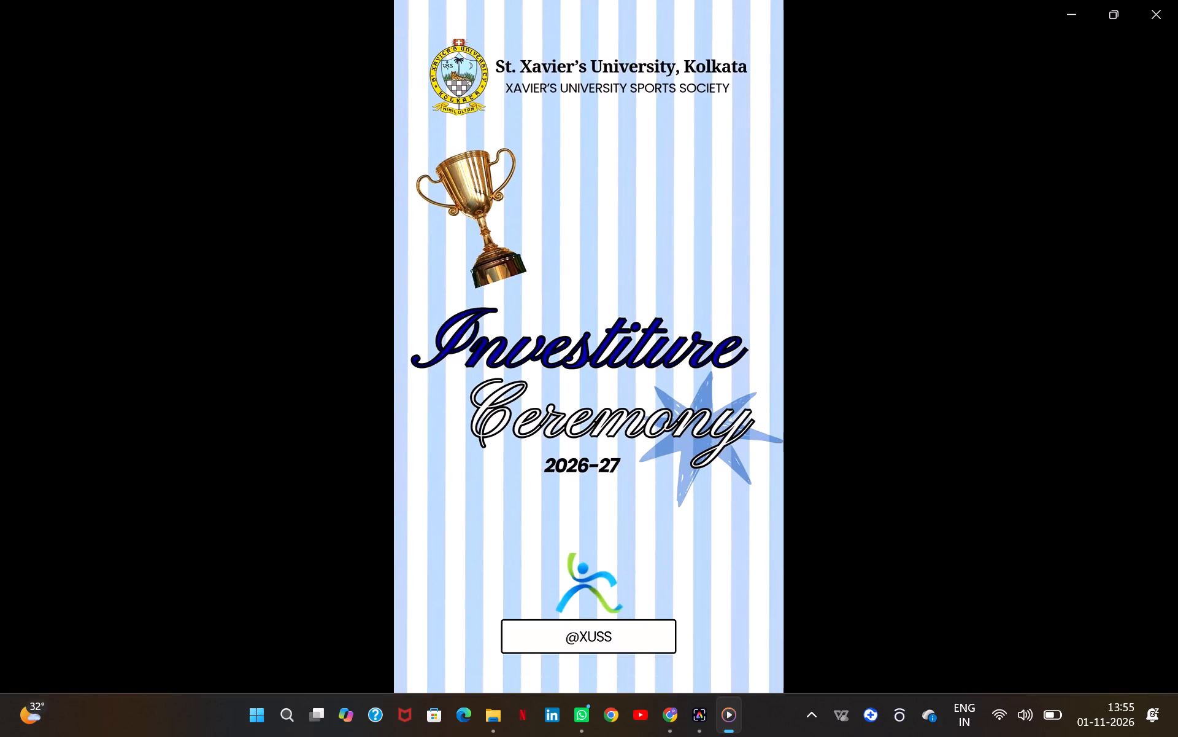
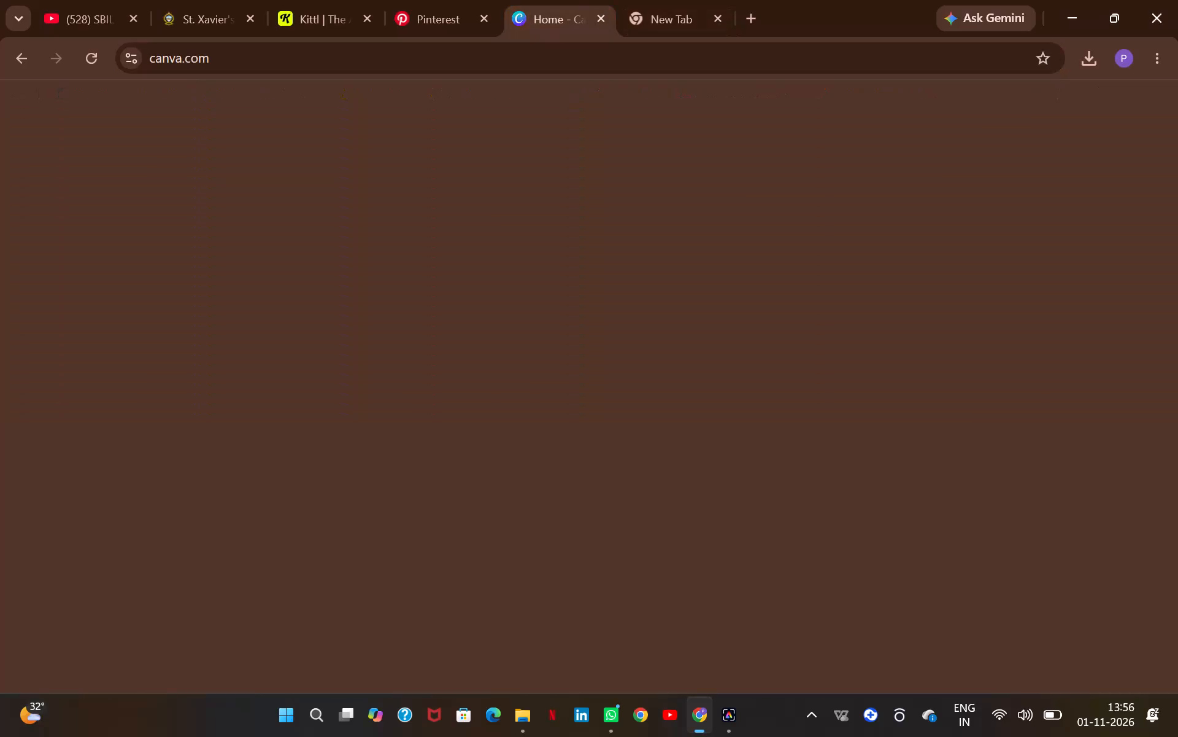
Close the Canva tab and the surplus new tab, keeping a single new tab open.
click(667, 14)
click(605, 21)
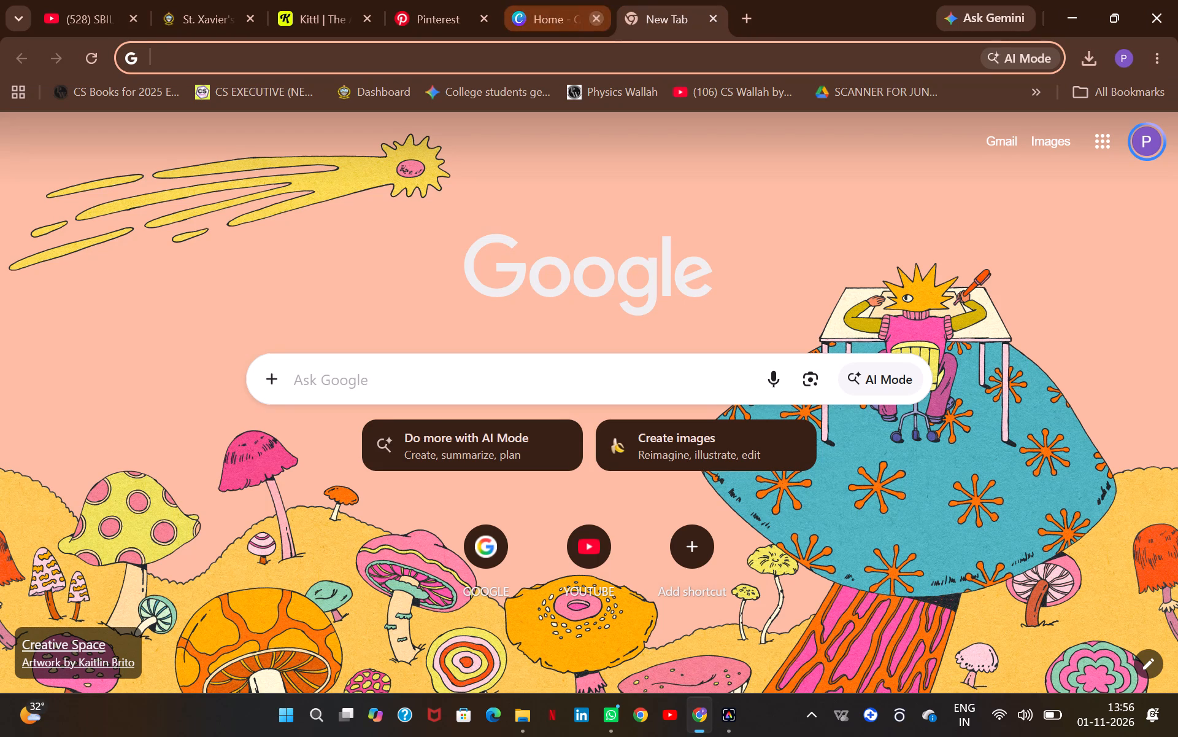
click(628, 19)
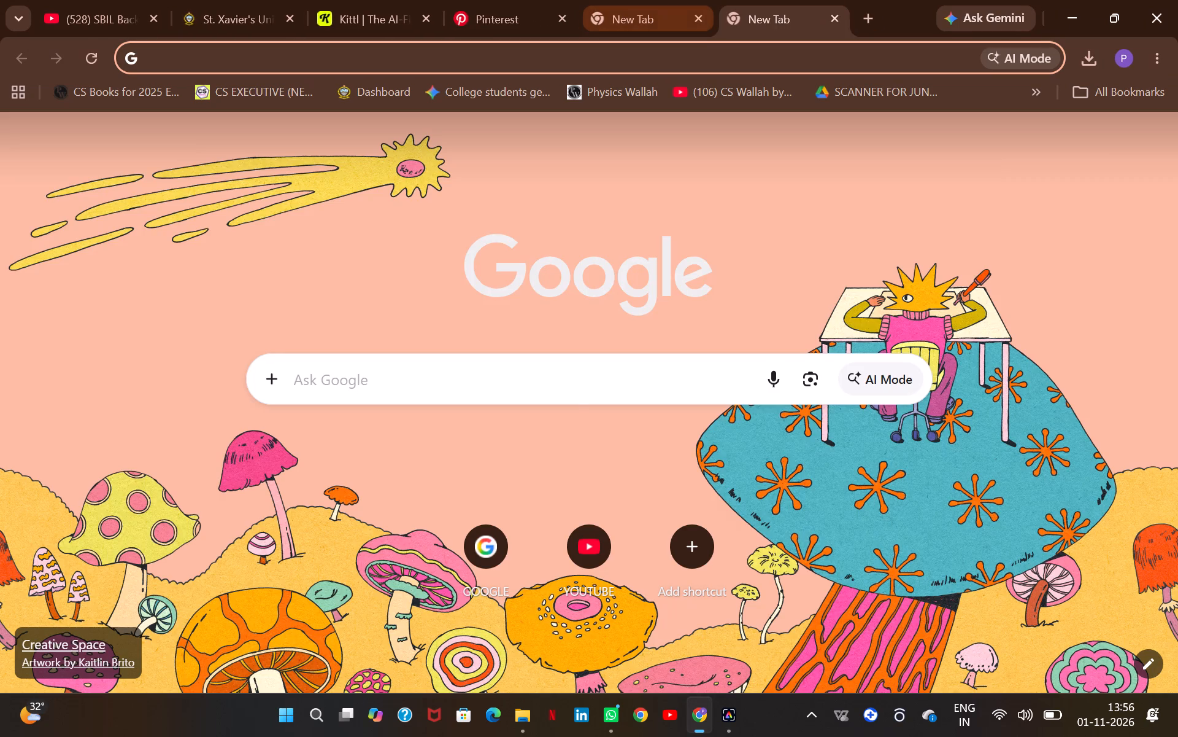
click(704, 18)
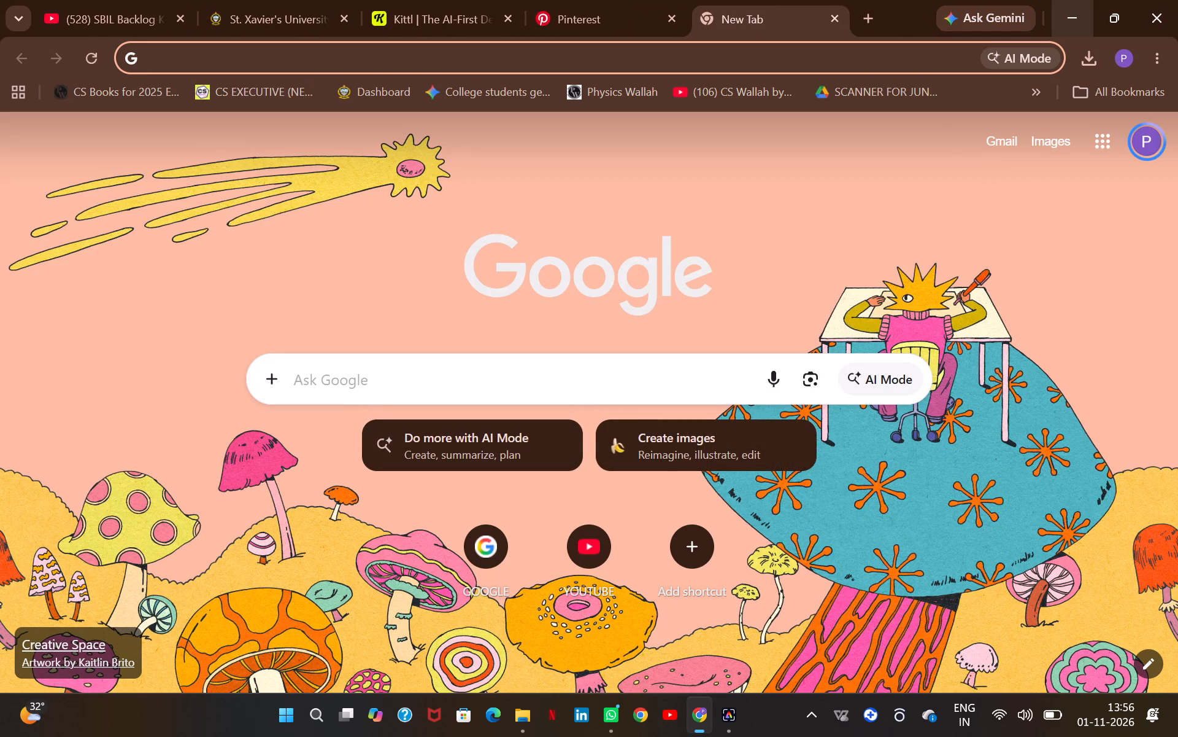
Minimise the browser window and close the Downloads folder window.
click(1057, 20)
click(1146, 0)
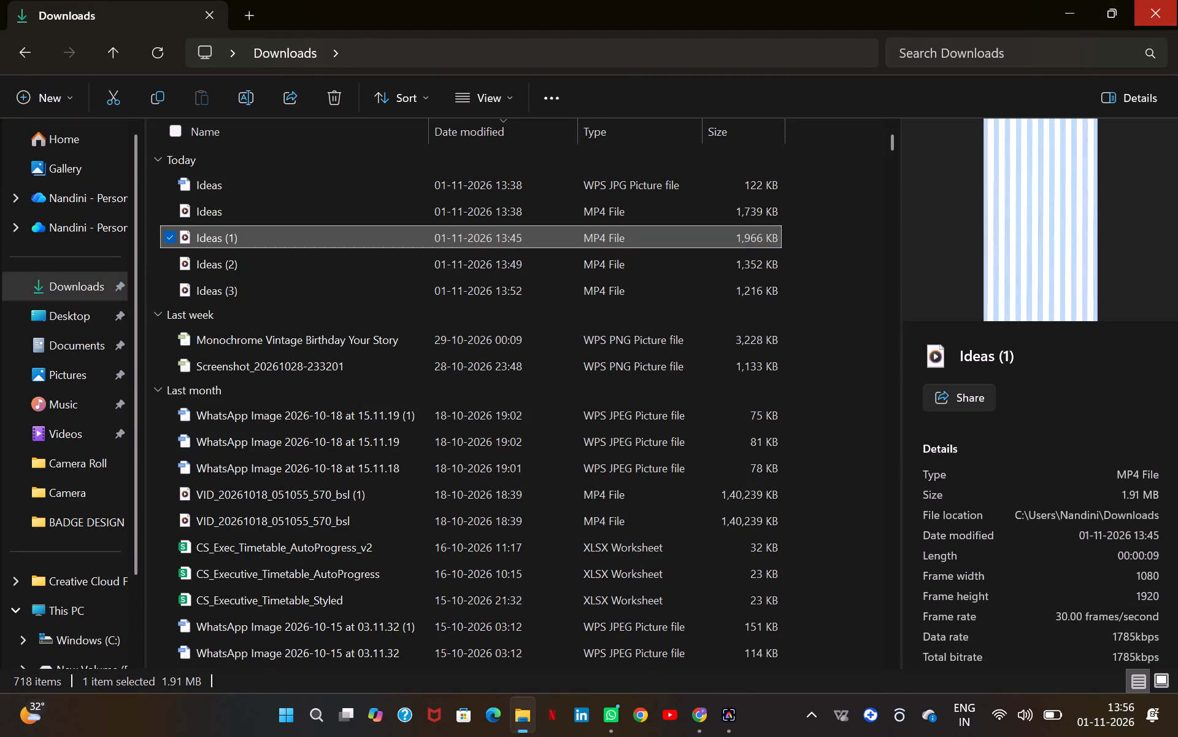
Refresh the desktop twice.
right_click(920, 193)
right_click(920, 193)
right_click(920, 193)
right_click(920, 193)
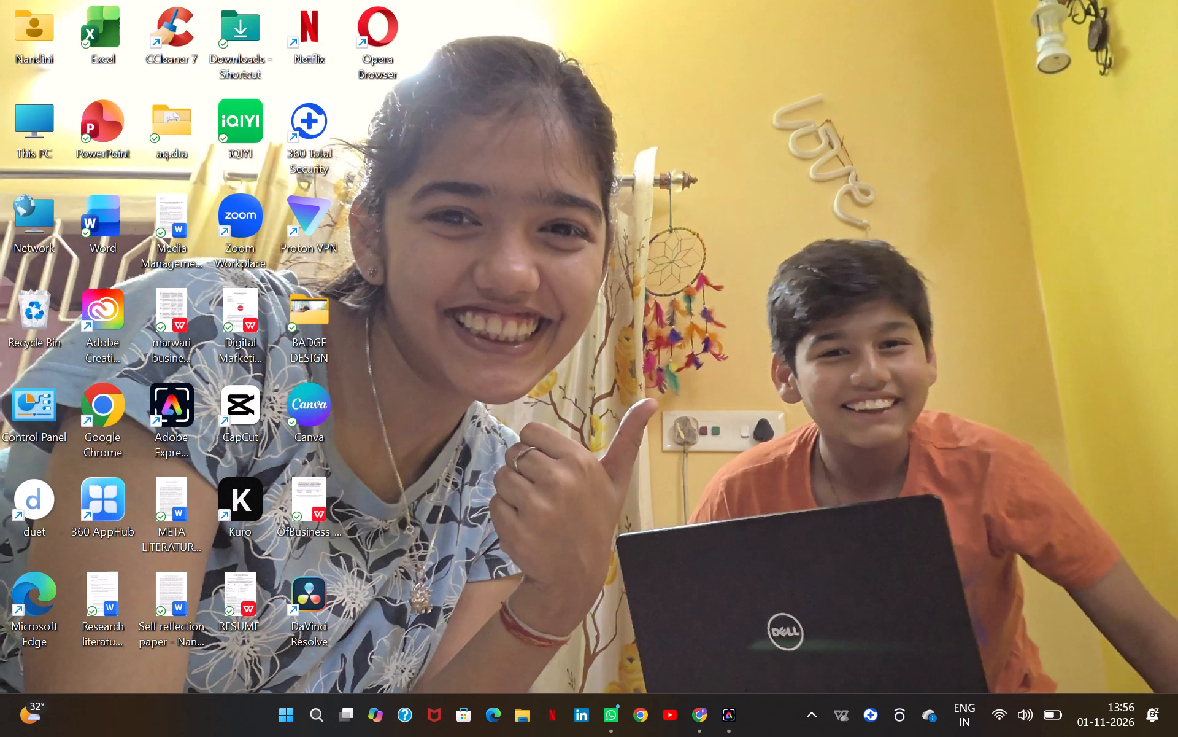
right_click(920, 193)
scroll(920, 193, left, 1)
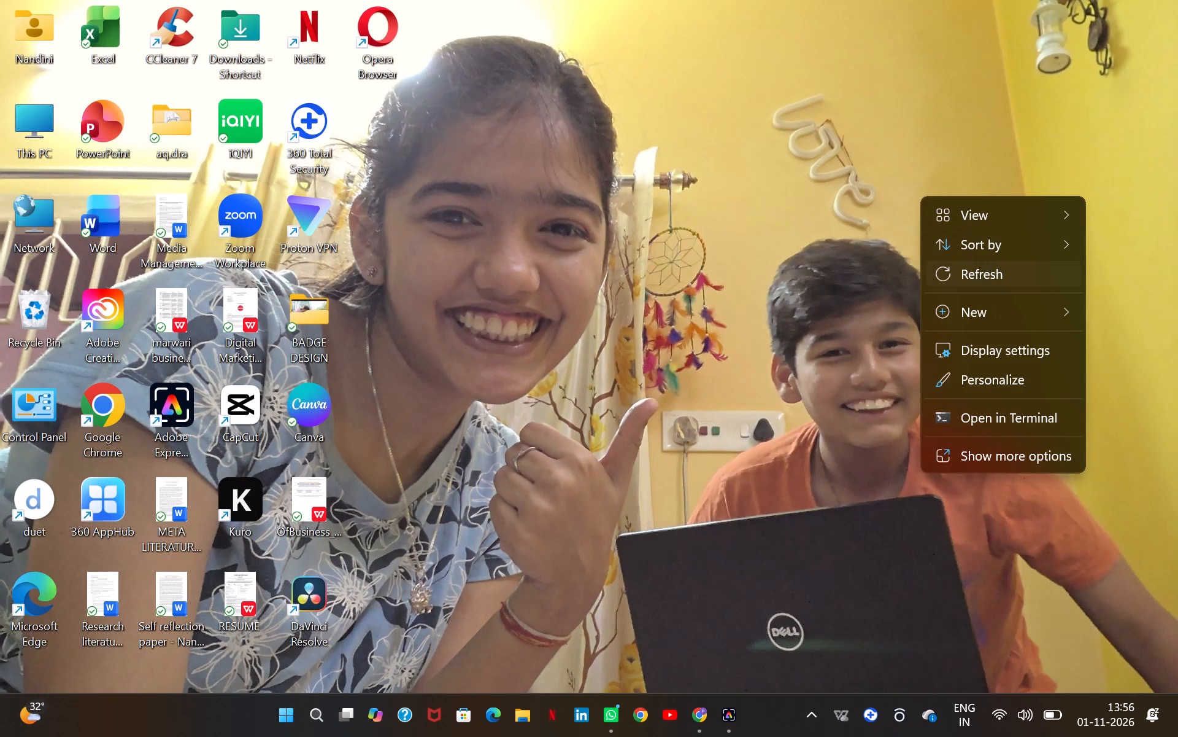
click(952, 267)
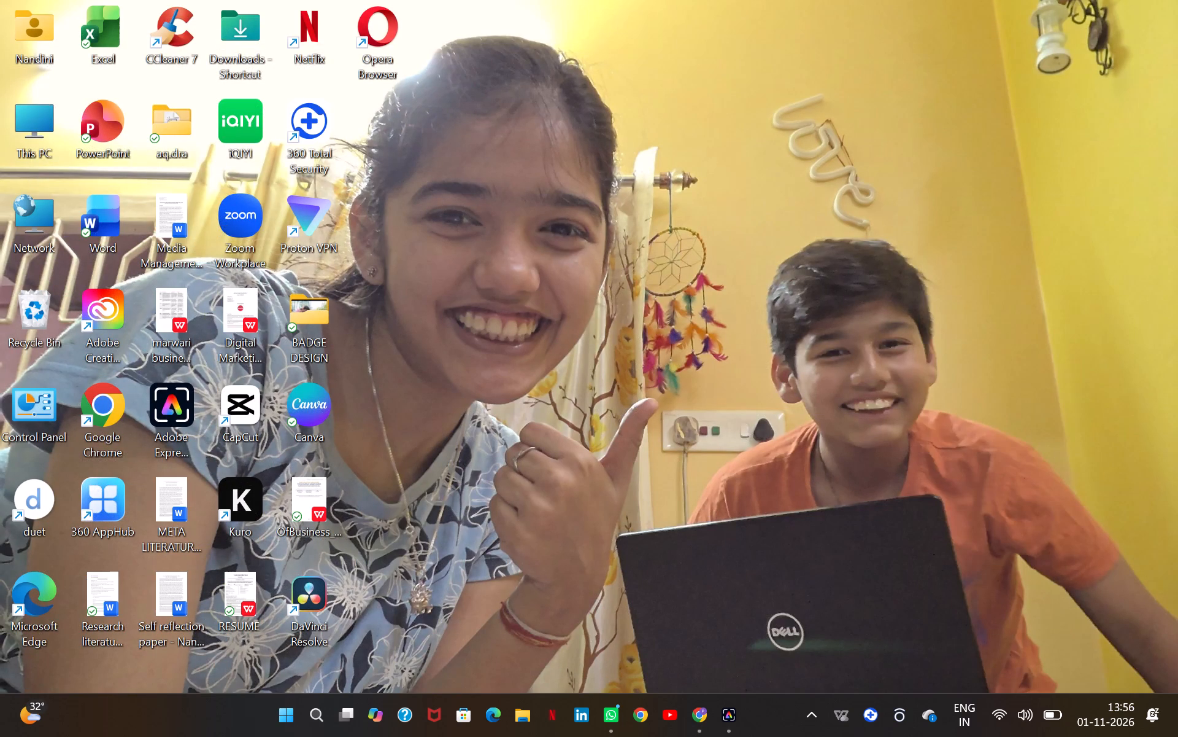
triple_click(847, 197)
right_click(847, 197)
right_click(847, 197)
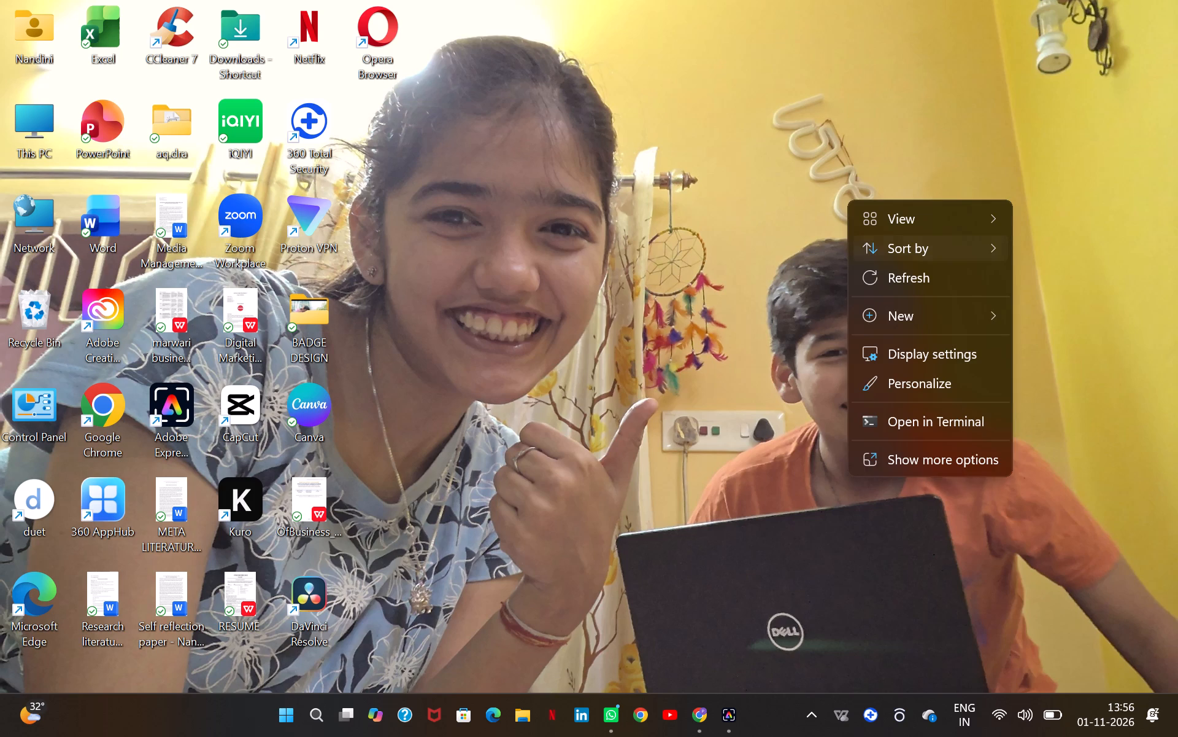
click(886, 267)
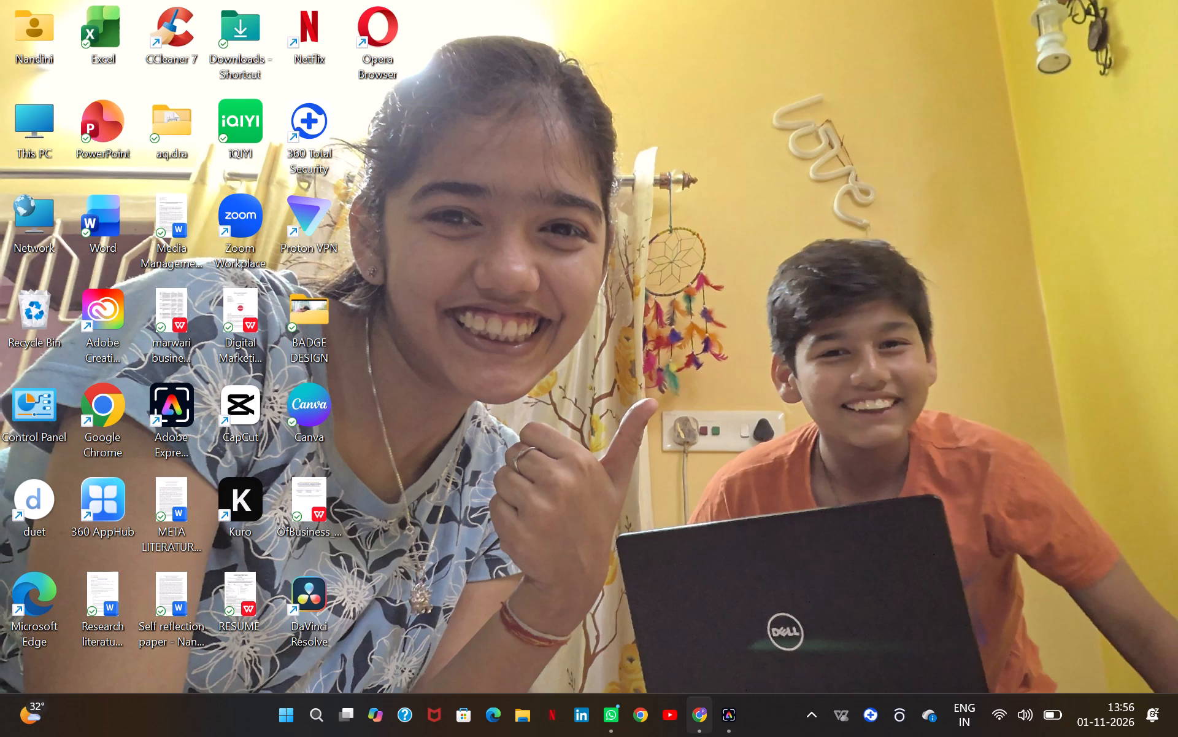
Switch back to Chrome and open Google Drive from the new tab.
click(712, 722)
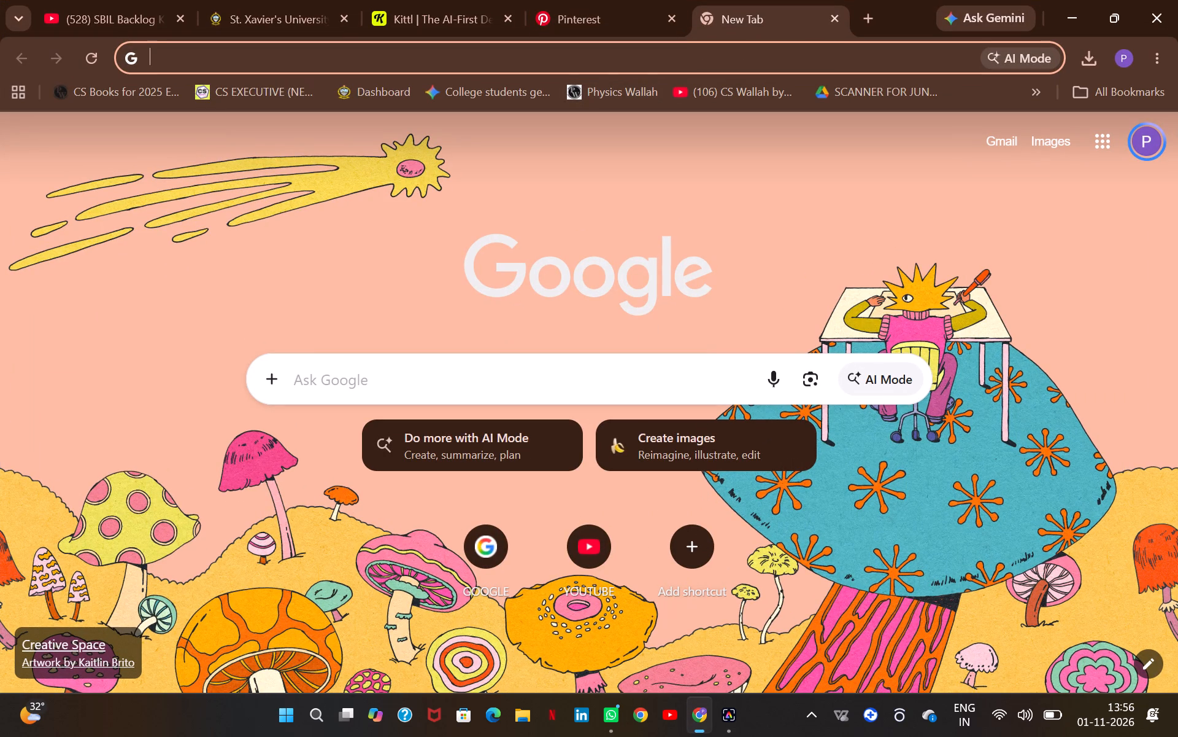
click(1026, 92)
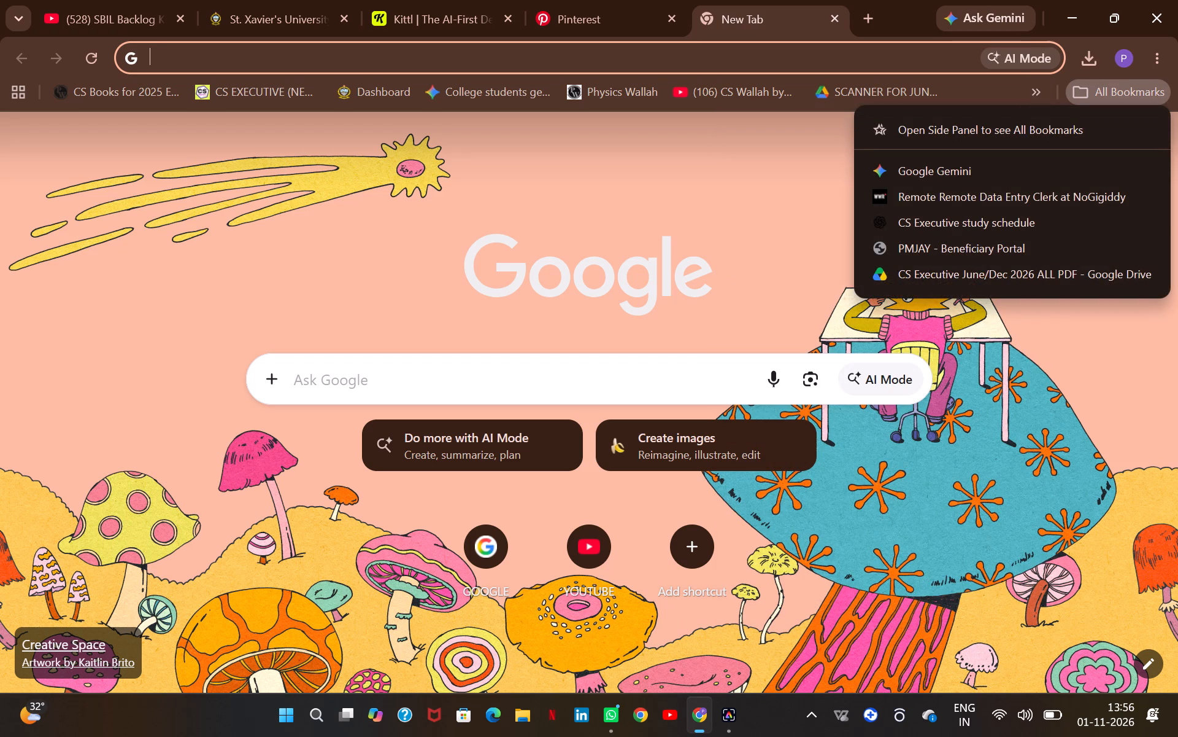
click(717, 222)
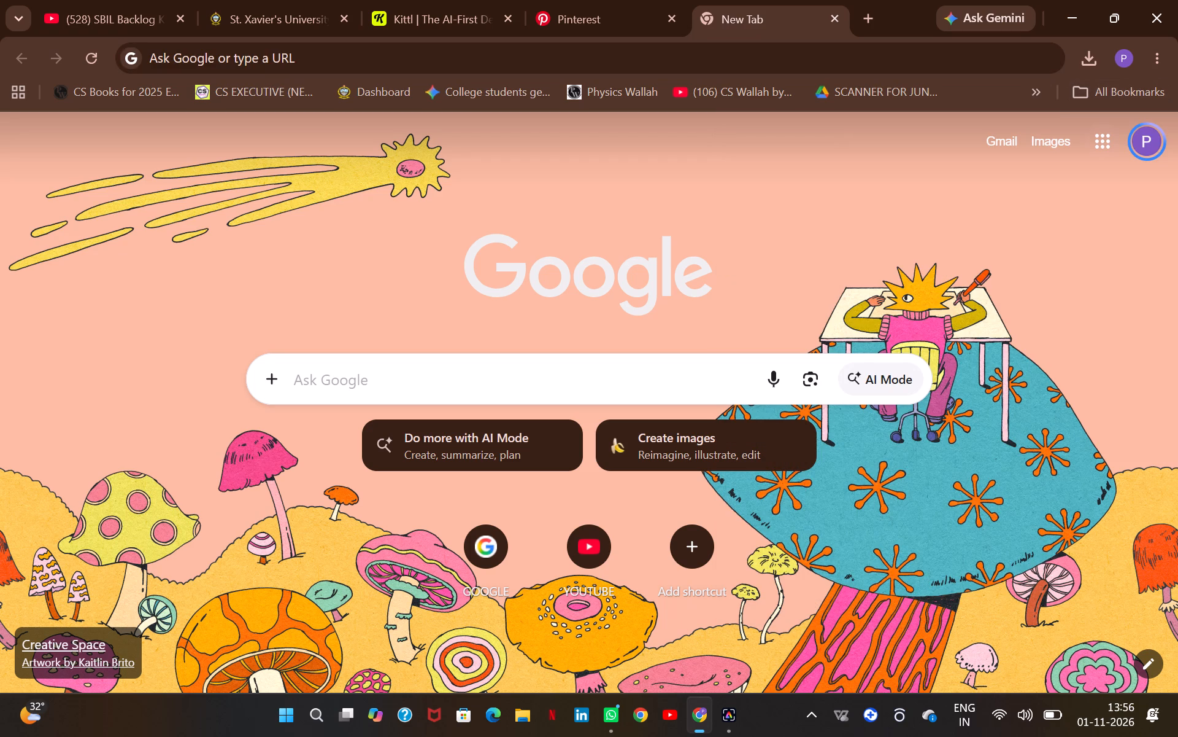
click(1098, 142)
click(1007, 277)
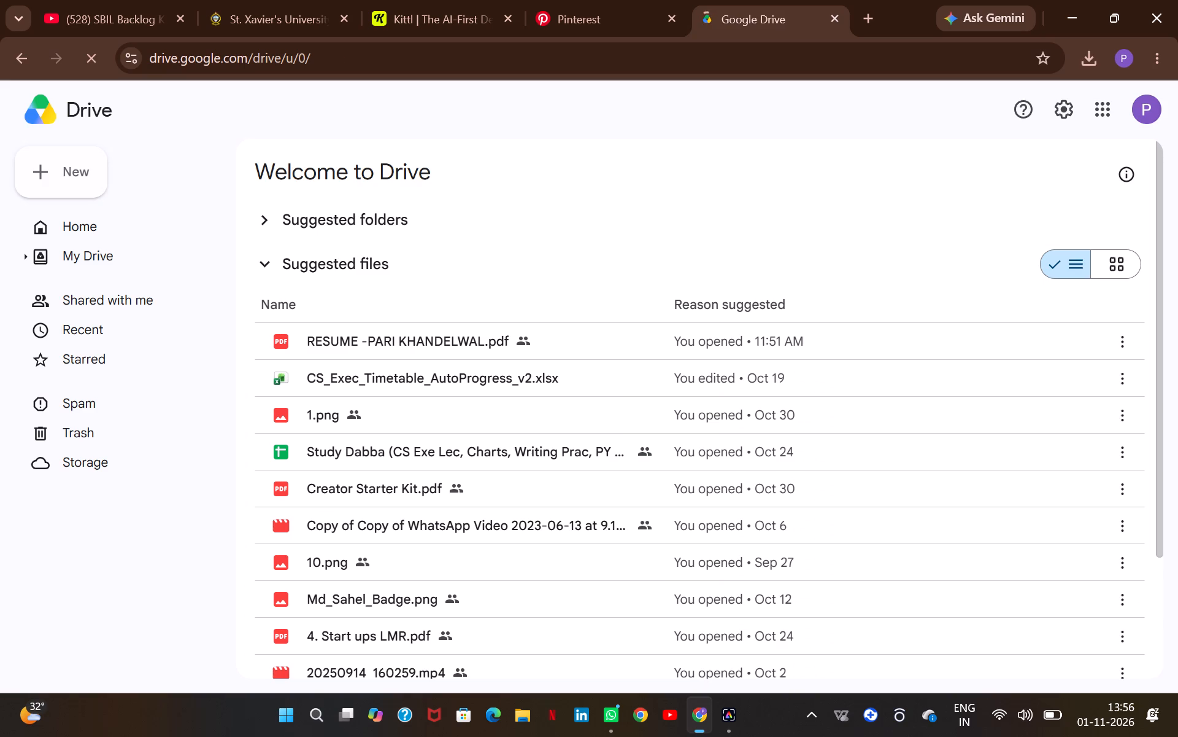
Look through Drive's suggested files, the folders and files in My Drive, and the Computers section.
scroll(401, 381, down, 2)
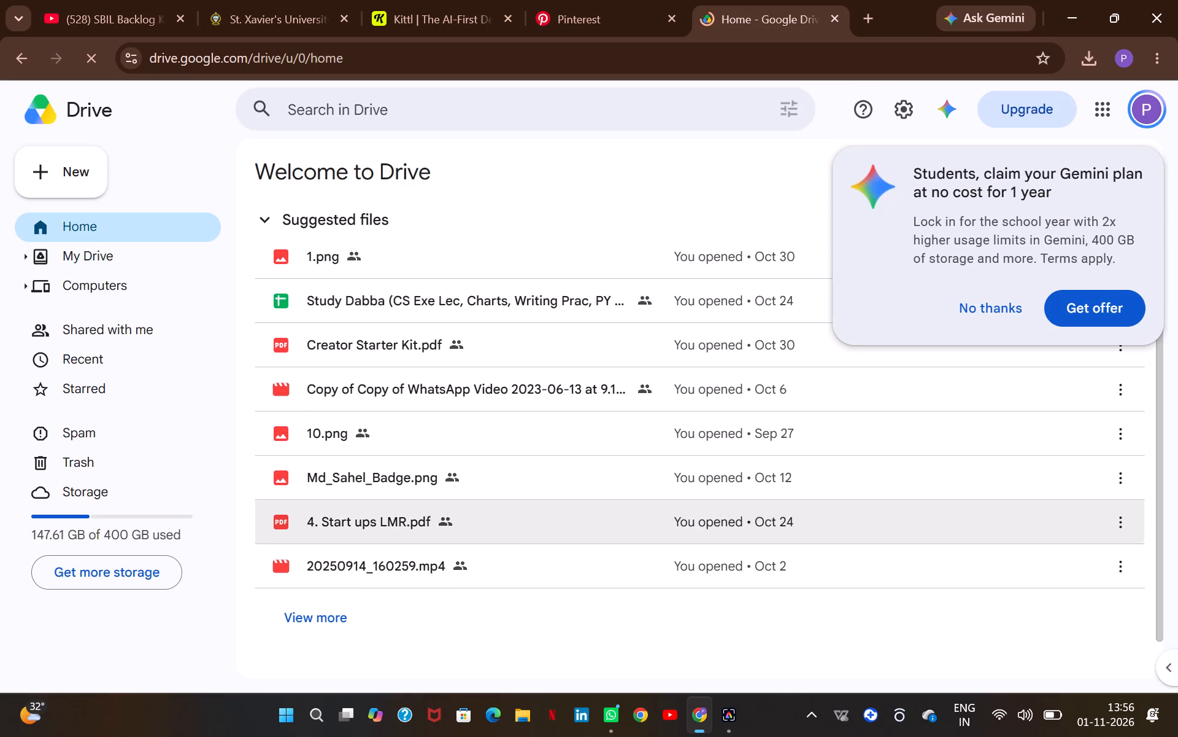
click(183, 275)
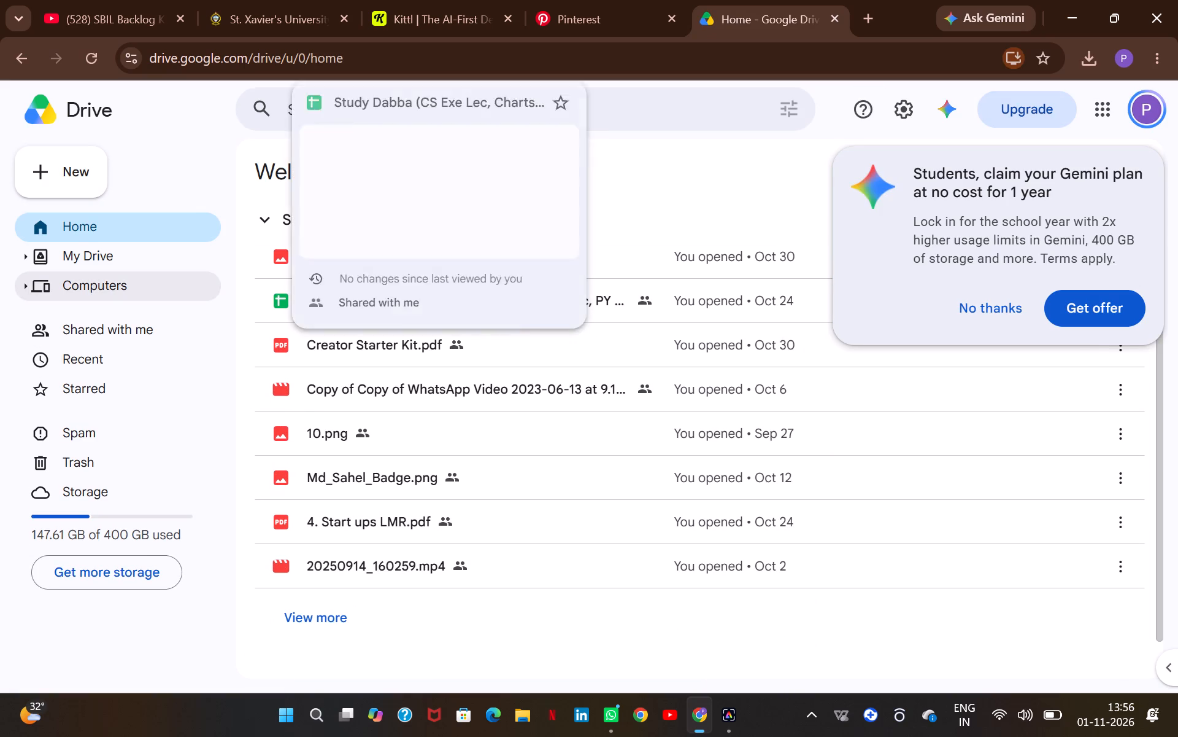
click(172, 253)
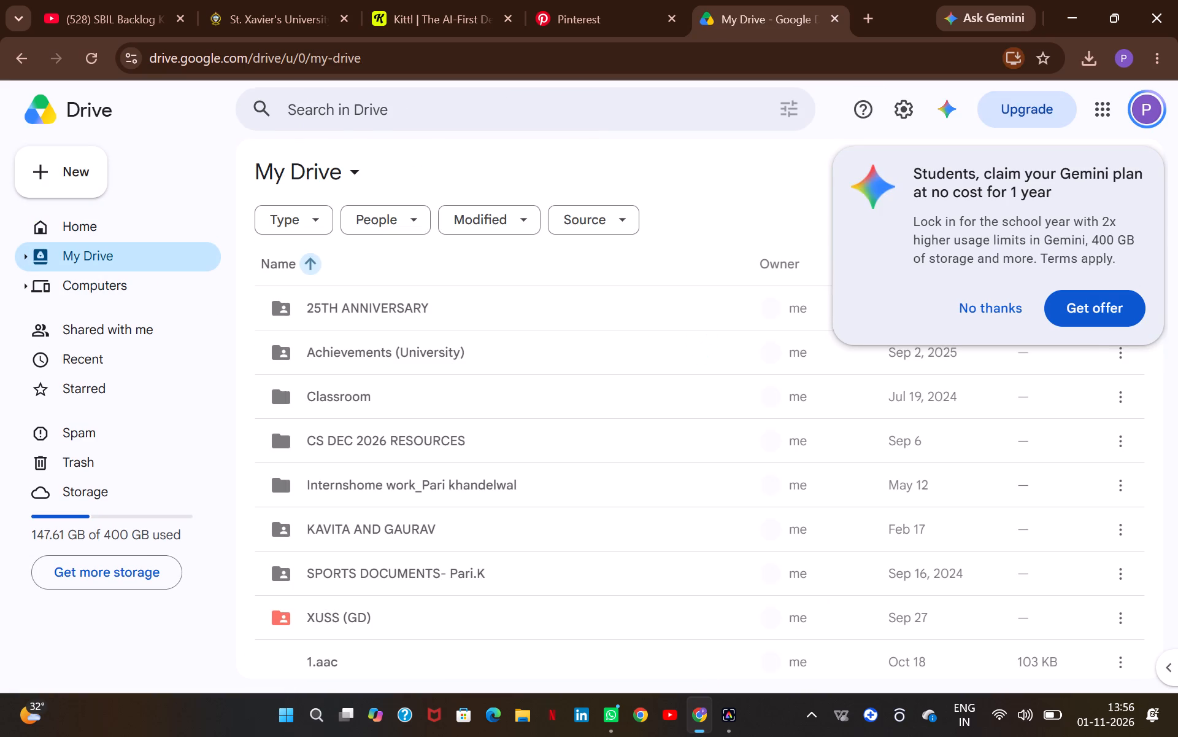
scroll(521, 477, down, 2)
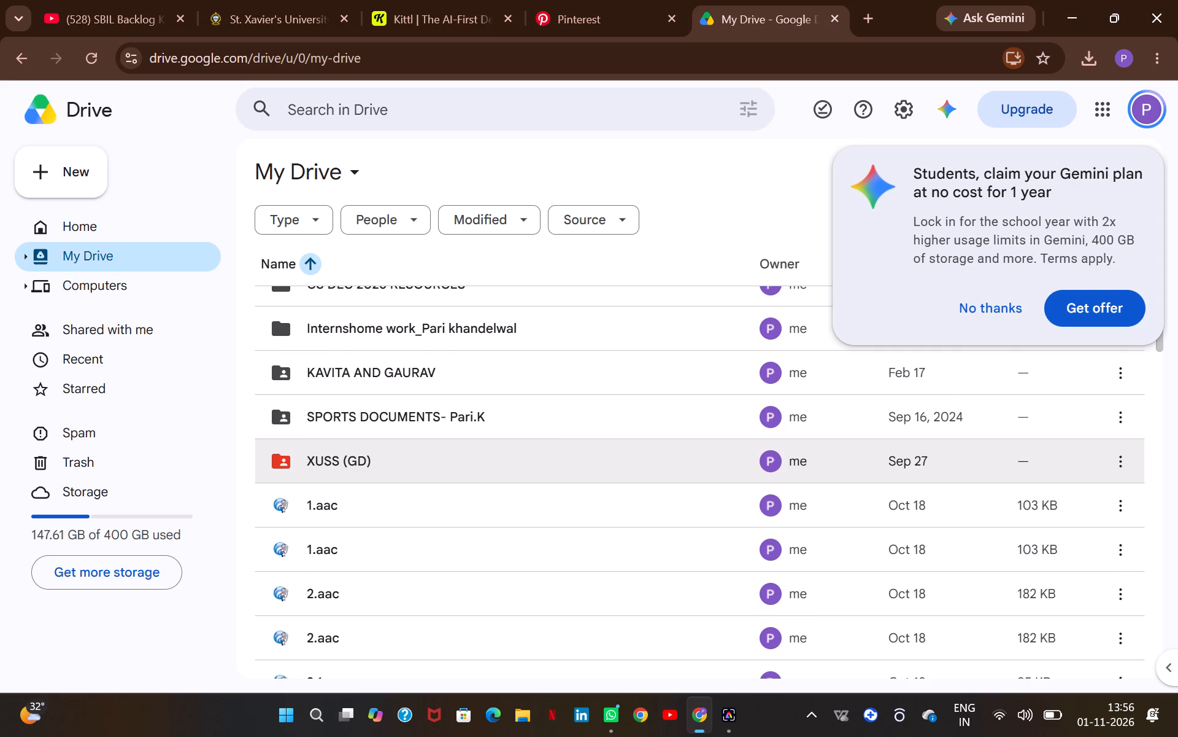
scroll(441, 411, down, 4)
scroll(491, 493, down, 2)
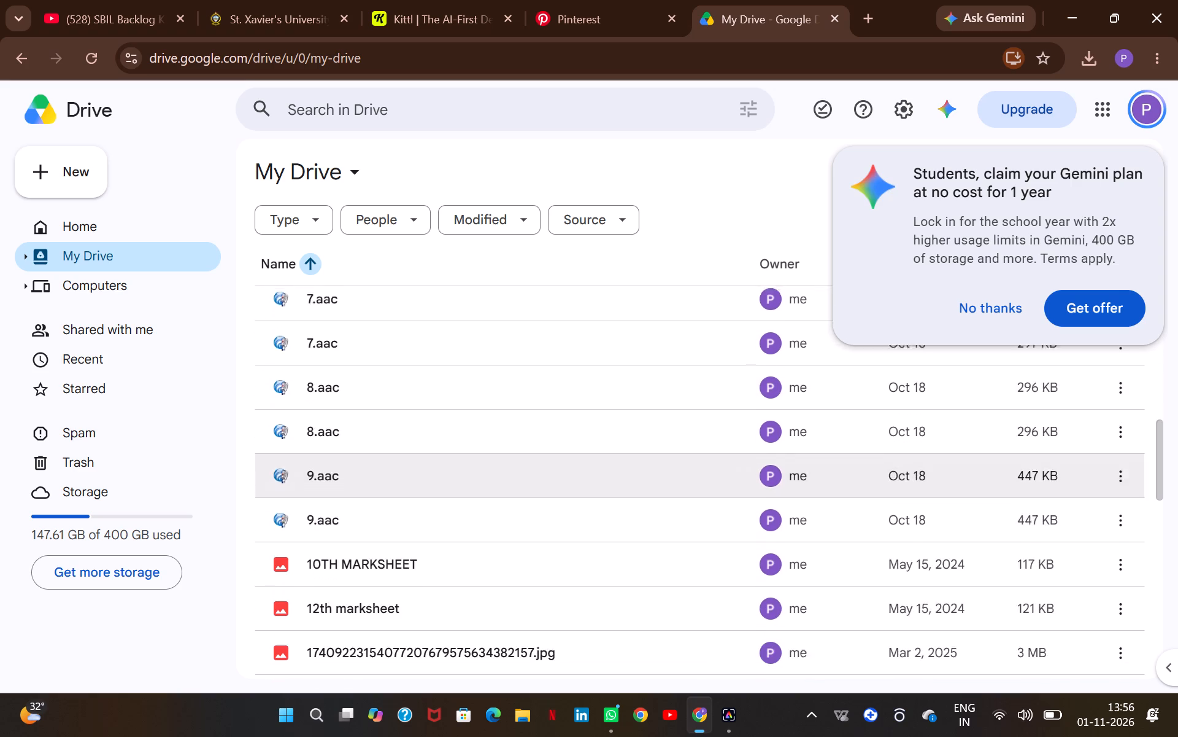
scroll(491, 493, down, 5)
click(147, 280)
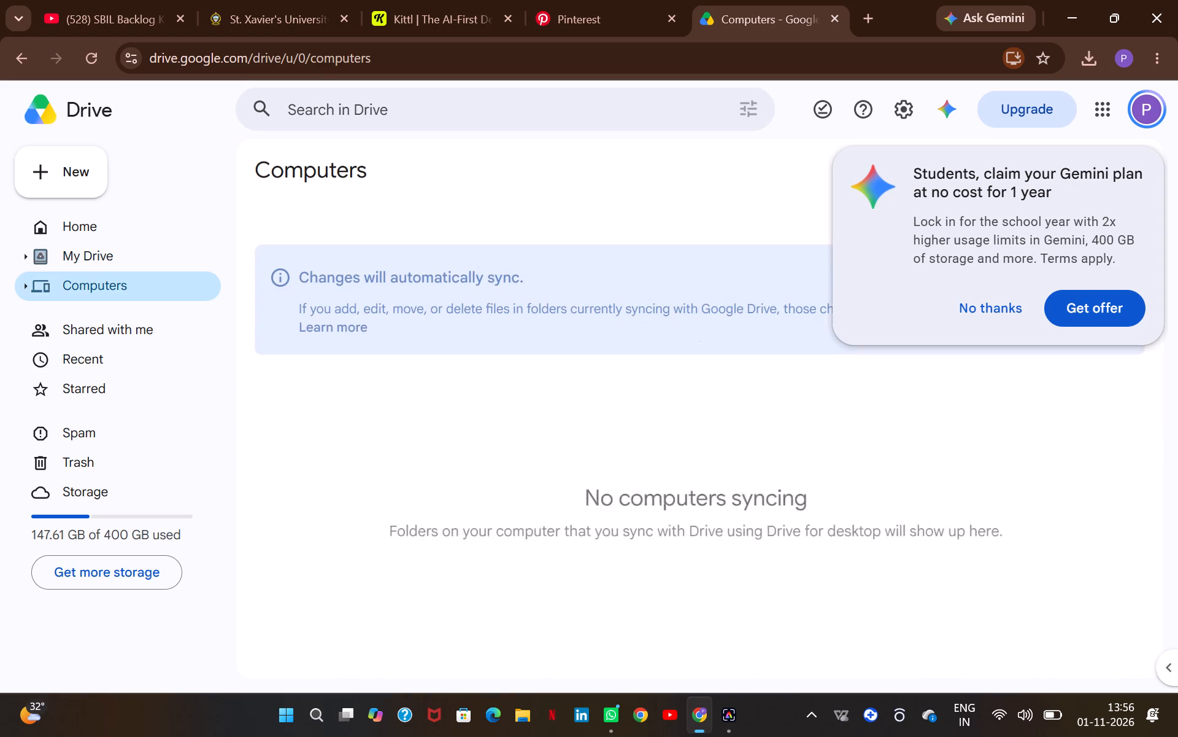
Open Shared with me and look through the most recently shared files and folders.
click(147, 332)
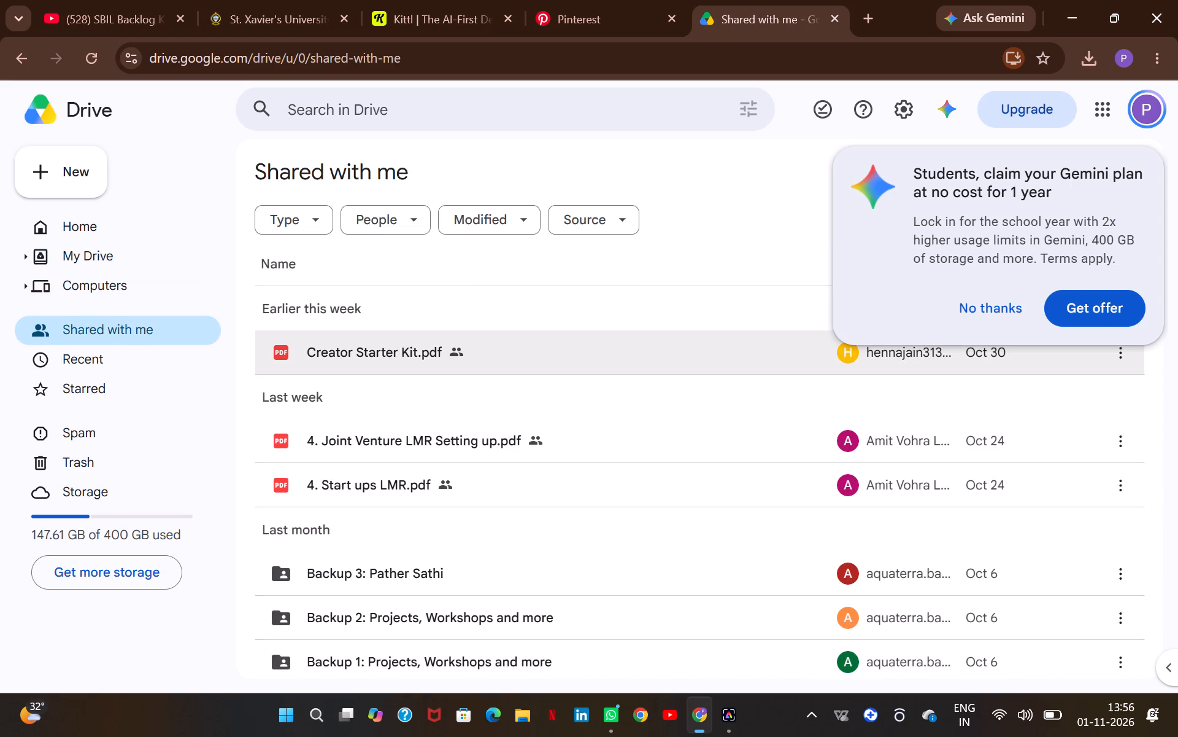
scroll(553, 393, down, 2)
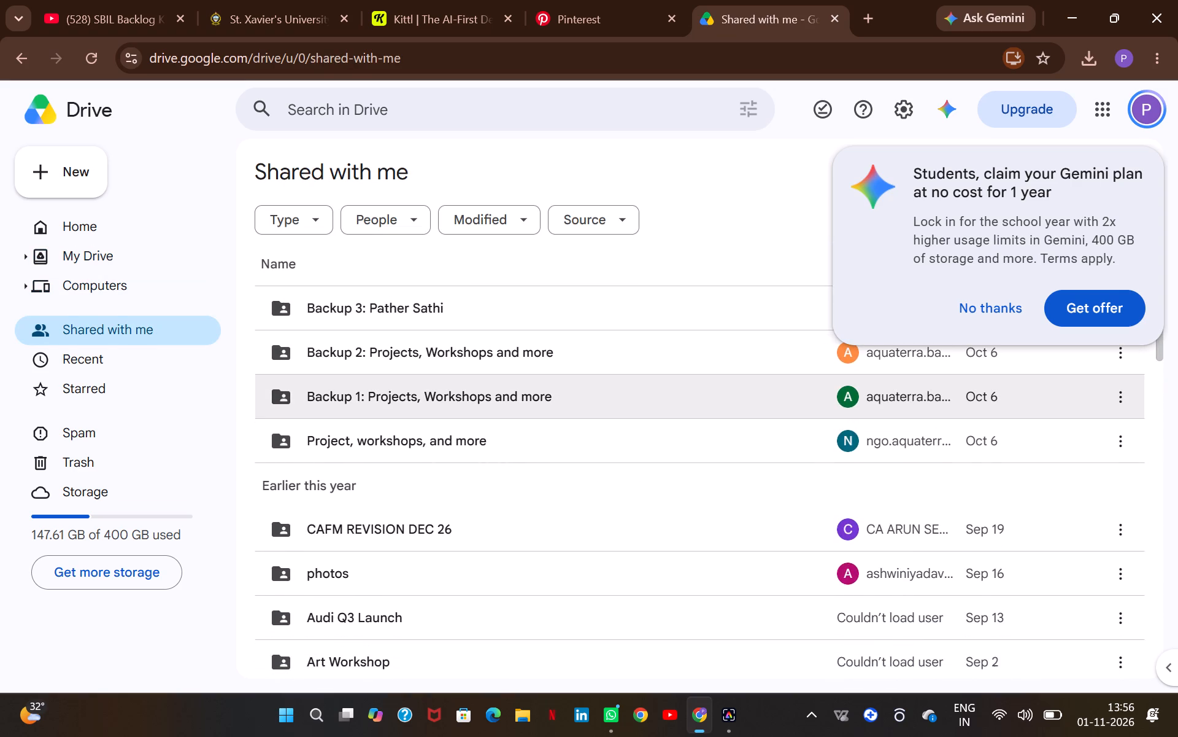
scroll(553, 393, down, 1)
scroll(528, 437, down, 1)
scroll(513, 364, up, 1)
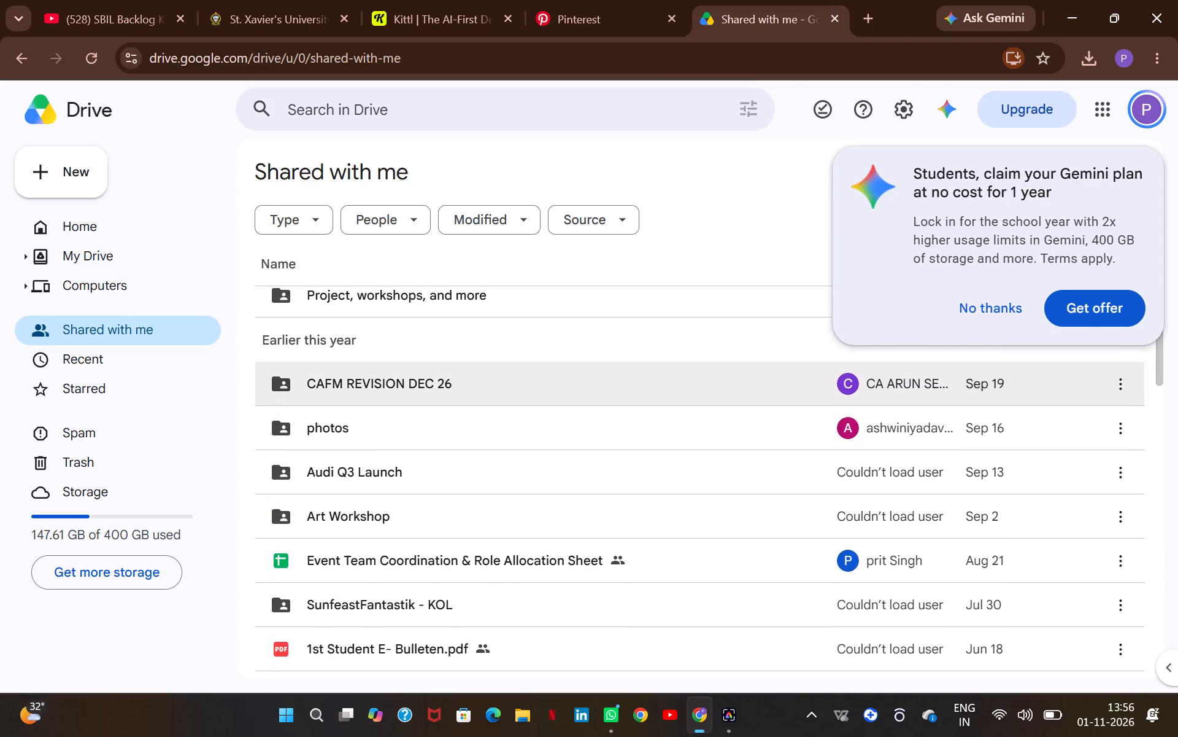
scroll(513, 364, up, 1)
scroll(479, 476, up, 1)
scroll(521, 408, up, 1)
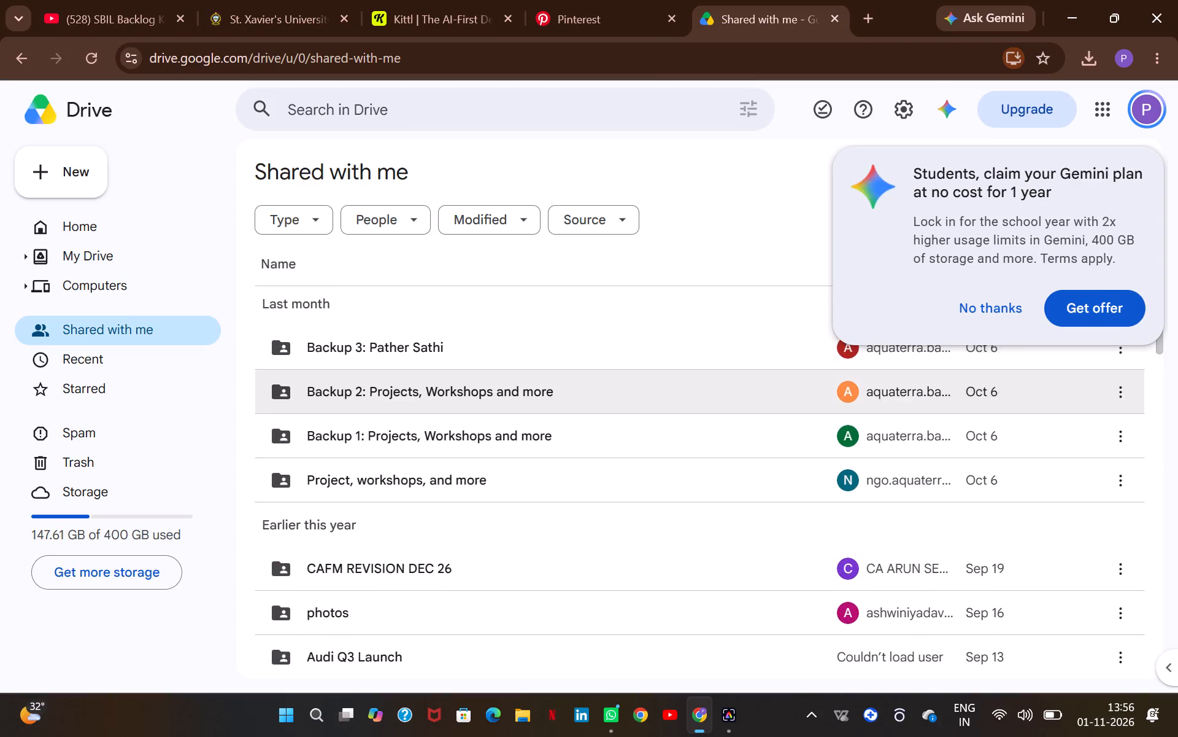
scroll(569, 472, down, 2)
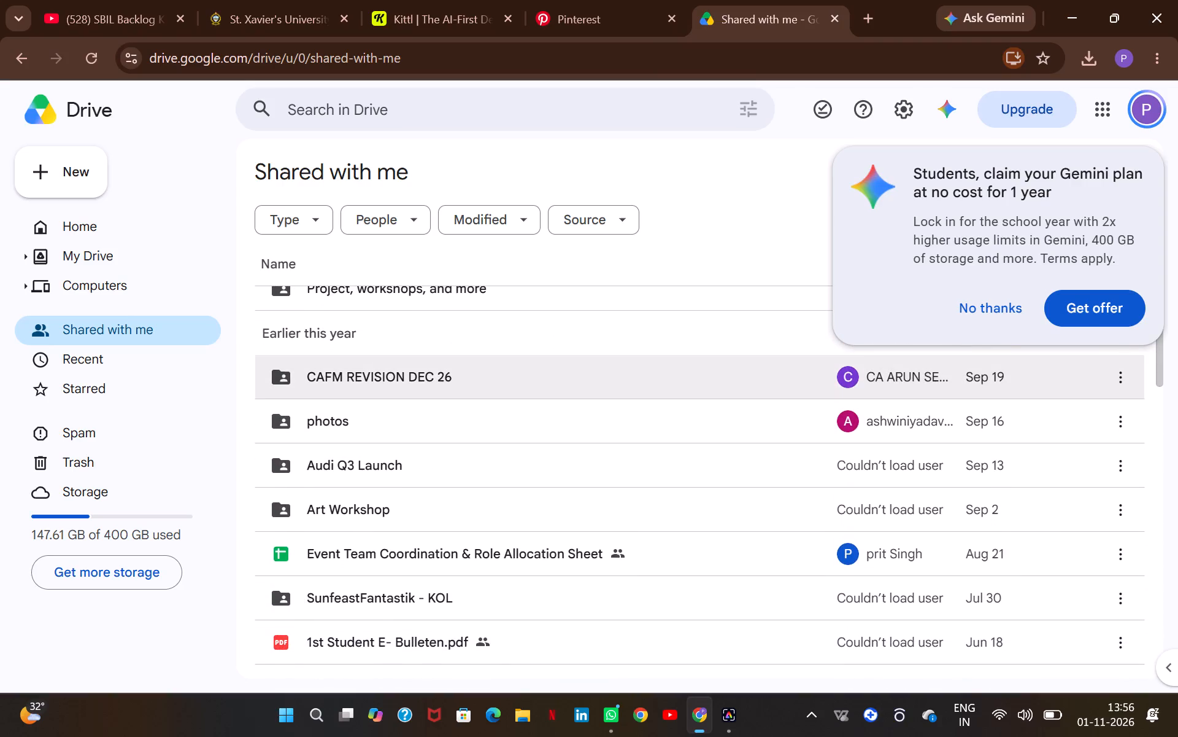
Decline the Gemini student plan offer.
click(978, 316)
Look through the Shared with me list again, from the recent items to the older ones.
scroll(729, 443, down, 1)
scroll(583, 429, up, 1)
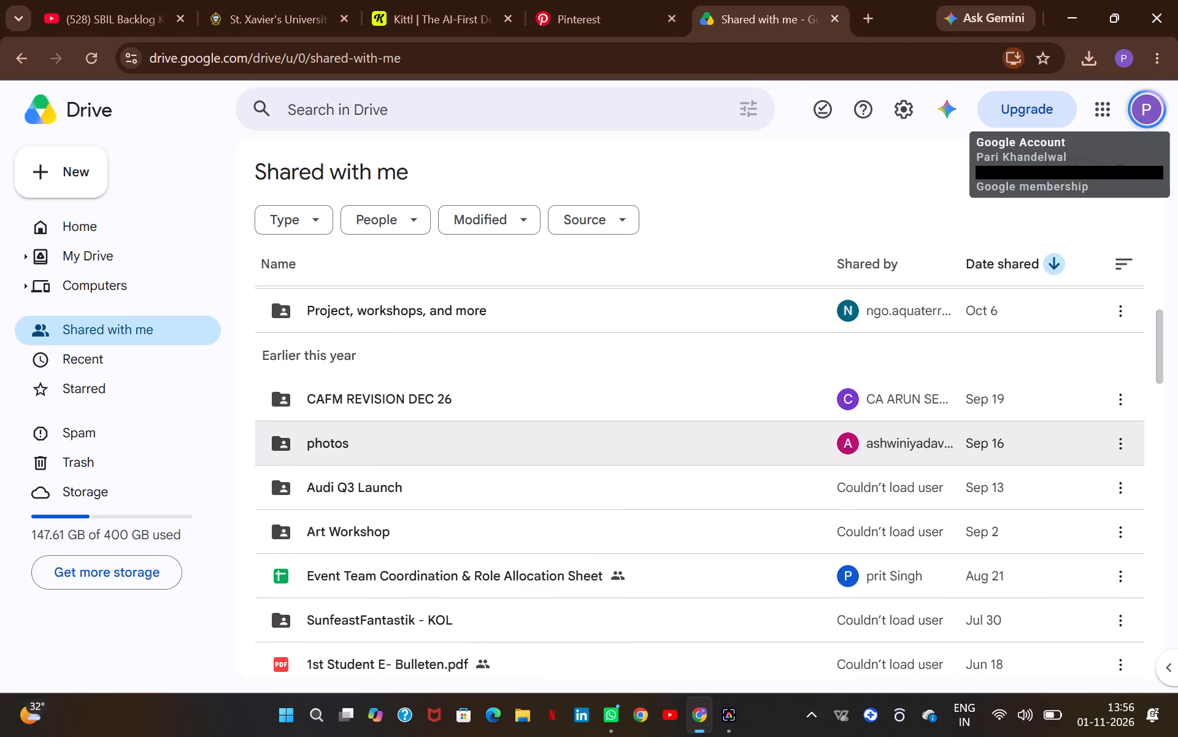
scroll(583, 429, up, 1)
scroll(510, 411, up, 4)
scroll(510, 411, down, 3)
scroll(510, 411, up, 2)
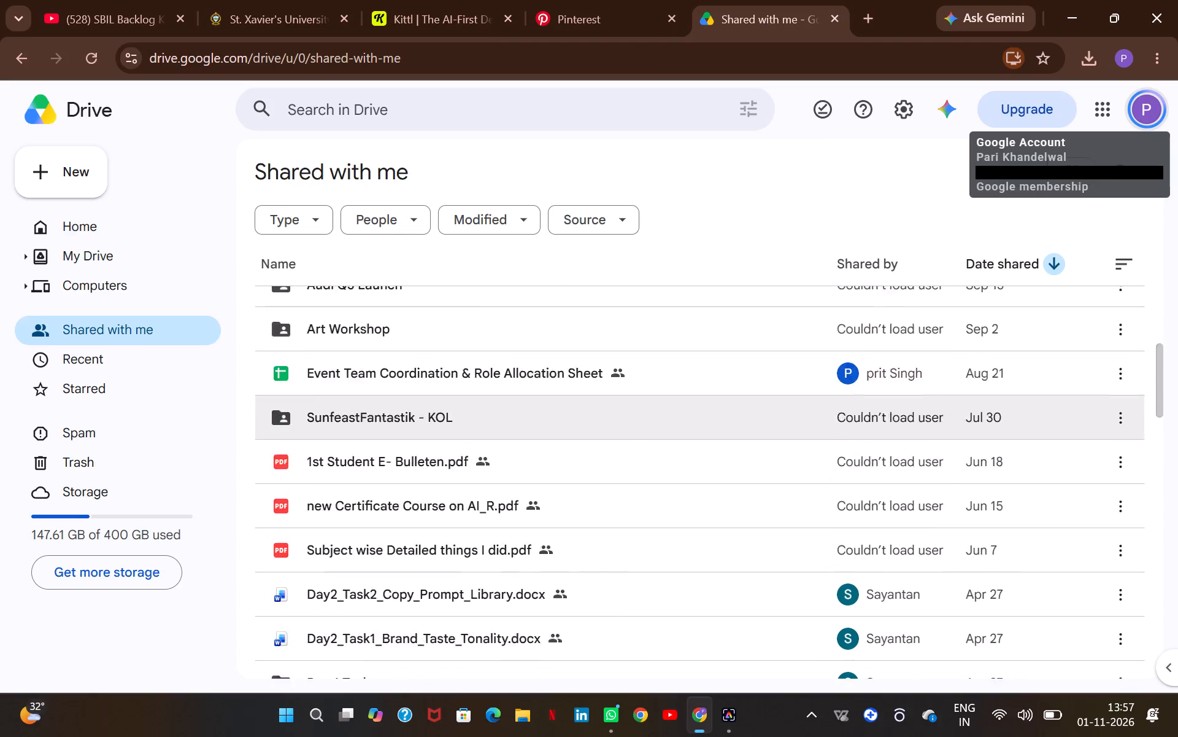
scroll(510, 411, up, 1)
scroll(507, 478, down, 1)
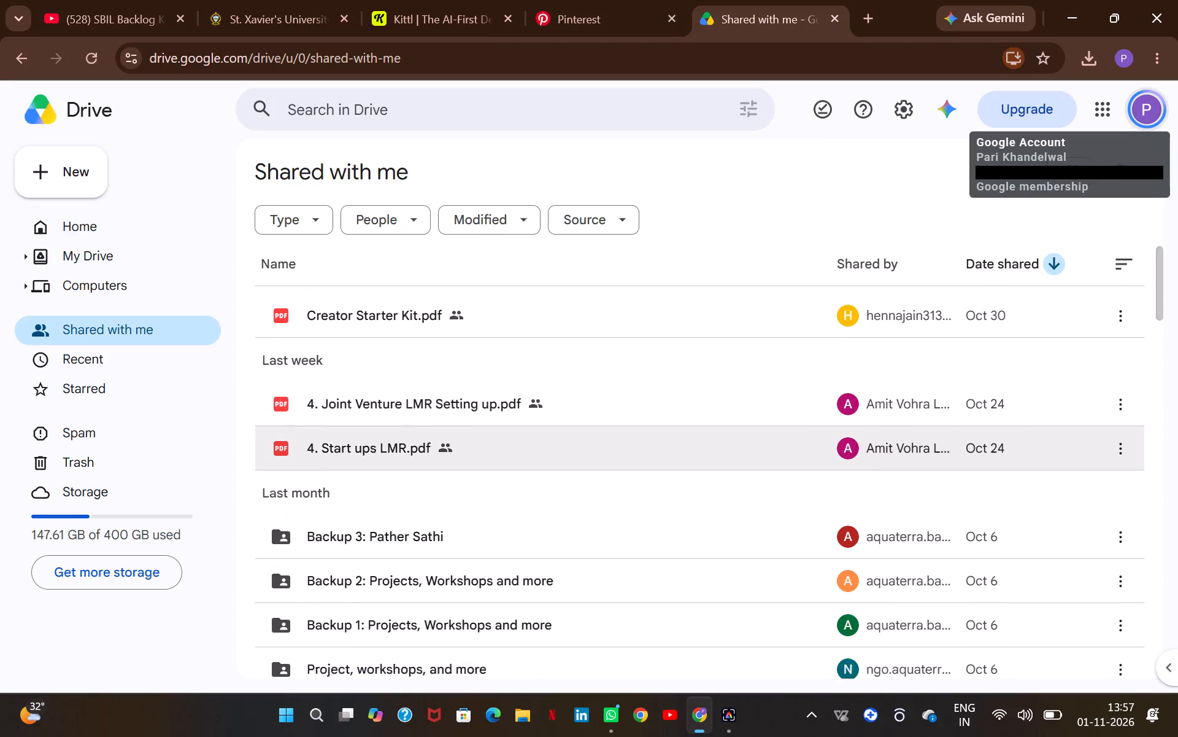
scroll(507, 478, down, 3)
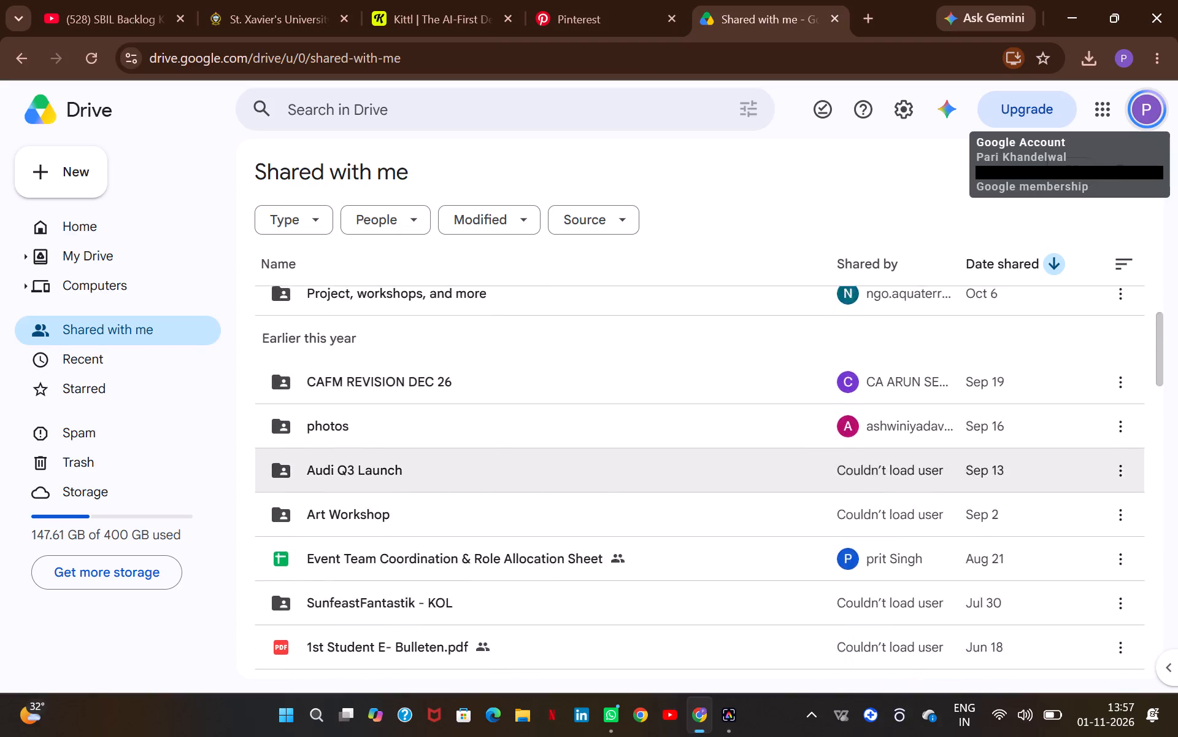
scroll(498, 470, down, 2)
scroll(556, 431, up, 1)
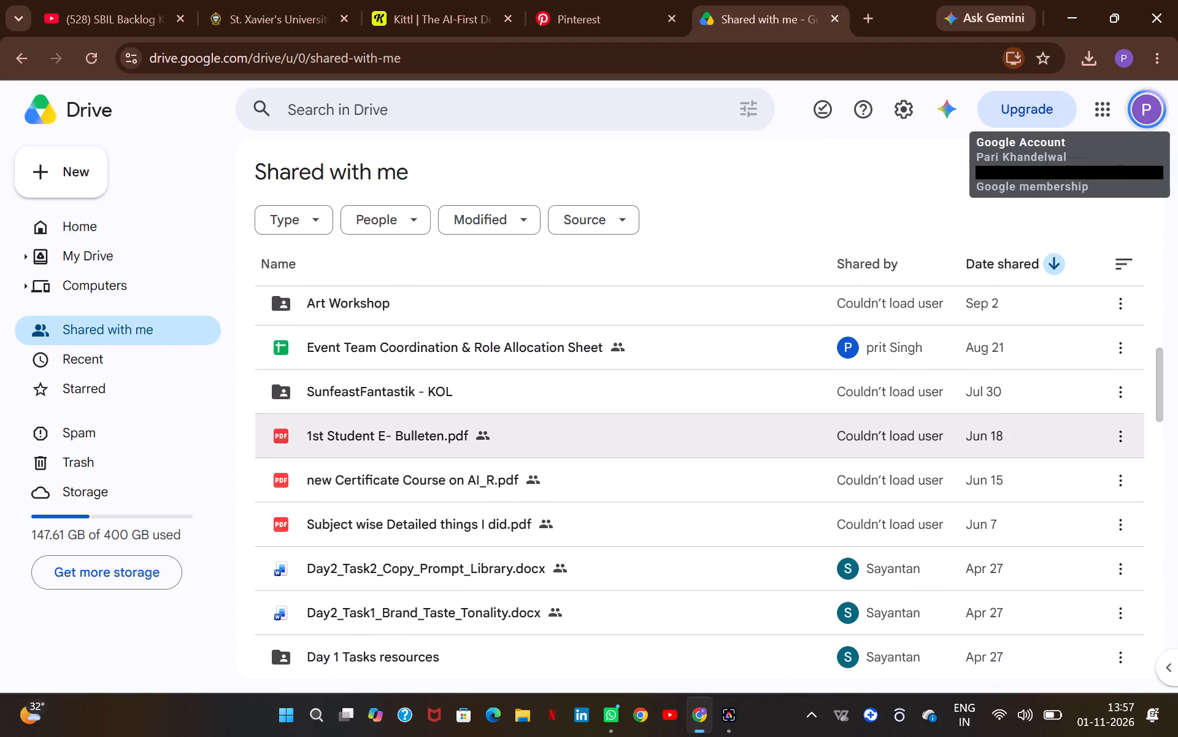
scroll(574, 383, down, 2)
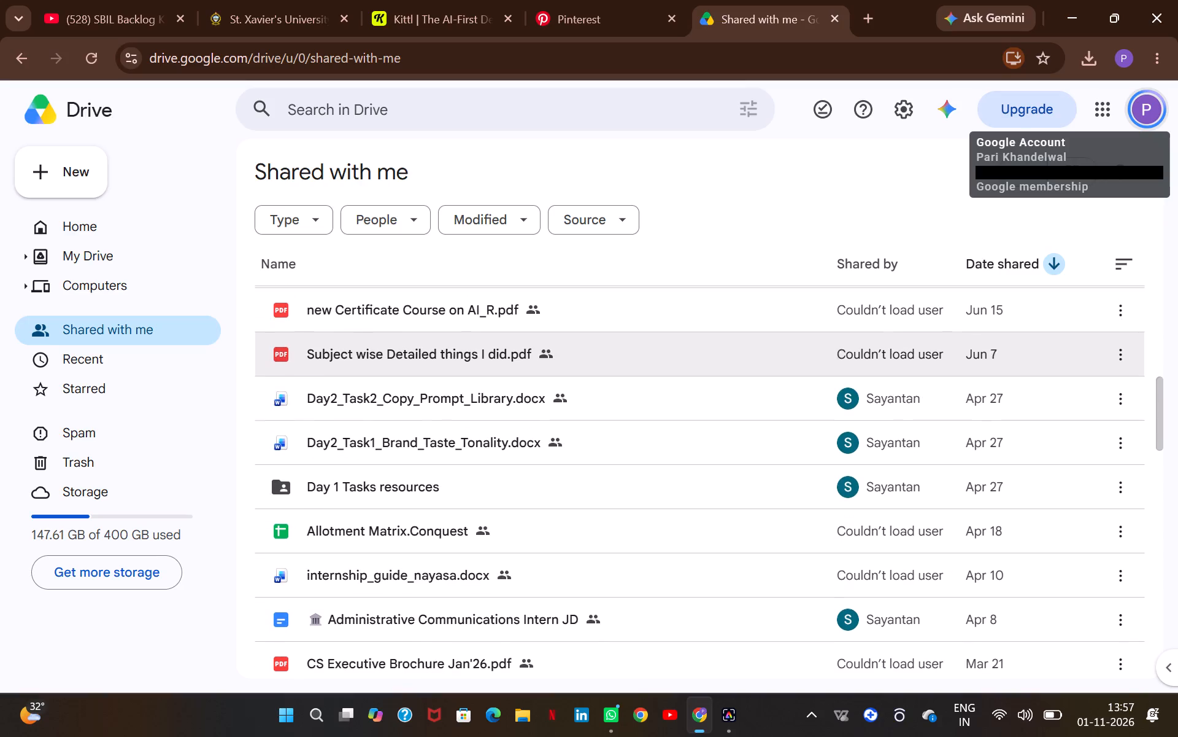
Return to Drive's Home page and collapse the Suggested files list.
click(164, 236)
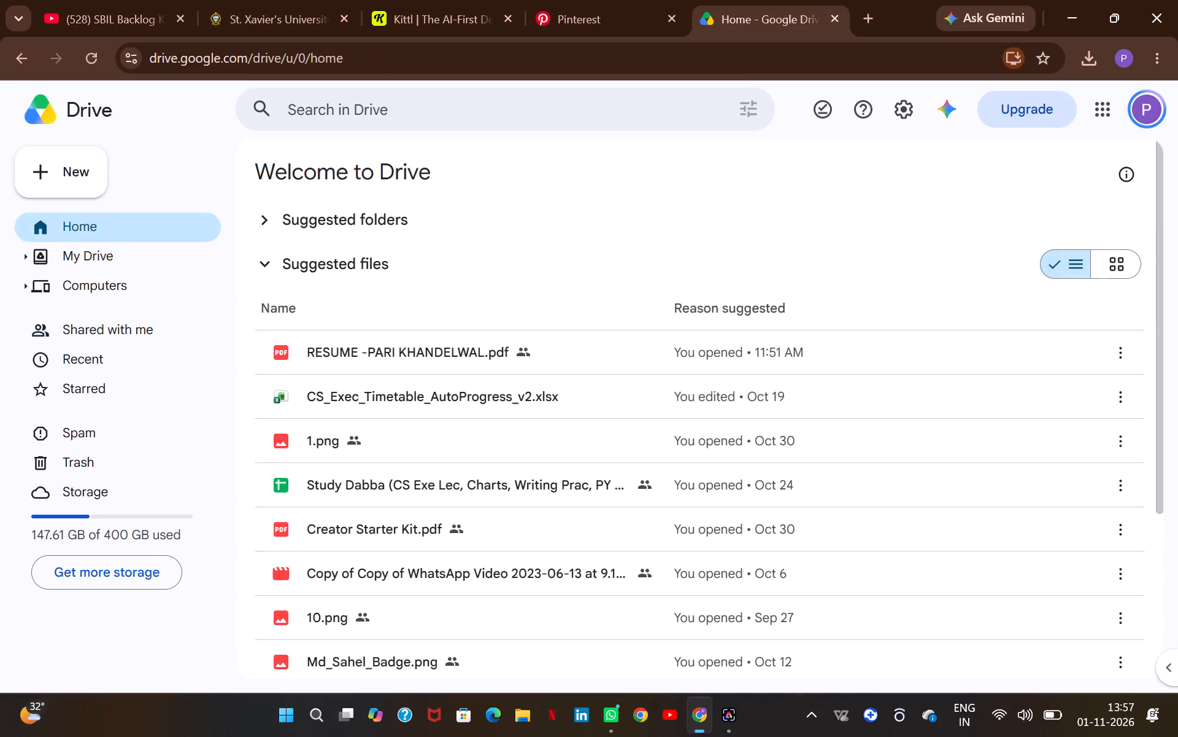
click(307, 252)
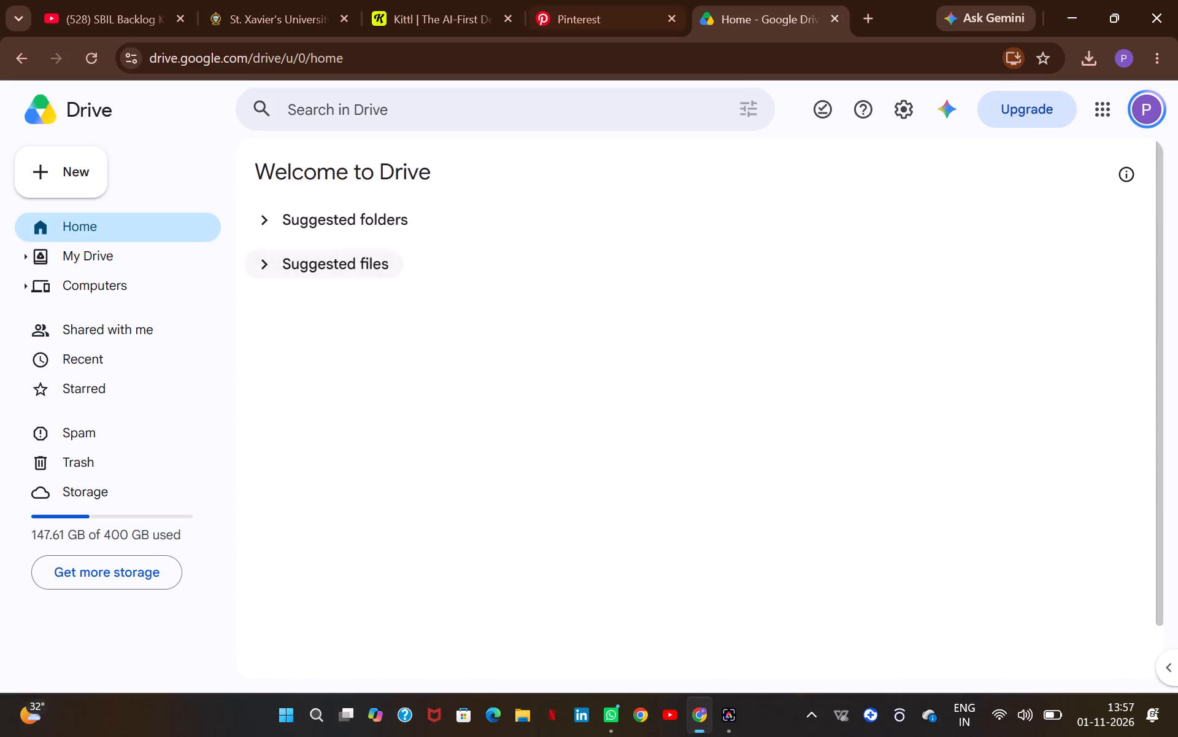
Close the Google Drive tab.
click(591, 0)
click(839, 6)
click(837, 15)
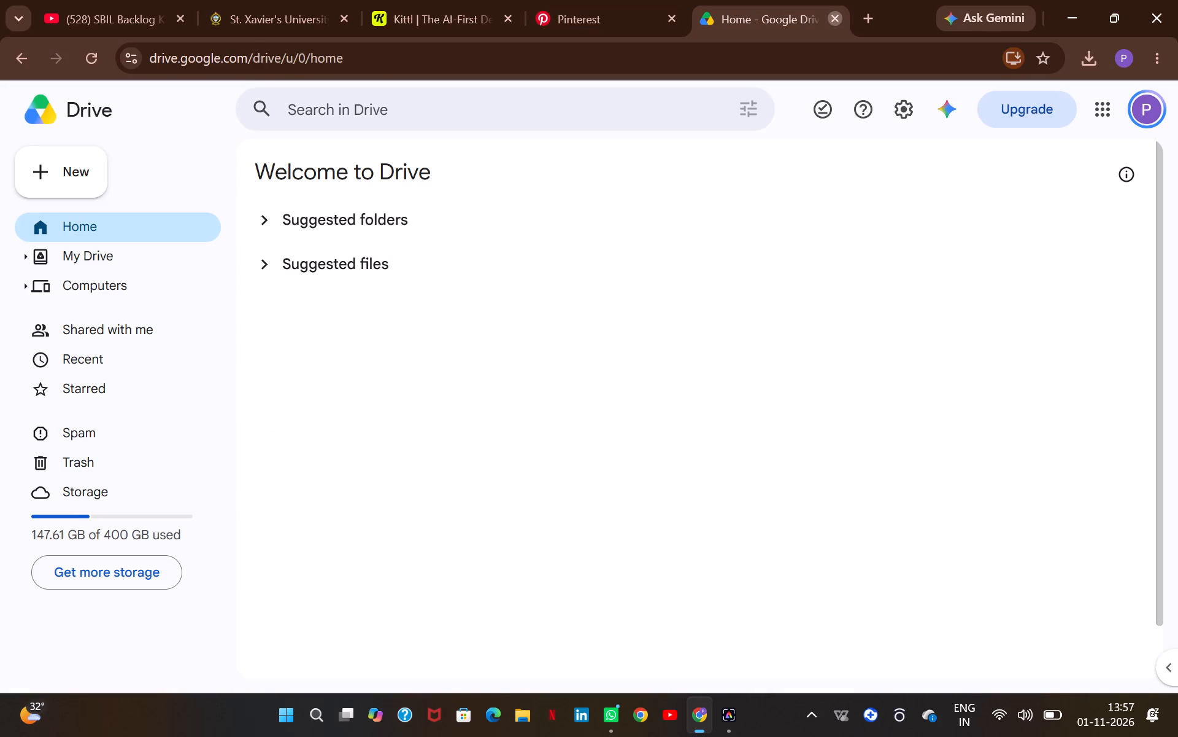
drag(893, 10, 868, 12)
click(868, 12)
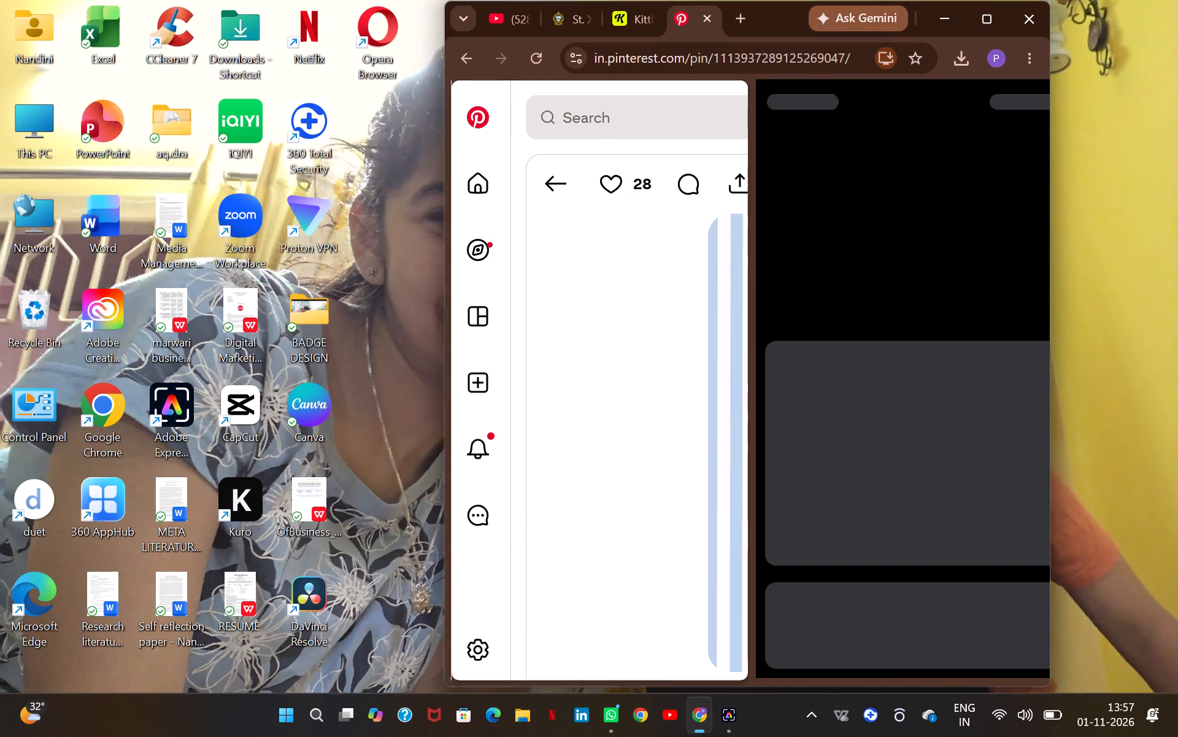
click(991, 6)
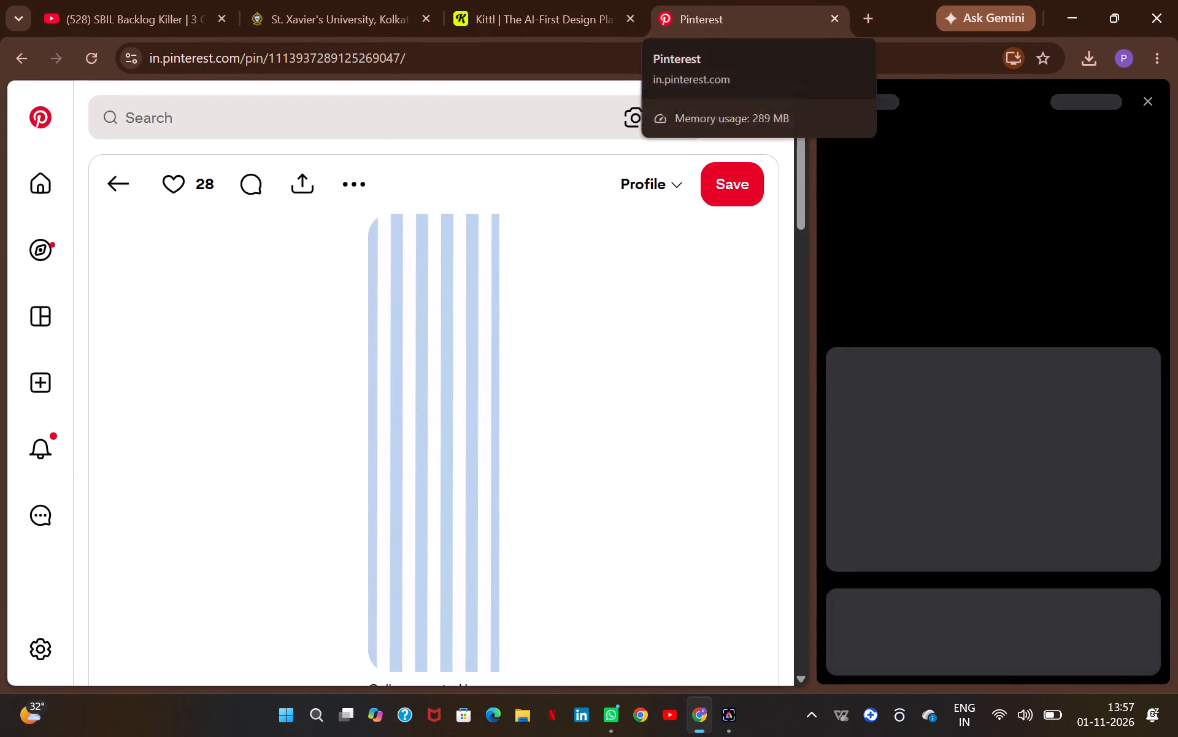
Open a new browser tab and close the Gemini side panel.
click(848, 12)
click(861, 13)
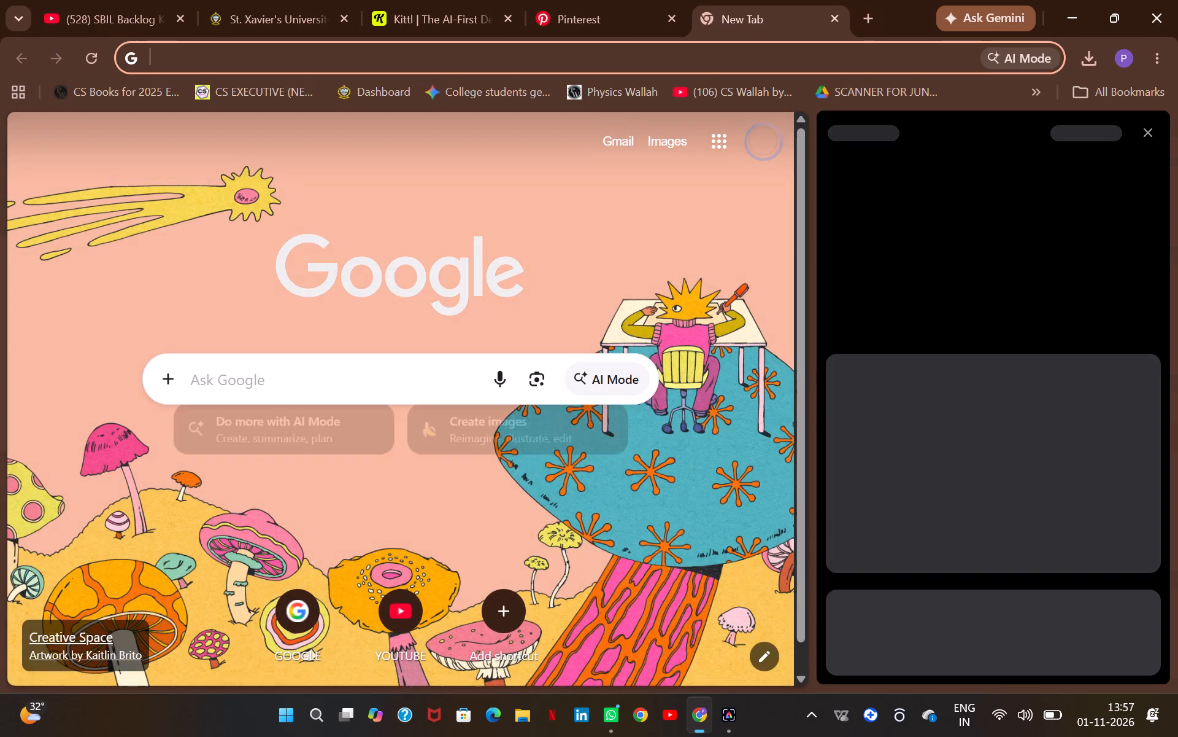
click(1144, 133)
Place the cursor in the new tab's address bar.
click(795, 53)
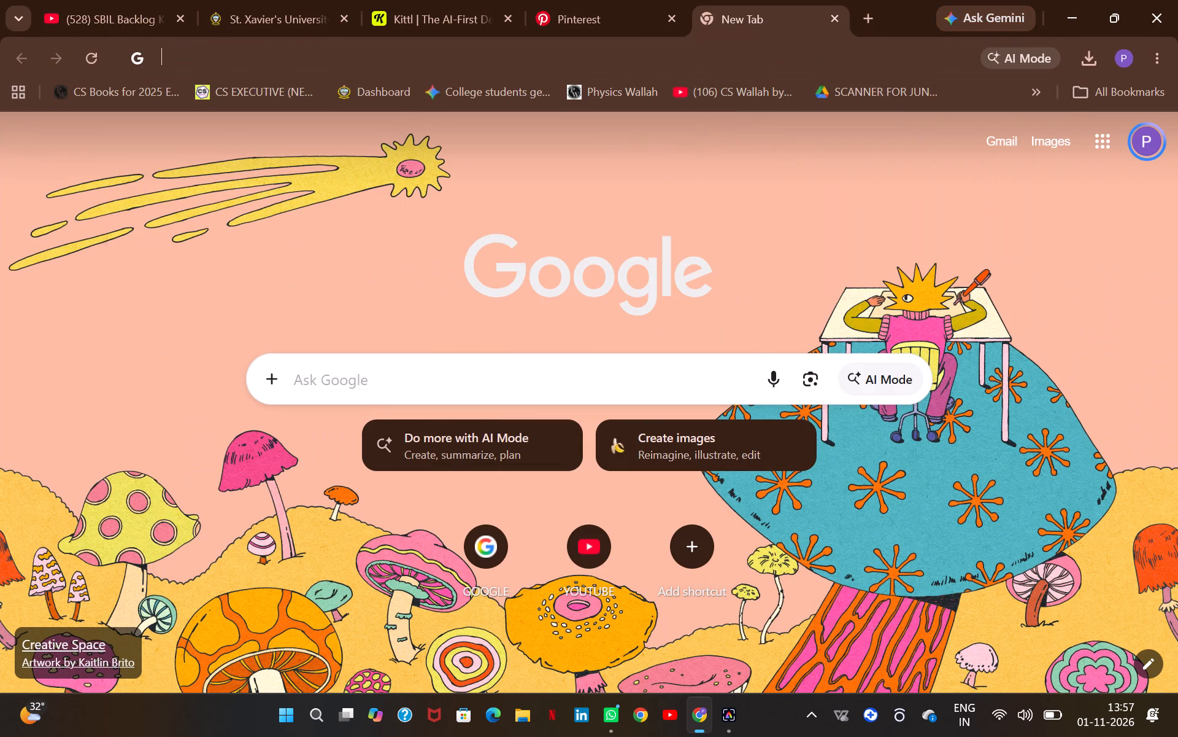
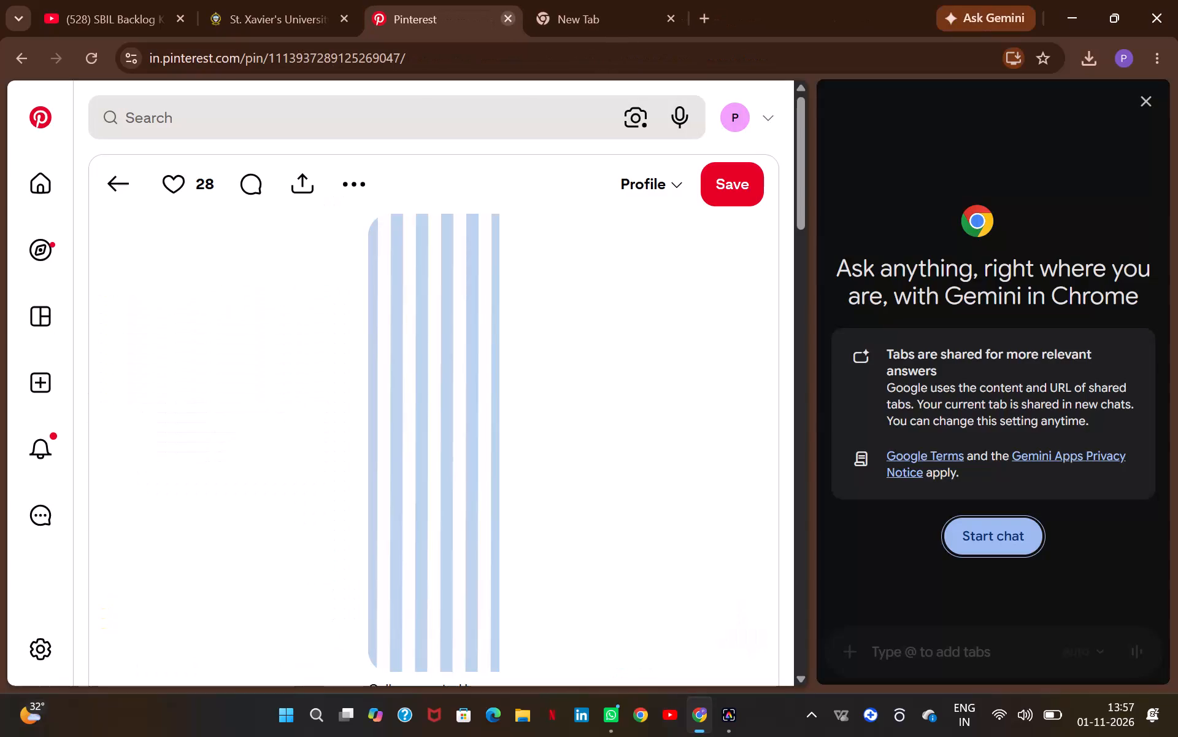
Close the Pinterest, SBIL Backlog Killer and St. Xavier's University tabs, keeping only the empty new tab open.
click(507, 19)
click(507, 19)
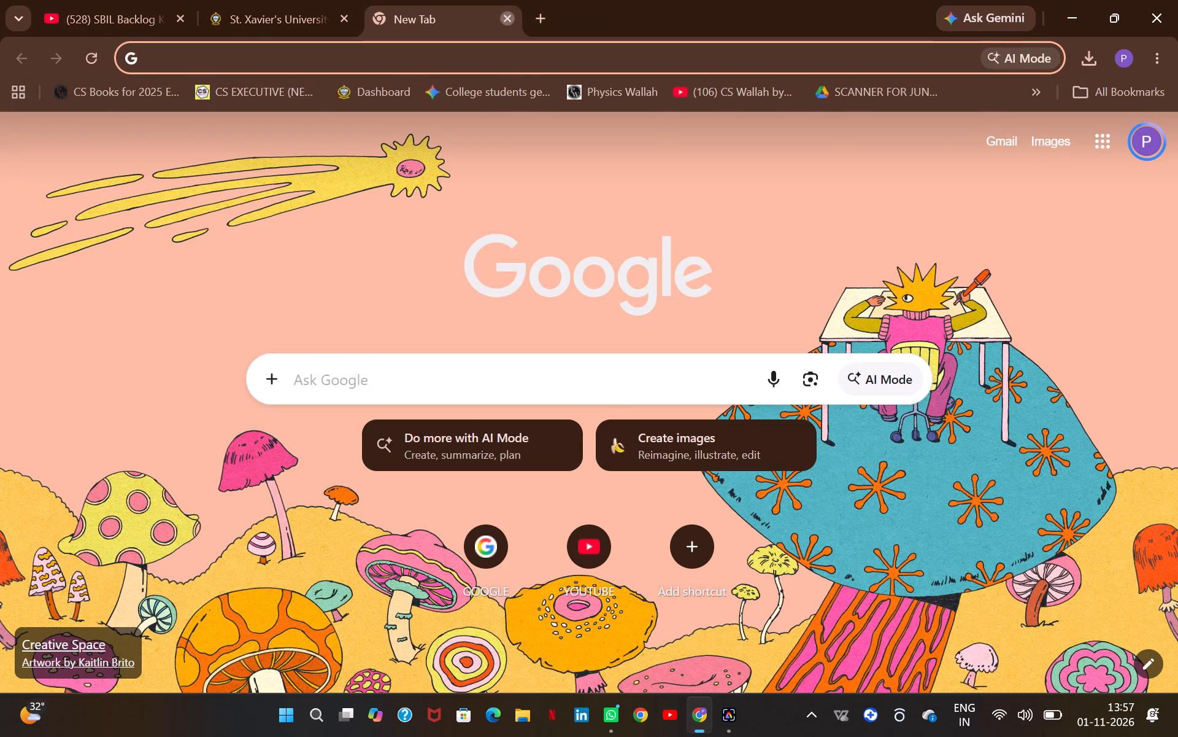
click(485, 20)
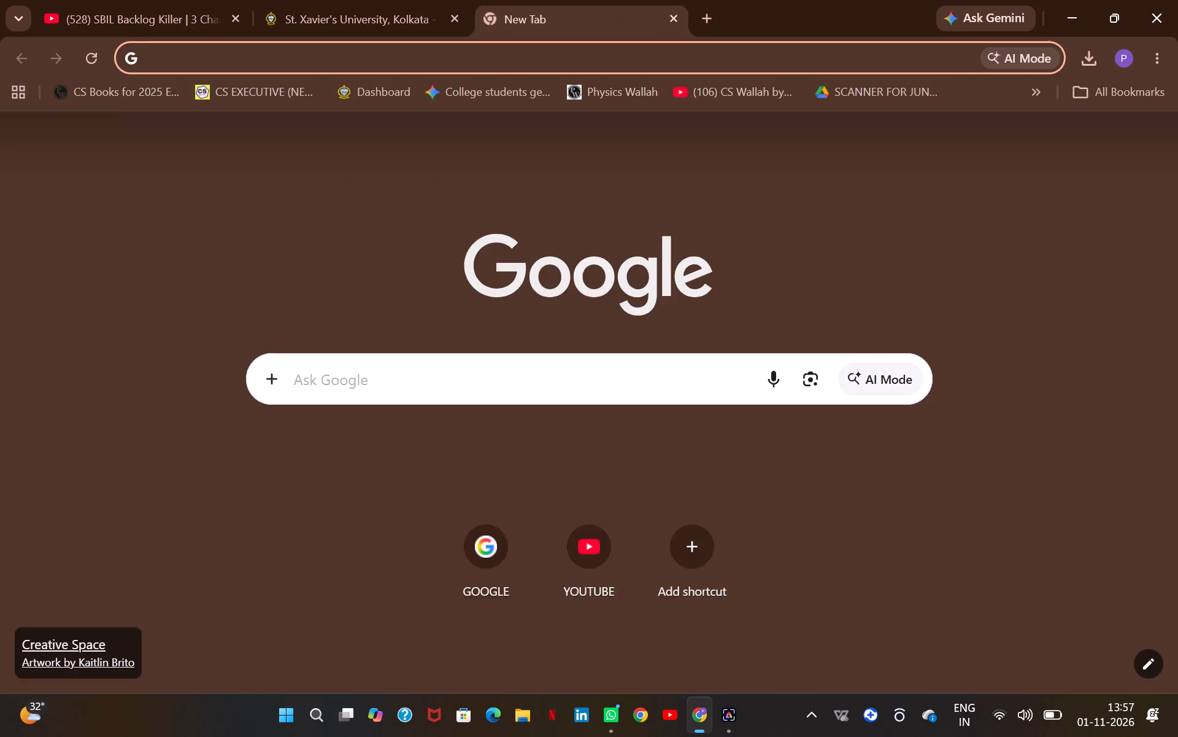
click(417, 60)
click(162, 0)
click(233, 20)
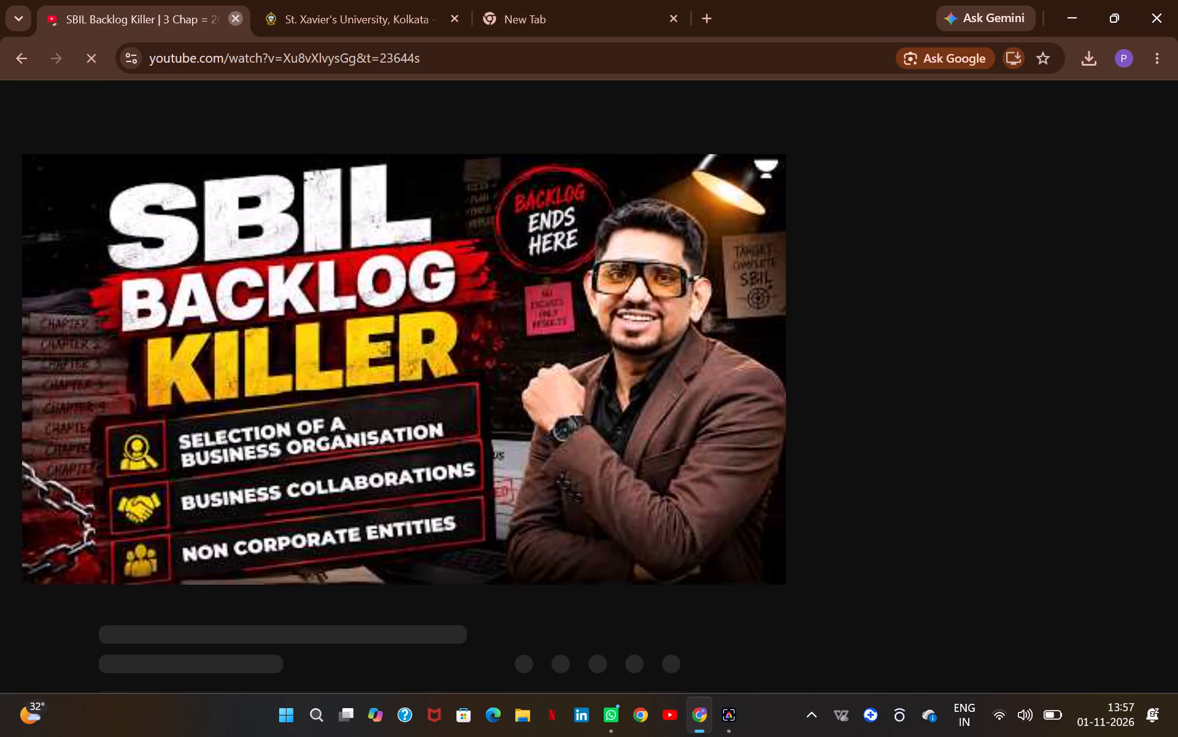
click(233, 20)
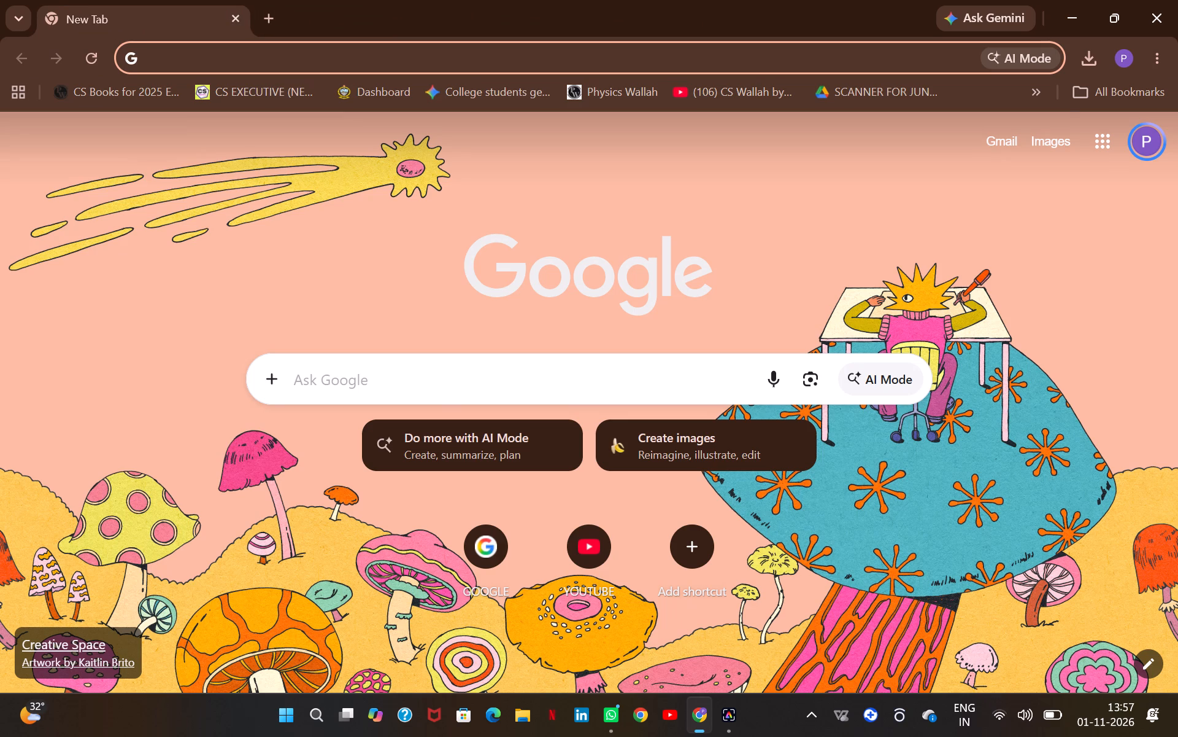
Begin entering a web address starting with "w" in the remaining new tab.
click(208, 64)
key(w)
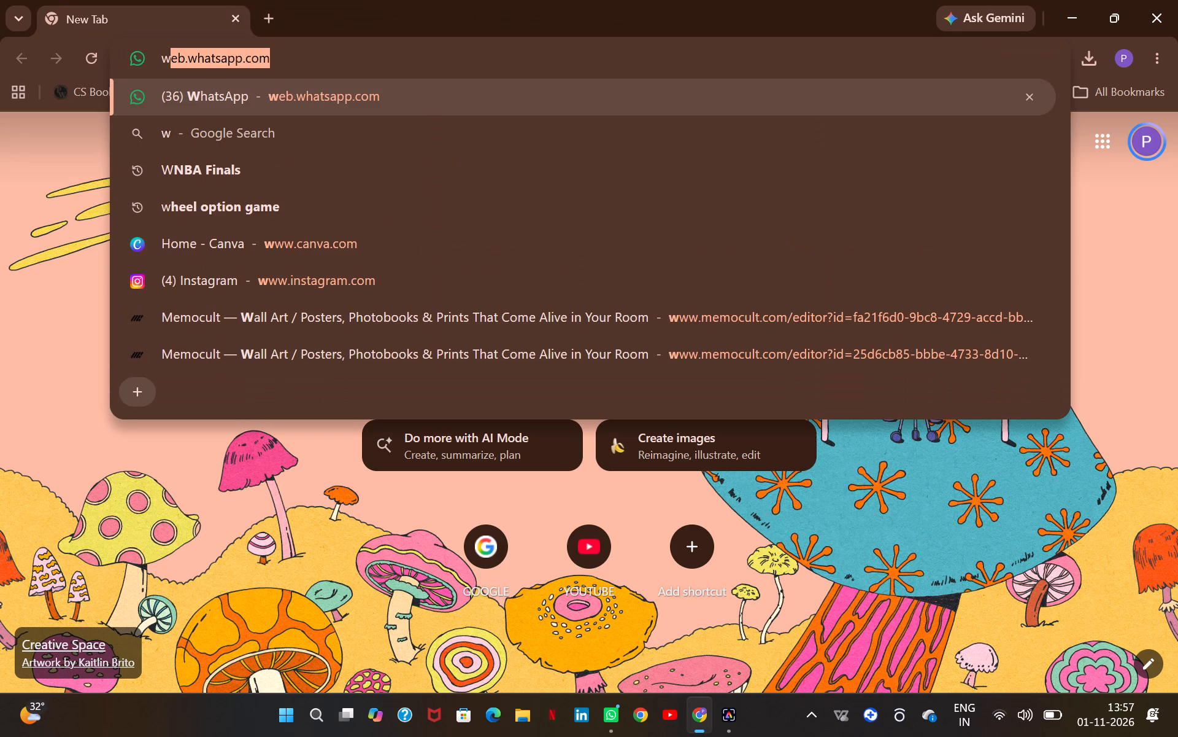
key(BackSpace)
key(BackSpace)
key(w)
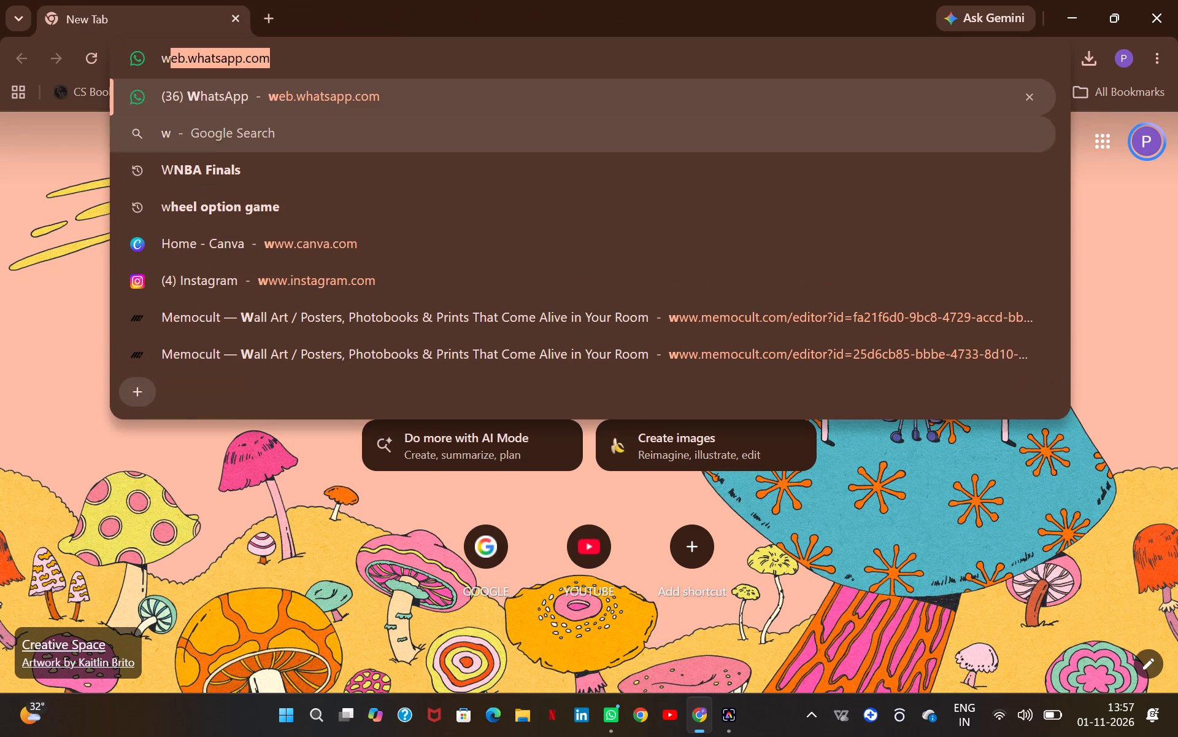
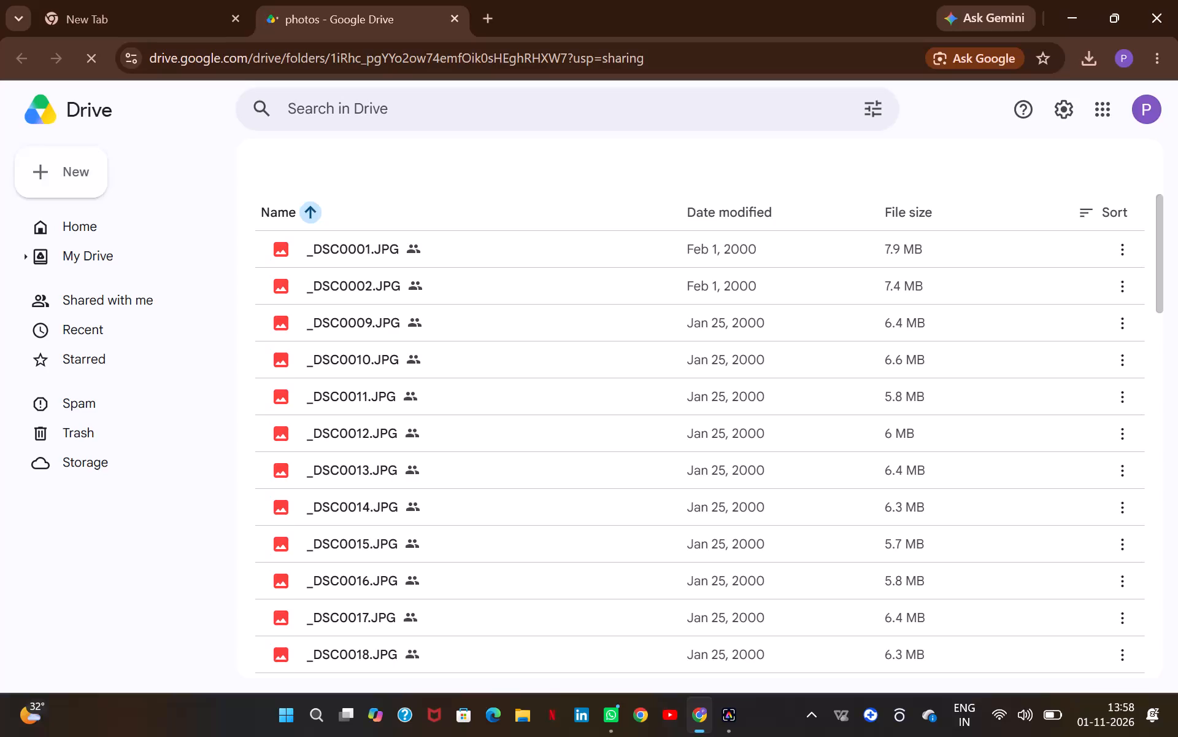
Look through the file list of the shared photos folder in Google Drive, down to its end and back.
scroll(610, 185, down, 11)
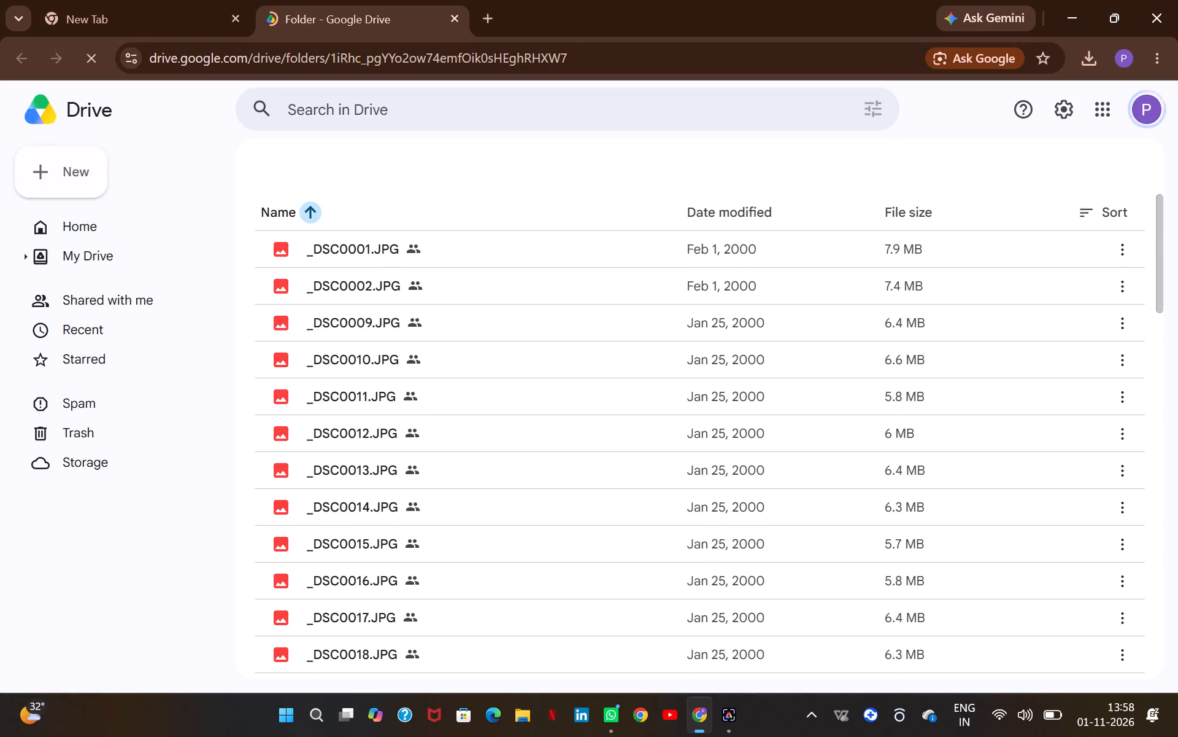
scroll(623, 386, up, 8)
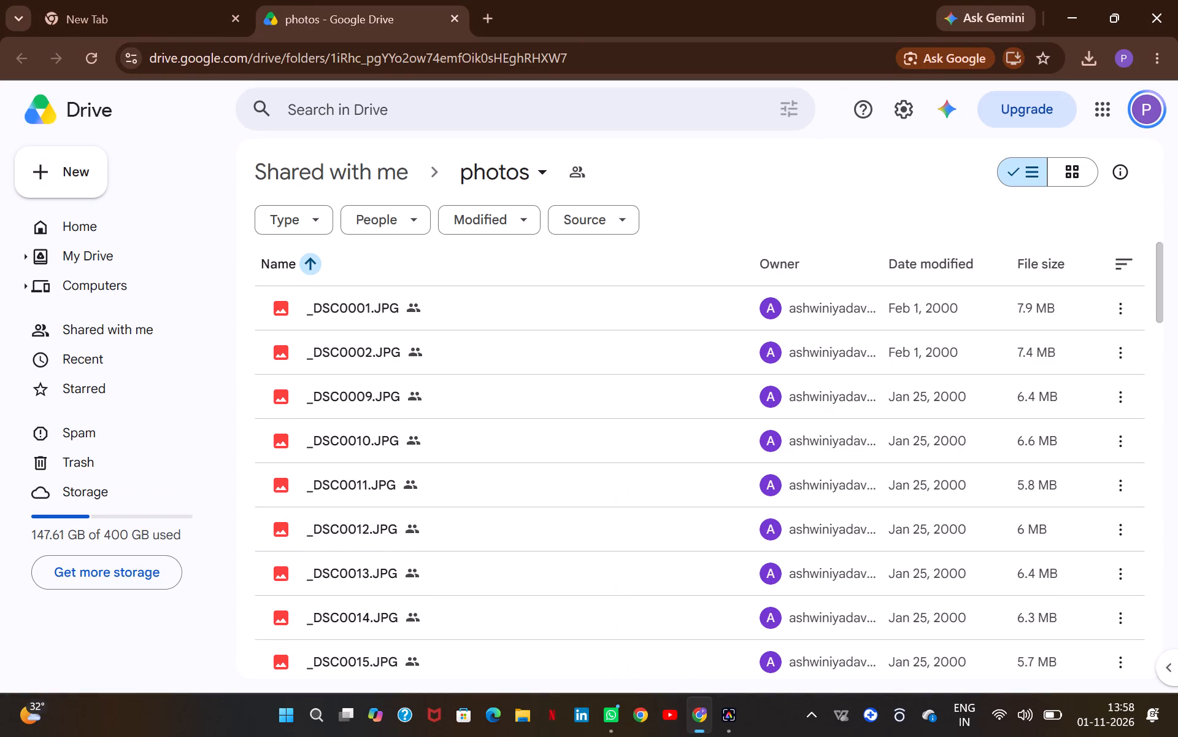
scroll(574, 383, down, 20)
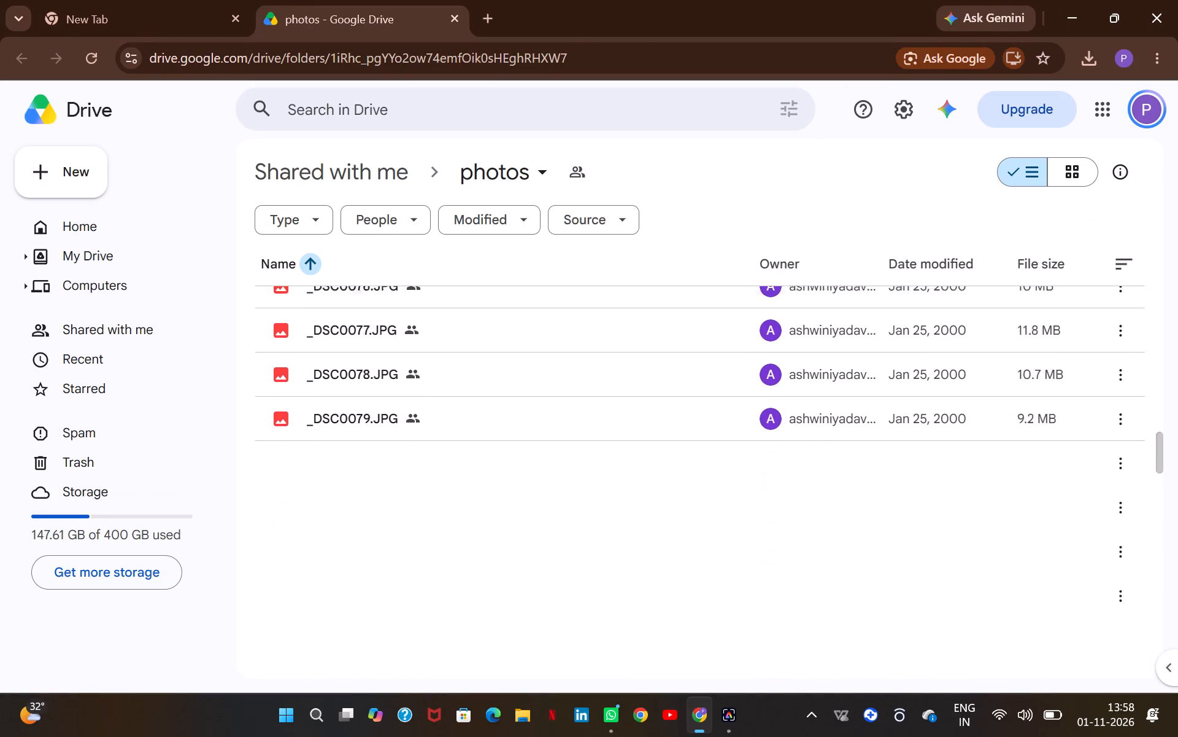
scroll(574, 383, down, 13)
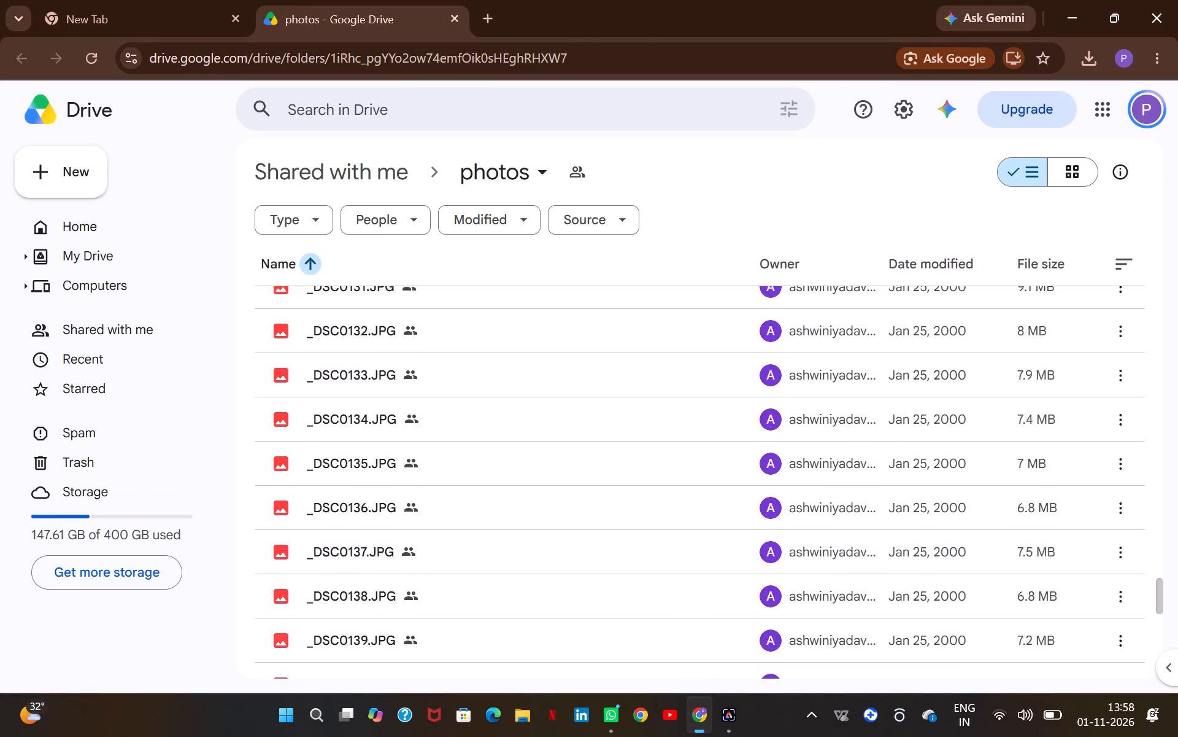
scroll(574, 383, down, 11)
scroll(574, 383, right, 1)
scroll(574, 383, down, 6)
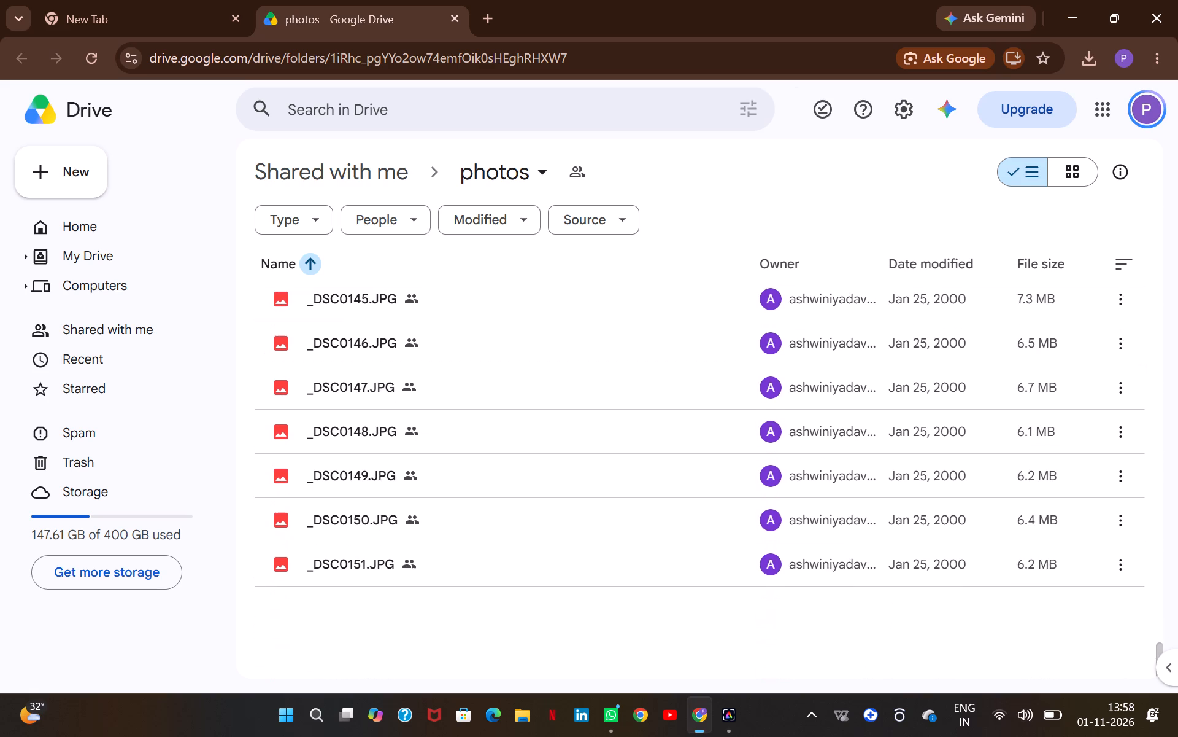
scroll(574, 383, down, 6)
scroll(574, 383, up, 20)
scroll(574, 383, up, 3)
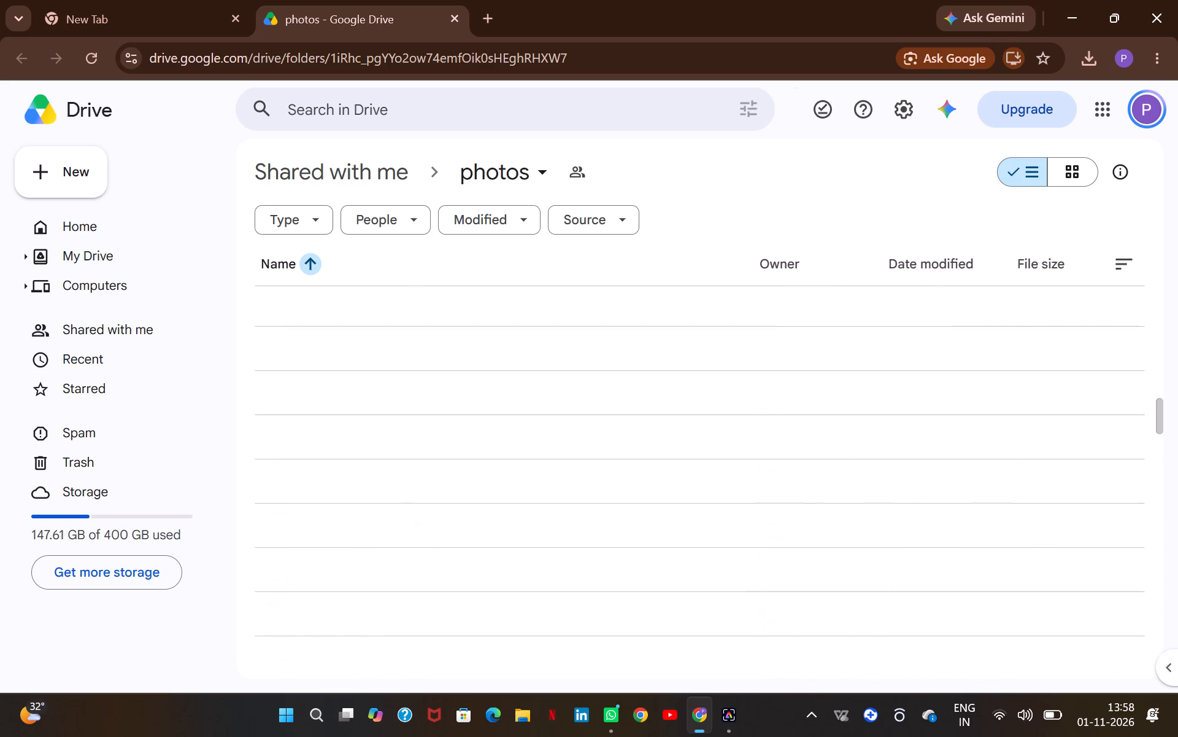
scroll(574, 383, up, 2)
Preview the first photo, _DSC0001.JPG, and close the preview.
click(583, 295)
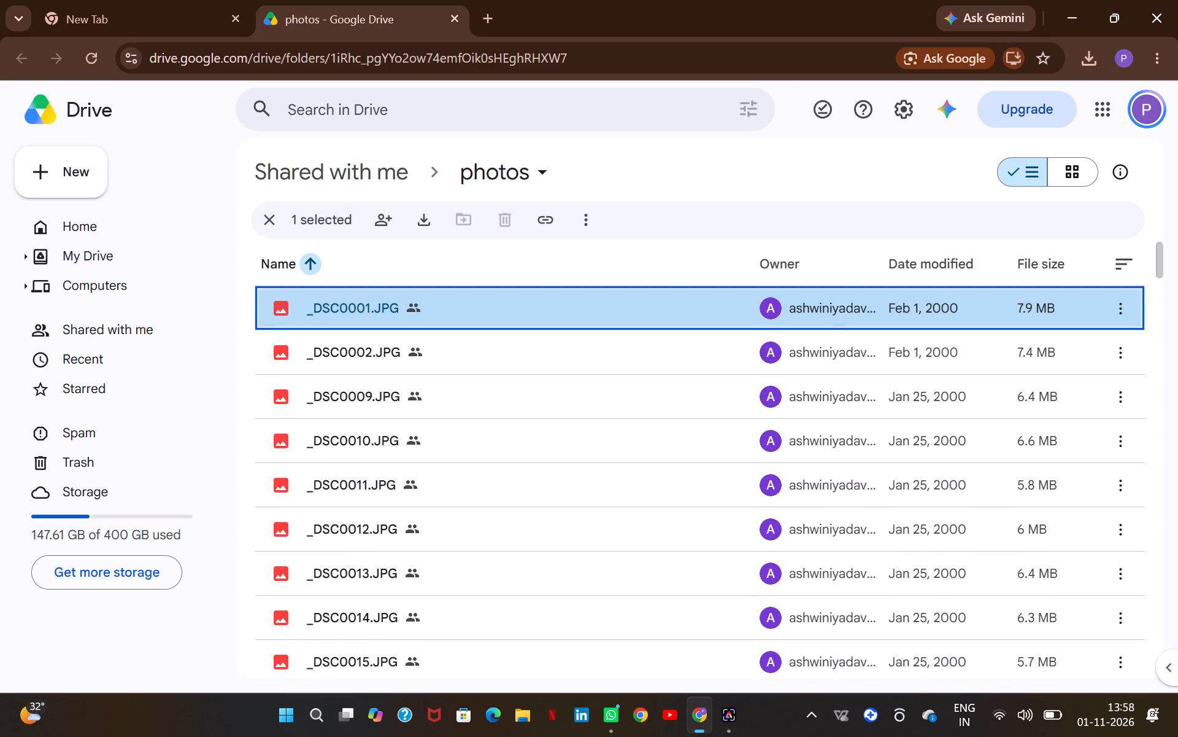
click(534, 183)
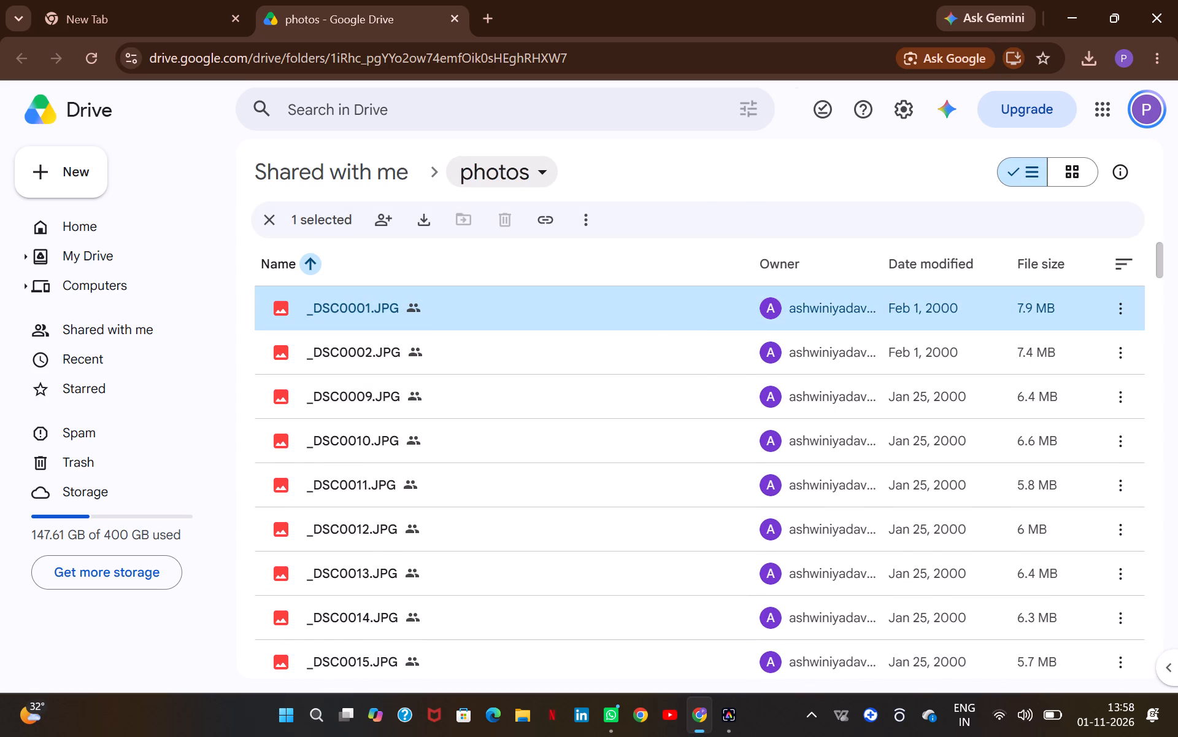
click(602, 163)
double_click(457, 291)
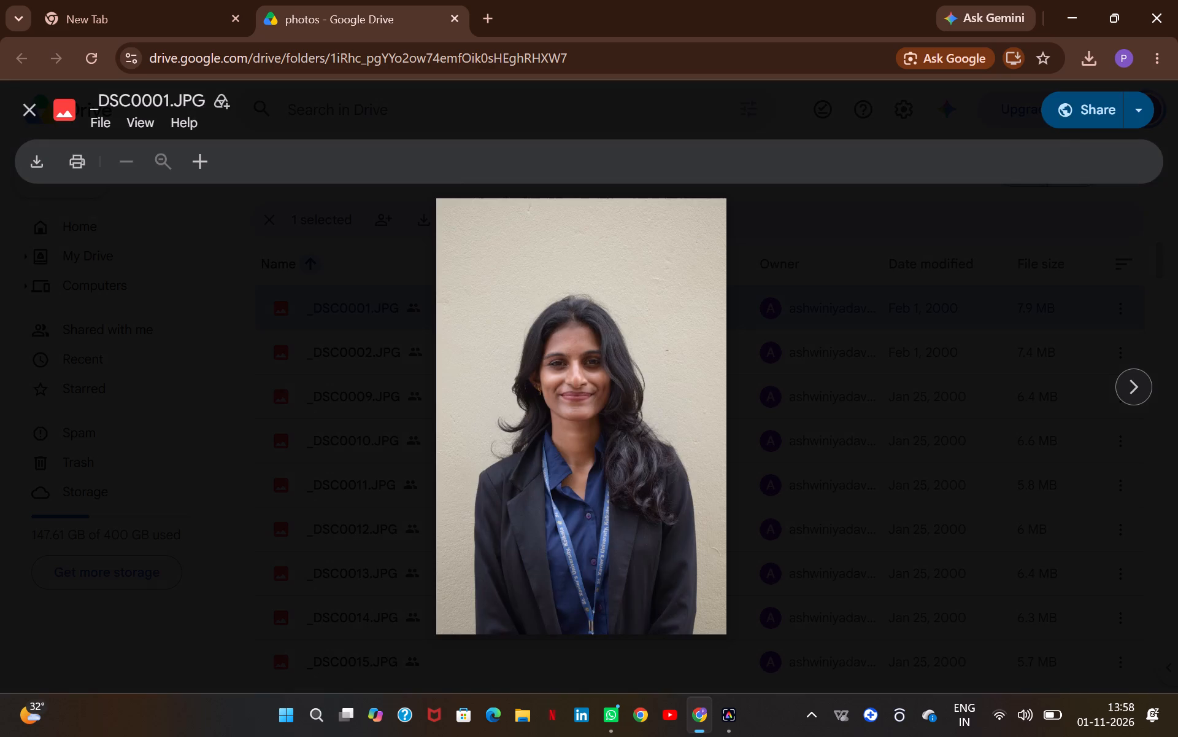
click(1082, 353)
Preview the photo _DSC0147.JPG near the end of the folder and close the preview.
scroll(847, 451, down, 12)
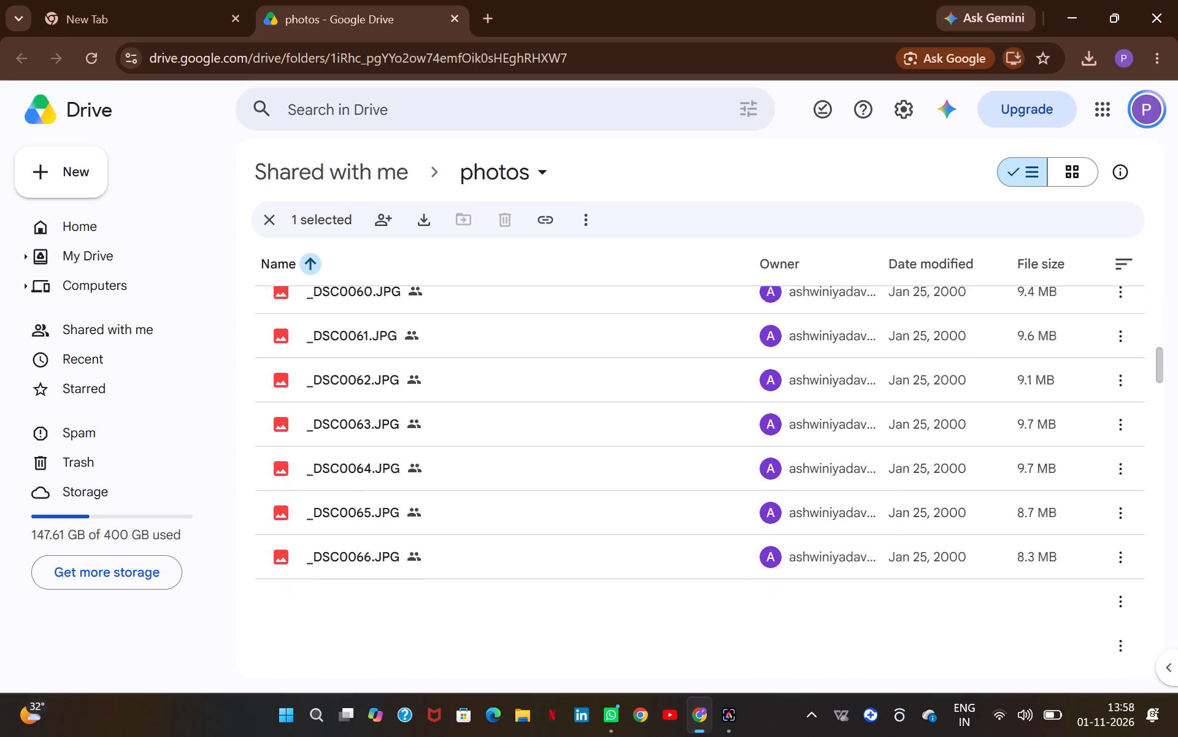
scroll(847, 451, down, 14)
double_click(789, 547)
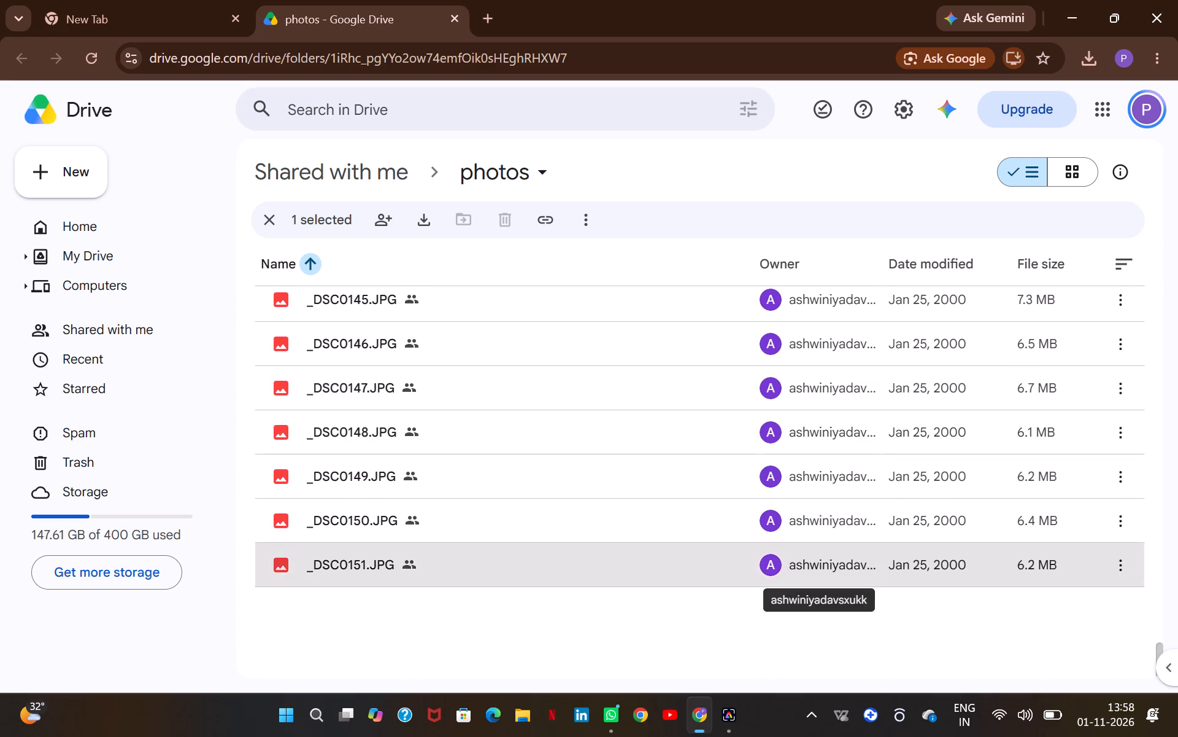
click(984, 353)
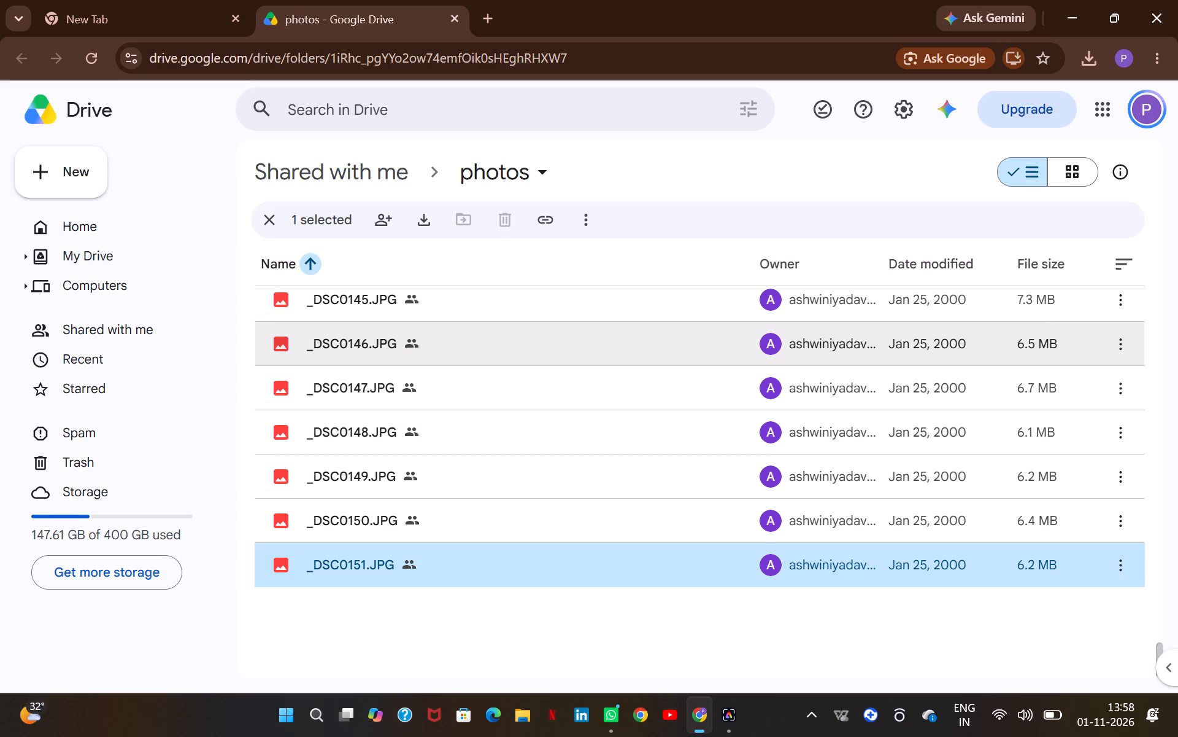
double_click(714, 367)
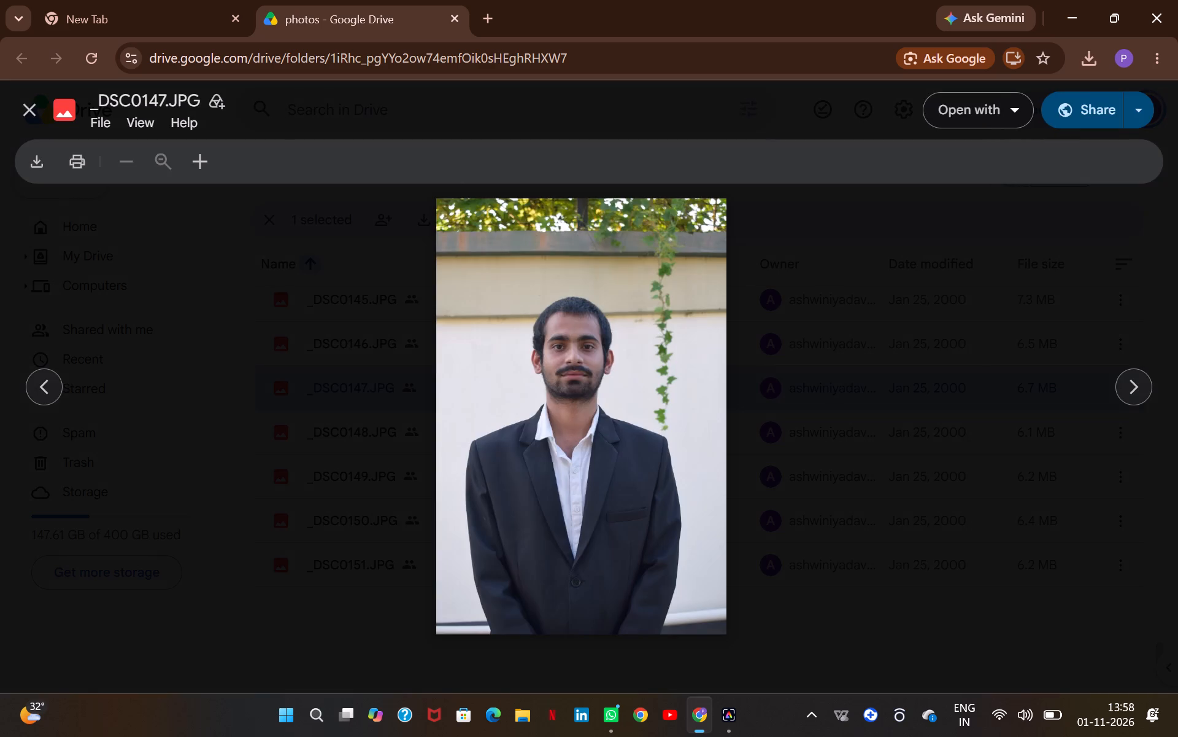
click(926, 353)
Close the Google Drive photos tab, leaving only the new tab open.
scroll(669, 249, up, 11)
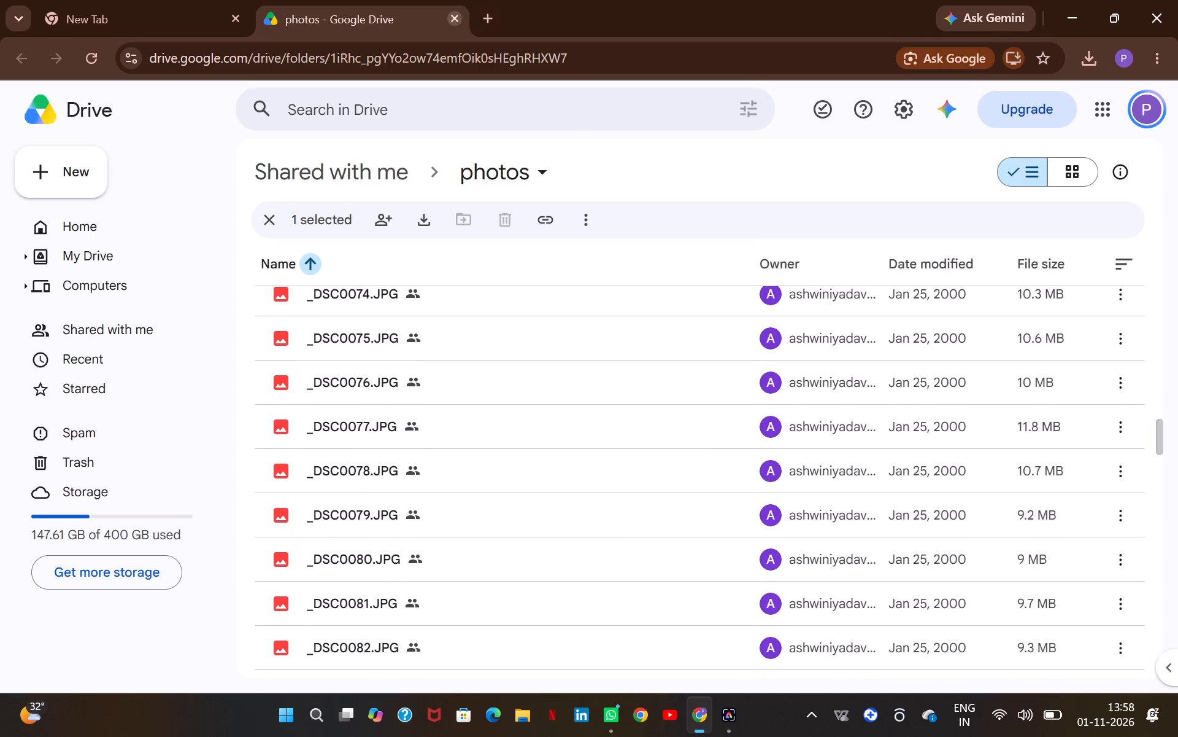
click(459, 23)
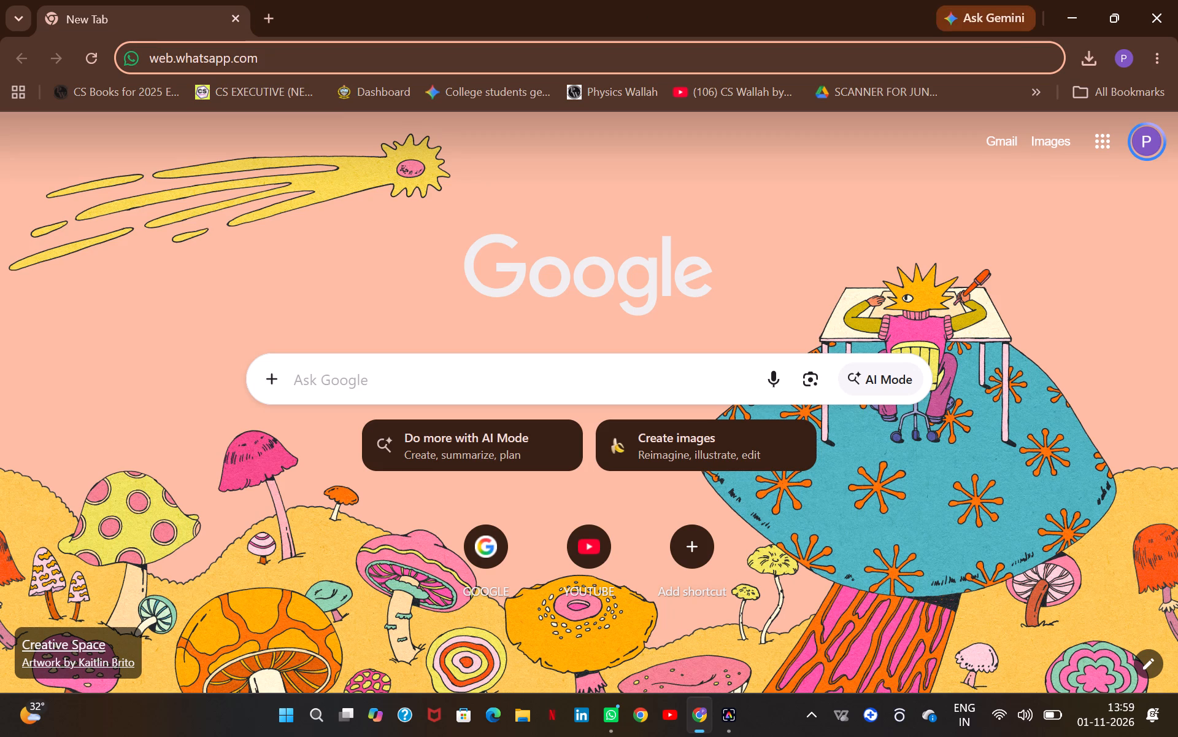
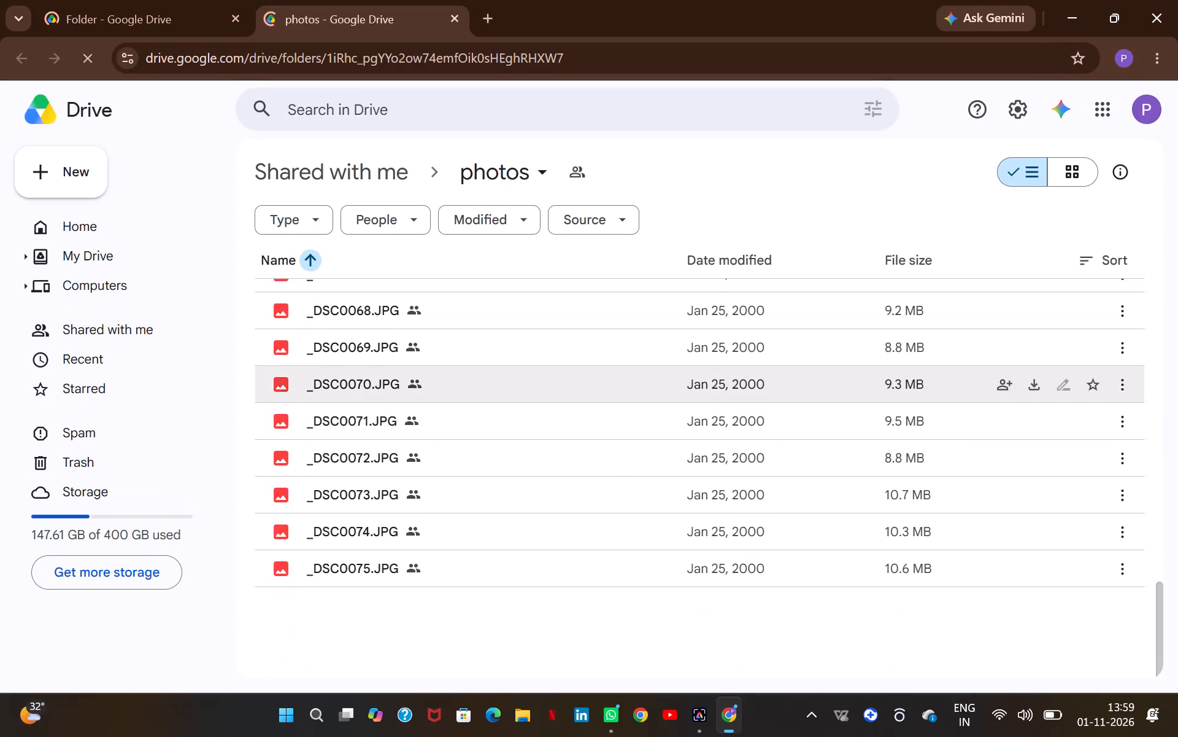
Go from the photos folder up to the Shared with me list in Google Drive.
scroll(452, 370, up, 20)
scroll(452, 370, up, 3)
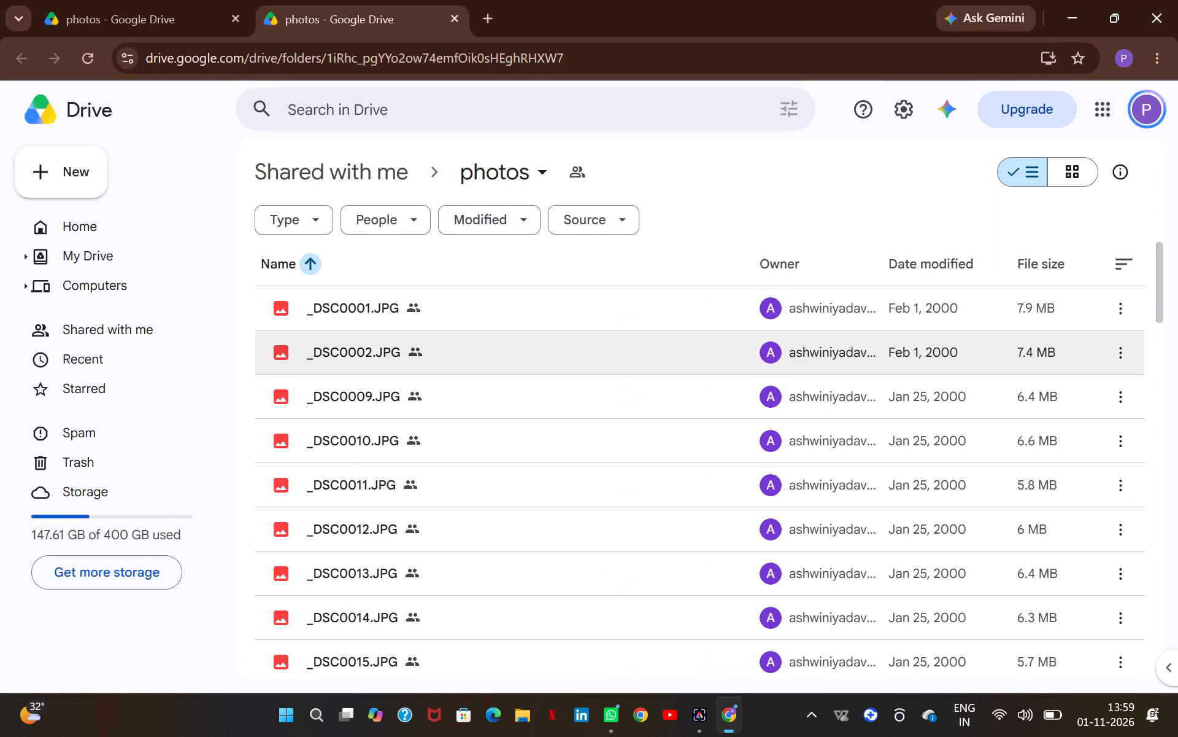